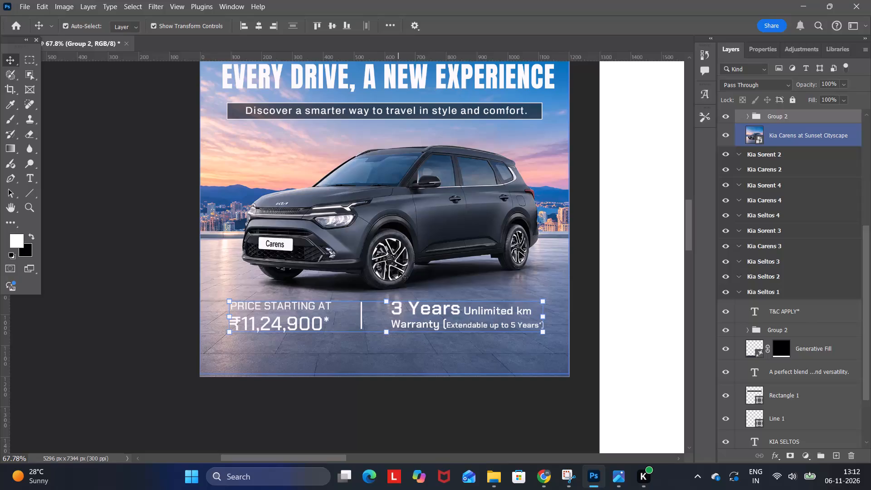
# Nudge the group with the price and warranty text slightly right and down on the Kia Carens poster.
pyautogui.press('Right')
pyautogui.press('Right')
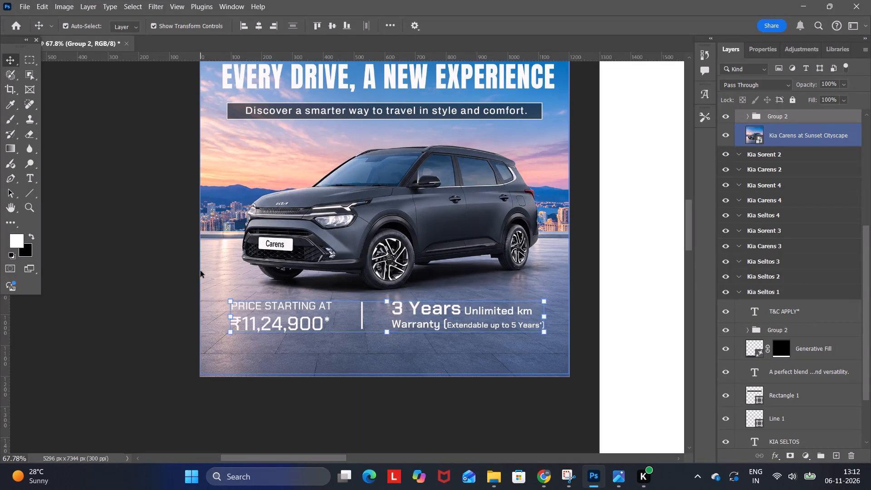
pyautogui.click(180, 271)
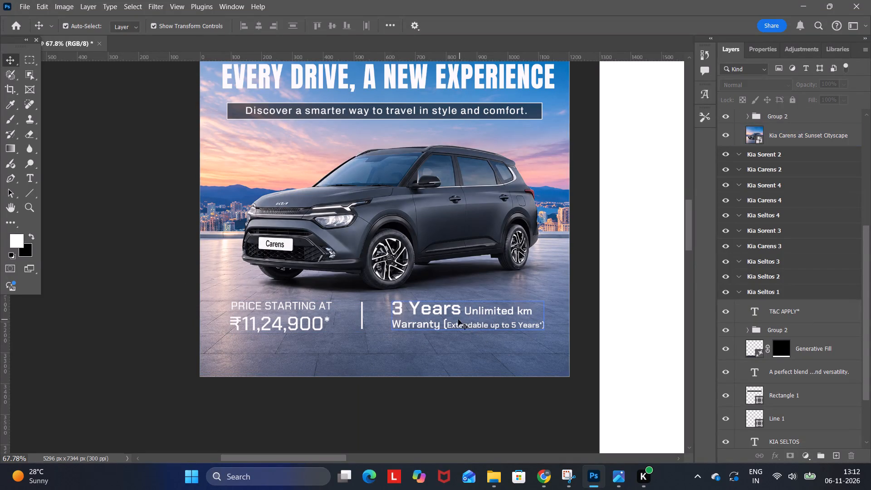
pyautogui.click(775, 119)
pyautogui.press('Down')
pyautogui.press('Down')
pyautogui.press('Down')
pyautogui.press('Down')
pyautogui.press('Down')
pyautogui.press('Down')
pyautogui.press('Down')
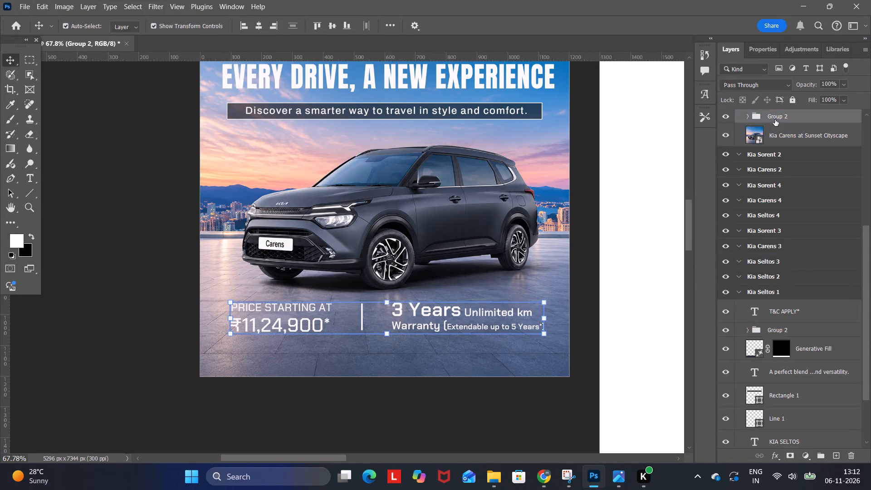
pyautogui.press('Down')
pyautogui.press('Down')
pyautogui.press('Down')
pyautogui.press('Down')
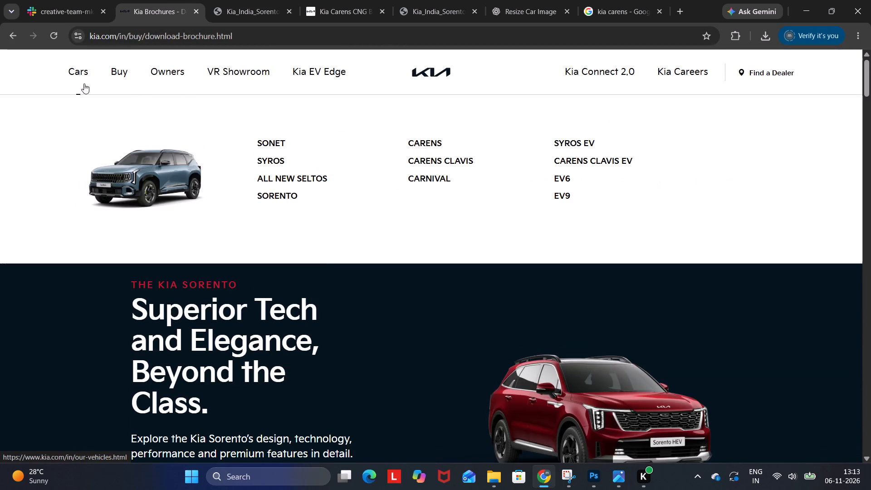
pyautogui.click(85, 75)
pyautogui.click(89, 65)
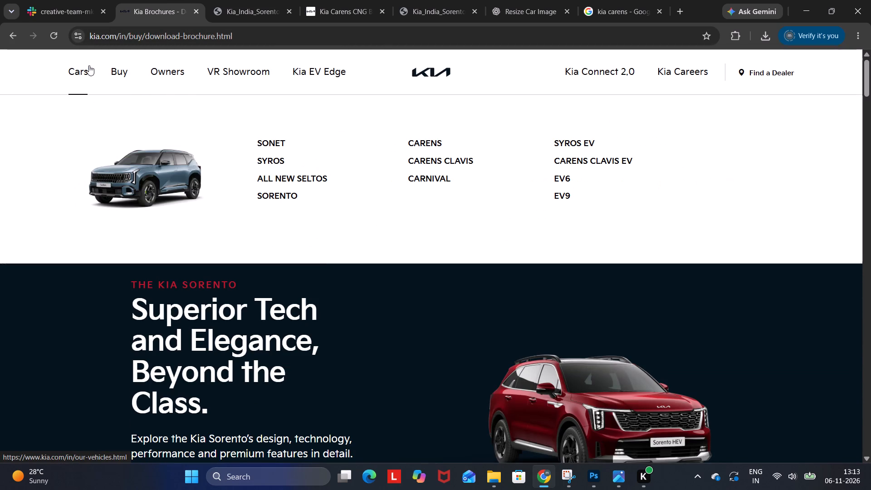
pyautogui.click(80, 72)
pyautogui.click(427, 139)
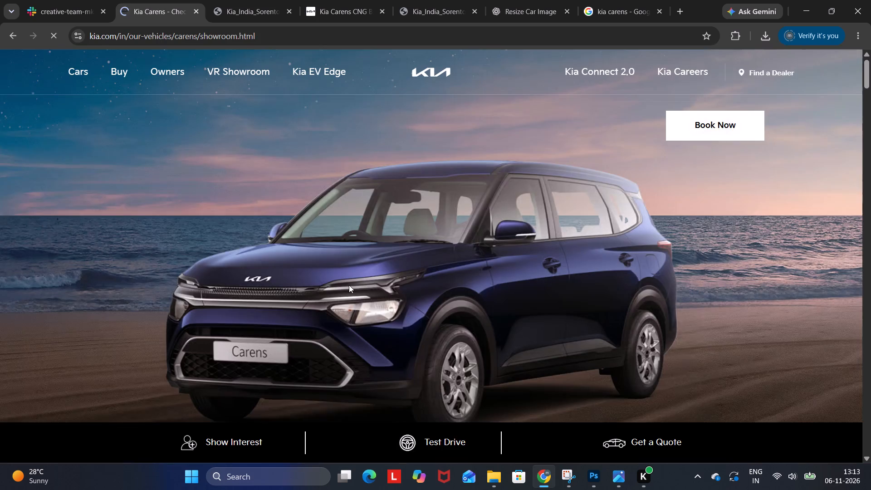
pyautogui.scroll(-13, 349, 286)
pyautogui.scroll(10, 345, 289)
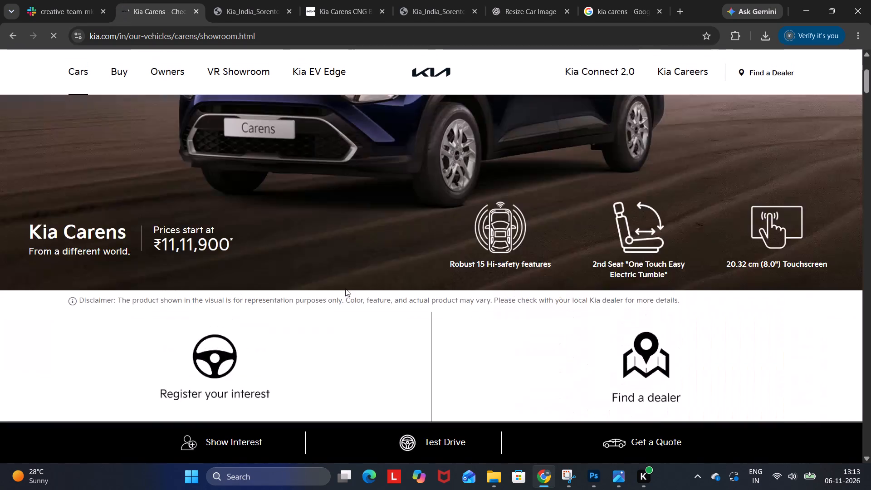
pyautogui.scroll(2, 345, 289)
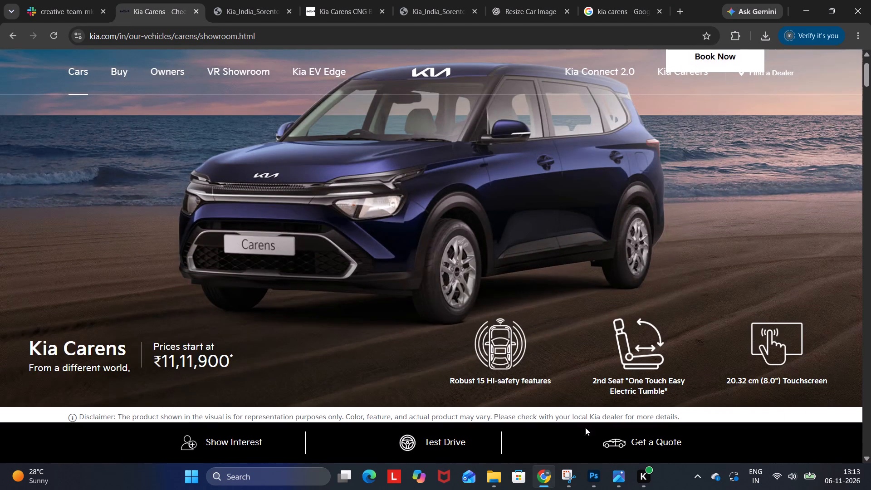
# Switch back to Photoshop and change the price text on the Kia Carens poster to ₹11,11,900*.
pyautogui.click(601, 478)
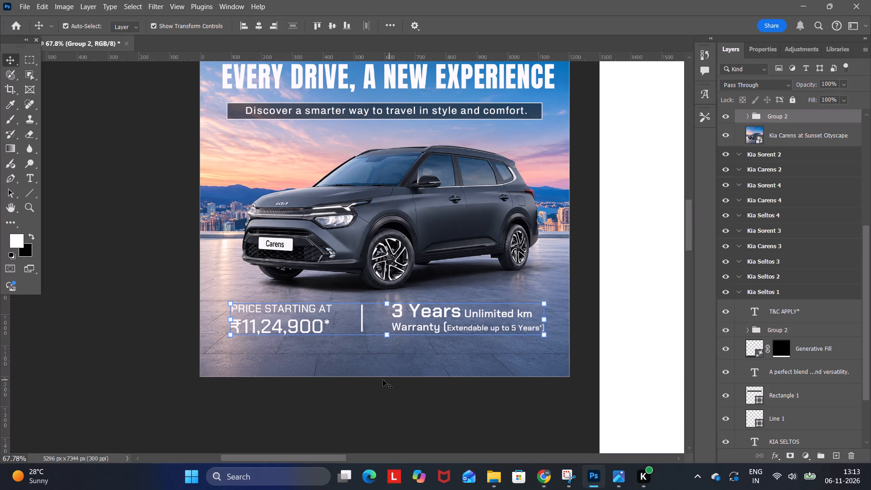
pyautogui.click(275, 334)
pyautogui.click(277, 331)
pyautogui.doubleClick(280, 328)
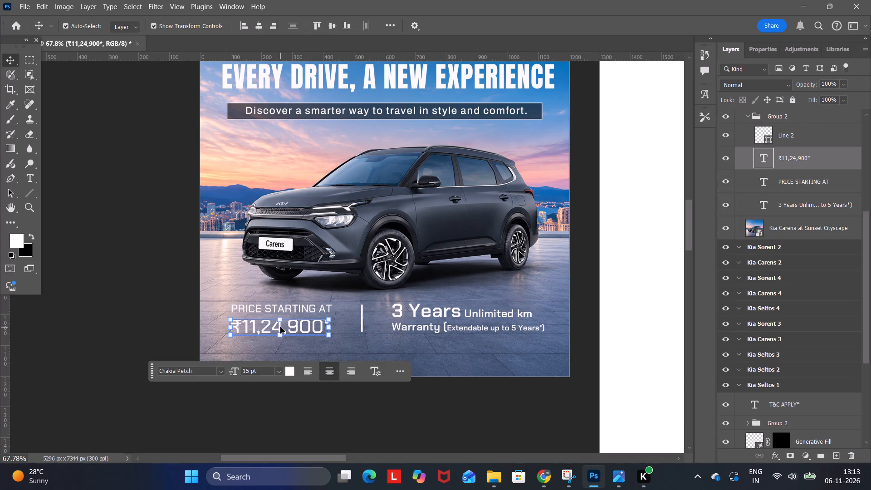
pyautogui.doubleClick(280, 327)
pyautogui.tripleClick(280, 327)
pyautogui.tripleClick(288, 324)
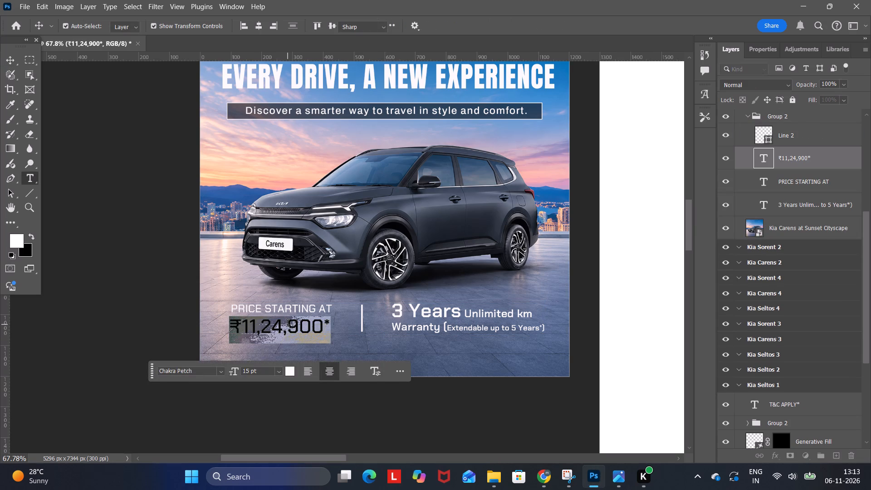
pyautogui.click(283, 327)
pyautogui.press('BackSpace')
pyautogui.press('BackSpace')
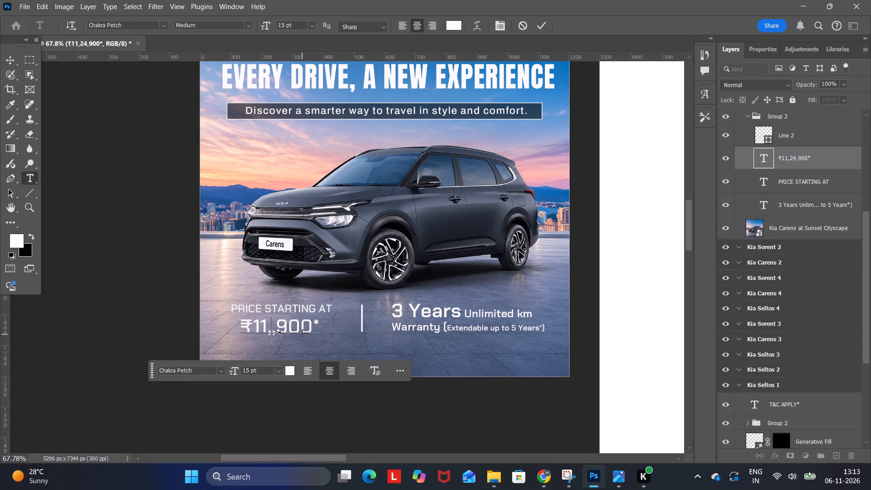
pyautogui.write('11')
pyautogui.click(151, 311)
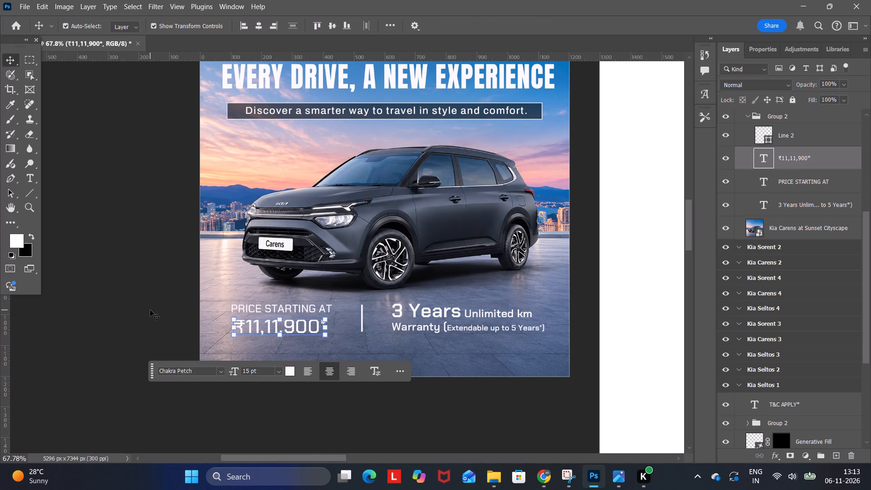
pyautogui.click(150, 310)
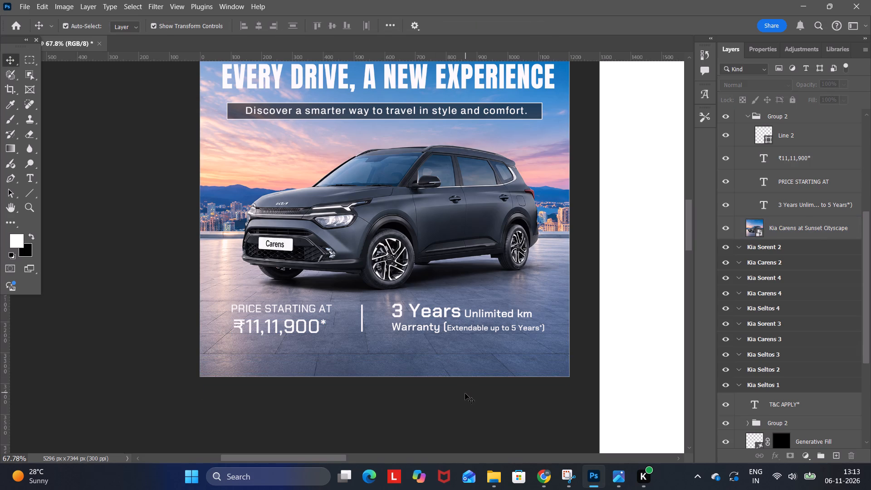
# Nudge the whole price and warranty group a few more pixels down on the Kia Carens poster.
pyautogui.click(789, 119)
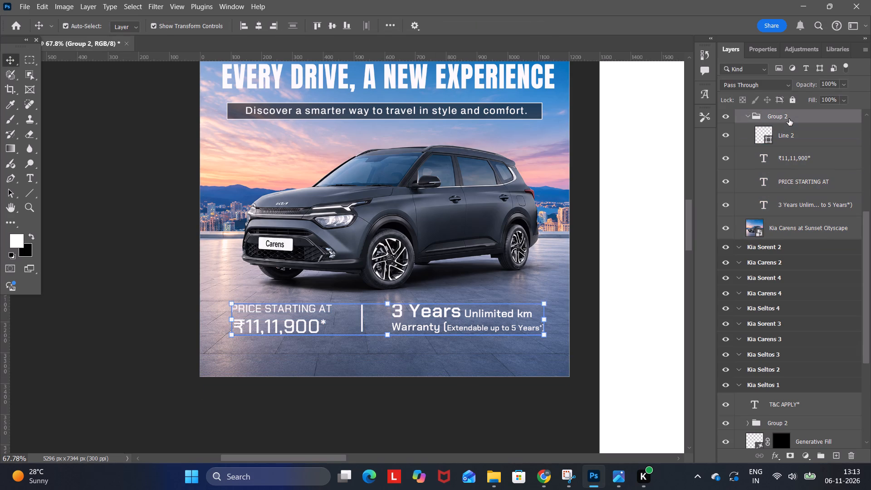
pyautogui.press('Down')
pyautogui.press('Down')
pyautogui.press('Down')
pyautogui.press('Down')
pyautogui.press('Down')
pyautogui.press('Down')
pyautogui.press('Down')
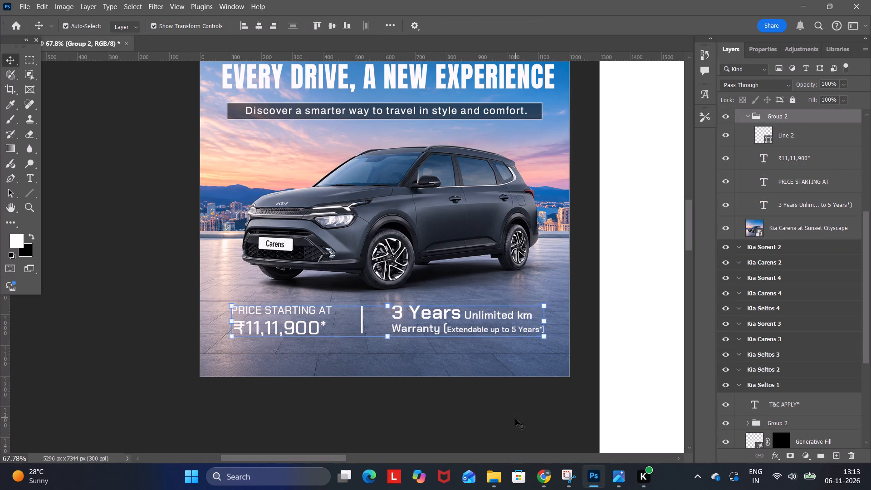
pyautogui.click(515, 419)
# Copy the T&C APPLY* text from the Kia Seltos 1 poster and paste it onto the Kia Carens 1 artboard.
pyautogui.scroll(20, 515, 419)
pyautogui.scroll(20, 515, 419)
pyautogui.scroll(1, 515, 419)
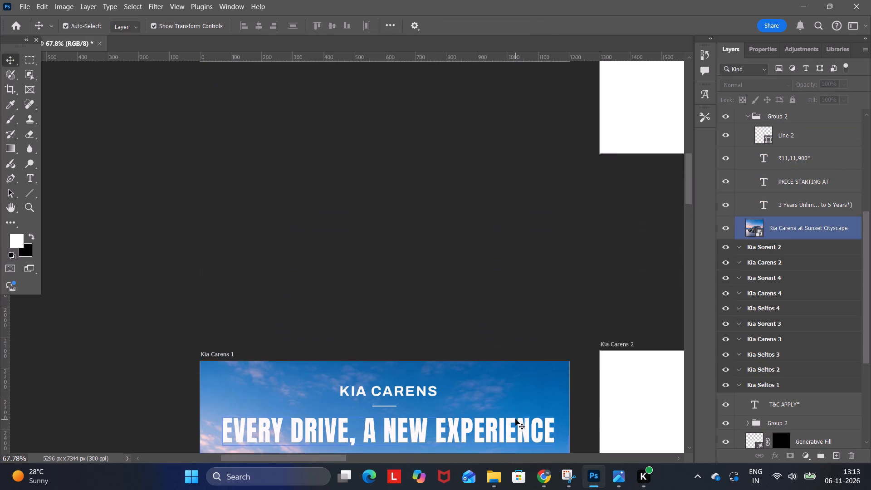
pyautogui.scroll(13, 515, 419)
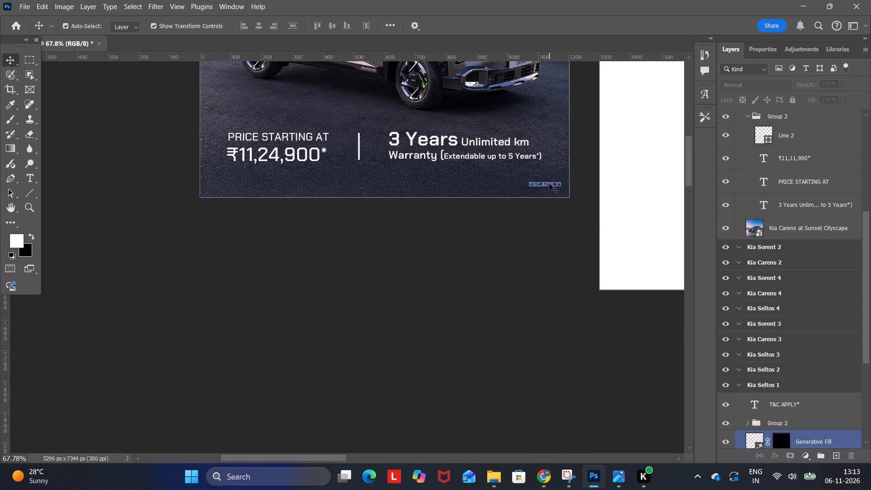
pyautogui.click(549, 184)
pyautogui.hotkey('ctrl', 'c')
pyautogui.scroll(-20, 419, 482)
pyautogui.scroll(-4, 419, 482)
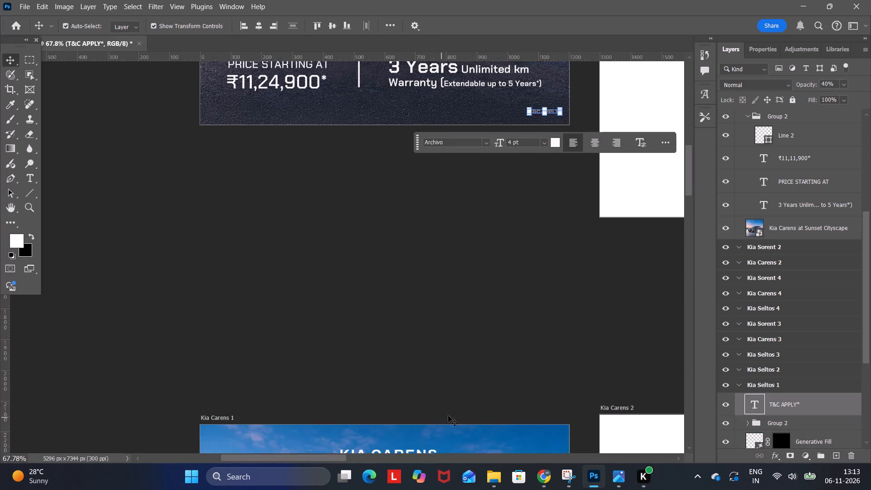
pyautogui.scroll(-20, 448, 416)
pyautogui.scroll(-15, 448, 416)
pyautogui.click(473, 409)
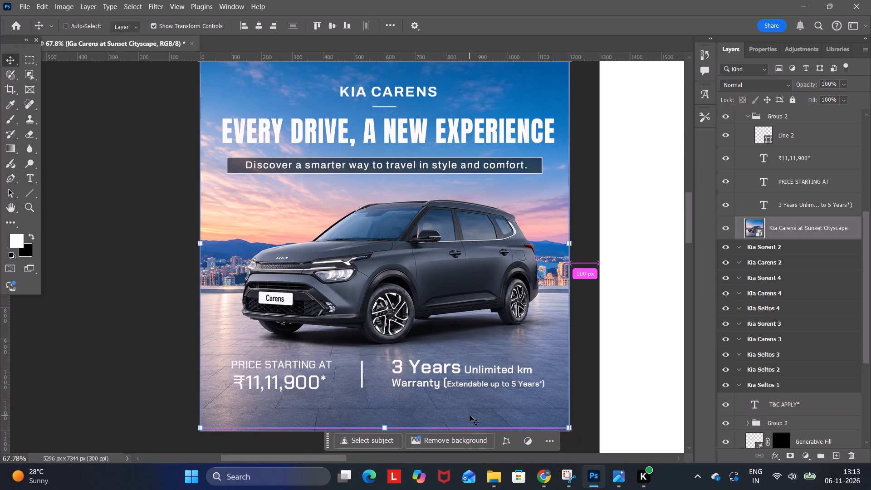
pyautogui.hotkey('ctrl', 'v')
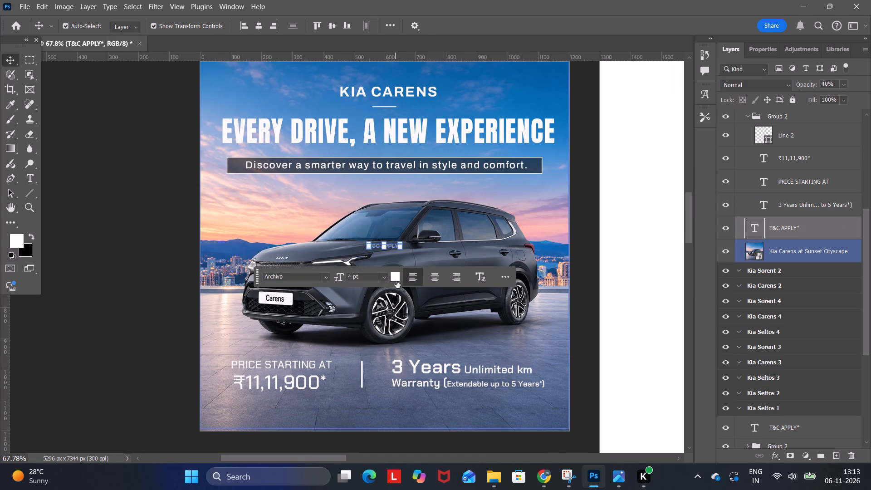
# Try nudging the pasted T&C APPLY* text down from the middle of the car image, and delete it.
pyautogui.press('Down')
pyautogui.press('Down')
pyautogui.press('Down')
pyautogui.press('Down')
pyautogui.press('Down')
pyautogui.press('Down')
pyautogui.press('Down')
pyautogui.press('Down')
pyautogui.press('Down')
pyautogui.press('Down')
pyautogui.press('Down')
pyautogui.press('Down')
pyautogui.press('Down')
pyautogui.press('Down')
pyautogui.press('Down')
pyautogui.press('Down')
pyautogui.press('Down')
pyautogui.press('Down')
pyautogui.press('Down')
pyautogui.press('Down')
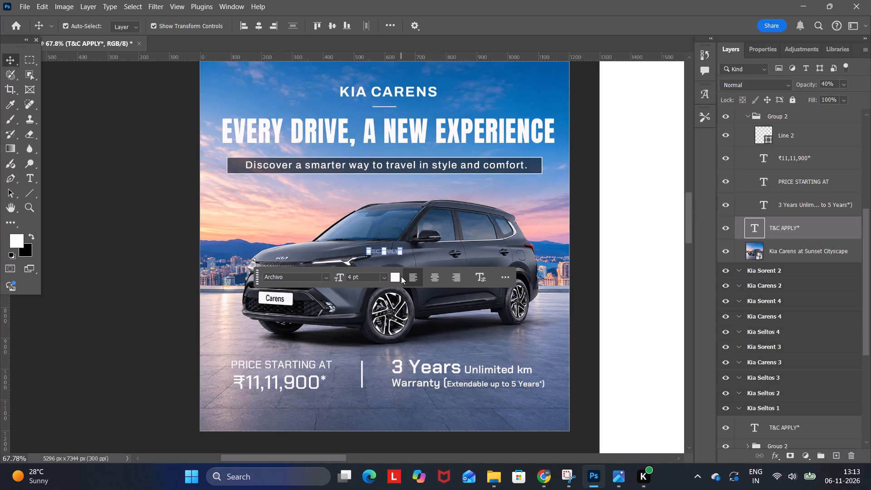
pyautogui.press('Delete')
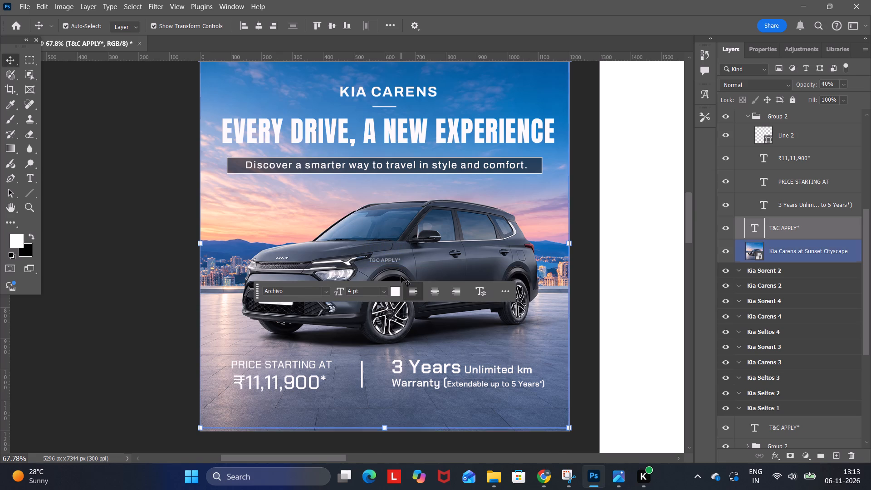
# Add a new T&C APPLY* text line over the car image on the Kia Carens 1 poster.
pyautogui.click(32, 178)
pyautogui.click(326, 223)
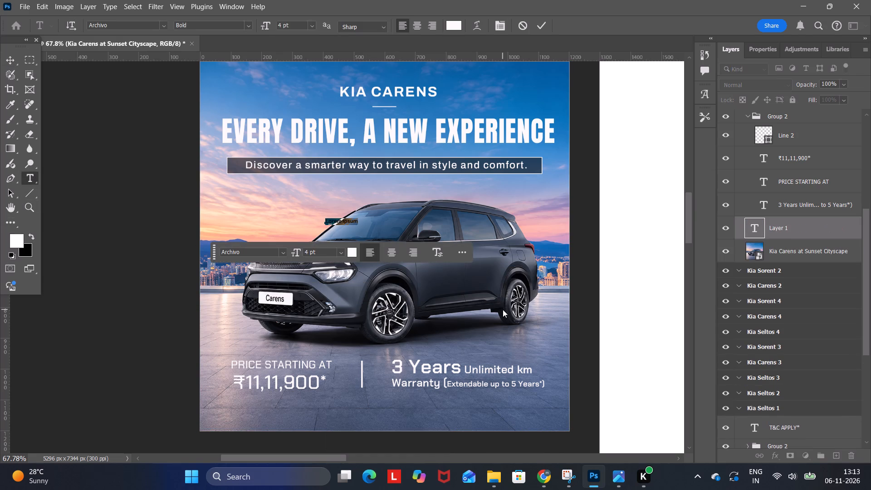
pyautogui.press('t')
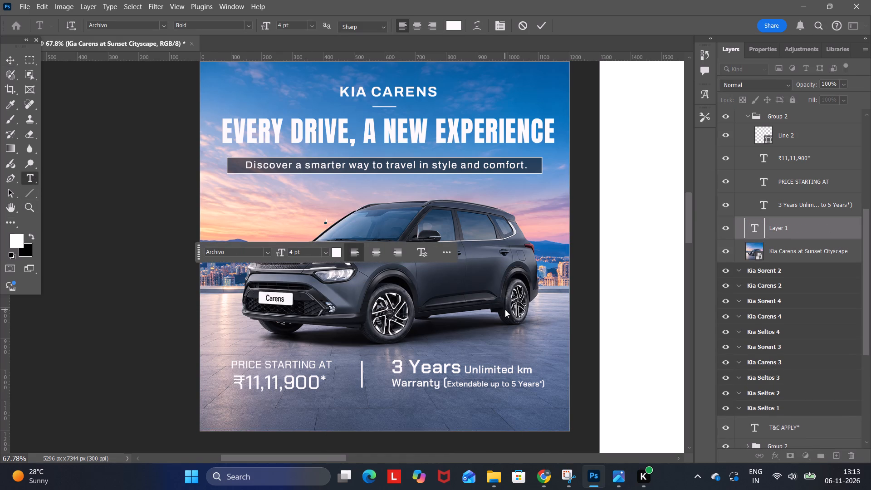
pyautogui.hotkey('shift', '&')
pyautogui.press('BackSpace')
pyautogui.press('BackSpace')
pyautogui.press('t')
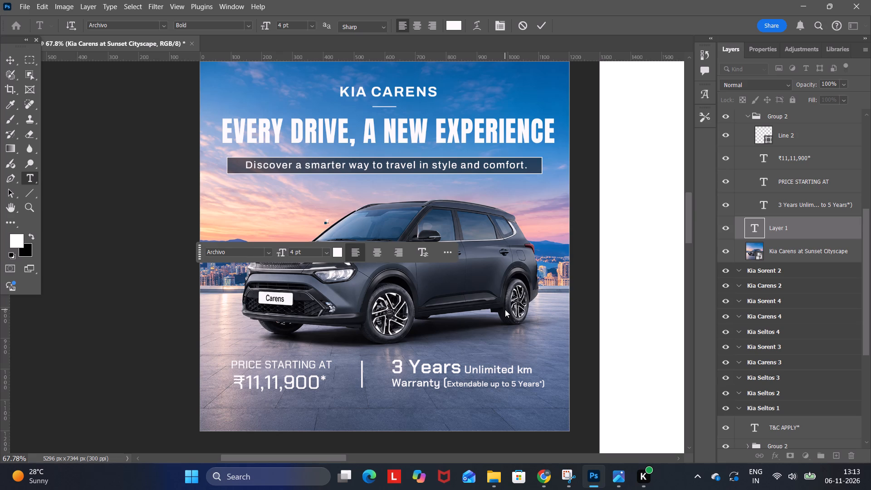
pyautogui.hotkey('shift', '&')
pyautogui.write('C A')
pyautogui.write('PPL')
pyautogui.press('y')
pyautogui.press('*')
pyautogui.click(9, 59)
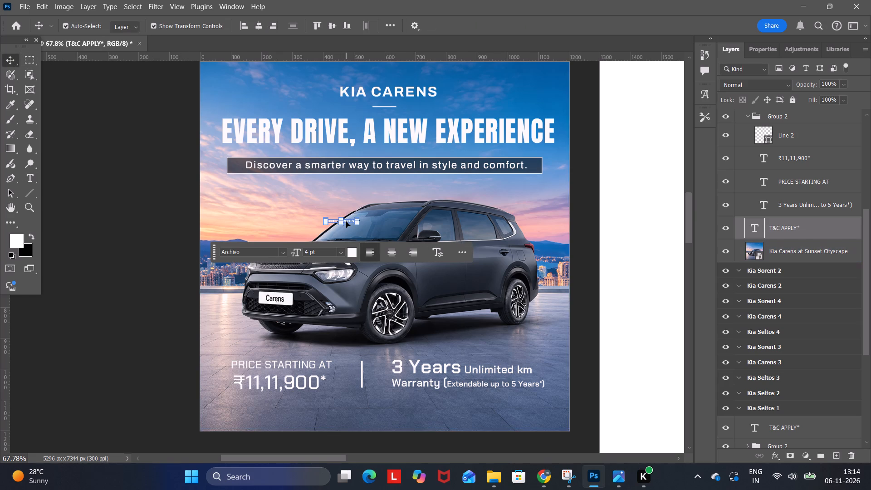
# Move the T&C APPLY* text to the lower-right corner of the Kia Carens 1 poster, below the warranty text.
pyautogui.moveTo(346, 221); pyautogui.dragTo(550, 415)
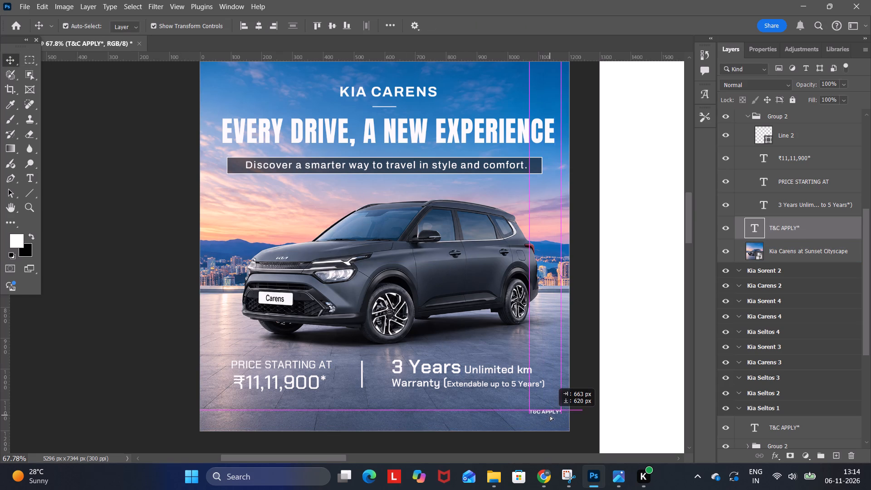
pyautogui.moveTo(550, 415); pyautogui.dragTo(547, 415)
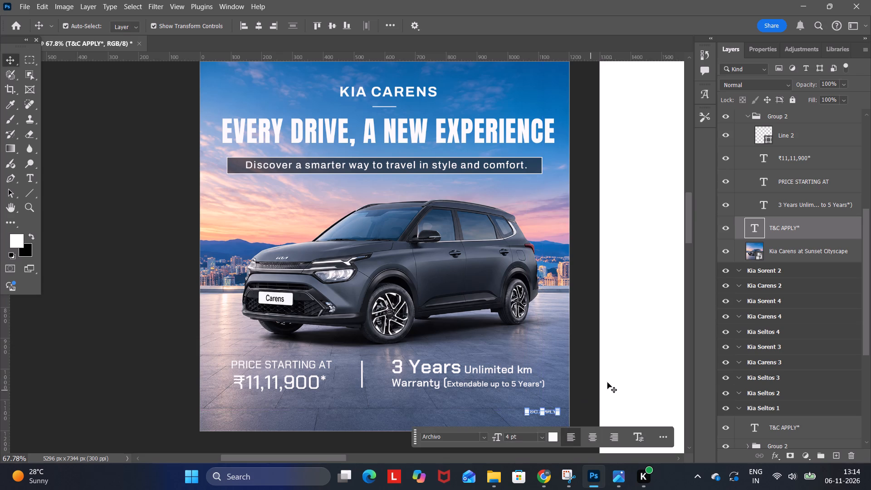
# Move the T&C APPLY* layer to the top of the Kia Carens 1 artboard's layer stack, above Generative Fill 2.
pyautogui.scroll(4, 784, 235)
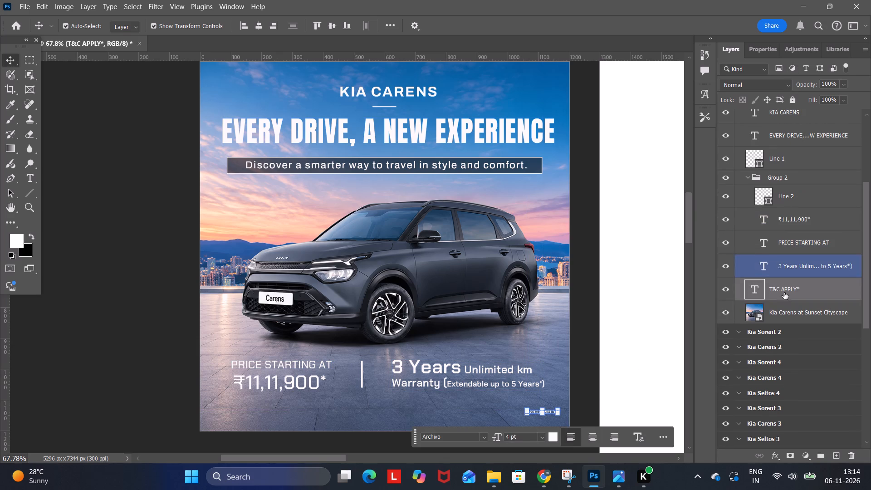
pyautogui.moveTo(784, 293); pyautogui.dragTo(774, 131)
pyautogui.scroll(7, 790, 262)
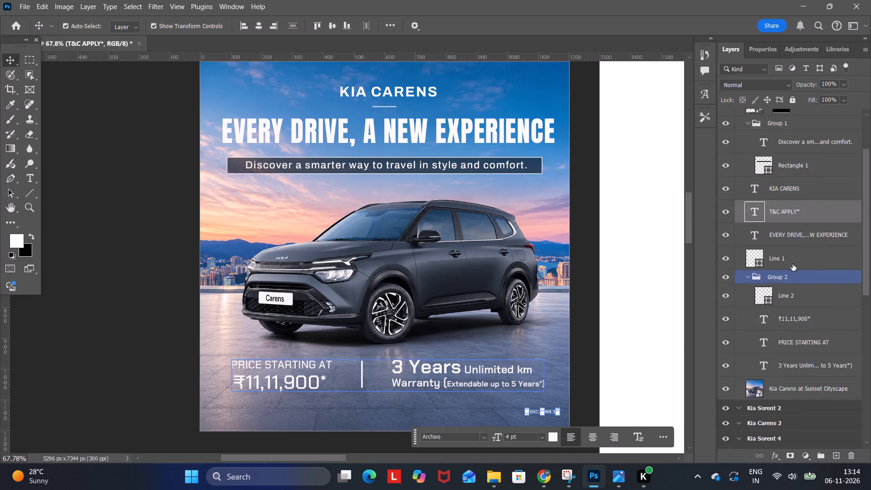
pyautogui.scroll(2, 793, 264)
pyautogui.moveTo(794, 271); pyautogui.dragTo(794, 162)
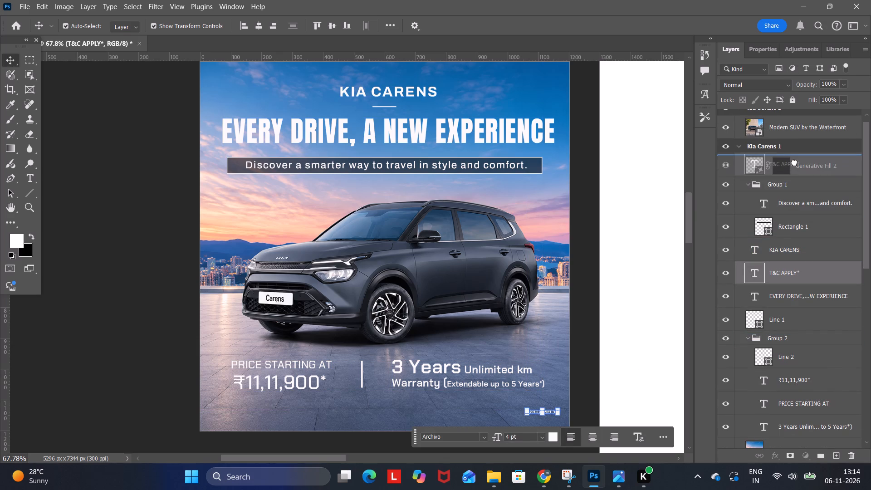
pyautogui.moveTo(794, 162); pyautogui.dragTo(794, 162)
pyautogui.click(587, 239)
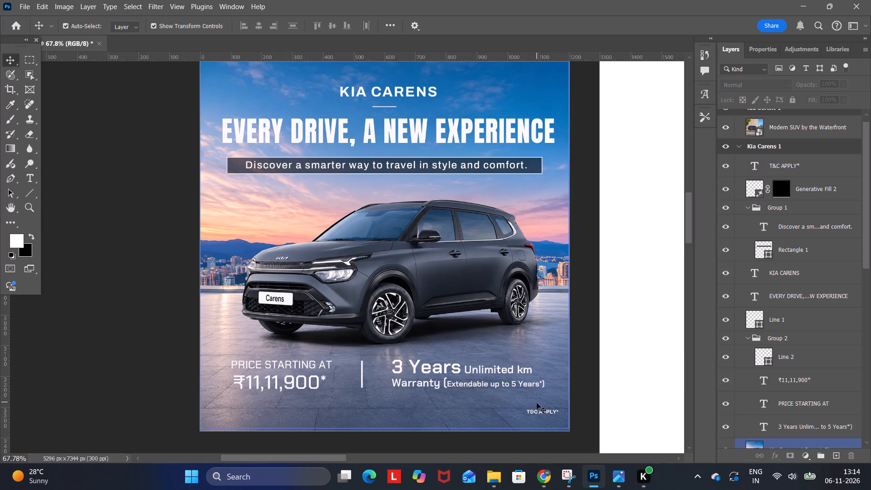
# Set the T&C APPLY* text size on the Kia Carens 1 poster to 3.5 pt.
pyautogui.click(535, 411)
pyautogui.moveTo(508, 437); pyautogui.dragTo(503, 438)
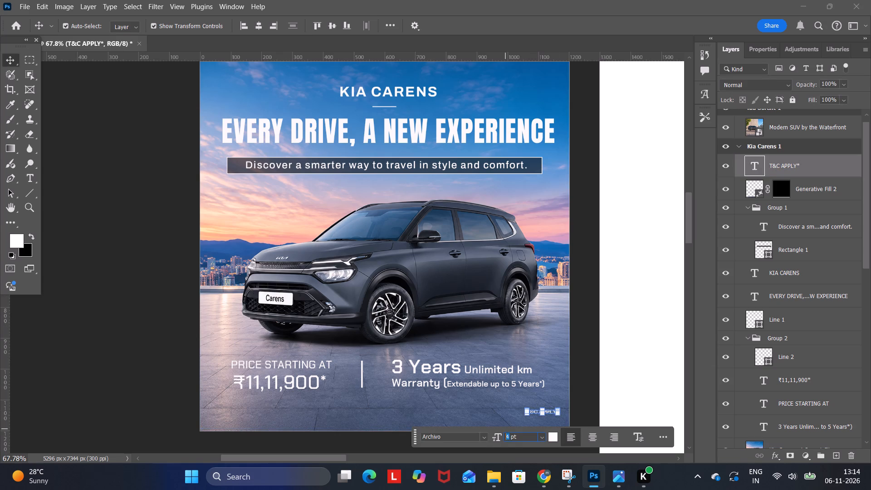
pyautogui.moveTo(503, 438); pyautogui.dragTo(501, 438)
pyautogui.write('3.5')
pyautogui.press('Return')
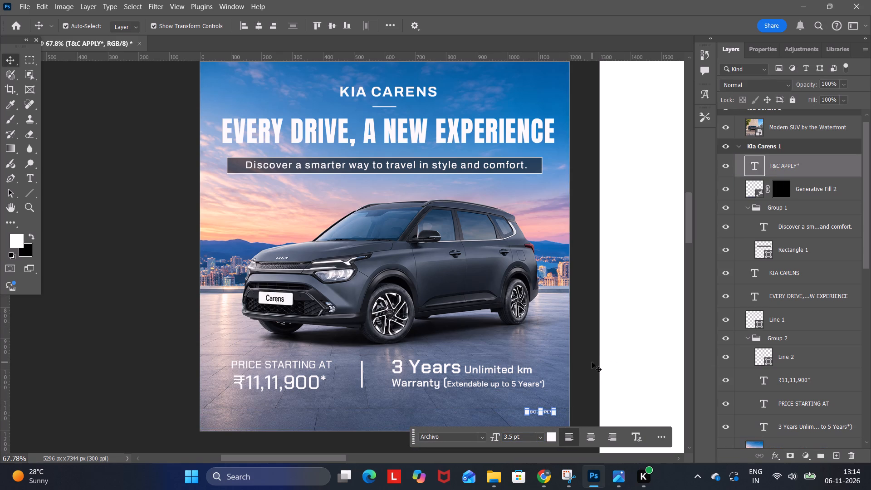
pyautogui.click(592, 362)
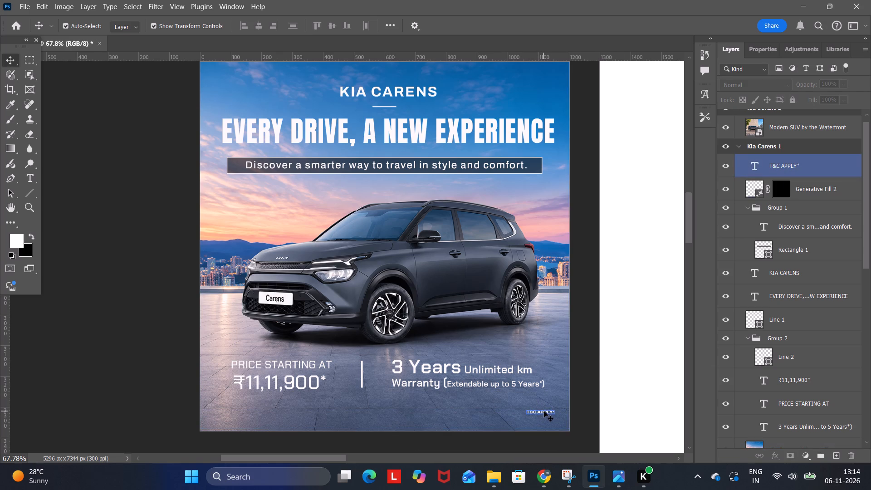
# Reapply the Archivo font to the T&C APPLY* text on the Kia Carens 1 poster.
pyautogui.click(544, 411)
pyautogui.click(481, 437)
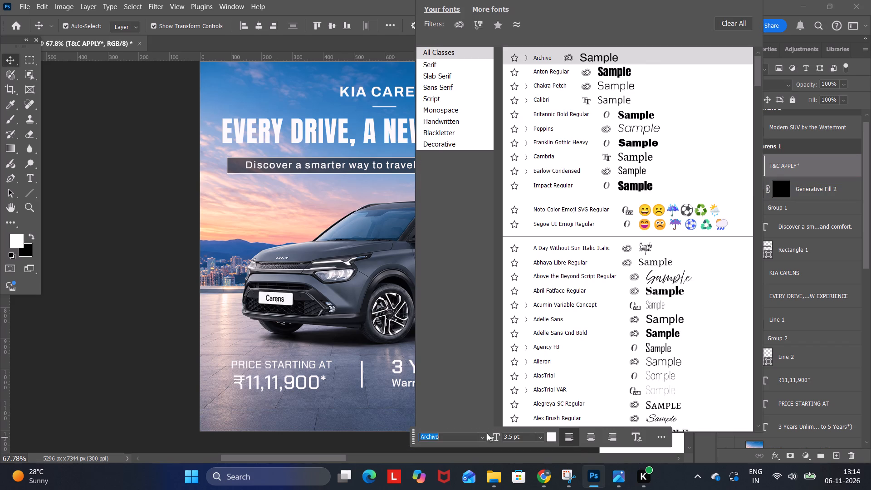
pyautogui.click(624, 62)
pyautogui.click(598, 221)
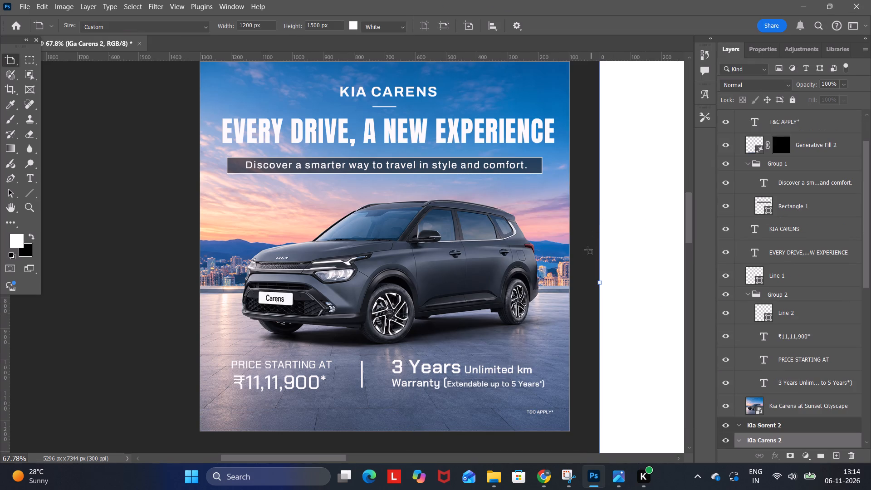
pyautogui.doubleClick(580, 240)
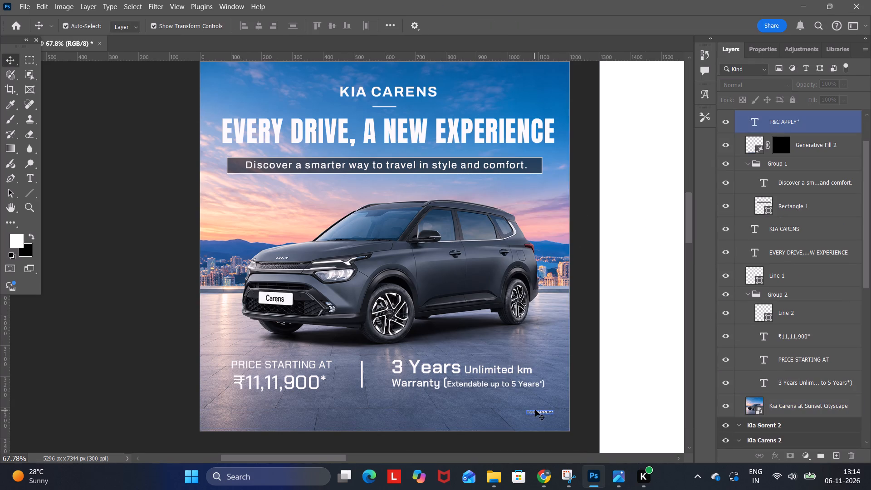
# Nudge the T&C APPLY* text two pixels right and three pixels down on the Kia Carens 1 poster.
pyautogui.click(535, 413)
pyautogui.press('Right')
pyautogui.press('Right')
pyautogui.press('Down')
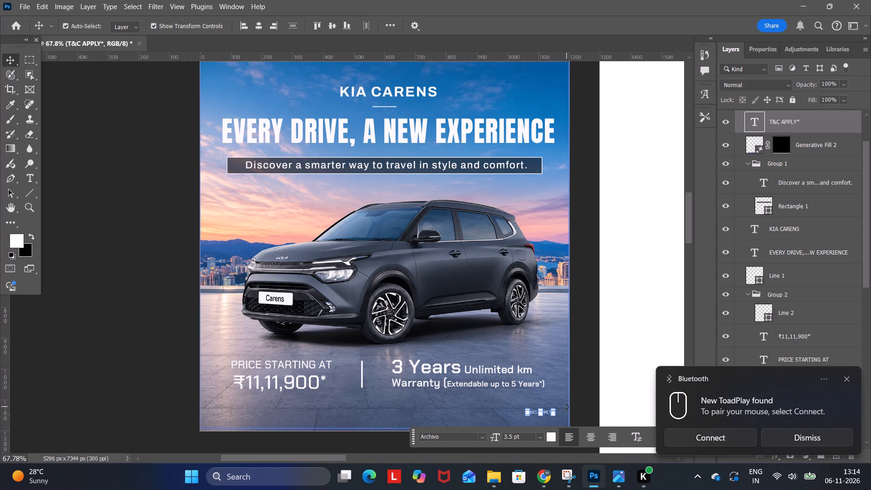
pyautogui.press('Down')
pyautogui.press('Down')
pyautogui.click(581, 378)
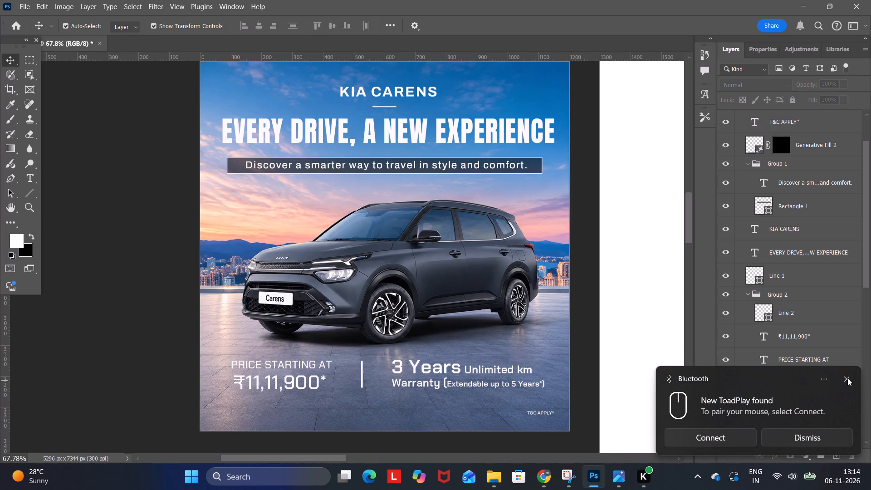
# Dismiss the Bluetooth mouse pairing notification.
pyautogui.click(847, 378)
pyautogui.click(587, 347)
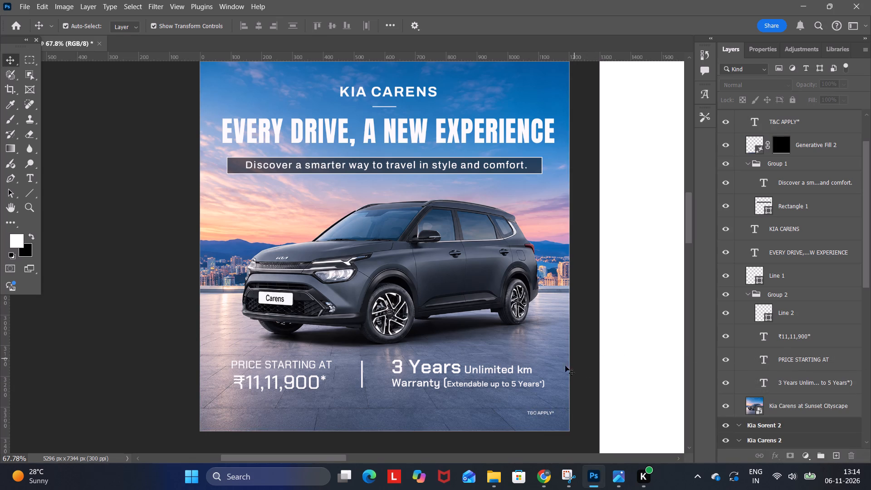
# Nudge the T&C APPLY* text another two pixels right and four pixels down on the Kia Carens 1 poster.
pyautogui.click(541, 413)
pyautogui.press('Down')
pyautogui.press('Down')
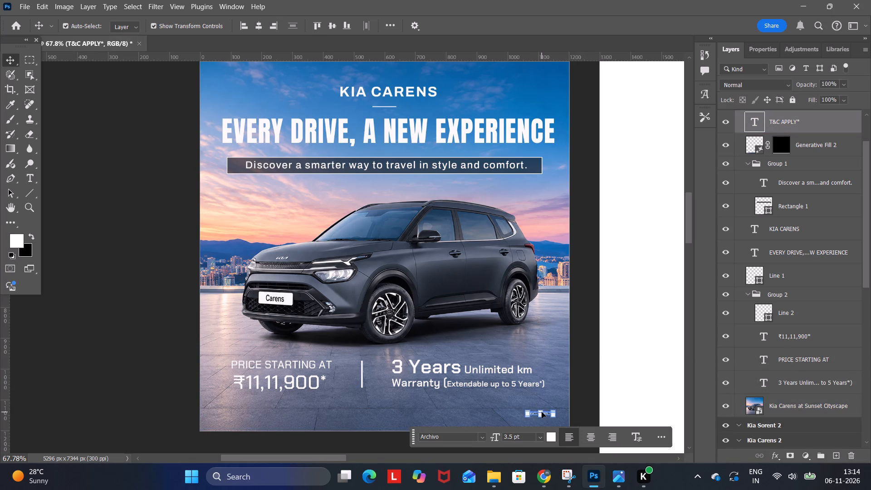
pyautogui.press('Right')
pyautogui.press('Right')
pyautogui.press('Down')
pyautogui.press('Down')
pyautogui.click(585, 377)
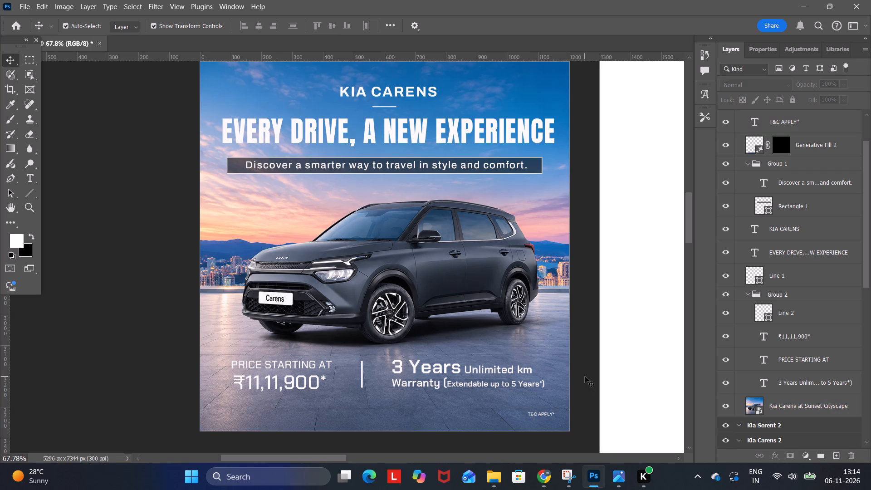
# Compare the layout and T&C text of the Kia Seltos 1 poster with the Kia Carens 1 poster.
pyautogui.scroll(5, 585, 377)
pyautogui.scroll(20, 585, 377)
pyautogui.scroll(12, 585, 377)
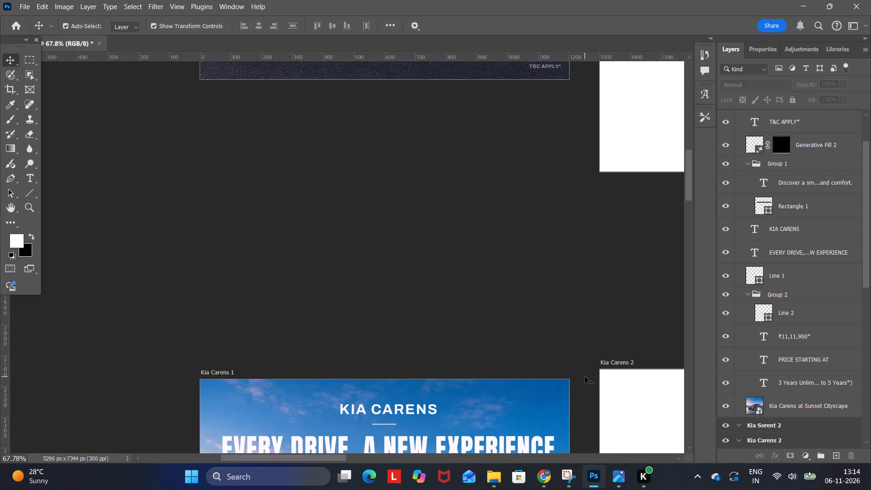
pyautogui.scroll(20, 585, 377)
pyautogui.scroll(20, 585, 377)
pyautogui.scroll(-3, 585, 376)
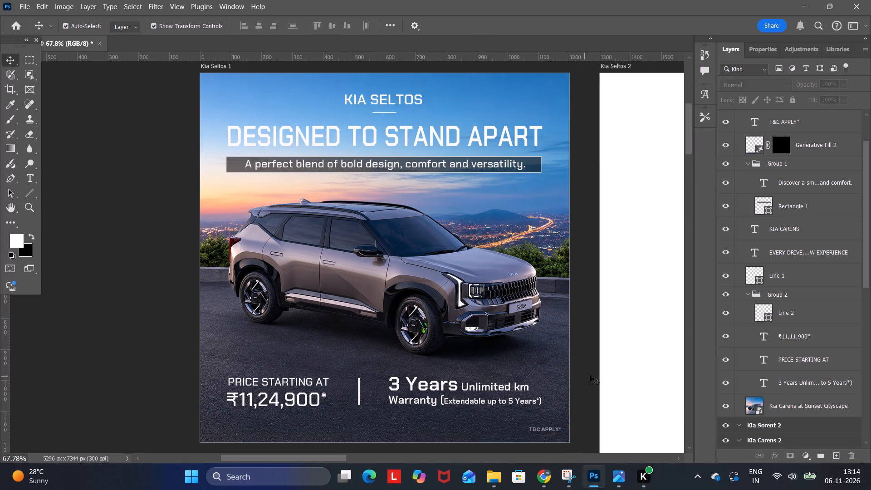
pyautogui.scroll(-20, 590, 375)
pyautogui.scroll(-20, 590, 375)
pyautogui.scroll(-20, 590, 375)
pyautogui.scroll(4, 582, 364)
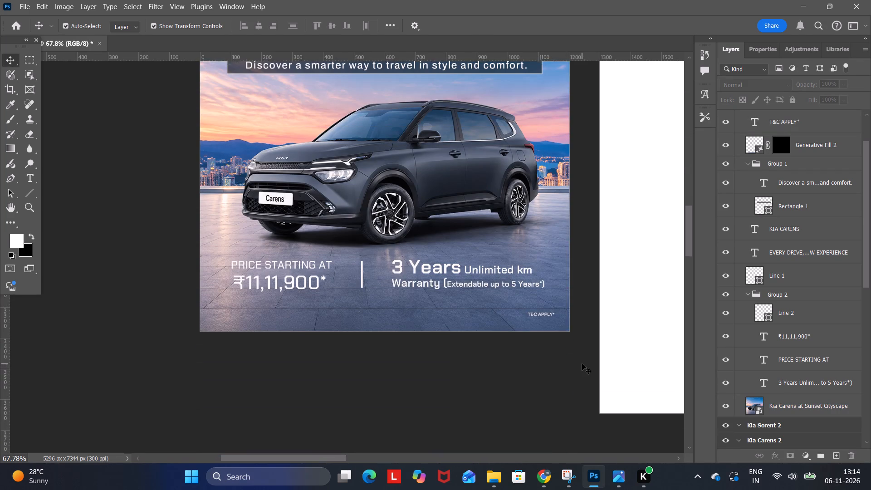
pyautogui.scroll(12, 582, 364)
# Select the Modern SUV by the Waterfront image on the Kia Sorent 1 artboard and examine its composition.
pyautogui.scroll(-20, 580, 365)
pyautogui.scroll(-20, 580, 365)
pyautogui.scroll(-10, 580, 365)
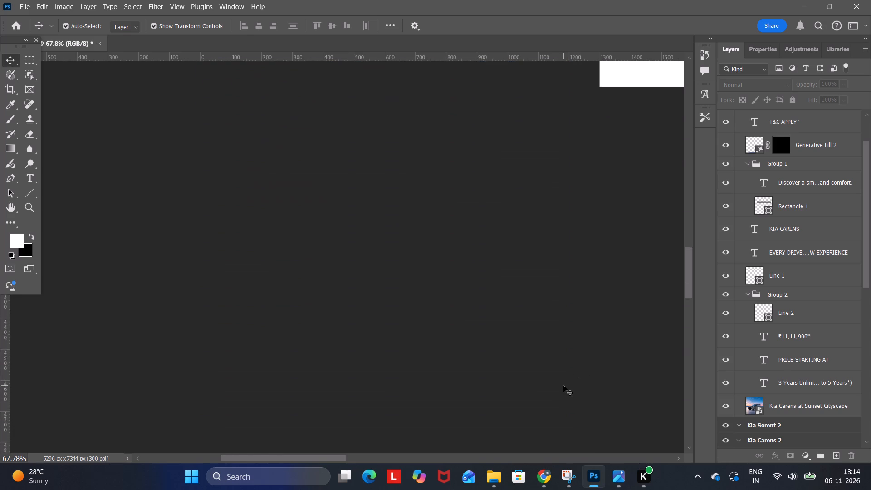
pyautogui.scroll(-20, 563, 386)
pyautogui.scroll(-20, 563, 386)
pyautogui.scroll(-4, 563, 386)
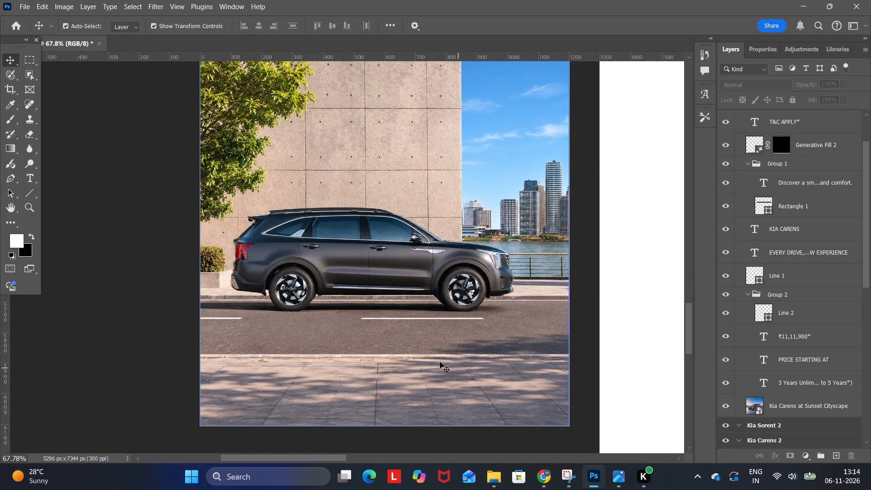
pyautogui.click(339, 279)
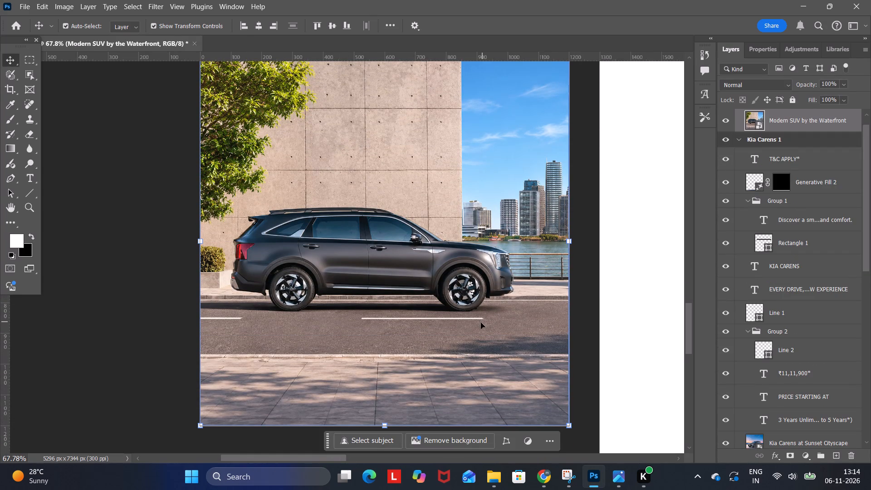
pyautogui.scroll(13, 481, 323)
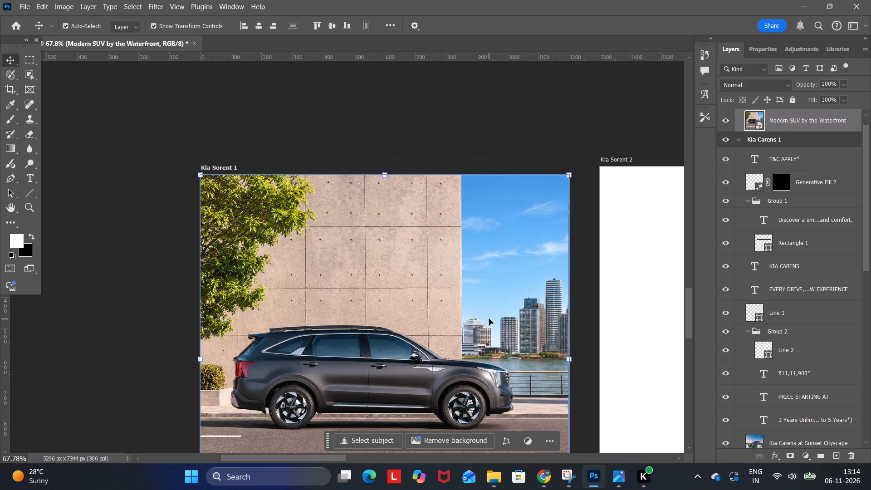
pyautogui.scroll(-7, 477, 344)
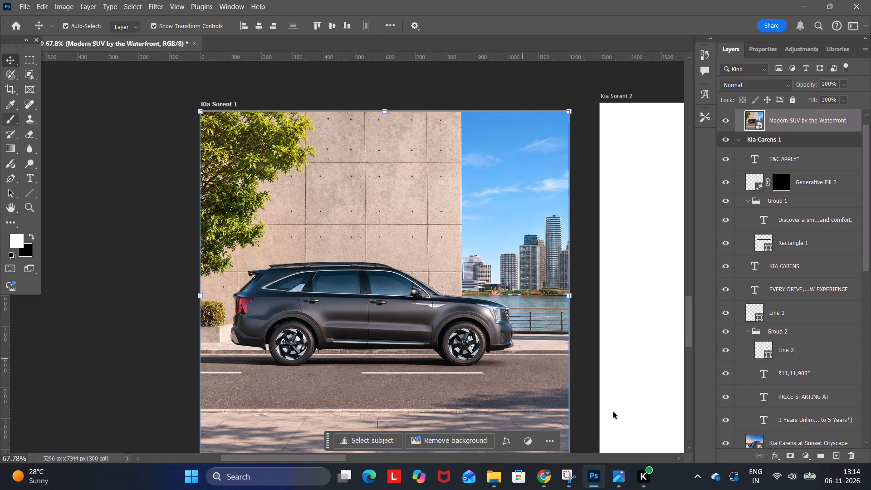
# Switch to Chrome and open the Sorento model page on the Kia India website.
pyautogui.click(599, 480)
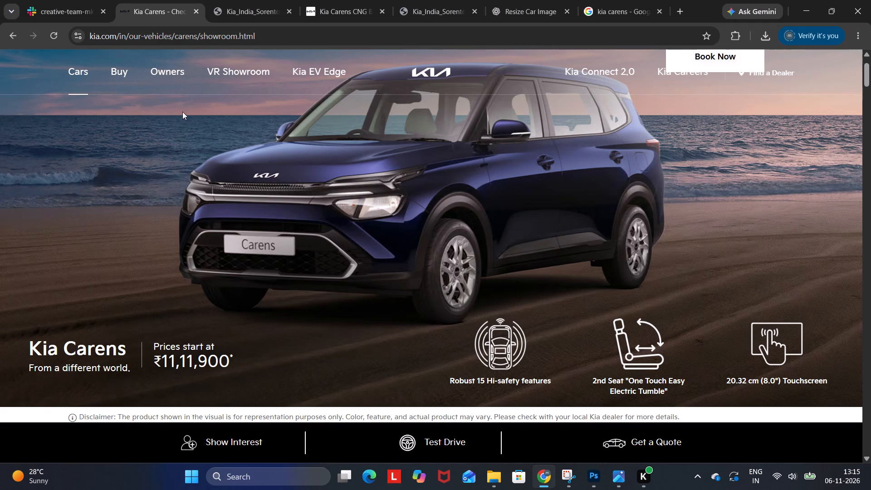
pyautogui.click(69, 77)
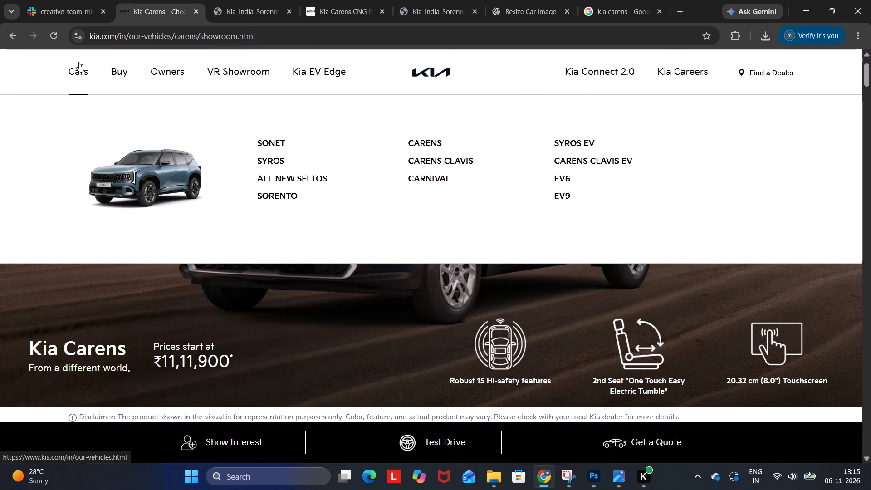
pyautogui.click(79, 62)
pyautogui.click(69, 74)
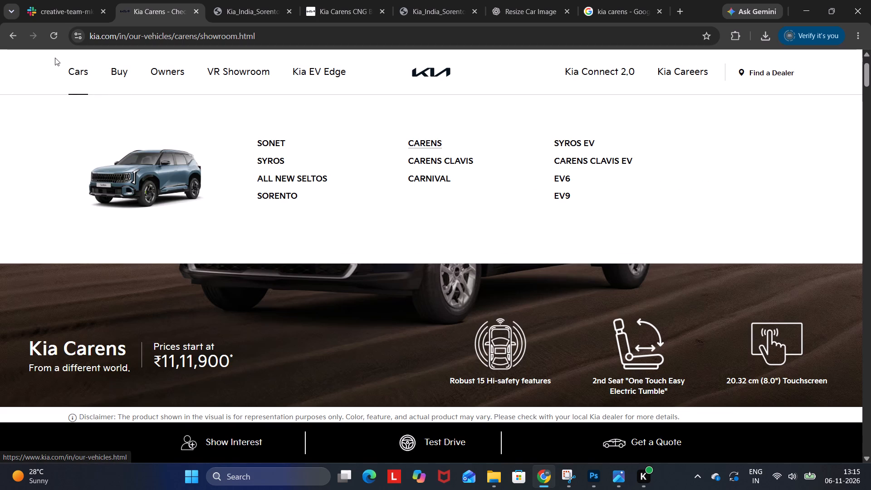
pyautogui.click(67, 71)
pyautogui.click(283, 194)
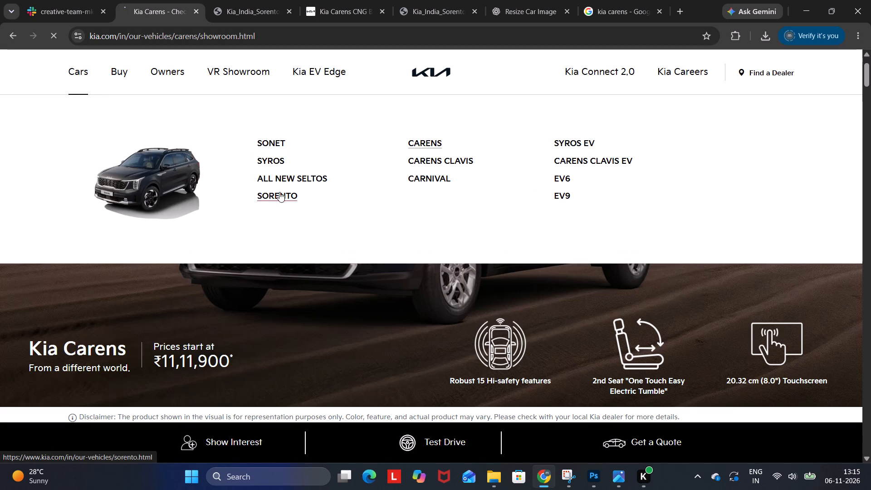
# Switch to Photoshop and rename the Kia Sorent 1 artboard as Kia SorentO 1.
pyautogui.click(599, 486)
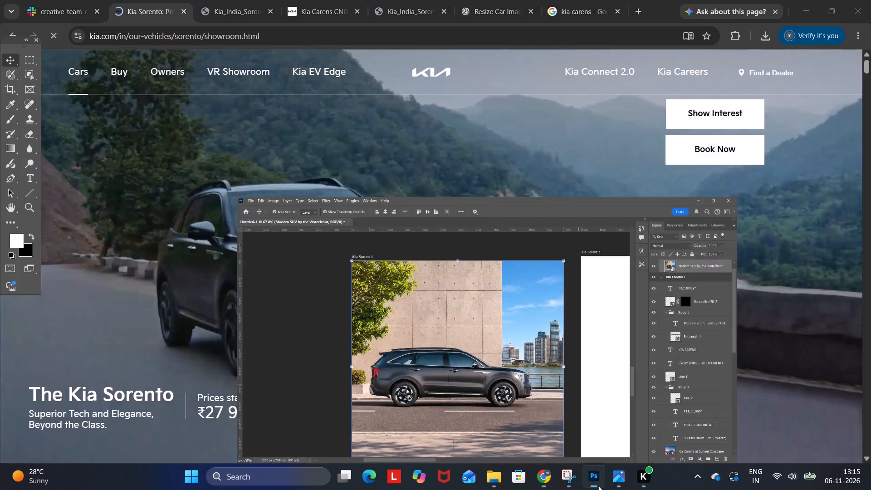
pyautogui.scroll(8, 340, 280)
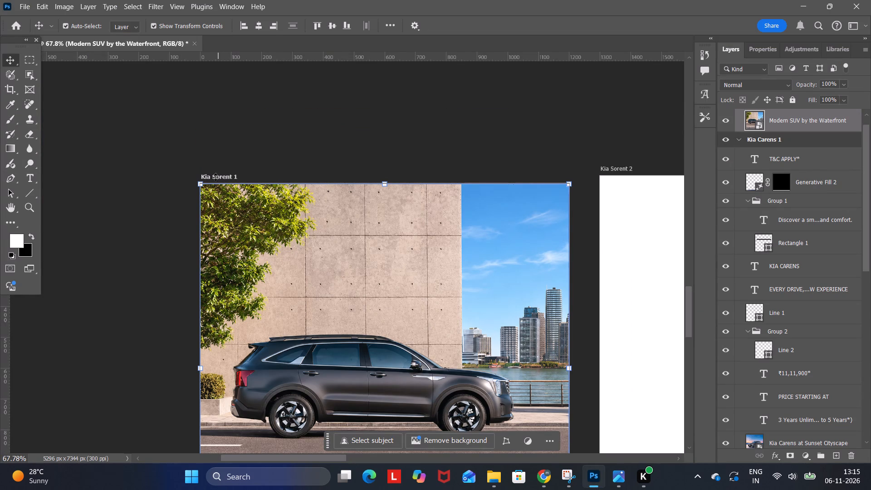
pyautogui.click(176, 150)
pyautogui.doubleClick(225, 178)
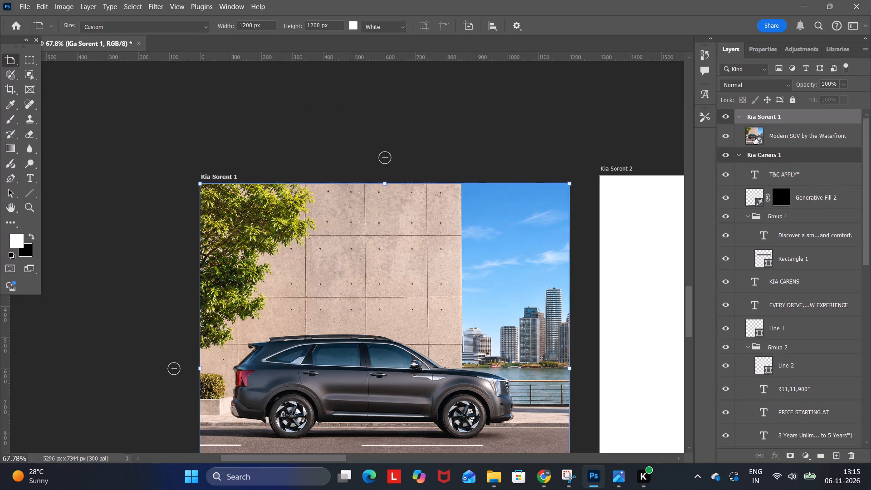
pyautogui.doubleClick(775, 117)
pyautogui.click(772, 117)
pyautogui.press('o')
pyautogui.click(367, 122)
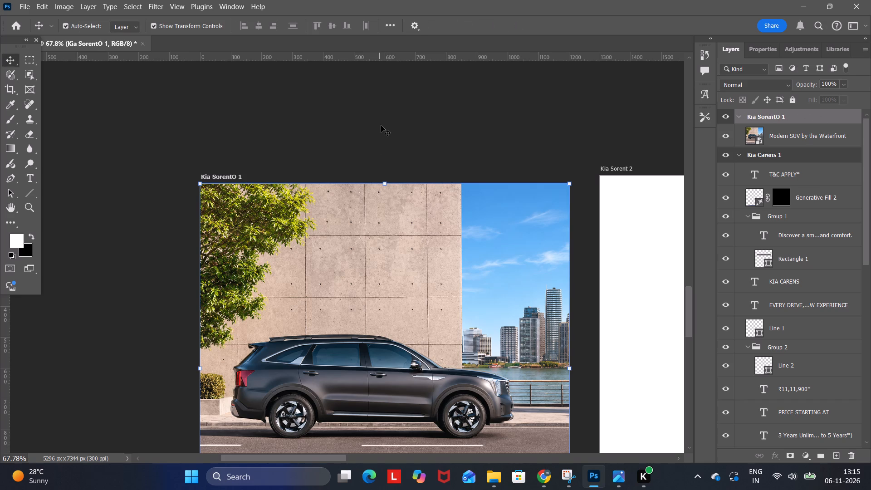
pyautogui.scroll(-8, 289, 196)
pyautogui.click(88, 150)
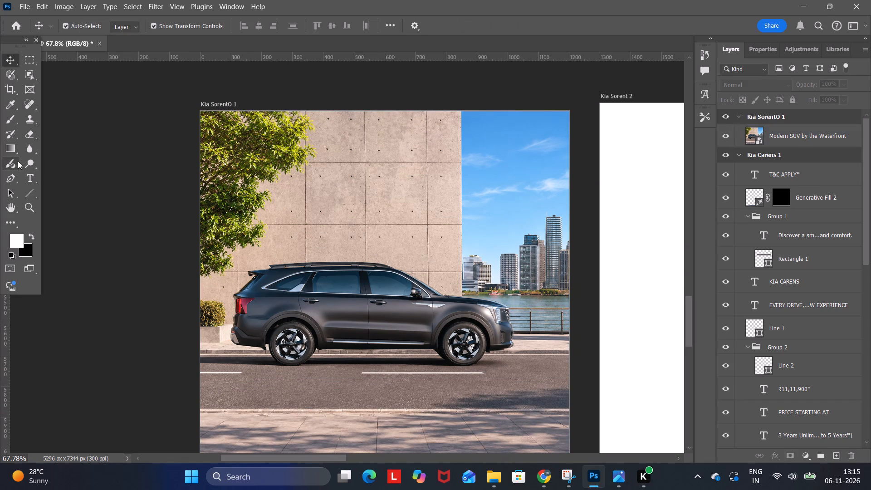
# Copy the KIA CARENS title from the Kia Carens 1 poster and paste it onto the Kia SorentO 1 artboard.
pyautogui.scroll(20, 289, 230)
pyautogui.scroll(18, 289, 230)
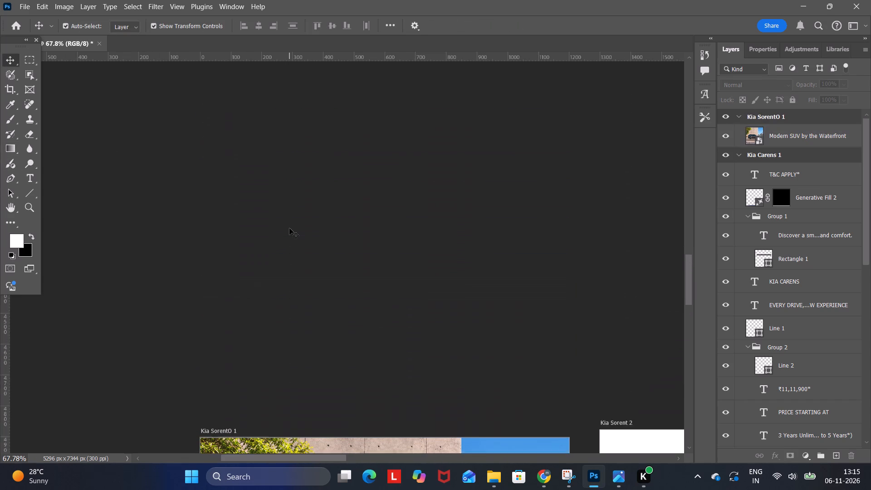
pyautogui.scroll(20, 289, 228)
pyautogui.scroll(20, 289, 228)
pyautogui.scroll(3, 289, 228)
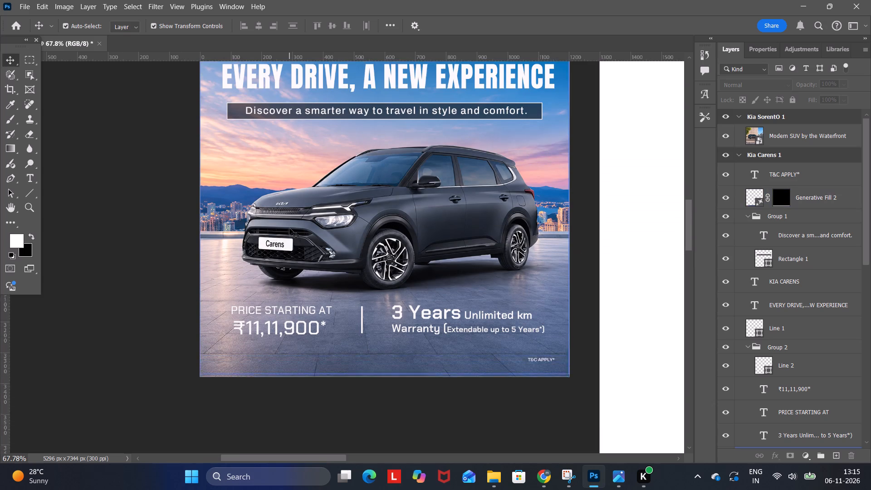
pyautogui.scroll(16, 289, 228)
pyautogui.click(382, 181)
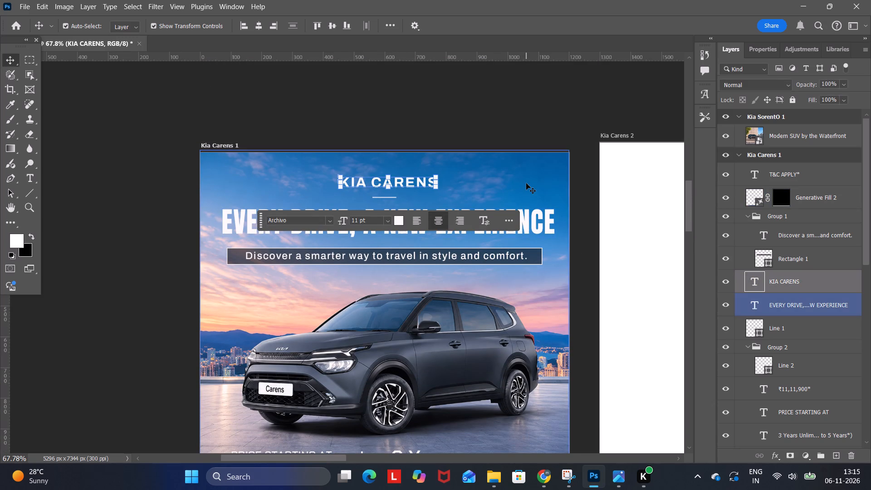
pyautogui.hotkey('ctrl', 'c')
pyautogui.scroll(-20, 520, 198)
pyautogui.scroll(-15, 520, 198)
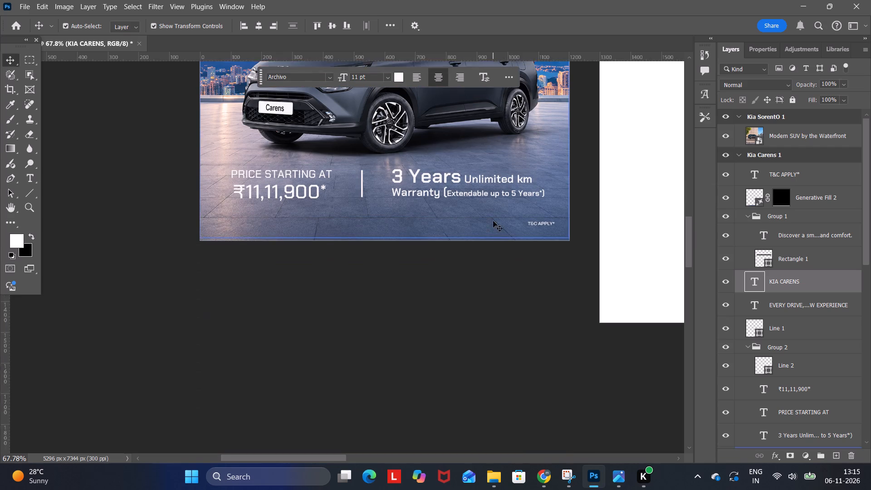
pyautogui.scroll(-20, 493, 221)
pyautogui.scroll(-20, 493, 221)
pyautogui.scroll(-20, 493, 221)
pyautogui.click(473, 223)
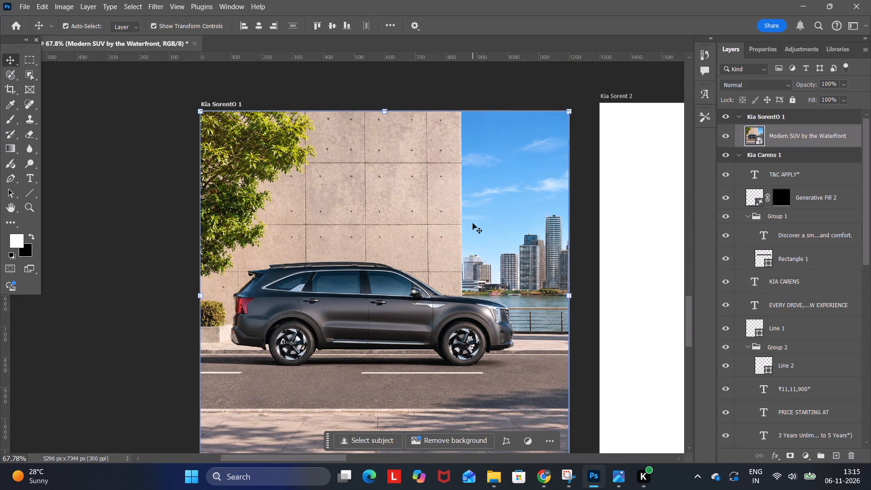
pyautogui.hotkey('ctrl', 'v')
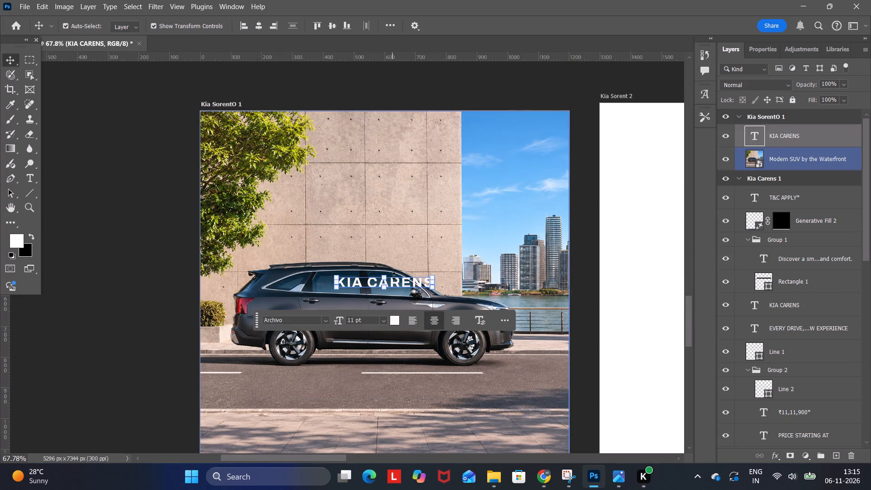
# Replace CARENS with SORENTO in the pasted title so it reads KIA SORENTO.
pyautogui.doubleClick(397, 280)
pyautogui.moveTo(368, 283); pyautogui.dragTo(435, 287)
pyautogui.write('SORENTO')
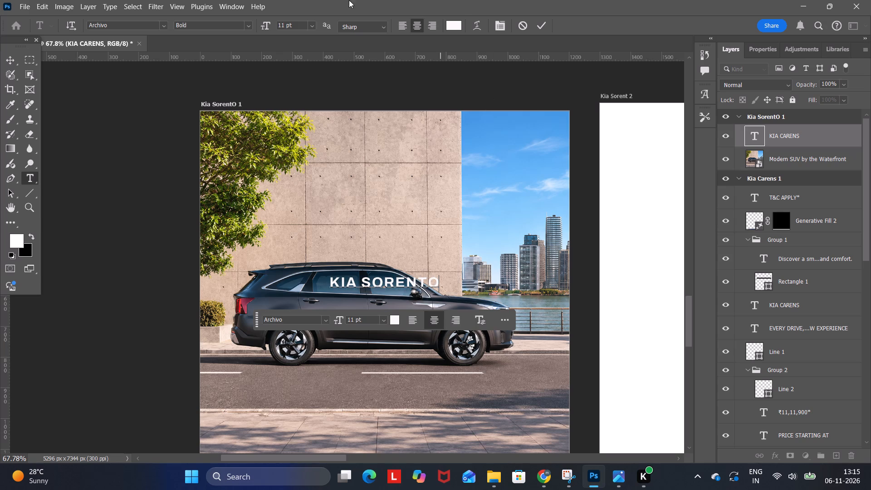
pyautogui.click(9, 59)
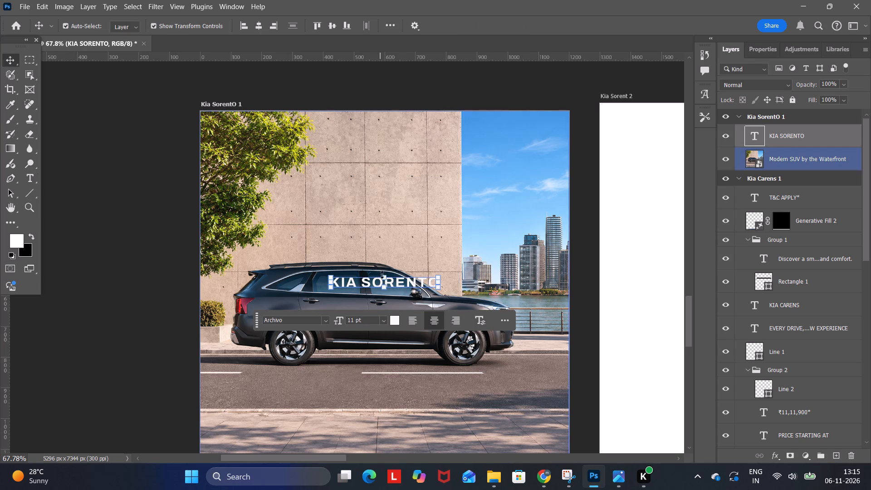
# Move the KIA SORENTO title about 430 px up onto the concrete wall near the top of the poster.
pyautogui.moveTo(398, 280); pyautogui.dragTo(401, 147)
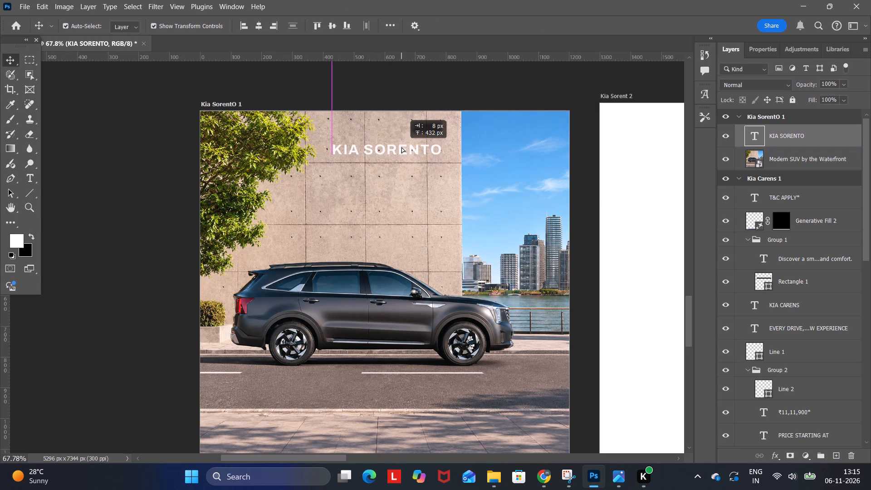
pyautogui.moveTo(401, 147); pyautogui.dragTo(401, 146)
pyautogui.click(525, 134)
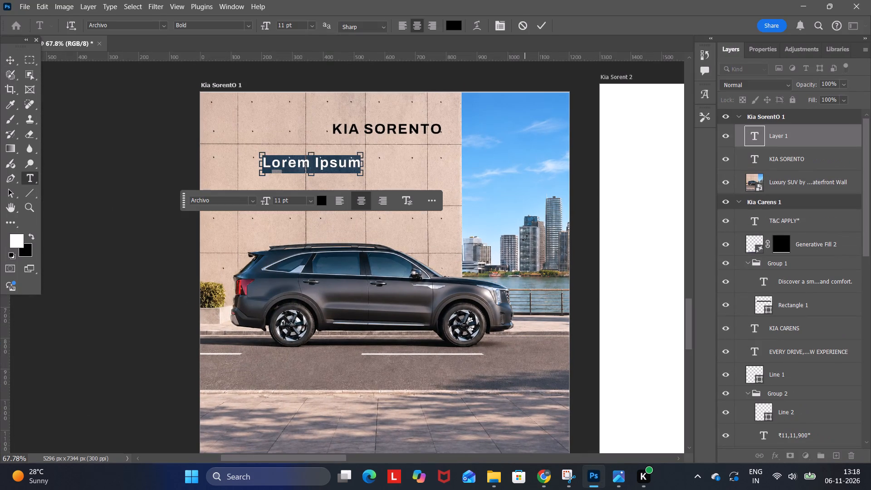
pyautogui.hotkey('ctrl', 'v')
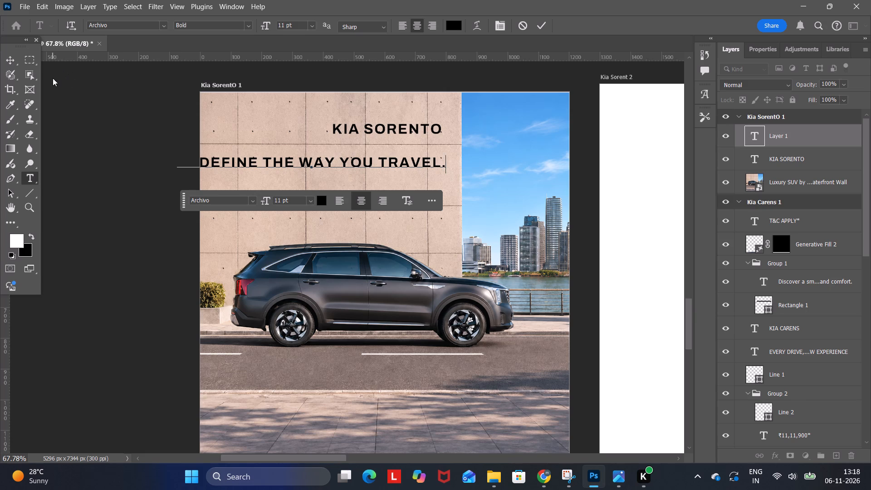
pyautogui.click(10, 59)
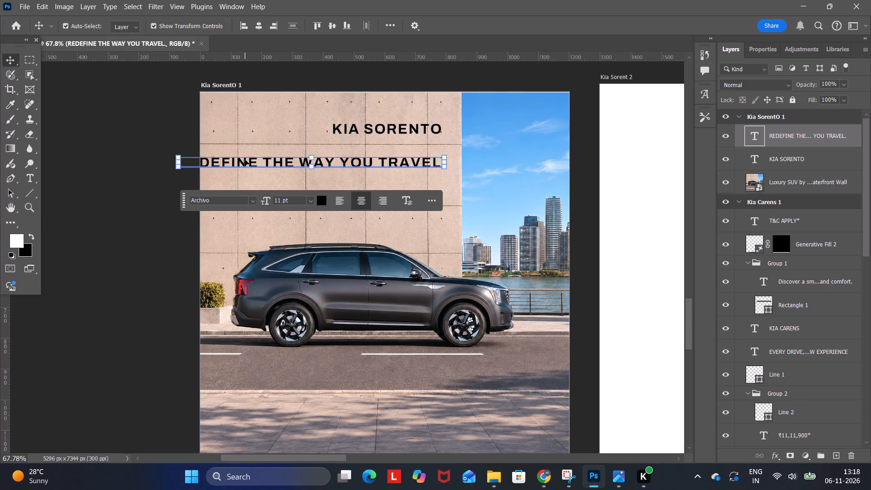
pyautogui.moveTo(245, 160); pyautogui.dragTo(318, 164)
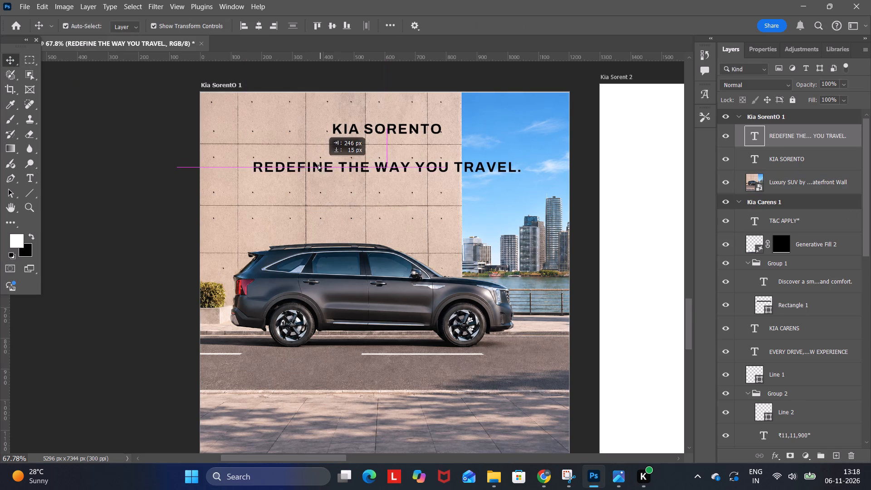
pyautogui.moveTo(318, 164); pyautogui.dragTo(318, 162)
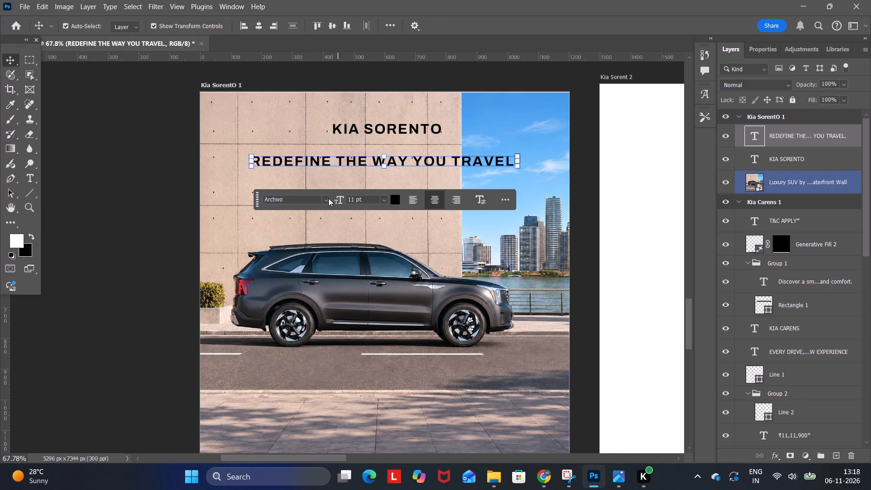
# Set the REDEFINE THE WAY YOU TRAVEL. heading in Anton at 20 pt and move it slightly lower beneath KIA SORENTO.
pyautogui.click(326, 200)
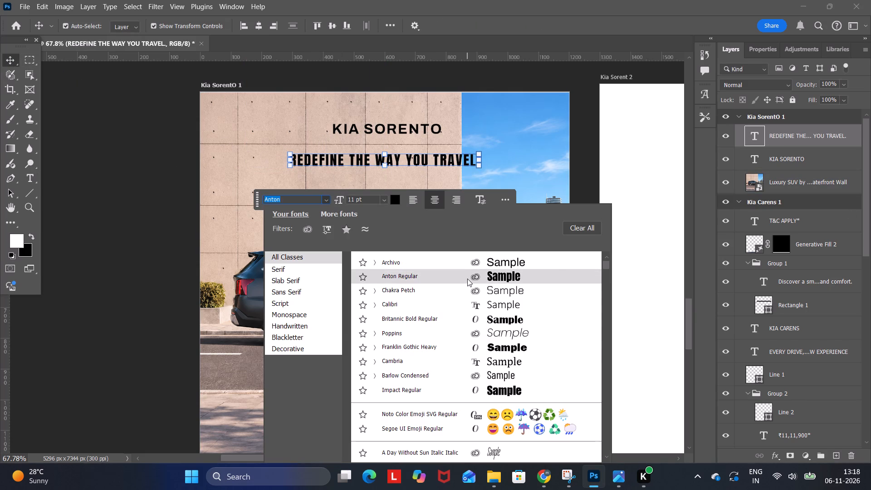
pyautogui.click(467, 279)
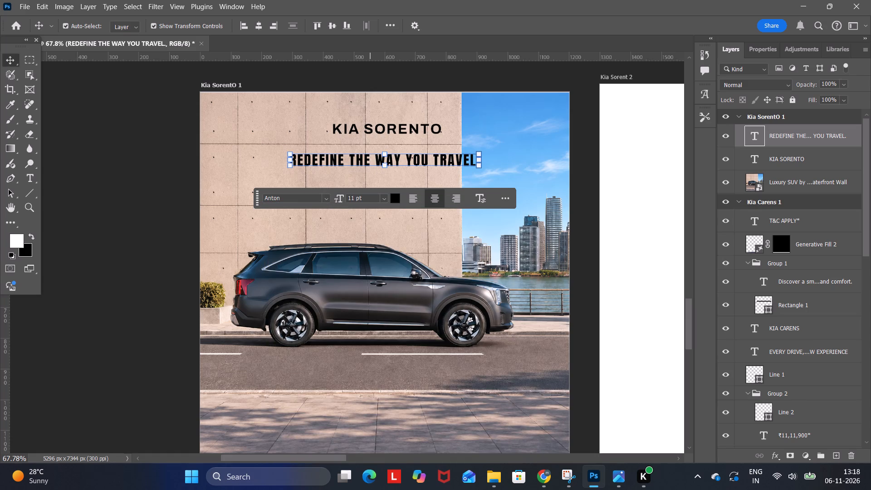
pyautogui.moveTo(354, 196); pyautogui.dragTo(285, 209)
pyautogui.write('20')
pyautogui.press('Return')
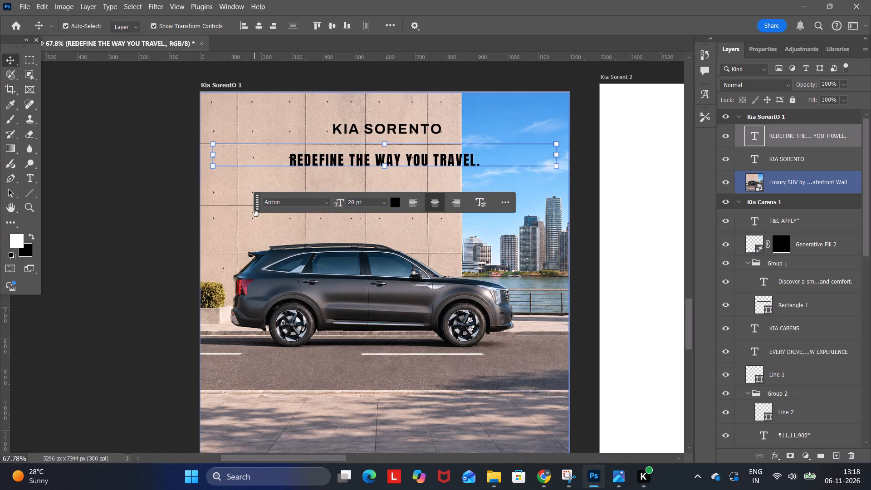
pyautogui.moveTo(445, 152); pyautogui.dragTo(446, 156)
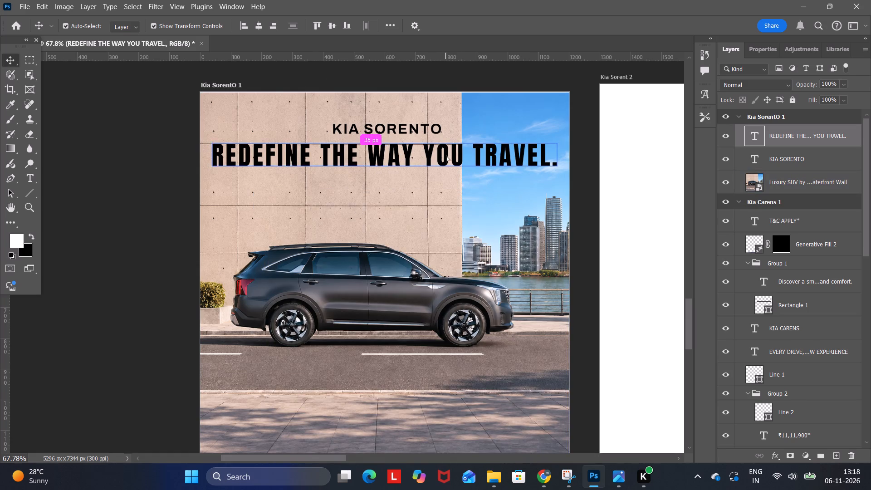
pyautogui.moveTo(446, 156); pyautogui.dragTo(450, 171)
pyautogui.click(588, 142)
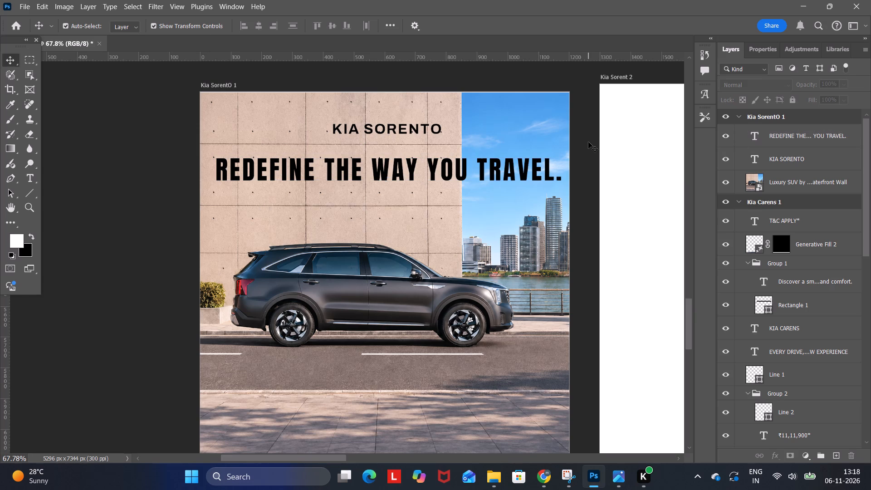
# Set the REDEFINE THE WAY YOU TRAVEL. heading's font size to 19 pt.
pyautogui.click(465, 175)
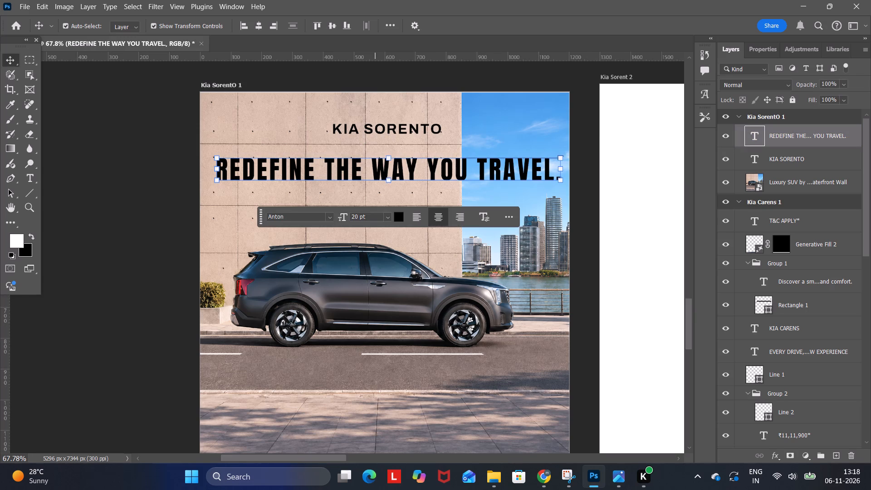
pyautogui.moveTo(357, 217); pyautogui.dragTo(322, 220)
pyautogui.write('19')
pyautogui.press('Return')
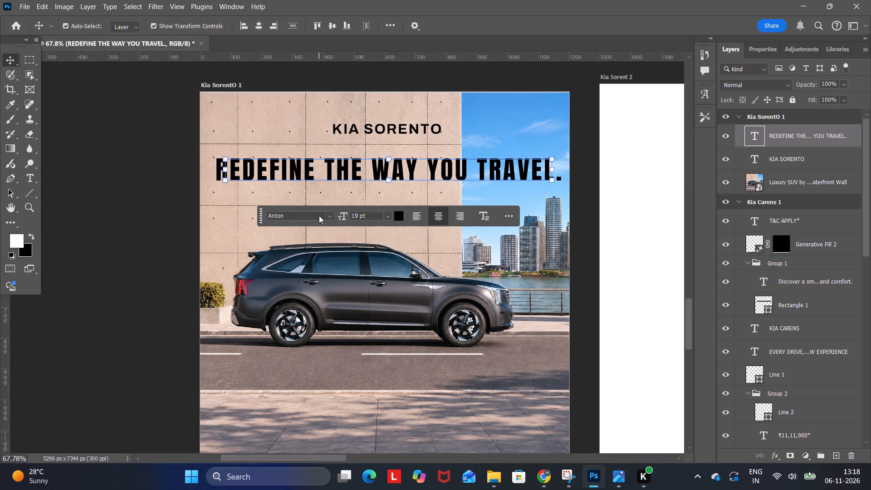
pyautogui.click(591, 136)
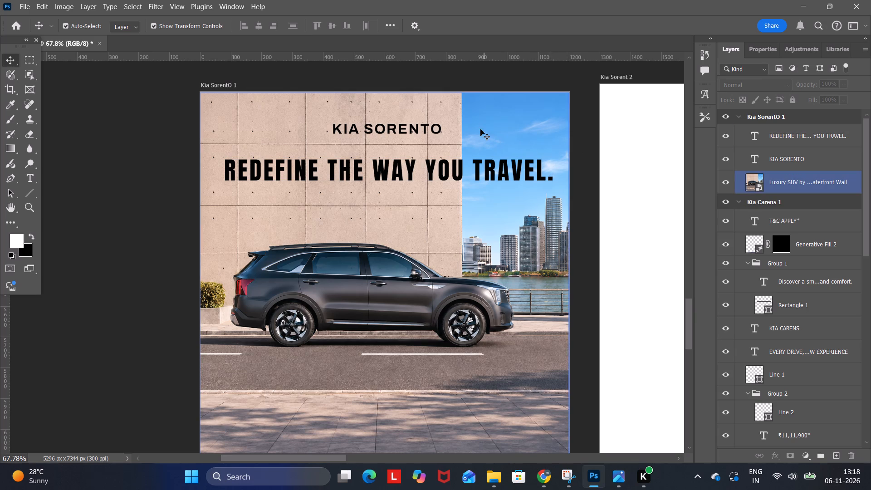
# Break the heading into two lines before YOU TRAVEL. and nudge the block up closer to KIA SORENTO.
pyautogui.doubleClick(426, 171)
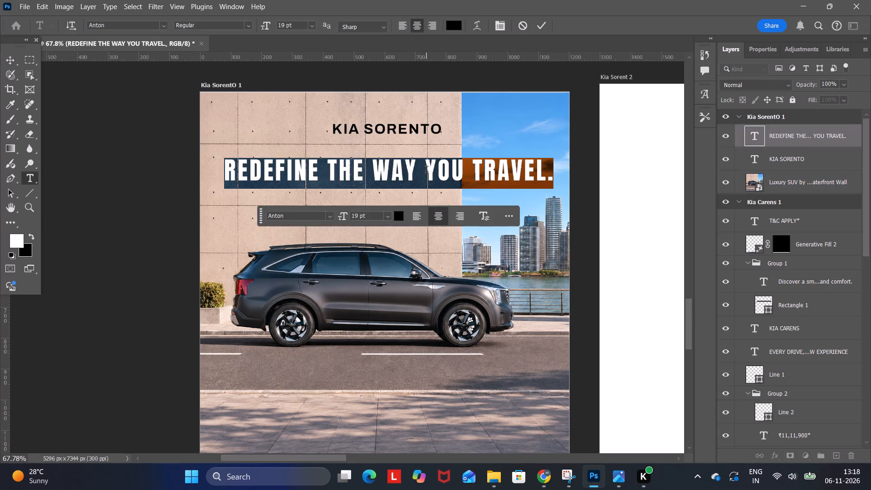
pyautogui.click(426, 171)
pyautogui.press('BackSpace')
pyautogui.press('Return')
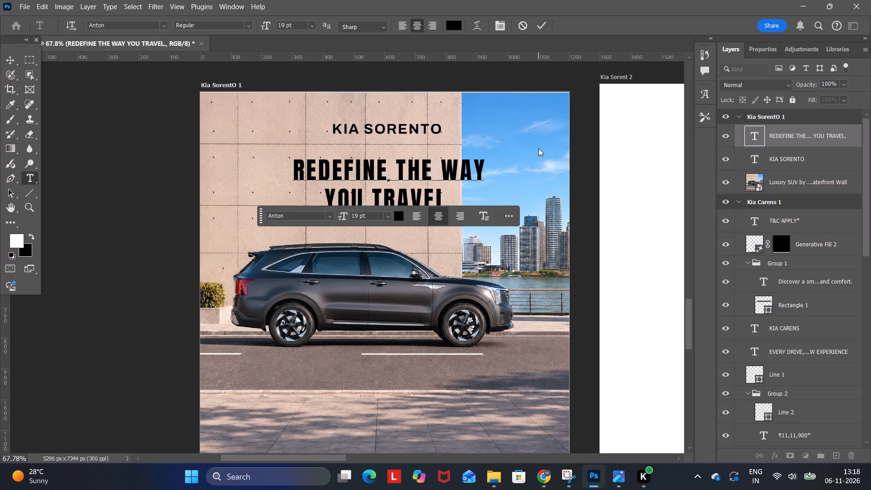
pyautogui.click(588, 136)
pyautogui.click(588, 136)
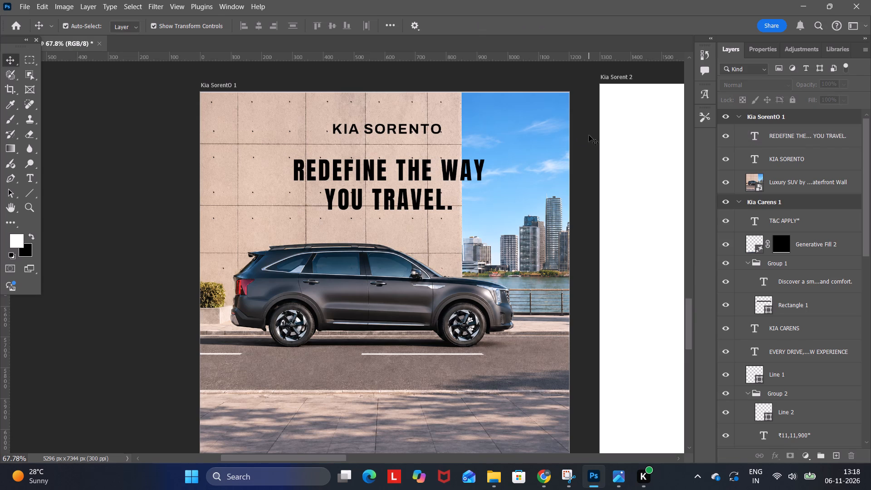
pyautogui.moveTo(412, 180); pyautogui.dragTo(407, 173)
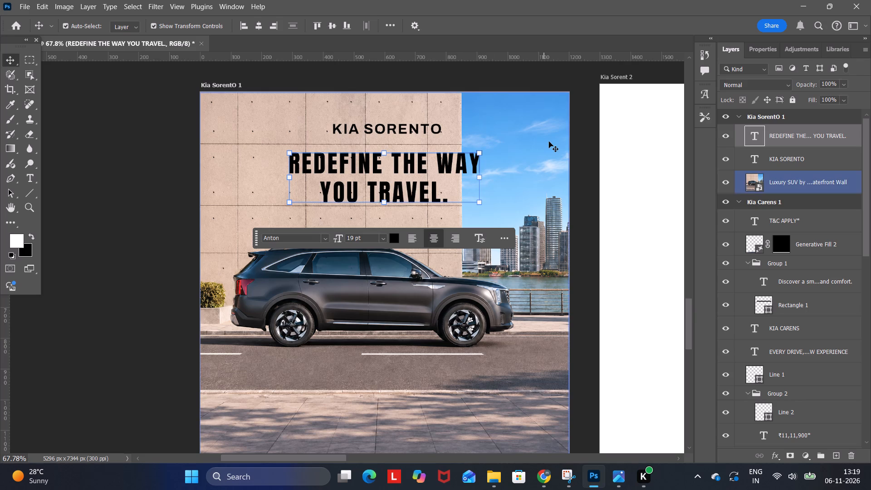
pyautogui.click(581, 137)
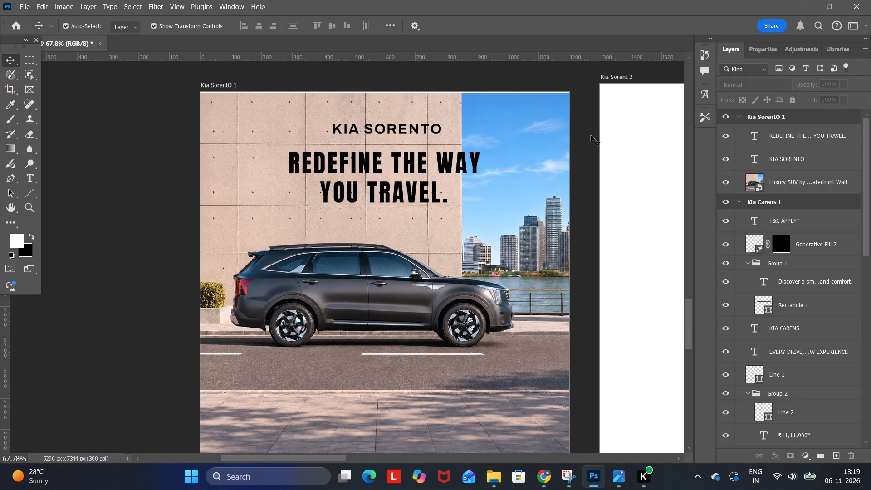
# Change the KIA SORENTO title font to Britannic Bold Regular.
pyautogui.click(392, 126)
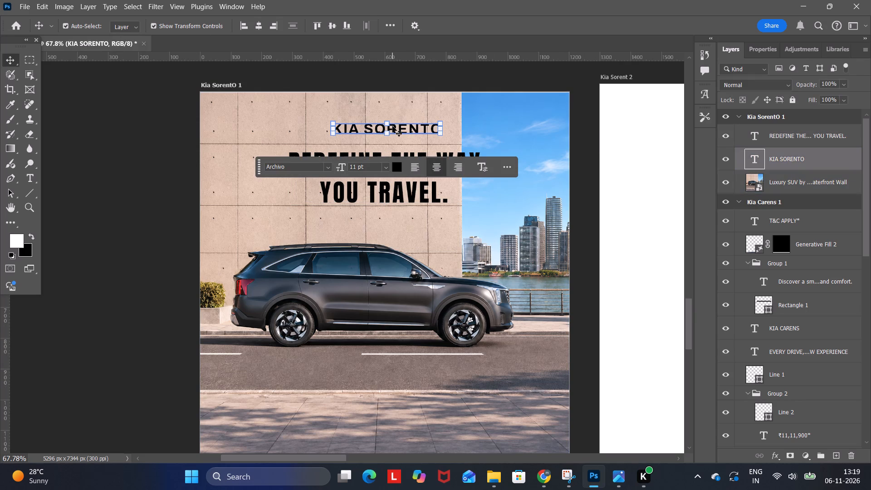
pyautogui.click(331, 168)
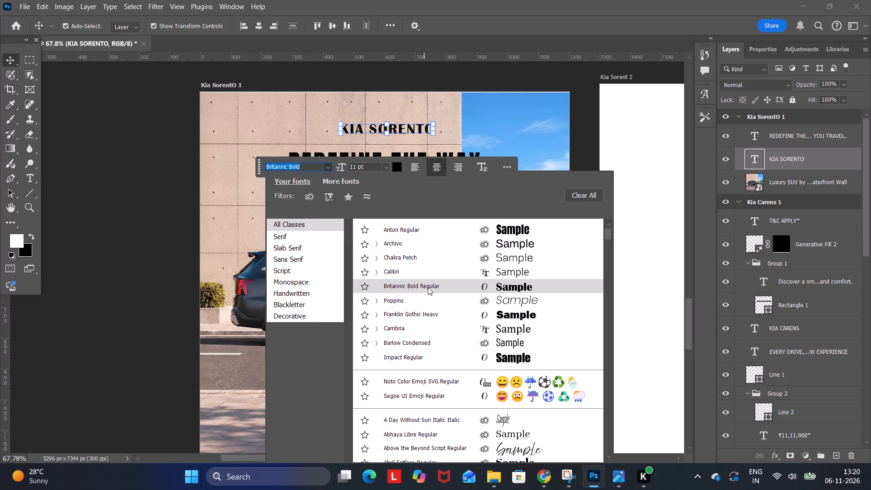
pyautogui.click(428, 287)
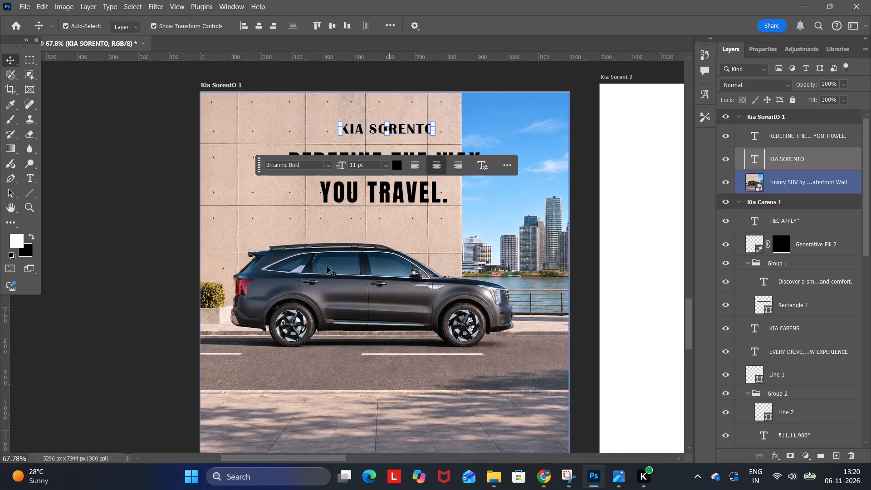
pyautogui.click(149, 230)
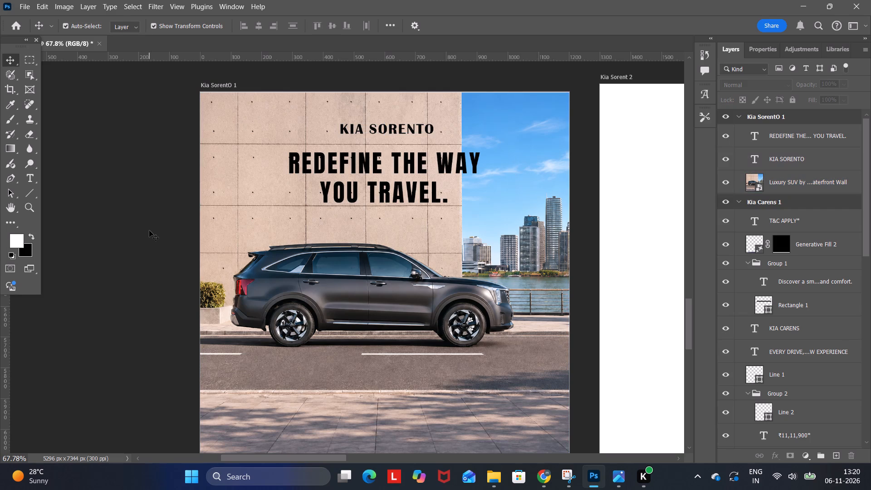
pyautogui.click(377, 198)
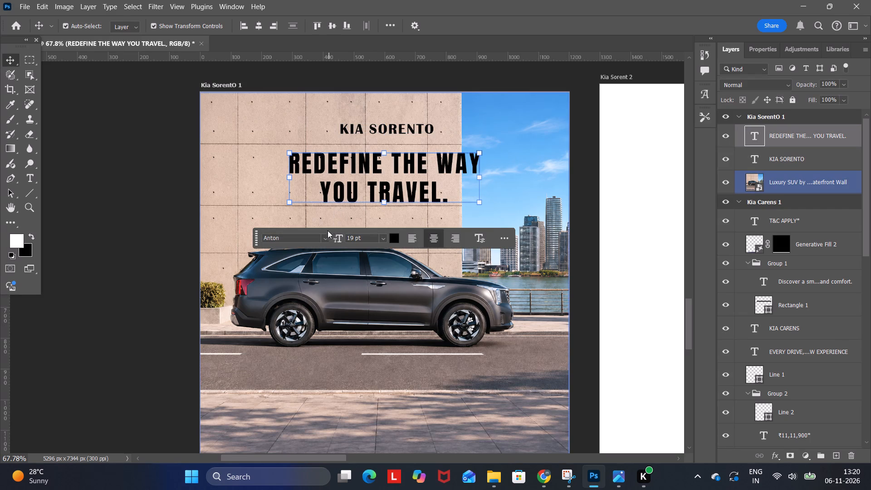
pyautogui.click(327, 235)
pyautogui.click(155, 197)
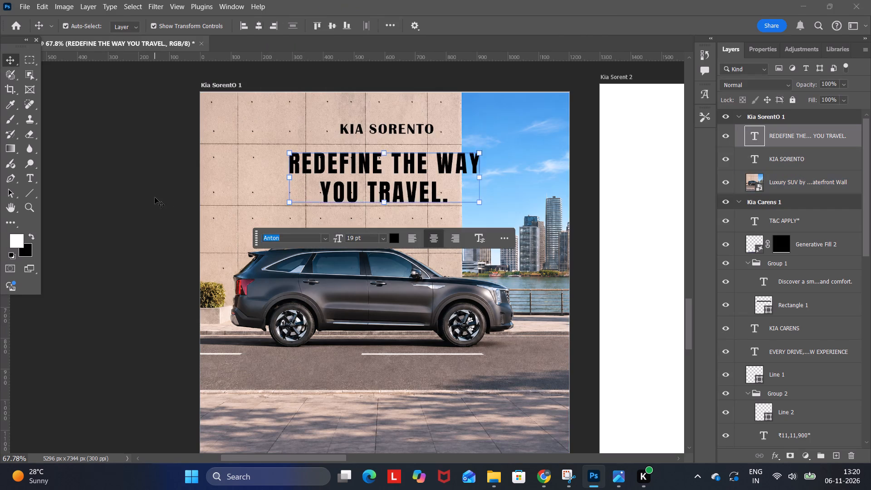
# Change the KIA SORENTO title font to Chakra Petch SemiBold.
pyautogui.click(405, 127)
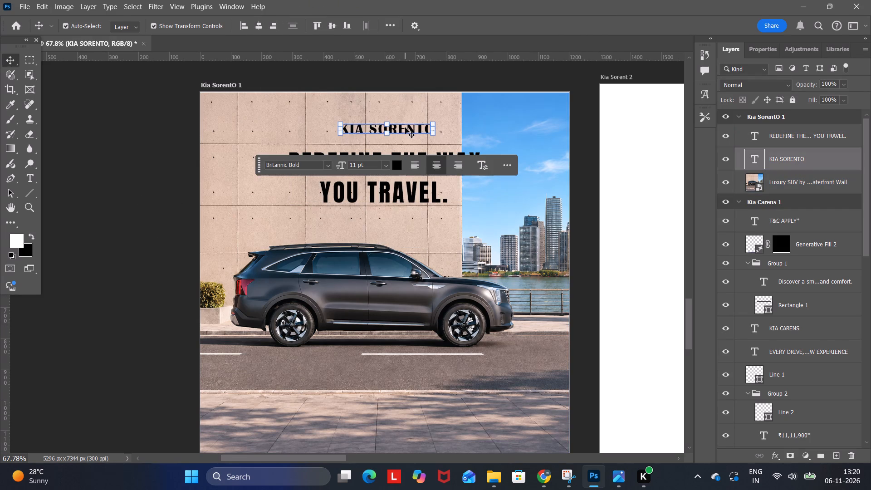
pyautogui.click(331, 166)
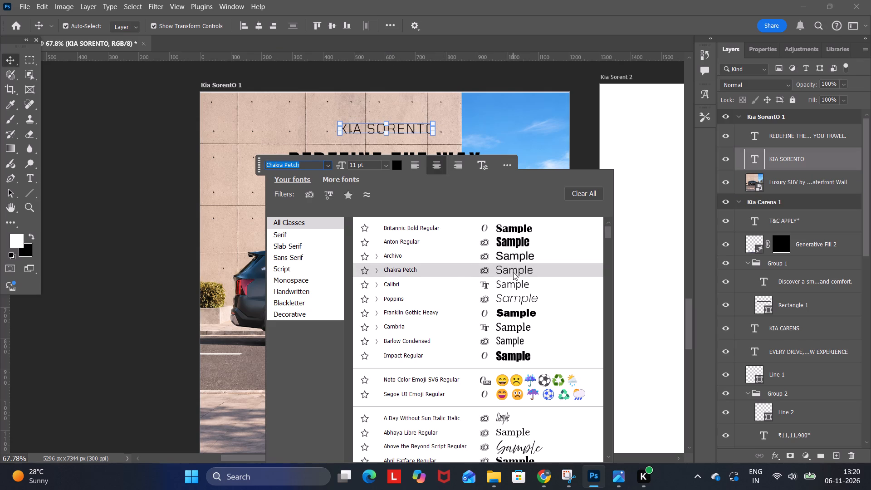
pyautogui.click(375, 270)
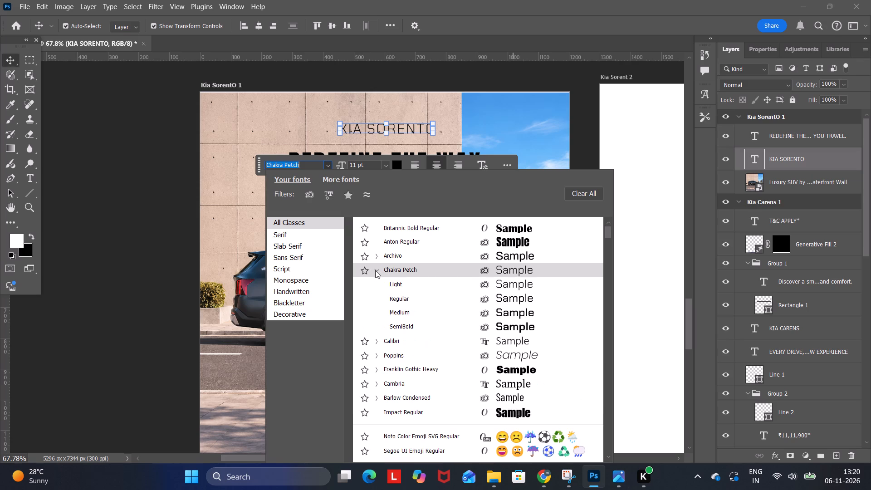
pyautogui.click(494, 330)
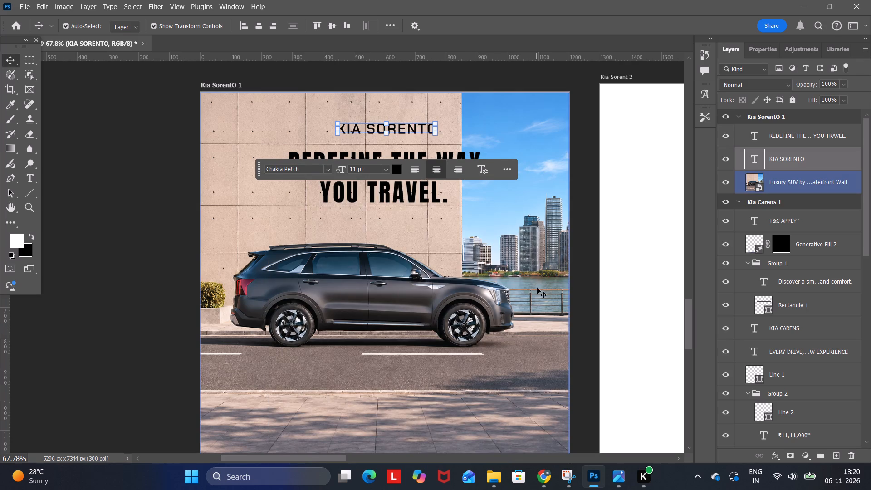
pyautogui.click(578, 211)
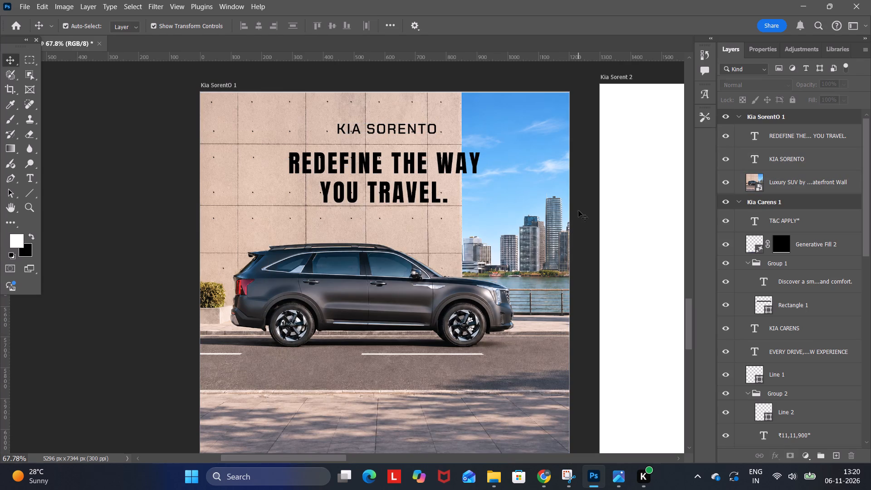
# Change the KIA SORENTO title font to Franklin Gothic Heavy.
pyautogui.click(404, 126)
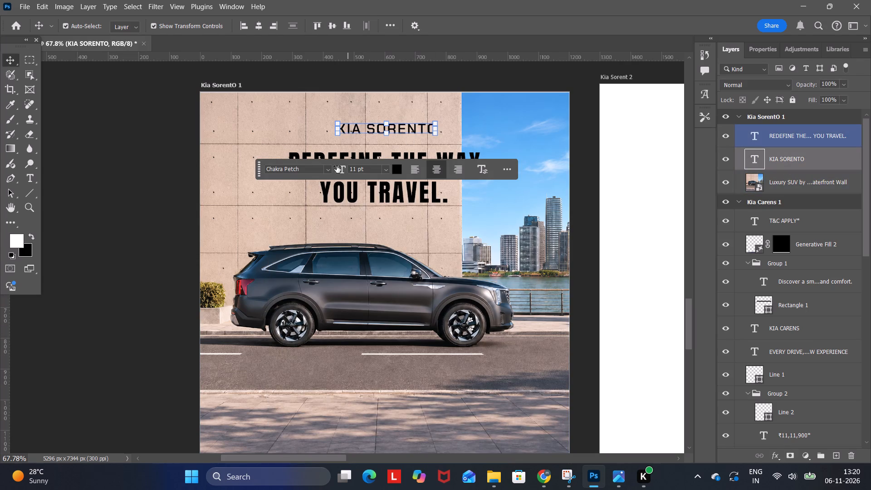
pyautogui.click(328, 171)
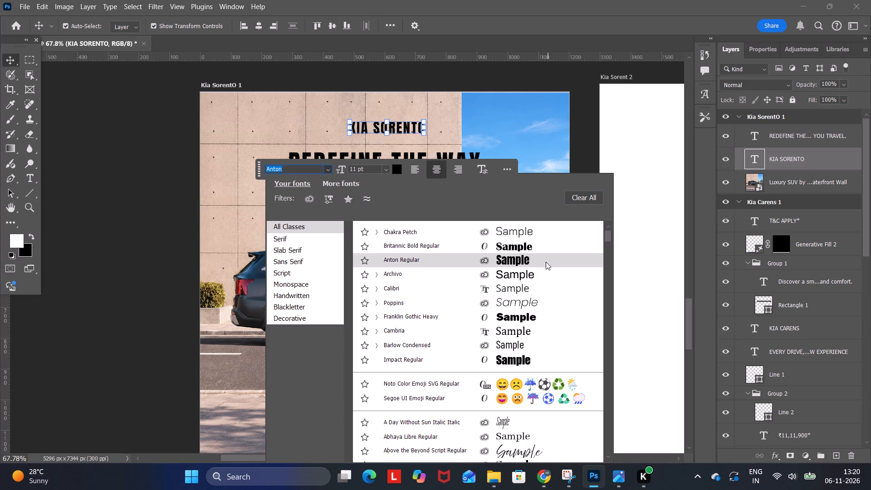
pyautogui.click(539, 313)
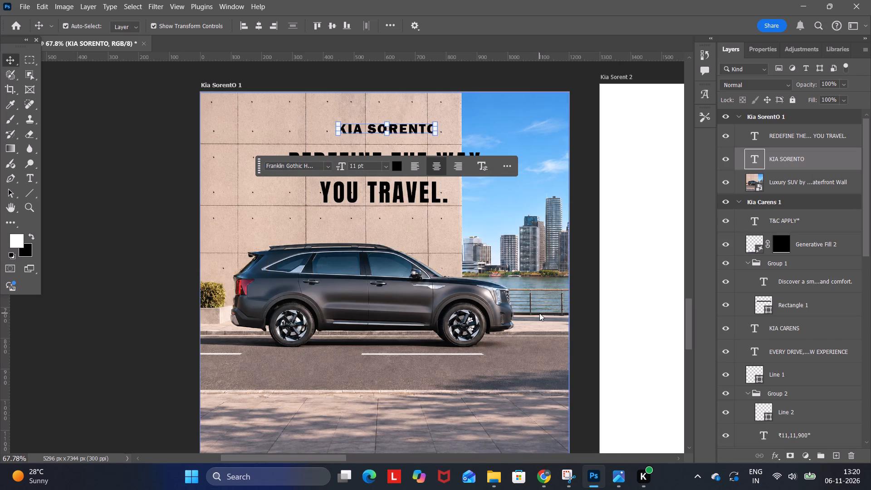
# Change the KIA SORENTO title font to Arial Rounded MT Bold Regular.
pyautogui.click(583, 181)
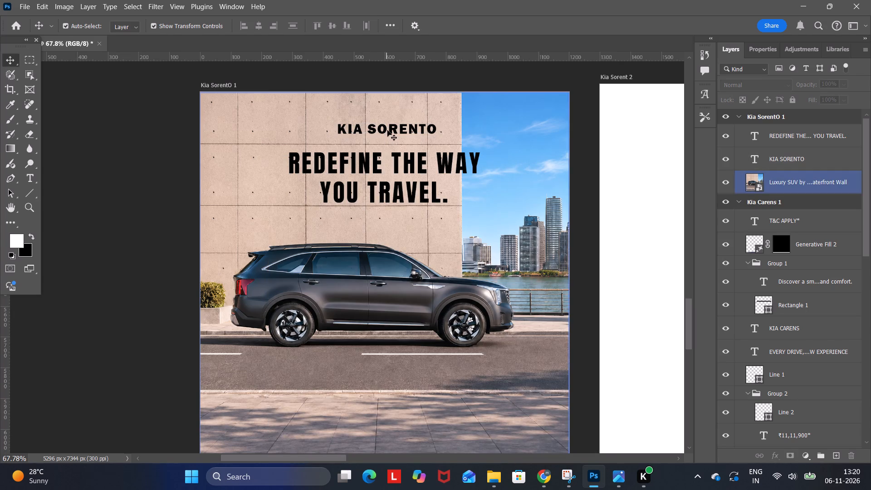
pyautogui.click(388, 129)
pyautogui.click(330, 168)
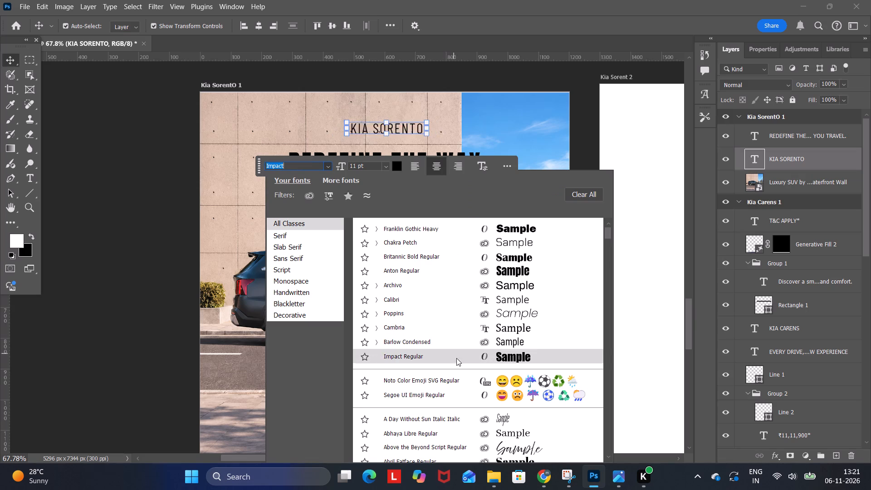
pyautogui.scroll(-4, 459, 376)
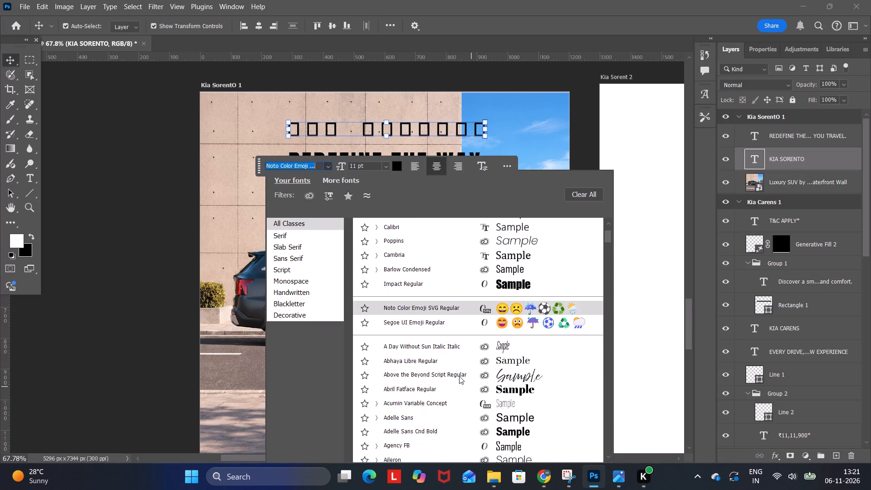
pyautogui.scroll(-6, 455, 356)
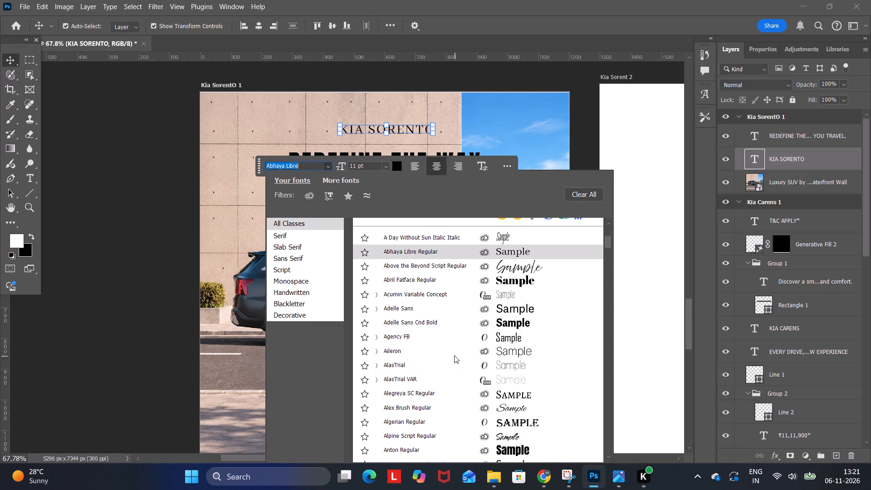
pyautogui.scroll(-10, 453, 353)
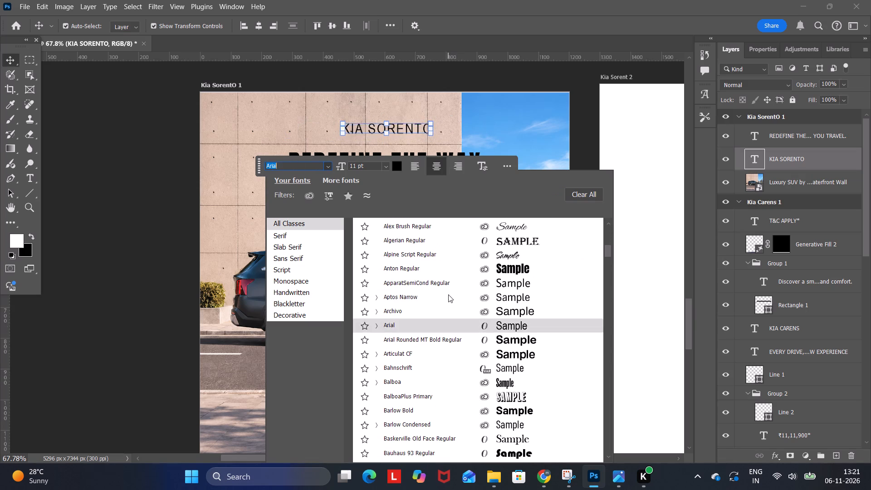
pyautogui.scroll(-2, 465, 353)
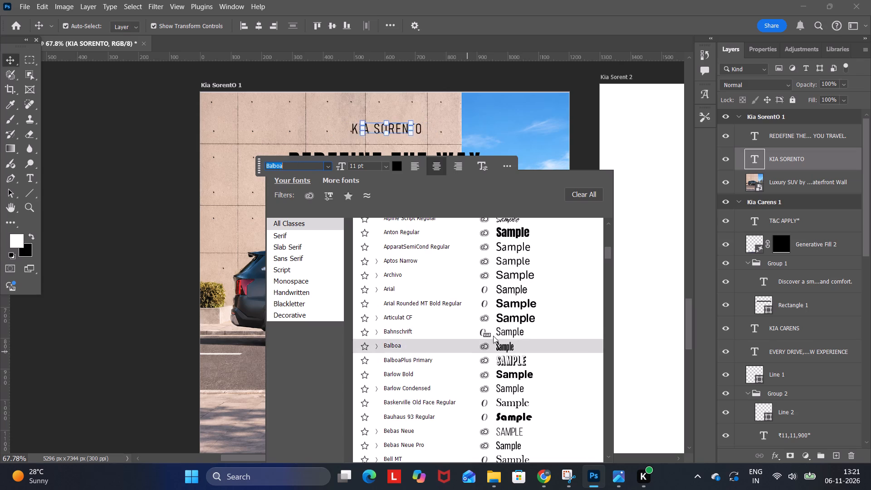
pyautogui.click(518, 309)
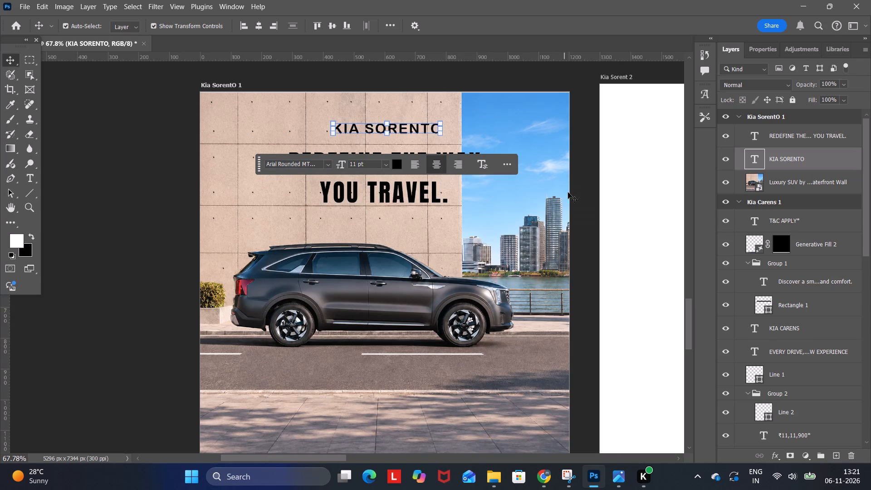
pyautogui.click(580, 182)
# Remove the line break before YOU TRAVEL. so the heading runs on a single line.
pyautogui.doubleClick(372, 192)
pyautogui.click(318, 192)
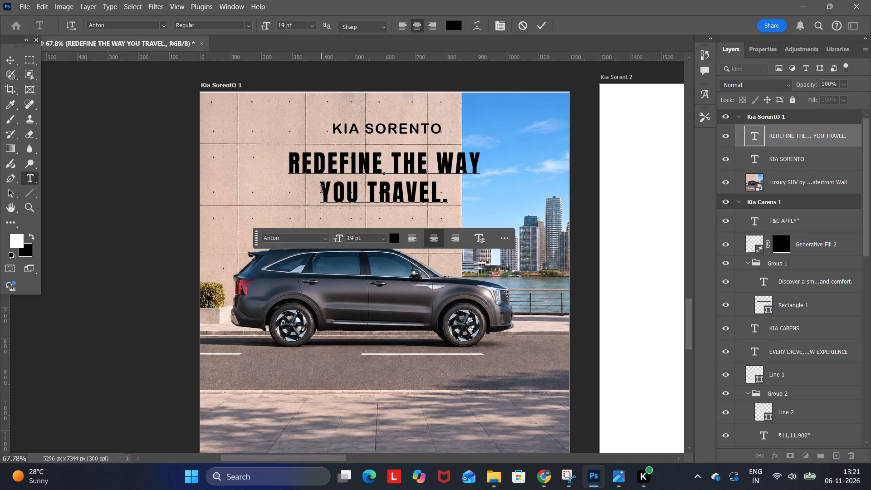
pyautogui.press('BackSpace')
pyautogui.press('space')
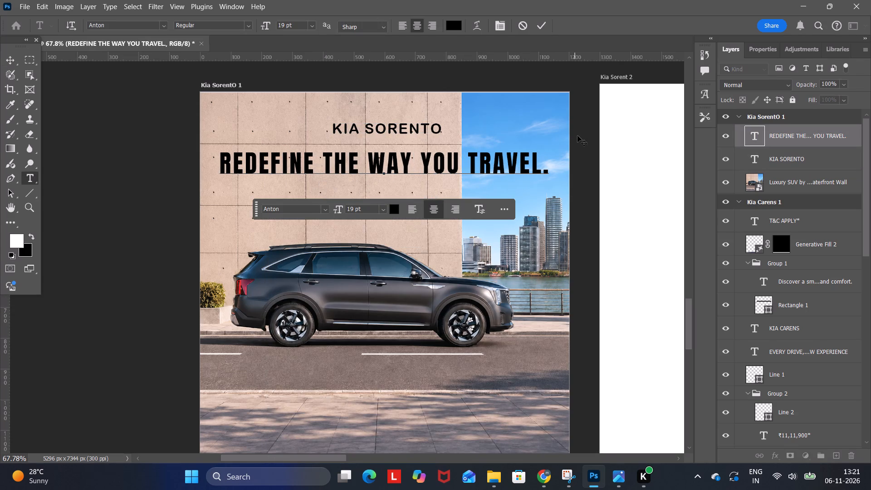
pyautogui.click(577, 136)
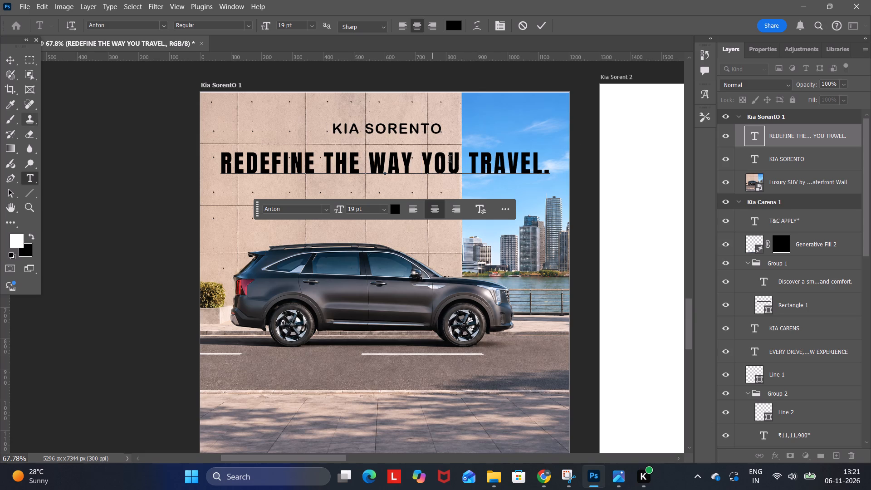
# Delete the full stop at the end of the heading REDEFINE THE WAY YOU TRAVEL.
pyautogui.doubleClick(464, 163)
pyautogui.click(547, 164)
pyautogui.click(552, 162)
pyautogui.press('BackSpace')
pyautogui.click(11, 63)
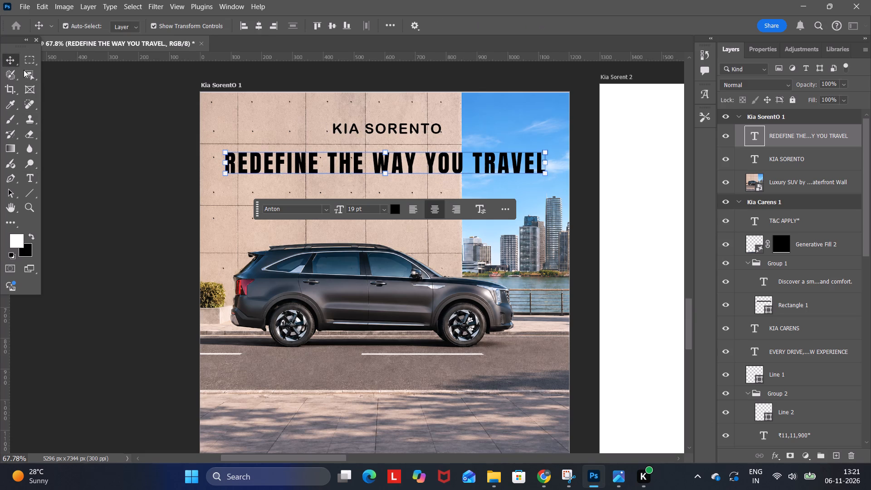
pyautogui.click(84, 117)
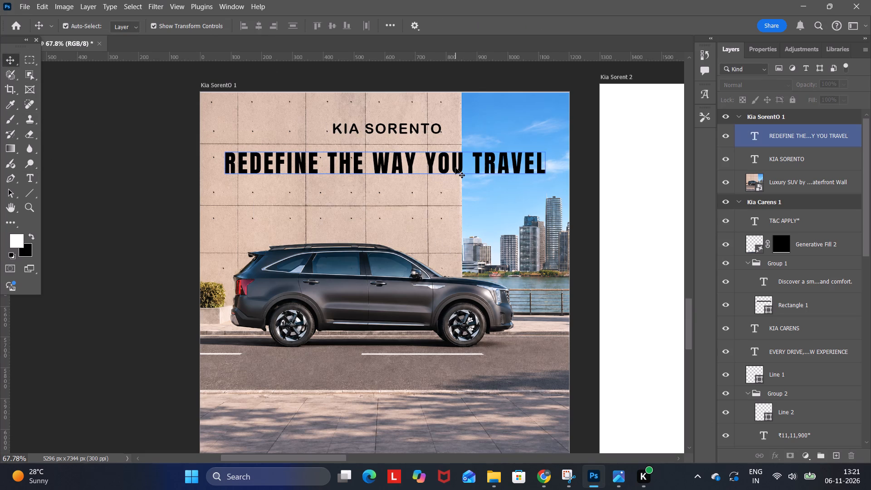
# Nudge the heading slightly down, away from the KIA SORENTO title.
pyautogui.click(455, 168)
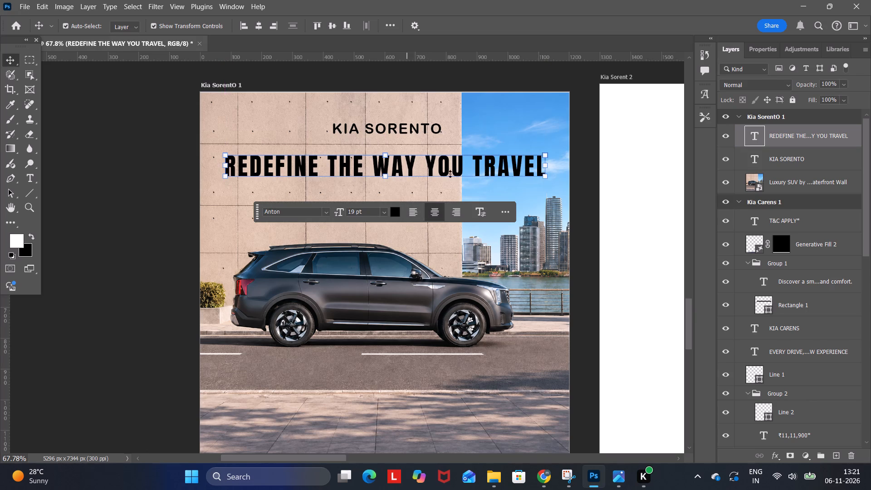
pyautogui.click(584, 128)
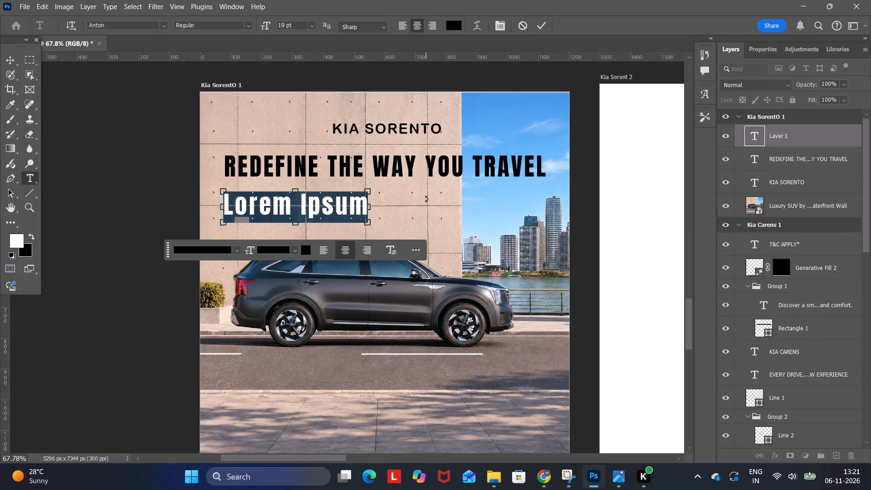
pyautogui.hotkey('ctrl', 'v')
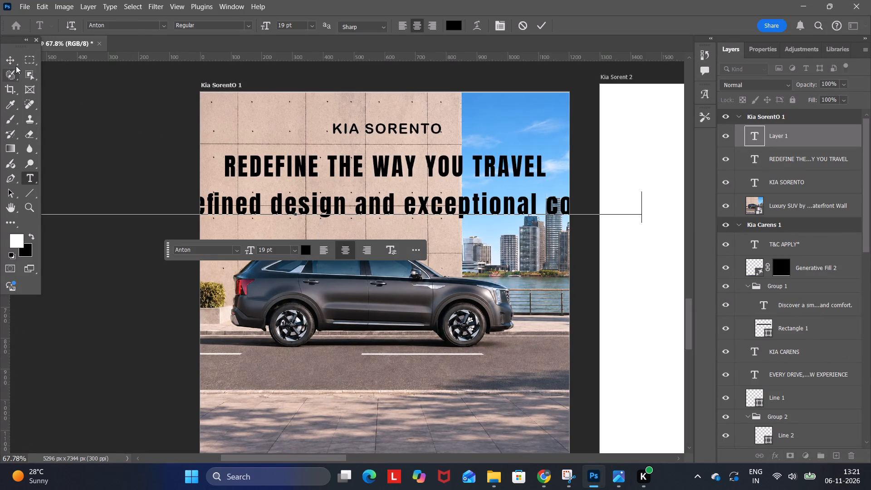
pyautogui.click(6, 61)
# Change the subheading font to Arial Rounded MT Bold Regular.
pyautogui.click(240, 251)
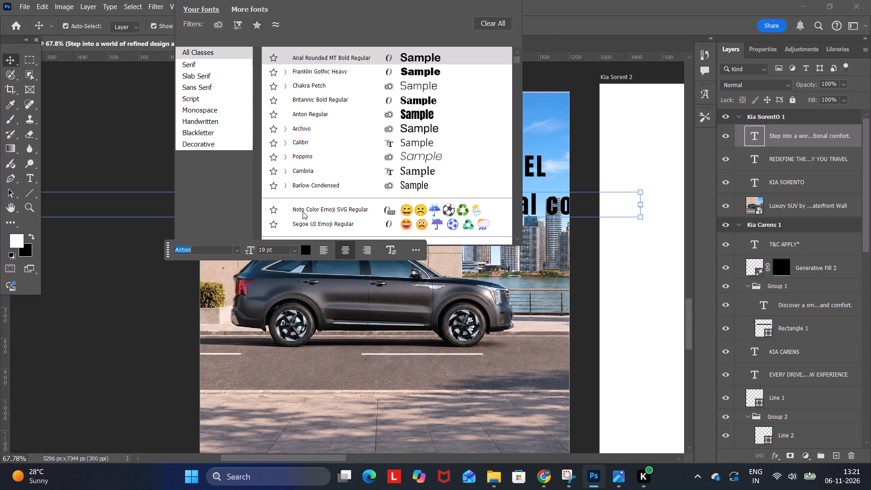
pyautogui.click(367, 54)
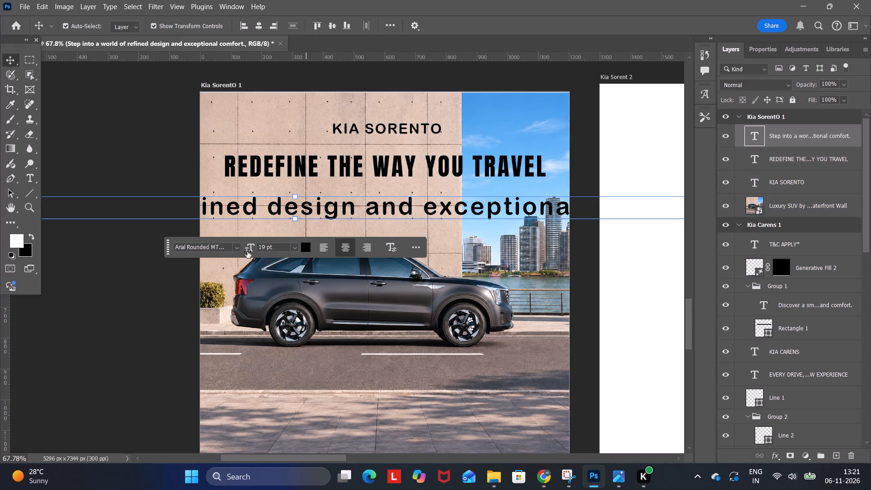
# Change the subheading font to Archivo.
pyautogui.click(232, 250)
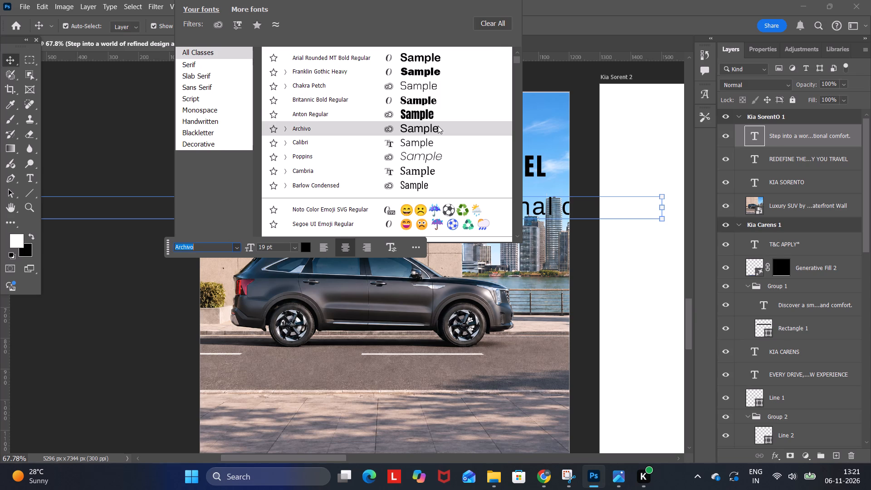
pyautogui.click(438, 126)
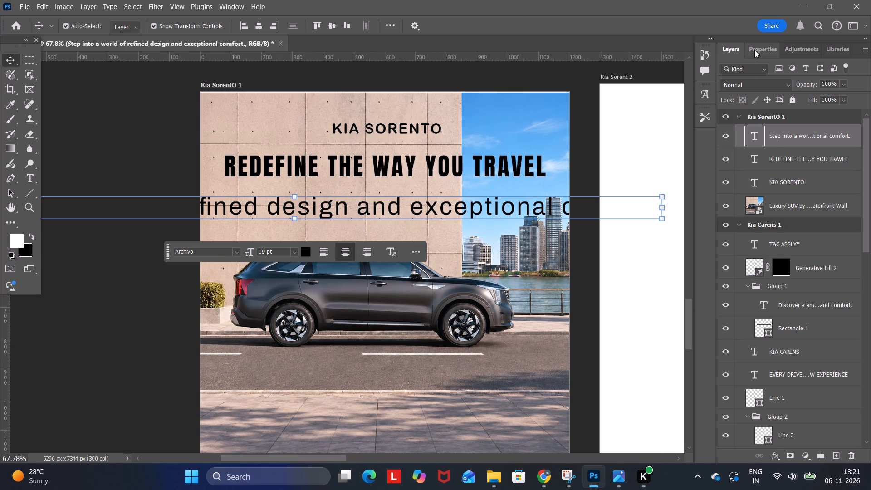
# Set the subheading size to 11 pt and move it up beneath the heading.
pyautogui.click(754, 50)
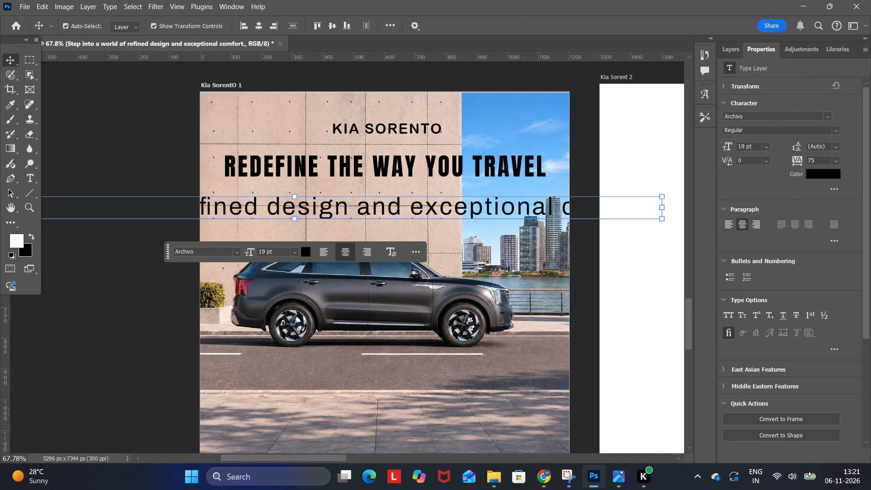
pyautogui.click(763, 147)
pyautogui.click(758, 211)
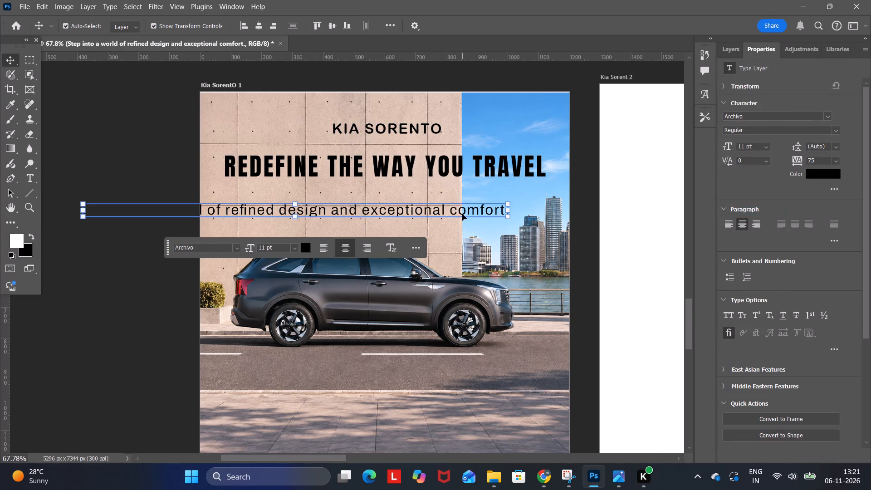
pyautogui.moveTo(462, 213); pyautogui.dragTo(528, 195)
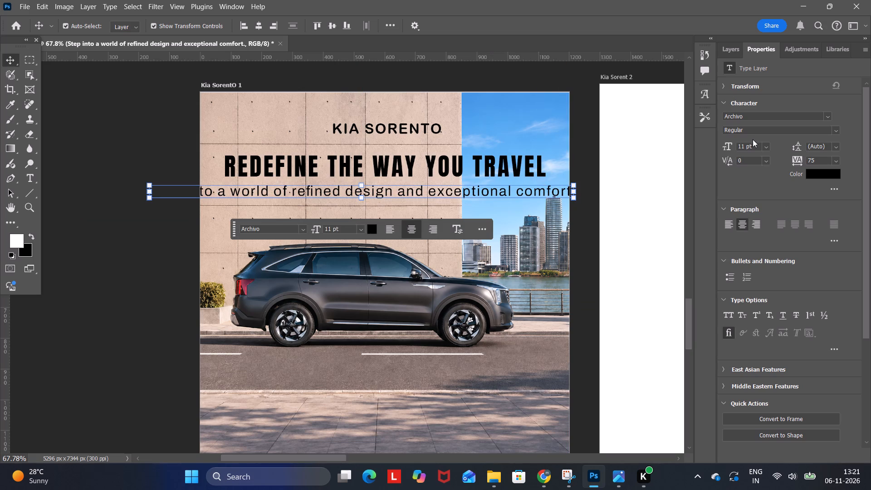
# Reduce the subheading to 10 pt and then 9 pt, and centre it closely under the heading.
pyautogui.click(766, 146)
pyautogui.click(760, 202)
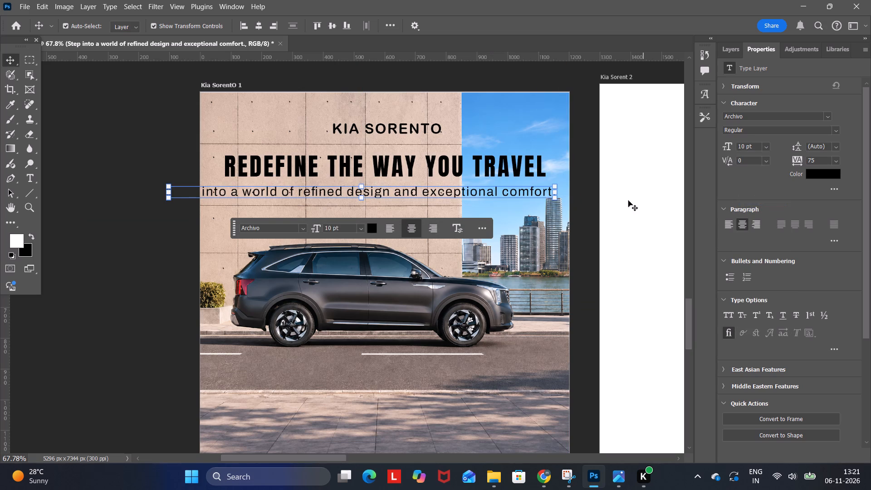
pyautogui.click(763, 147)
pyautogui.click(763, 187)
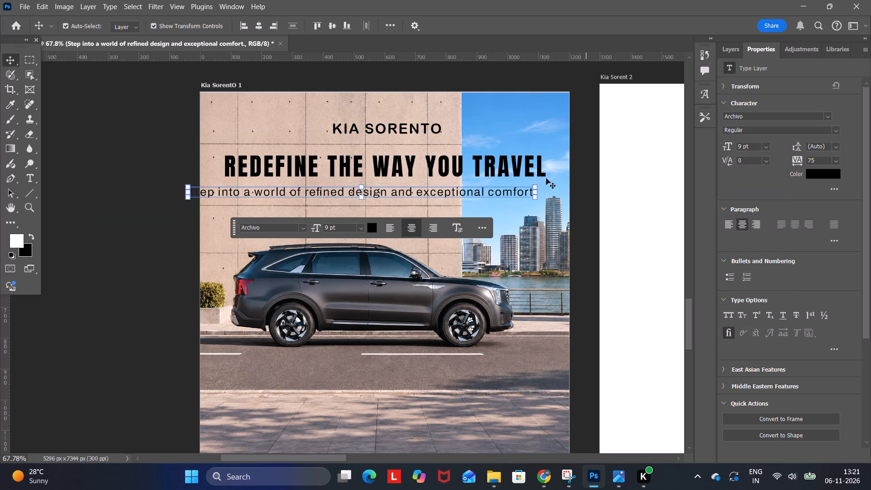
pyautogui.moveTo(485, 190); pyautogui.dragTo(509, 186)
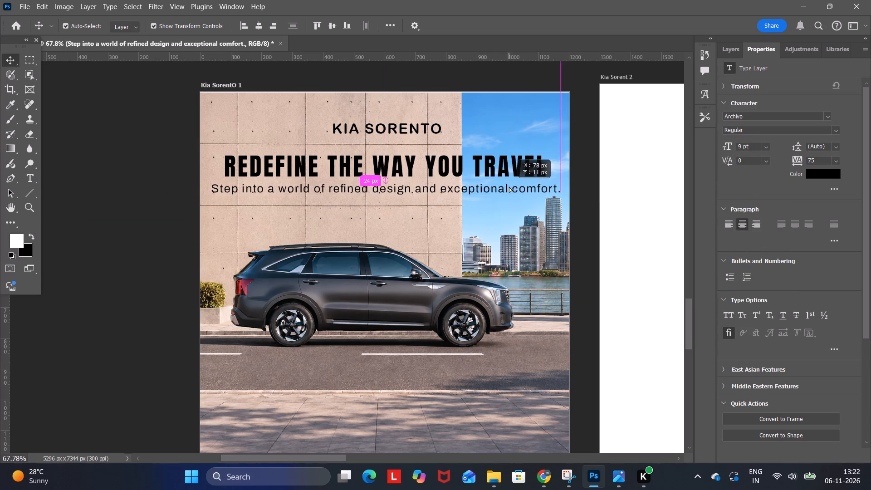
pyautogui.moveTo(509, 186); pyautogui.dragTo(509, 187)
# Set the subheading size to 8 pt and nudge it slightly down from the heading.
pyautogui.click(769, 150)
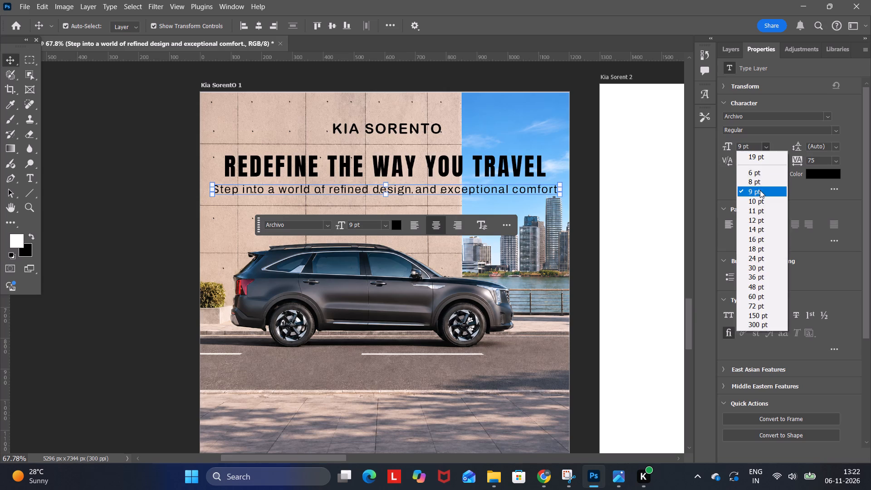
pyautogui.click(759, 185)
pyautogui.click(584, 167)
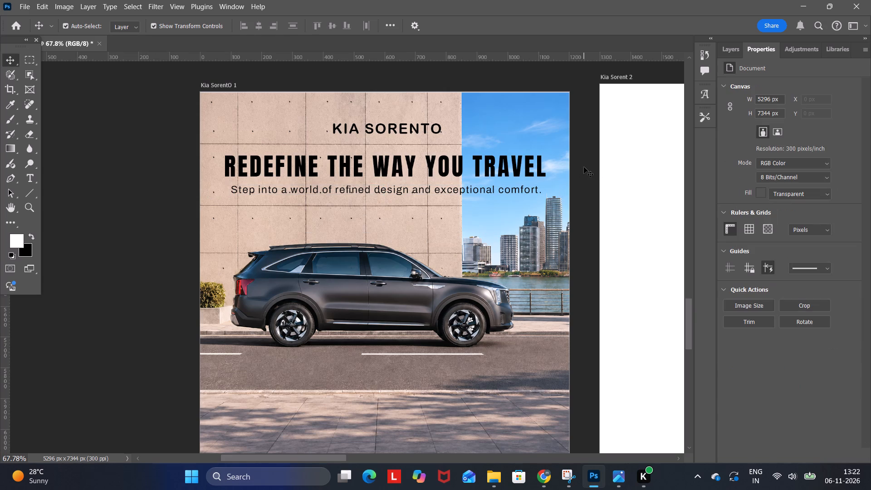
pyautogui.moveTo(497, 193); pyautogui.dragTo(498, 198)
pyautogui.click(578, 147)
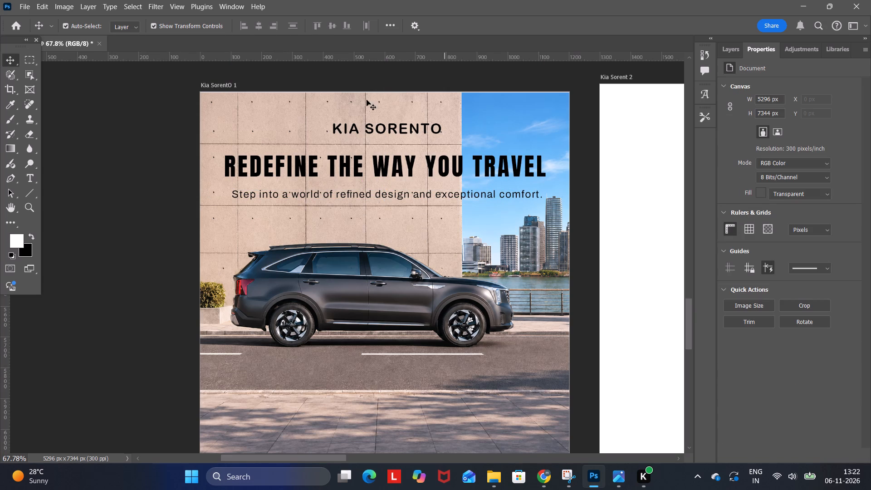
# Copy the subheading's backing rectangle from the Kia Carens 1 poster and paste it into the Kia Sorento 1 poster.
pyautogui.scroll(20, 386, 176)
pyautogui.scroll(19, 386, 176)
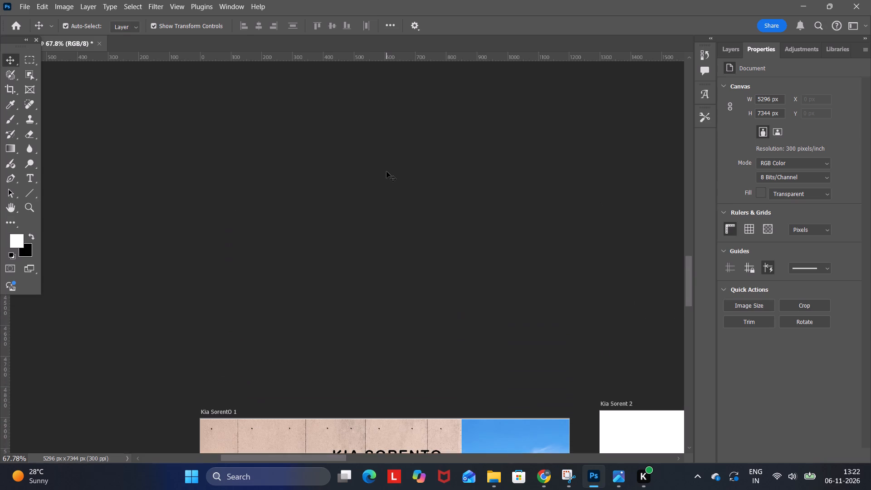
pyautogui.scroll(20, 387, 171)
pyautogui.scroll(20, 387, 171)
pyautogui.scroll(10, 387, 171)
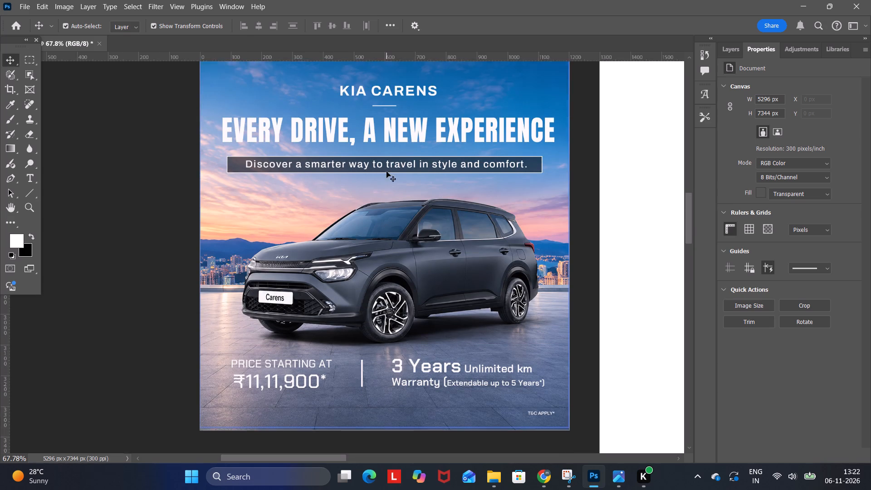
pyautogui.scroll(1, 387, 171)
pyautogui.click(536, 174)
pyautogui.hotkey('ctrl', 'c')
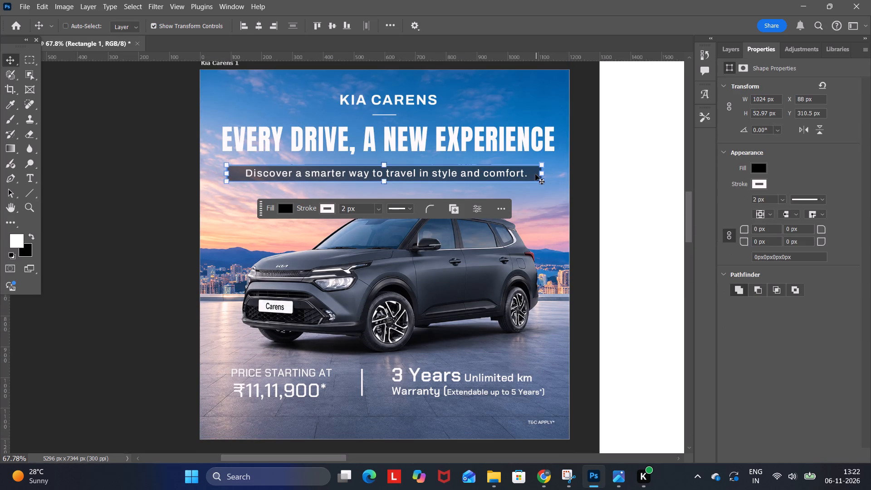
pyautogui.scroll(-20, 534, 175)
pyautogui.scroll(-20, 534, 175)
pyautogui.scroll(-20, 534, 175)
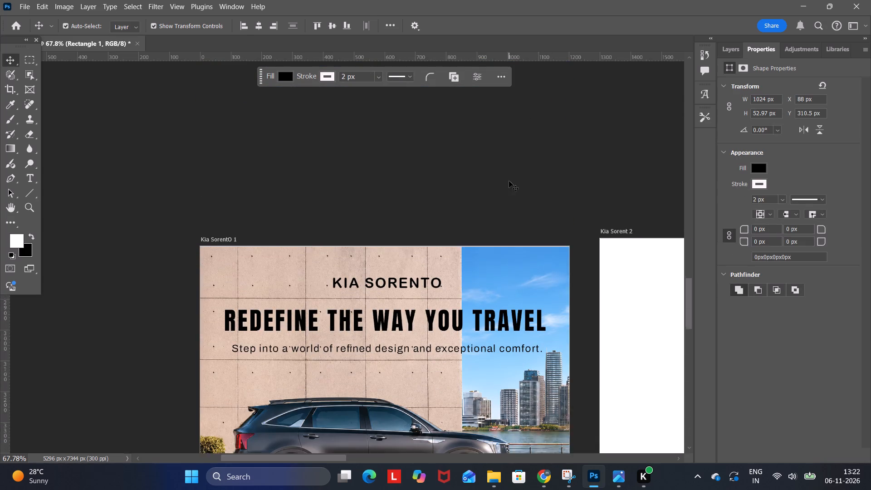
pyautogui.scroll(-16, 509, 181)
pyautogui.click(508, 187)
pyautogui.hotkey('ctrl', 'v')
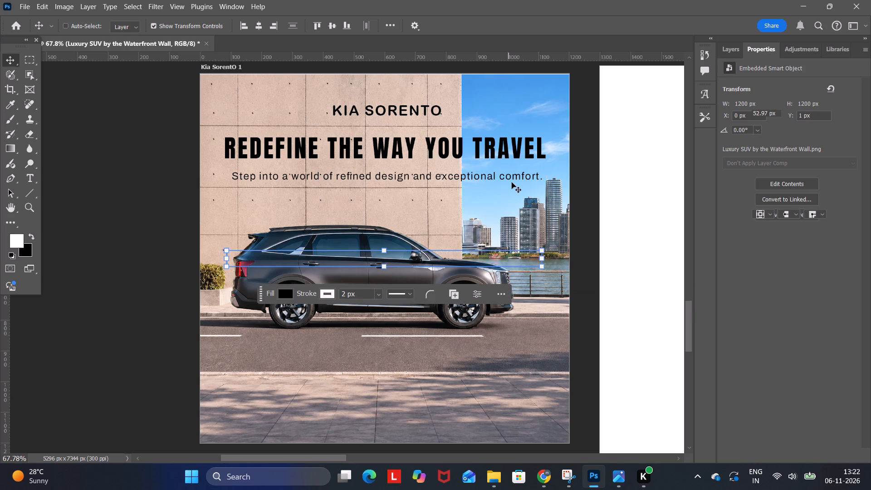
# Move the pasted rectangle straight up until it sits behind the subheading, at Y about 314 px.
pyautogui.press('Up')
pyautogui.press('Up')
pyautogui.press('Up')
pyautogui.press('Up')
pyautogui.press('Up')
pyautogui.press('Up')
pyautogui.press('Up')
pyautogui.press('Up')
pyautogui.press('Up')
pyautogui.press('Up')
pyautogui.press('Up')
pyautogui.press('Up')
pyautogui.press('Up')
pyautogui.press('Up')
pyautogui.press('Up')
pyautogui.press('Up')
pyautogui.press('Up')
pyautogui.press('Up')
pyautogui.press('Up')
pyautogui.press('Up')
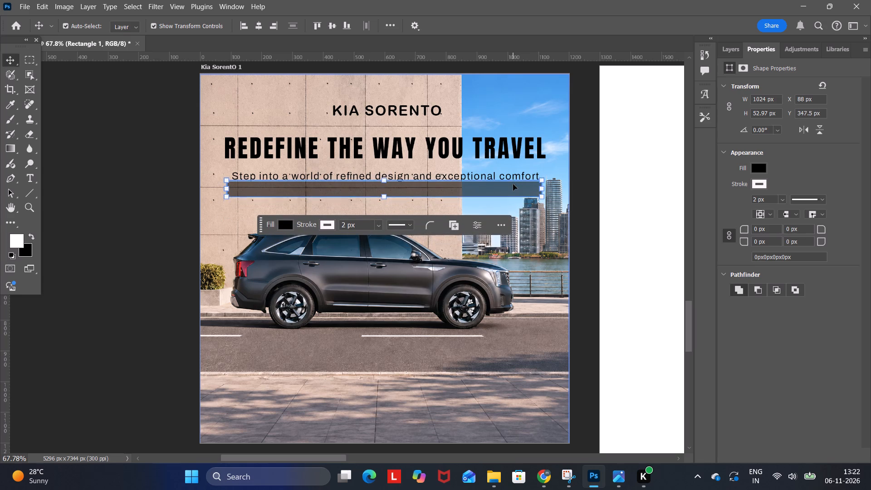
pyautogui.press('Up')
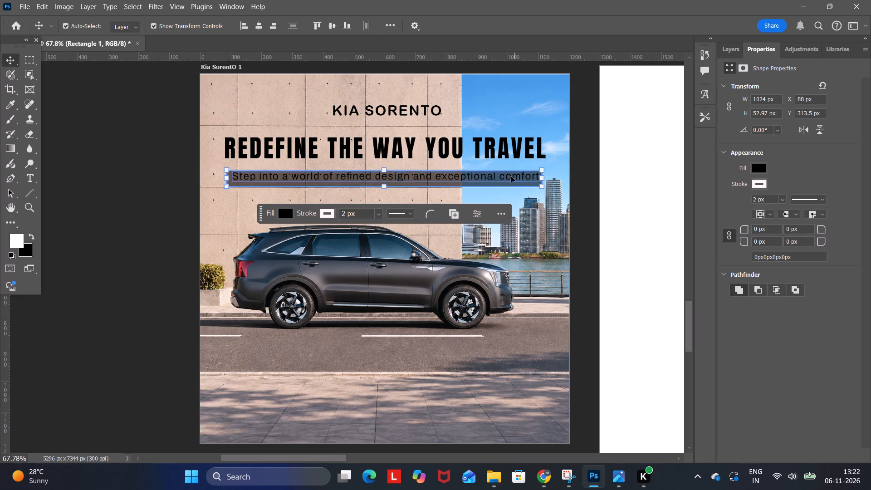
# Recolour the subheading text white and nudge it down and slightly left so it sits inside the rectangle.
pyautogui.click(502, 176)
pyautogui.press('Down')
pyautogui.press('Down')
pyautogui.press('Down')
pyautogui.press('Down')
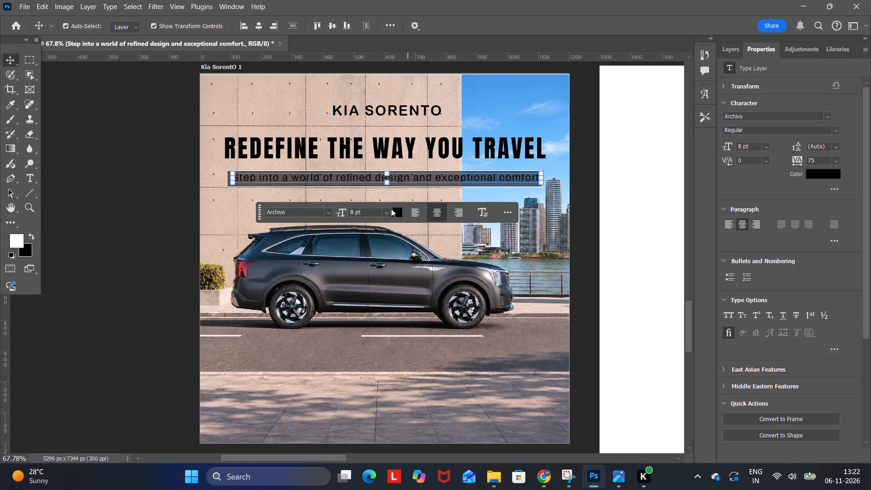
pyautogui.click(395, 214)
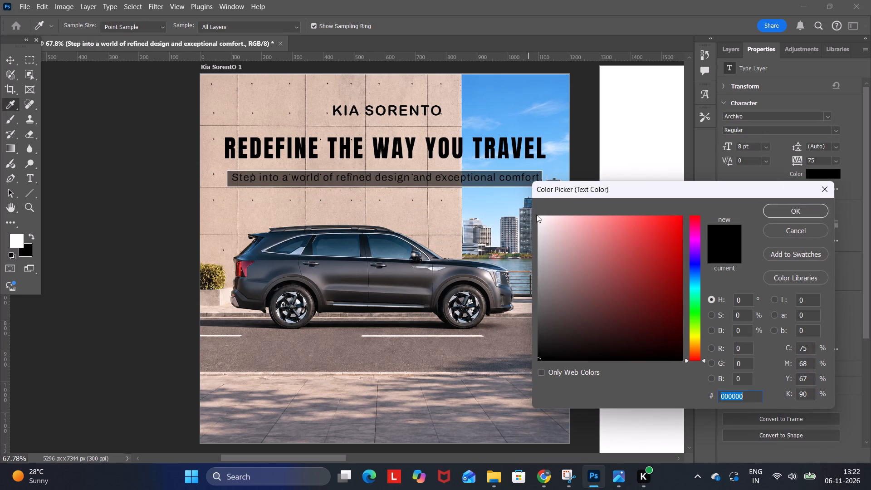
pyautogui.click(539, 216)
pyautogui.click(806, 211)
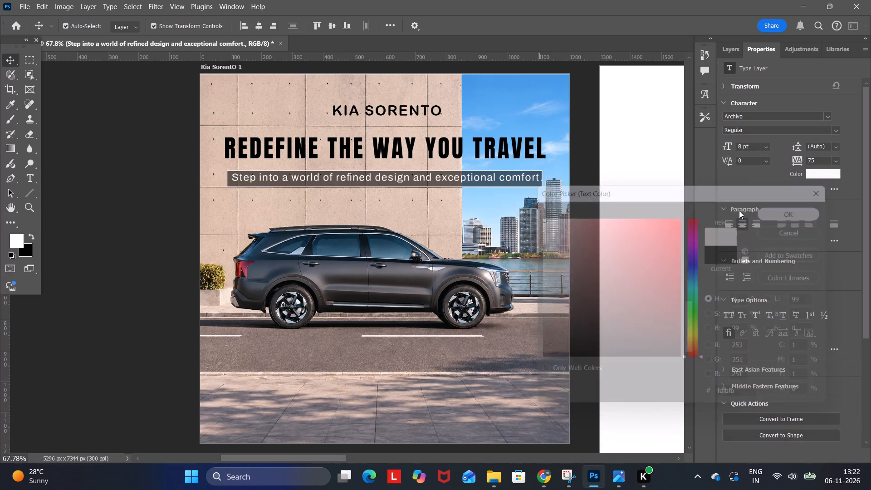
pyautogui.press('Down')
pyautogui.click(575, 169)
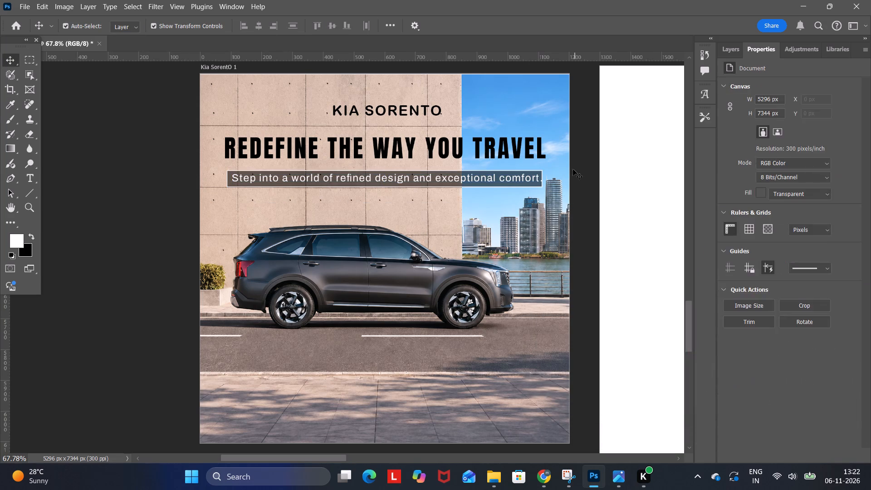
pyautogui.click(495, 177)
pyautogui.press('Left')
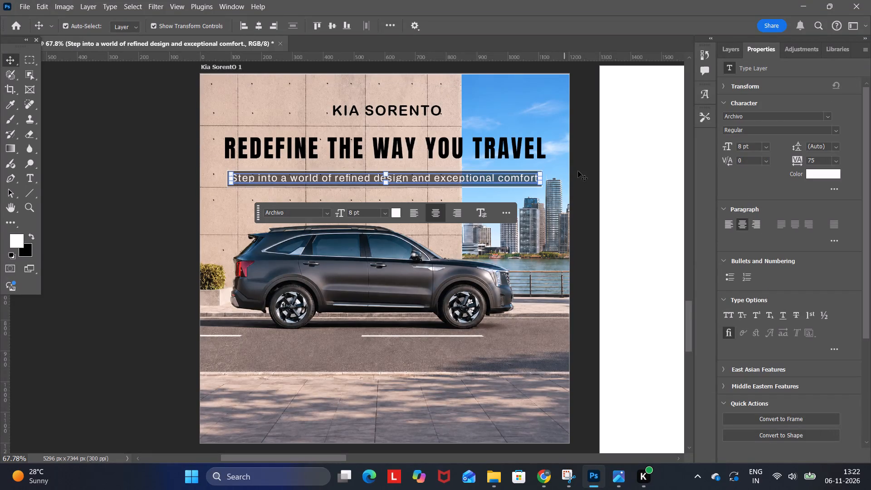
pyautogui.click(578, 171)
# Widen the backing rectangle to about 1063 px and shift it left so it is centred around the subheading.
pyautogui.click(538, 172)
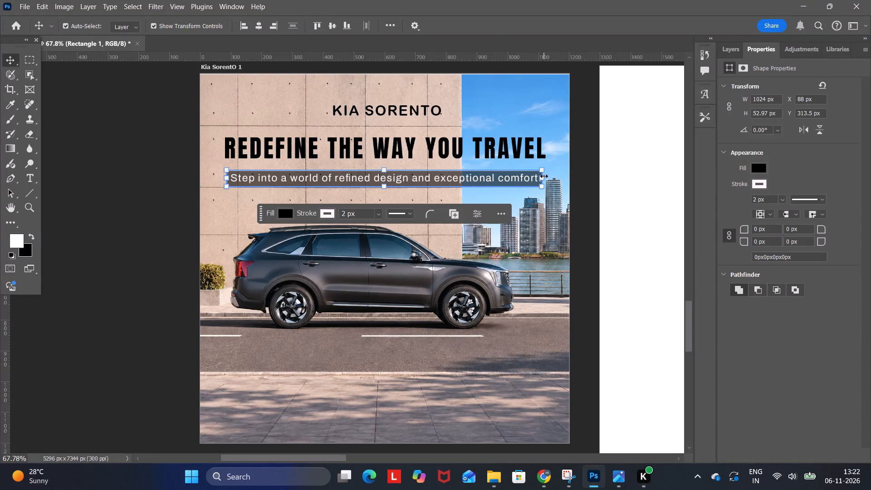
pyautogui.moveTo(543, 177); pyautogui.dragTo(555, 180)
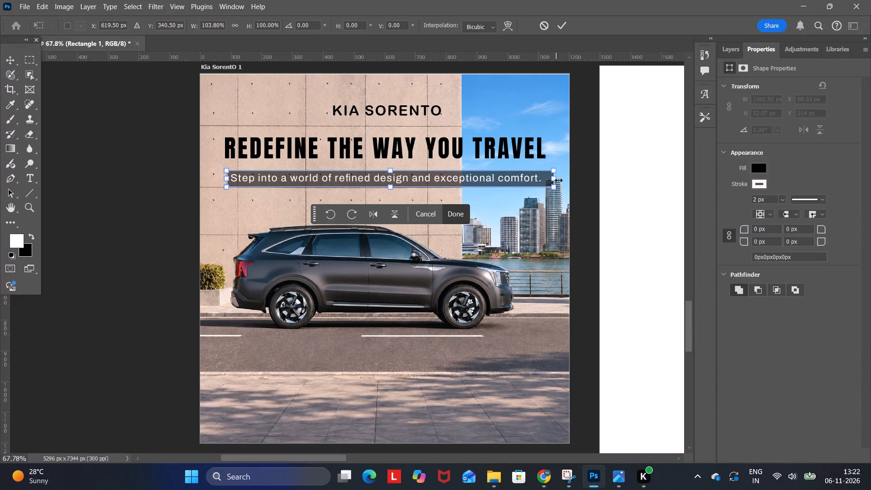
pyautogui.press('Left')
pyautogui.press('Left')
pyautogui.press('Left')
pyautogui.press('Left')
pyautogui.press('Left')
pyautogui.press('Left')
pyautogui.press('Left')
pyautogui.press('Left')
pyautogui.press('Left')
pyautogui.press('Left')
pyautogui.press('Left')
pyautogui.press('Left')
pyautogui.press('Left')
pyautogui.press('Left')
pyautogui.press('Left')
pyautogui.press('Left')
pyautogui.press('Left')
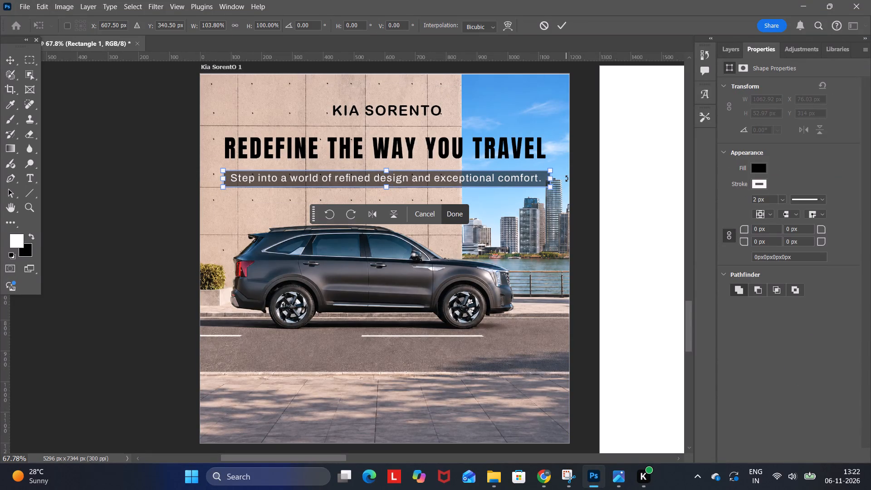
pyautogui.press('Left')
pyautogui.press('Left')
pyautogui.press('Left')
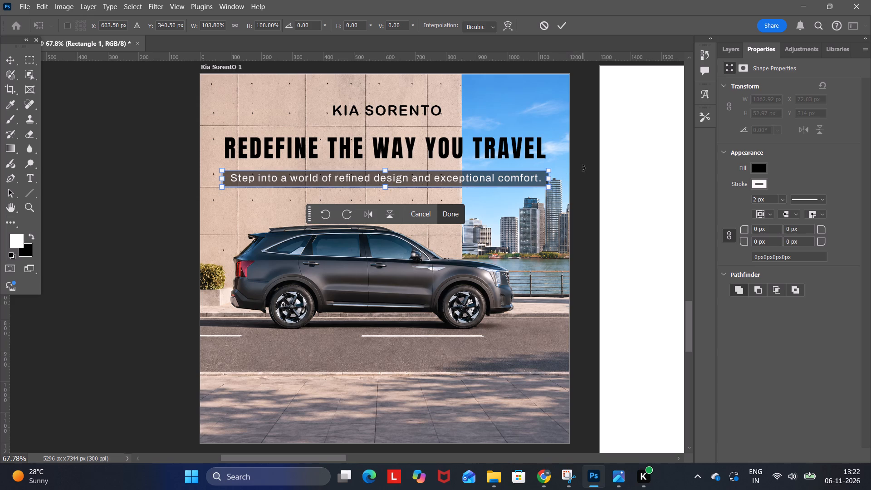
pyautogui.click(458, 215)
pyautogui.click(598, 154)
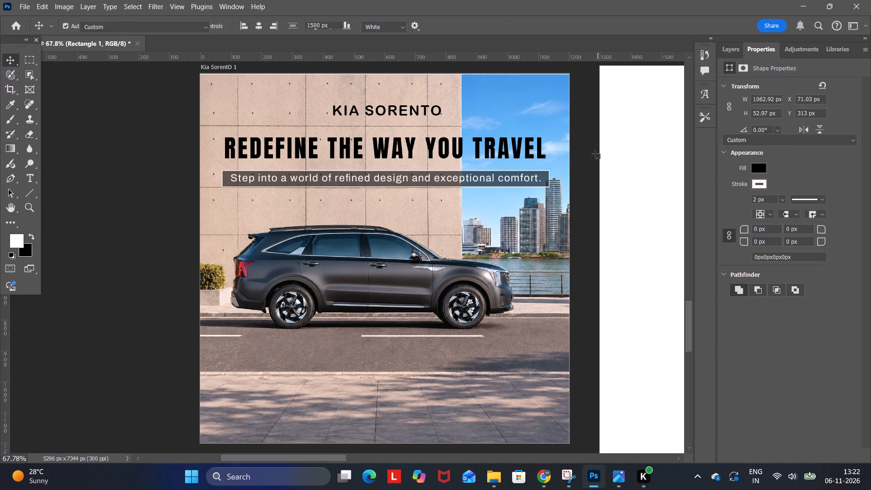
# Set the subheading's font size to 7.5 pt.
pyautogui.click(482, 179)
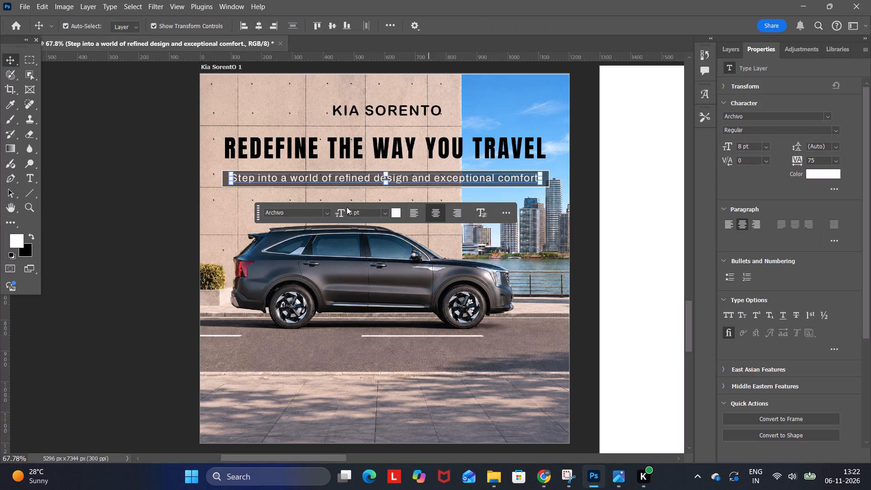
pyautogui.moveTo(351, 211); pyautogui.dragTo(342, 214)
pyautogui.write('7.5')
pyautogui.press('Return')
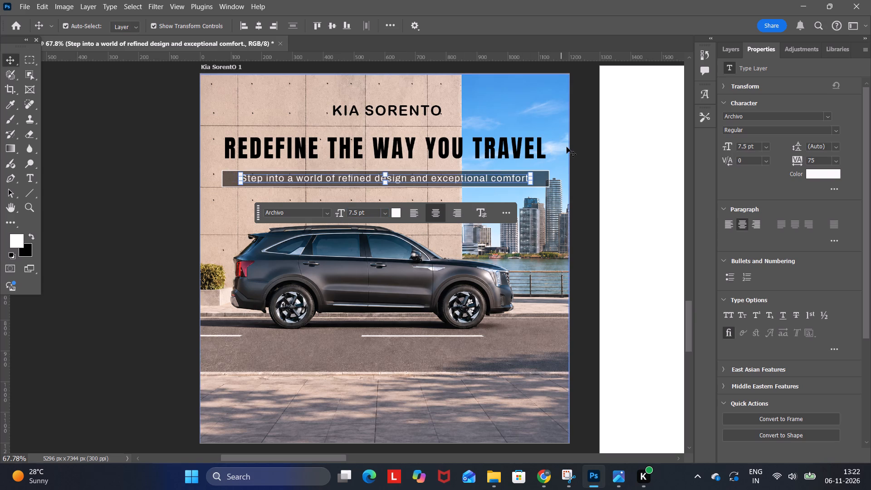
pyautogui.click(567, 147)
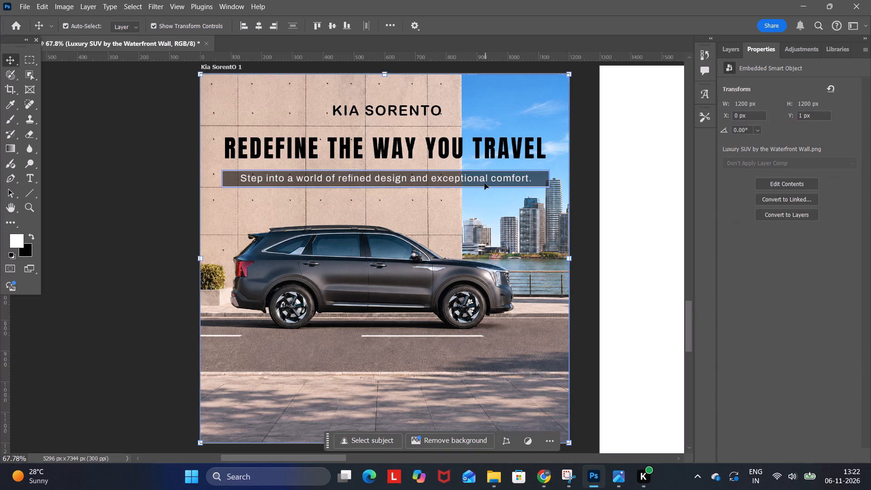
pyautogui.click(489, 179)
pyautogui.click(574, 157)
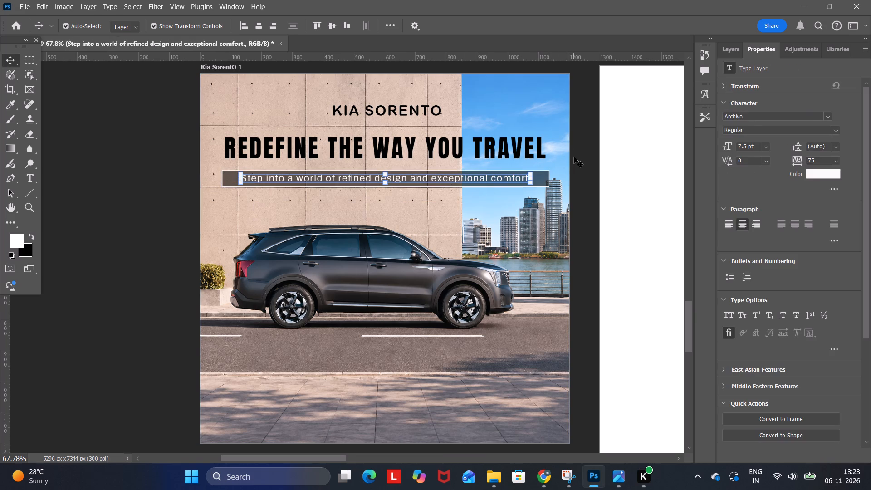
# Set the subheading's font style to Bold.
pyautogui.click(541, 176)
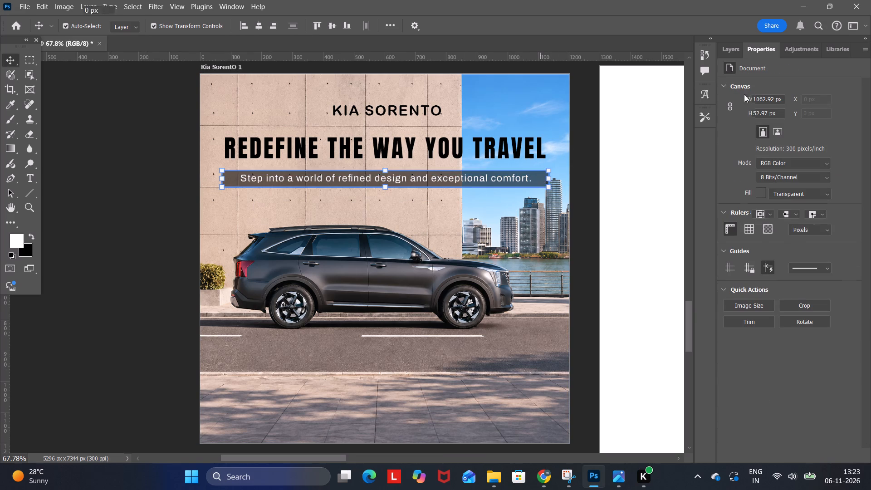
pyautogui.click(732, 55)
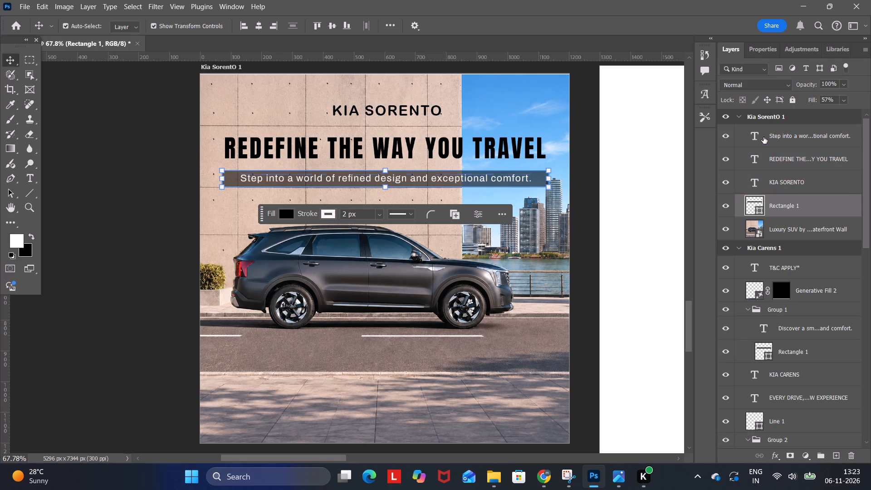
pyautogui.click(752, 52)
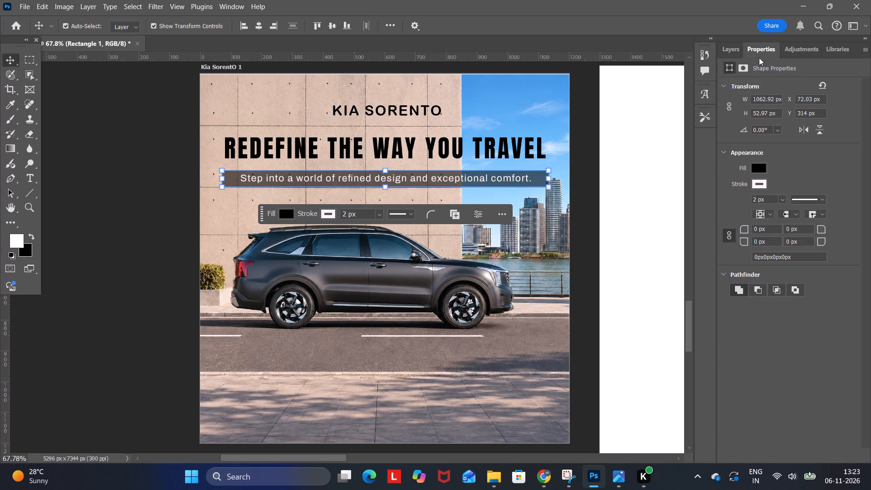
pyautogui.click(479, 179)
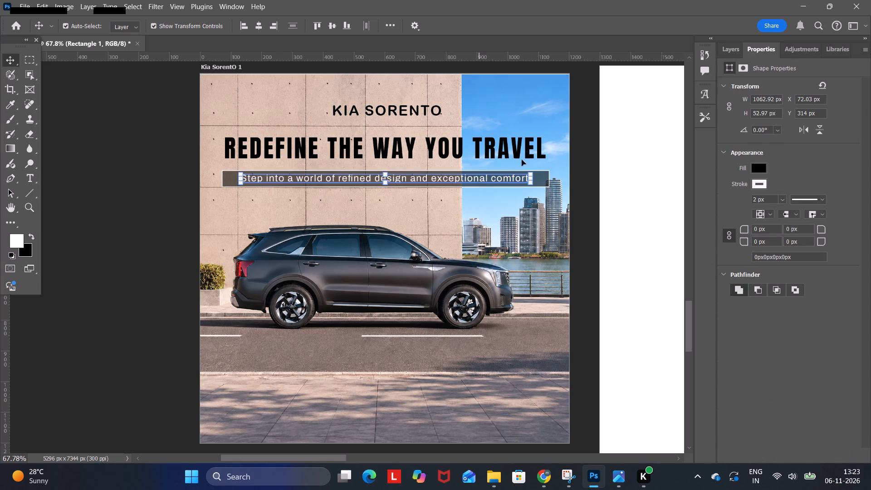
pyautogui.click(721, 45)
pyautogui.click(766, 45)
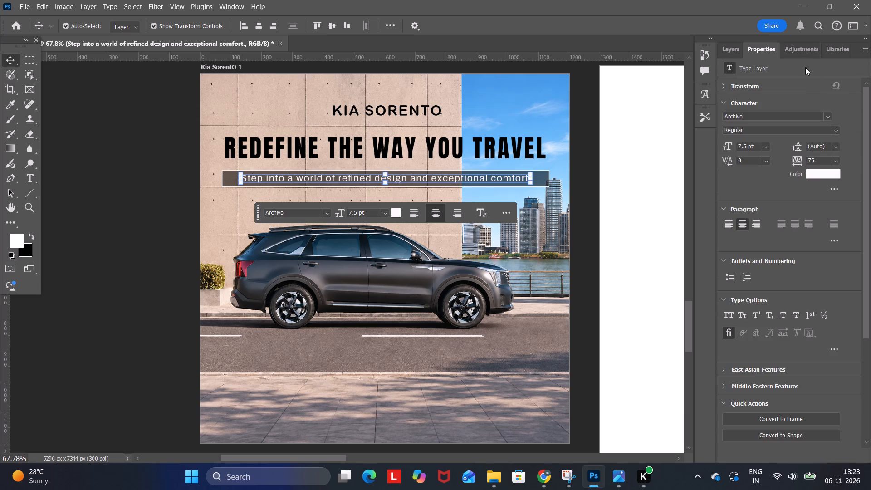
pyautogui.click(836, 132)
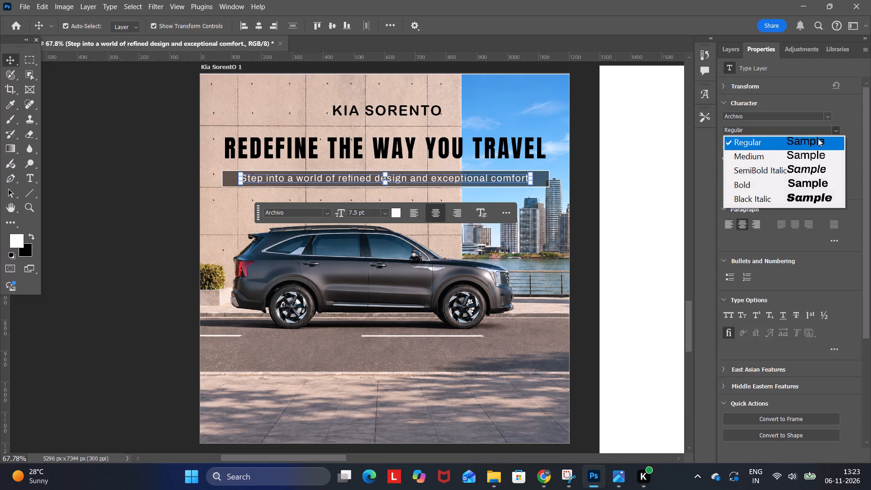
pyautogui.click(787, 179)
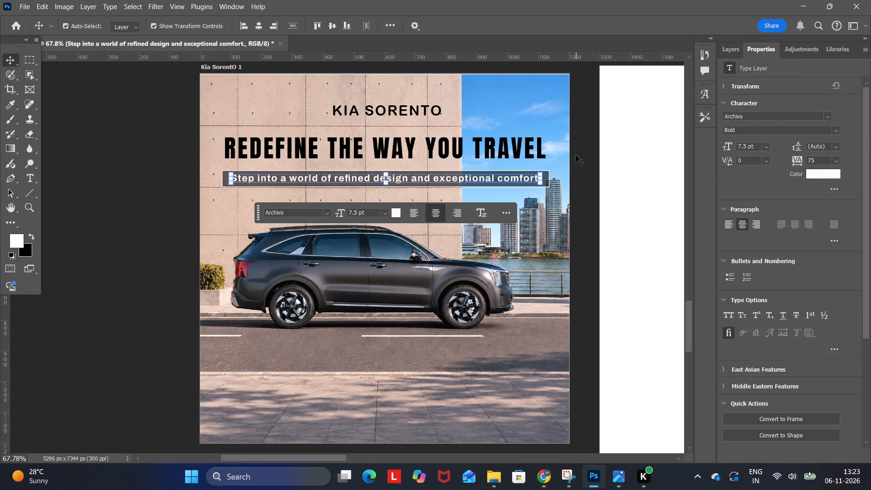
pyautogui.click(576, 155)
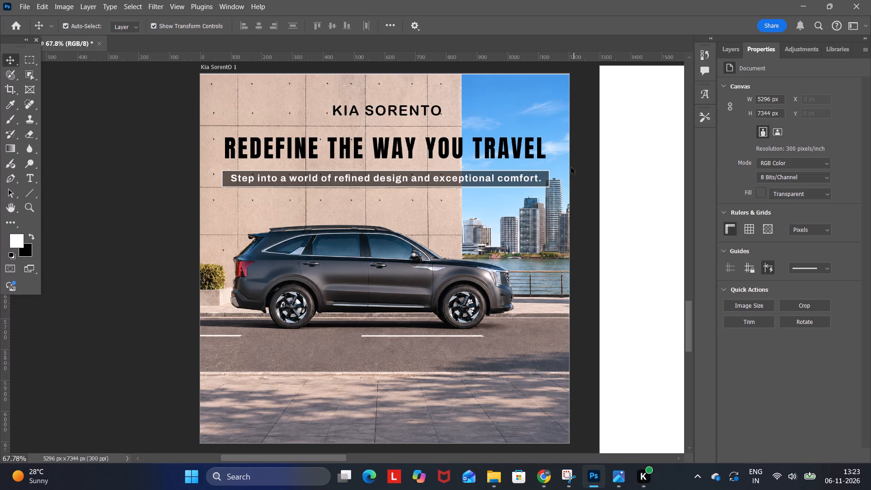
# Change the KIA SORENTO title's font to Archivo in the Bold style.
pyautogui.click(426, 113)
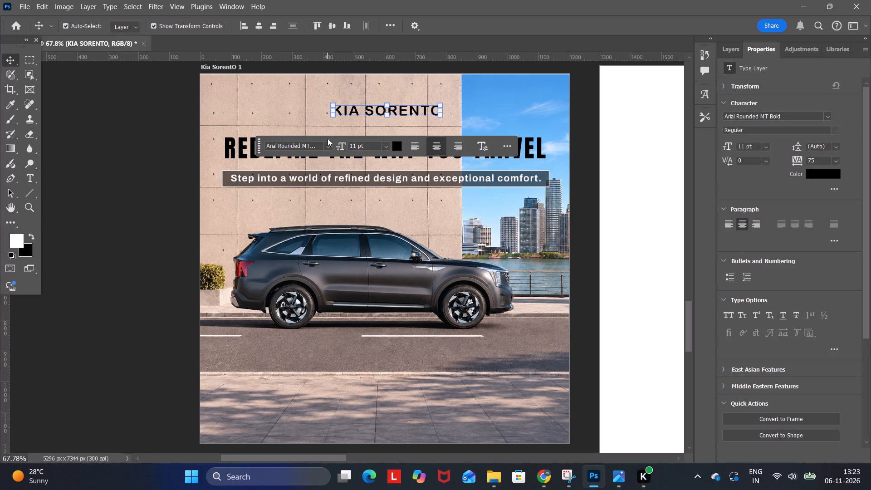
pyautogui.click(283, 182)
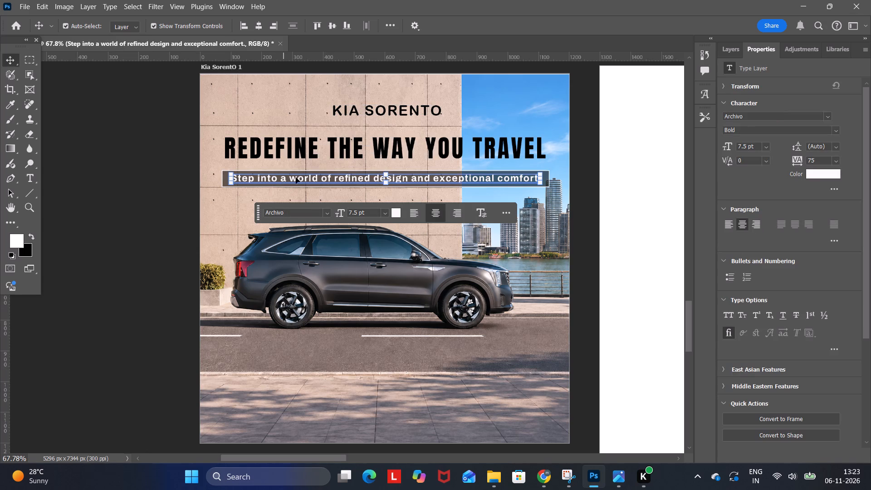
pyautogui.click(412, 110)
pyautogui.click(329, 147)
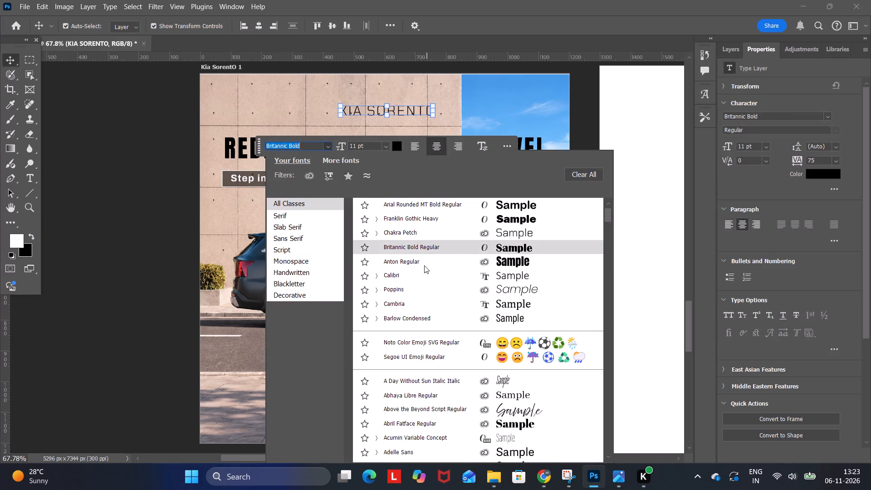
pyautogui.scroll(4, 430, 246)
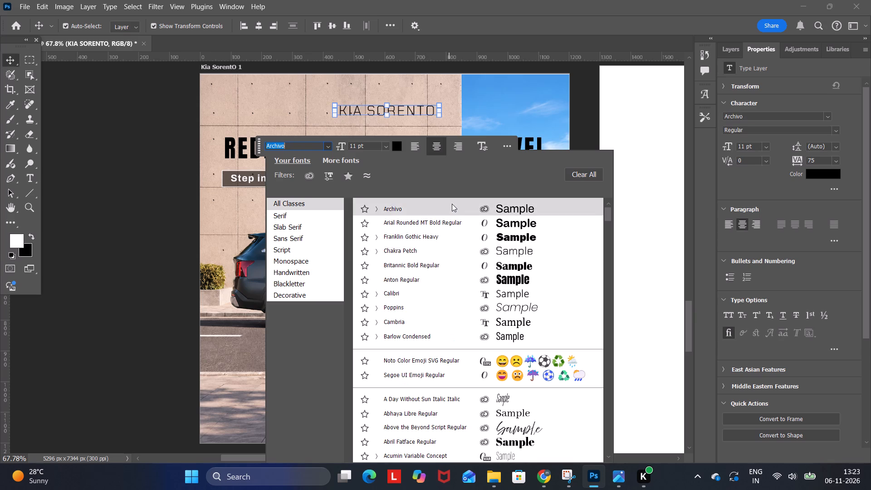
pyautogui.click(452, 204)
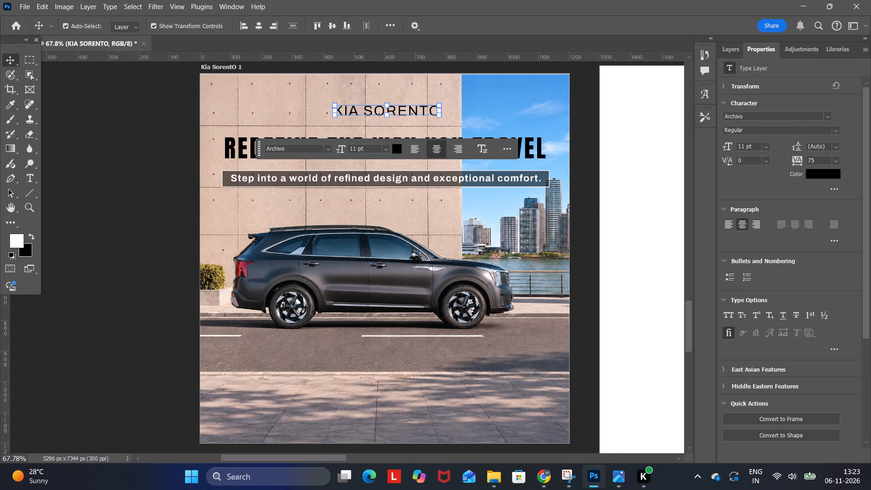
pyautogui.click(836, 132)
pyautogui.click(796, 184)
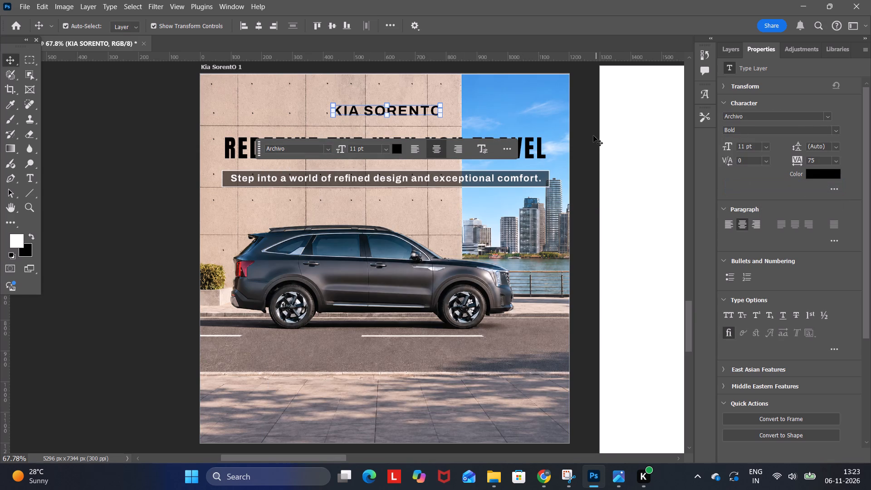
# Nudge the KIA SORENTO title slightly down, closer to the main heading.
pyautogui.click(590, 135)
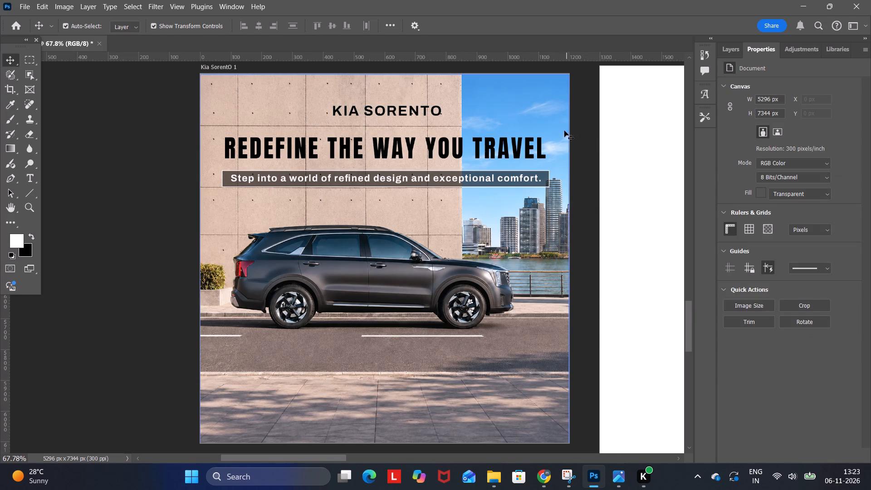
pyautogui.click(431, 108)
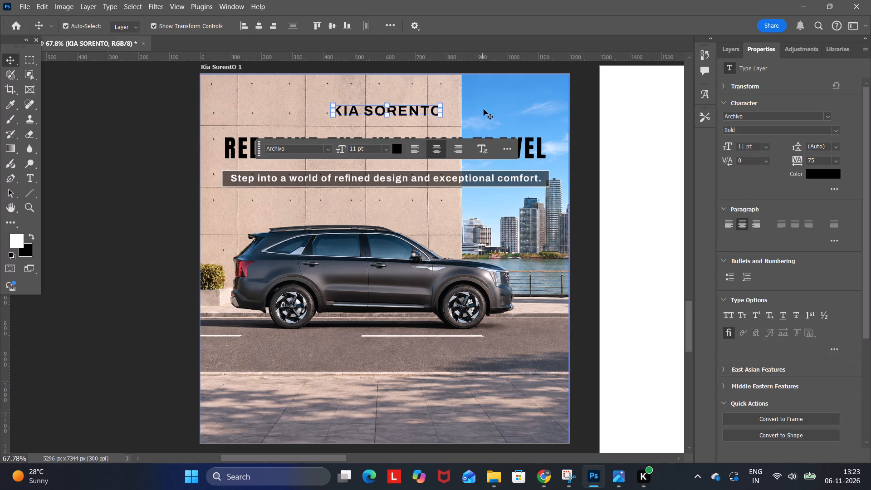
pyautogui.press('Down')
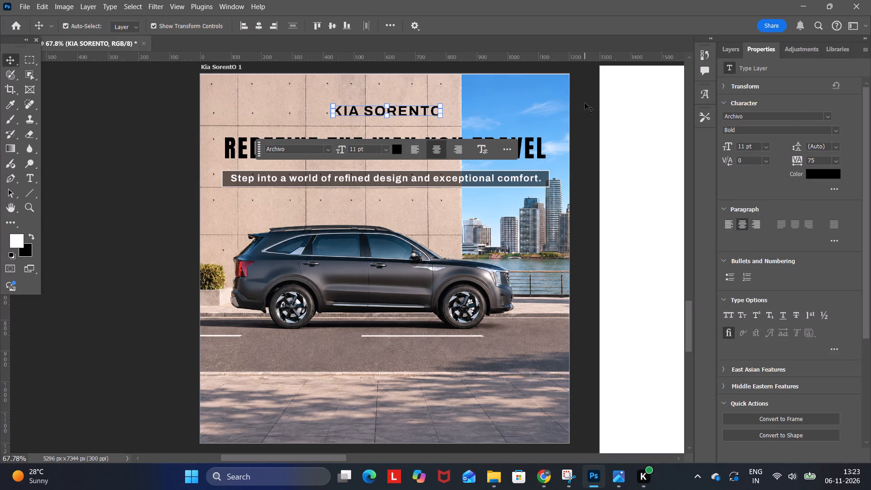
pyautogui.click(585, 104)
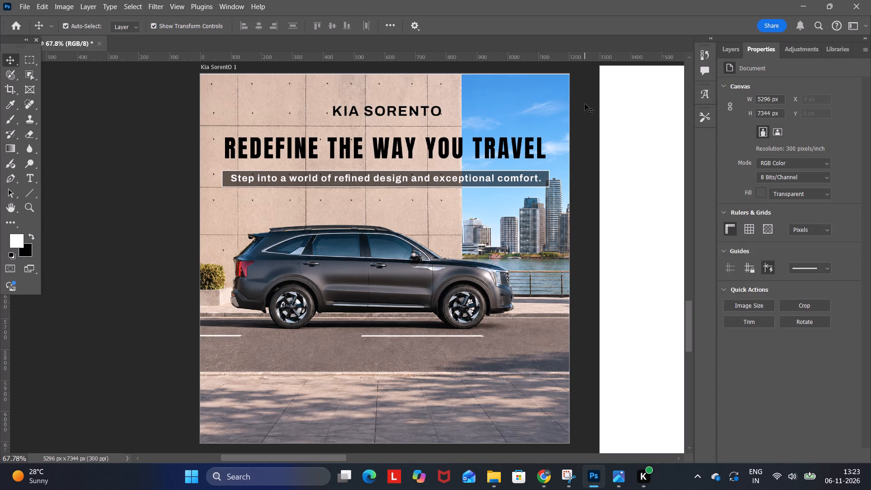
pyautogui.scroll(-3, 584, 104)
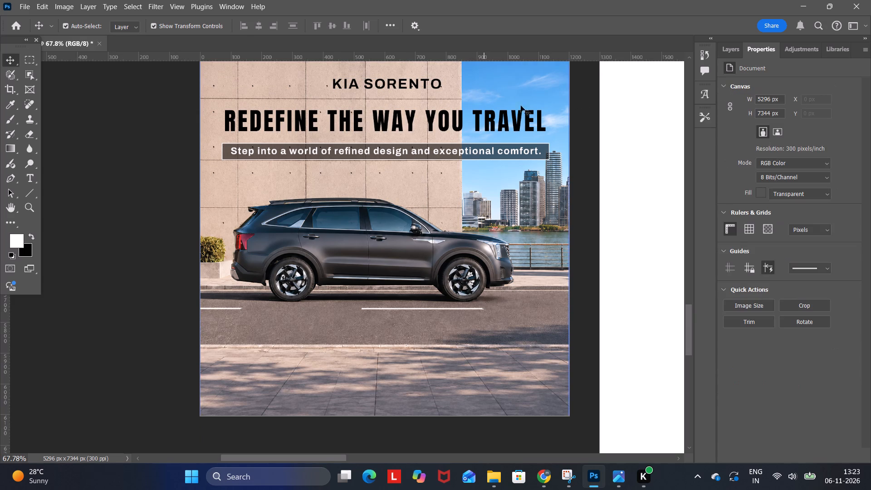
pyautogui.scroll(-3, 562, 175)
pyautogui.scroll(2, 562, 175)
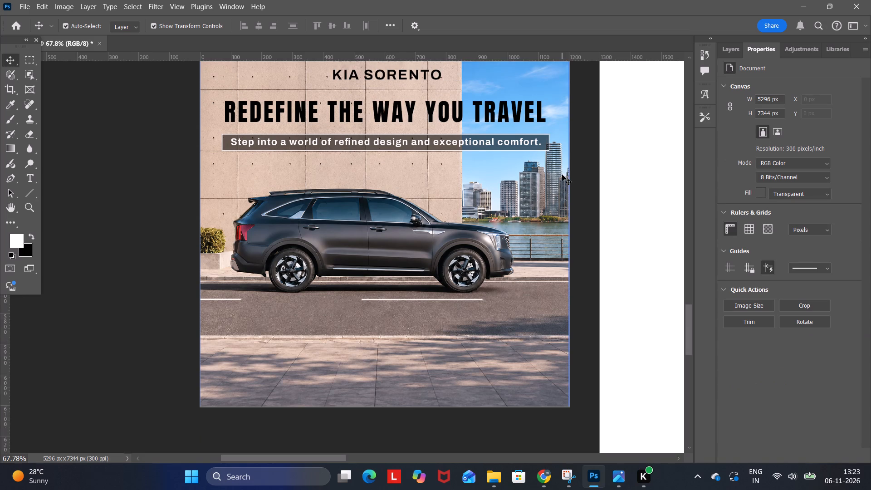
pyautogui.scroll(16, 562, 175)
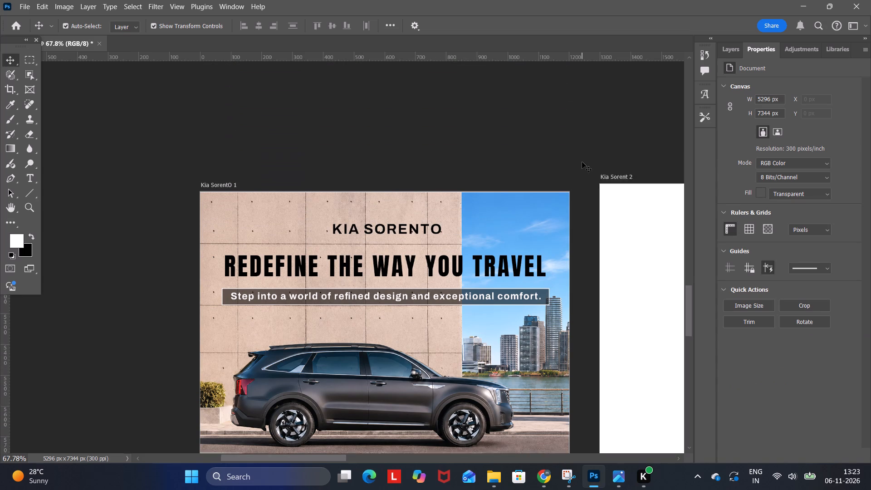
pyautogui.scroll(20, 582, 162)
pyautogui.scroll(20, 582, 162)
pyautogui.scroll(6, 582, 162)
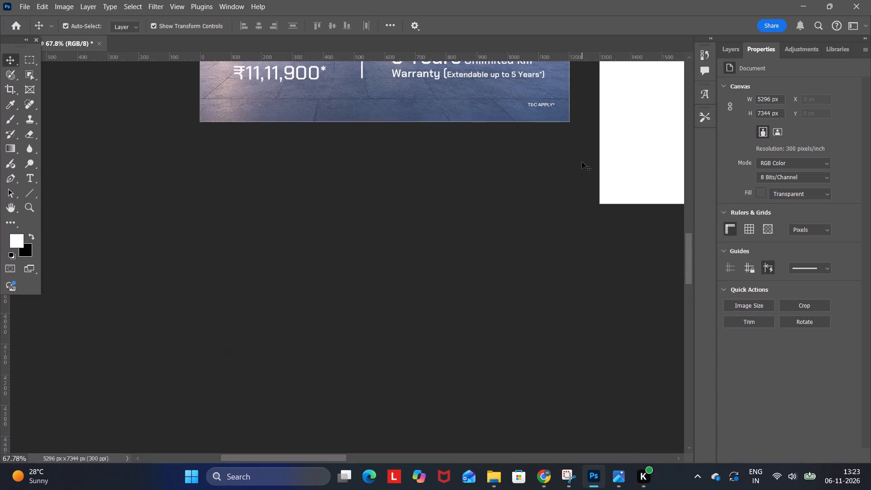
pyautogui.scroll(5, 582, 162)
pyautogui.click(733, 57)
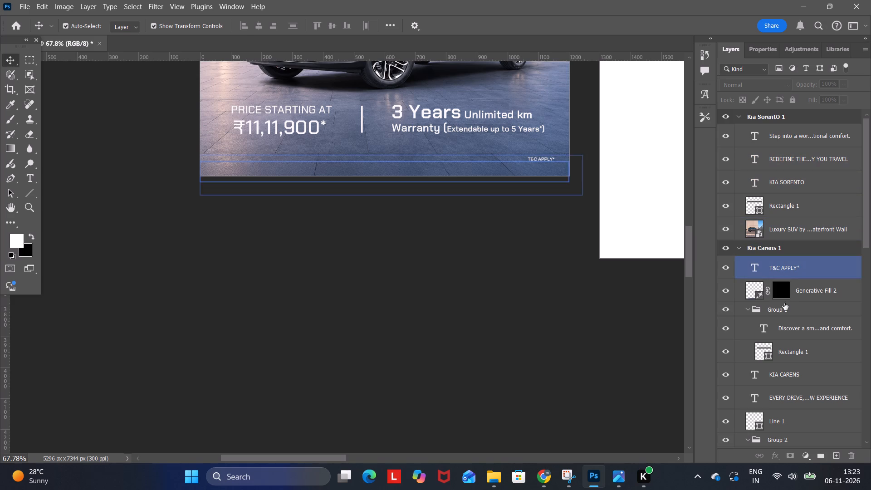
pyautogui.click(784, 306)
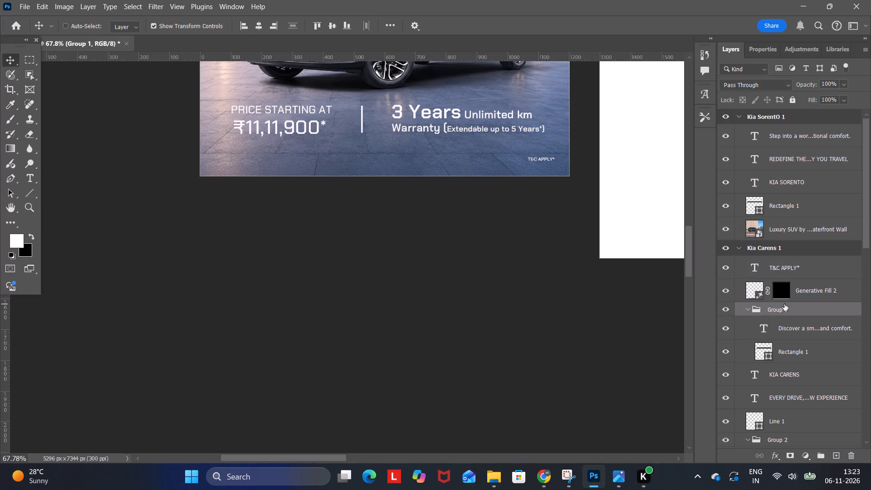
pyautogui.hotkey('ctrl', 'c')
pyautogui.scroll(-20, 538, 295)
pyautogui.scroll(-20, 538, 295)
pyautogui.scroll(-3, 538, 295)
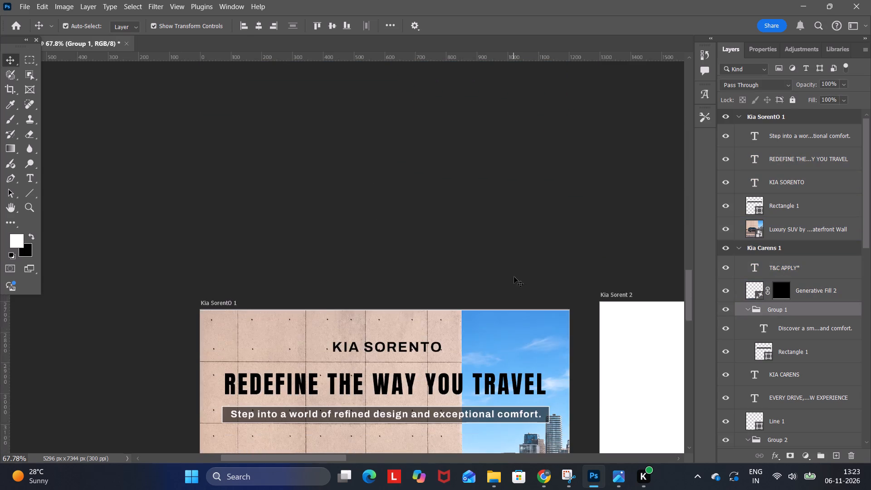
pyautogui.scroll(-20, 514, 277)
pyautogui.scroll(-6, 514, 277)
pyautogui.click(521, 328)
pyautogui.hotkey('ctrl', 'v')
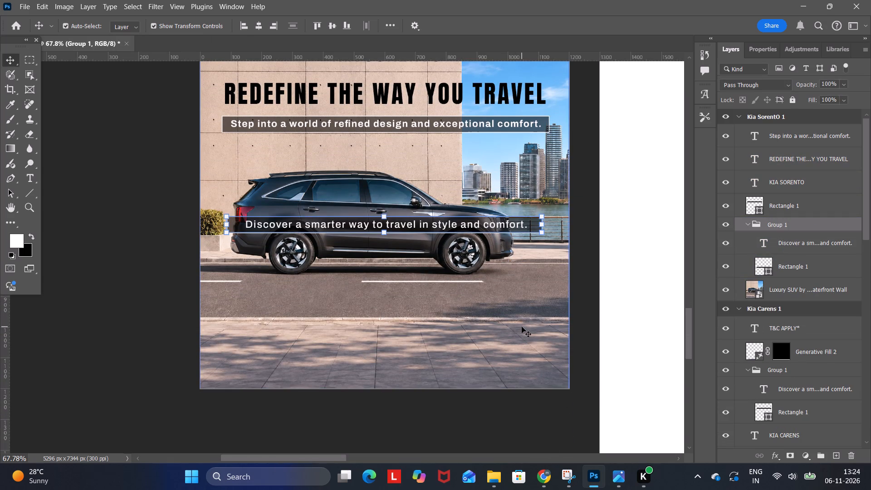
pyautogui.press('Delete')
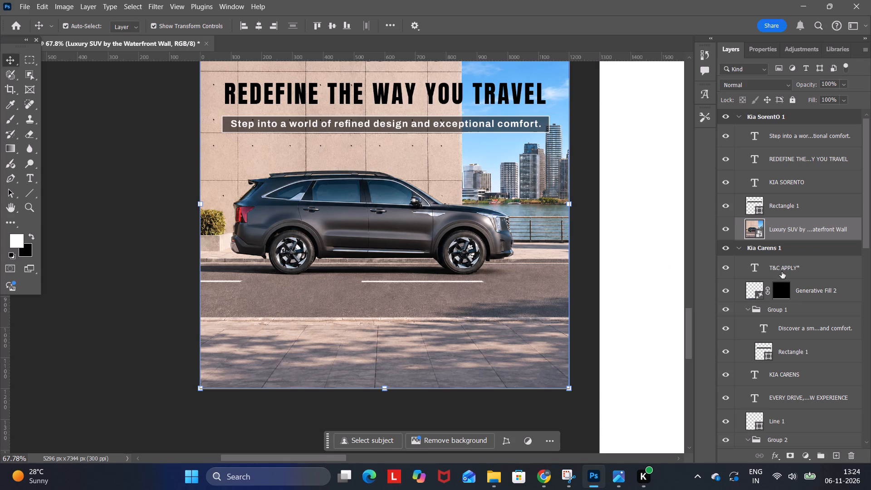
# Copy the price and warranty group from the Kia Carens 1 artboard into the Kia Sorento 1 artboard.
pyautogui.scroll(20, 690, 228)
pyautogui.scroll(20, 690, 228)
pyautogui.scroll(5, 690, 228)
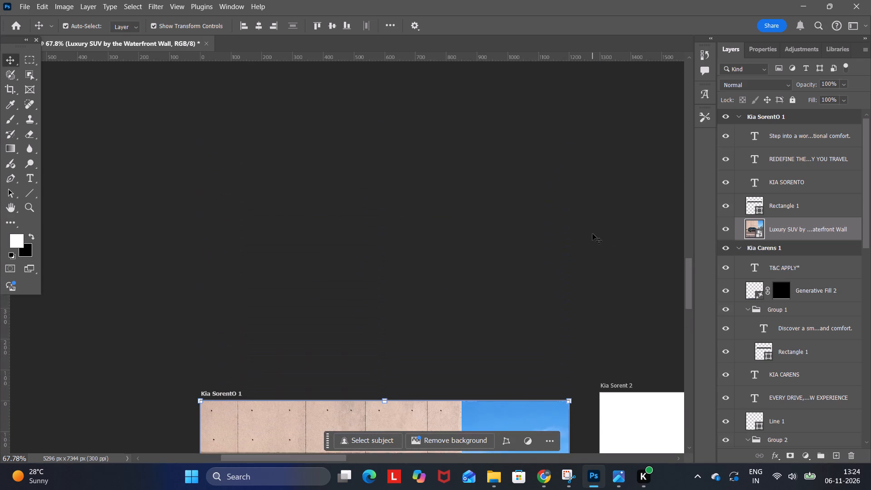
pyautogui.scroll(20, 592, 234)
pyautogui.scroll(6, 592, 234)
pyautogui.click(513, 146)
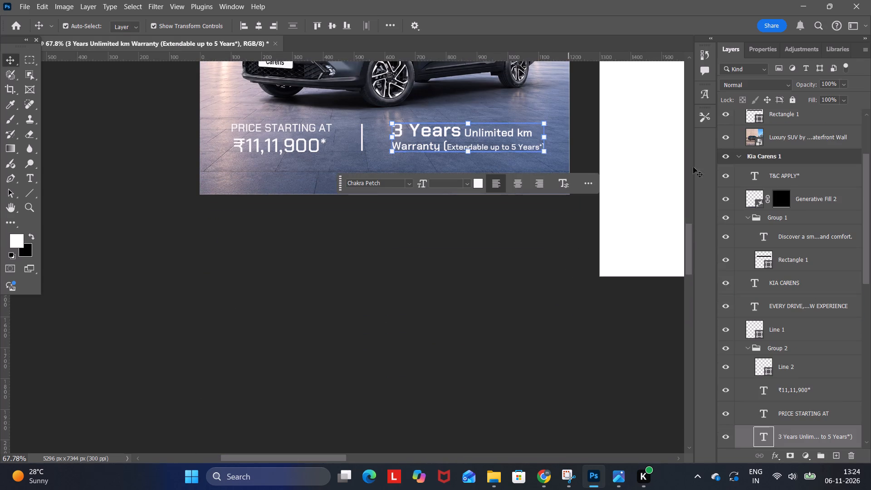
pyautogui.click(795, 344)
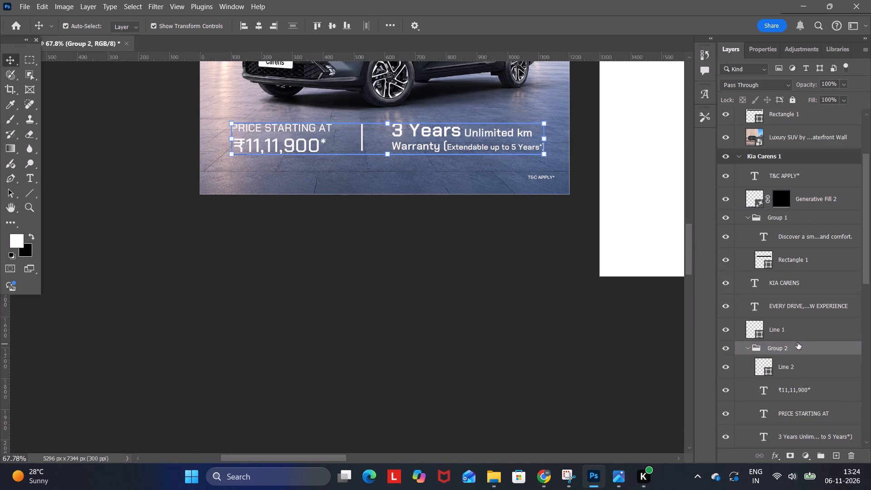
pyautogui.hotkey('ctrl', 'c')
pyautogui.scroll(-20, 658, 301)
pyautogui.scroll(-20, 658, 301)
pyautogui.scroll(-20, 658, 301)
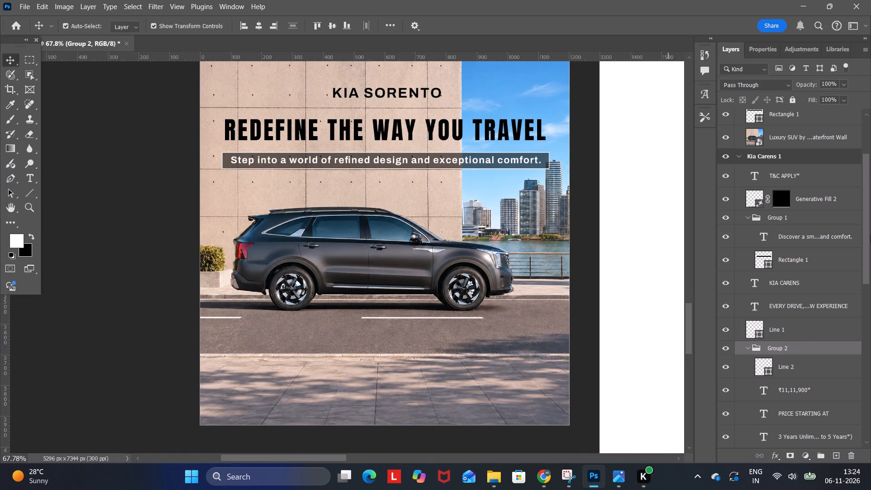
pyautogui.click(316, 245)
pyautogui.hotkey('ctrl', 'v')
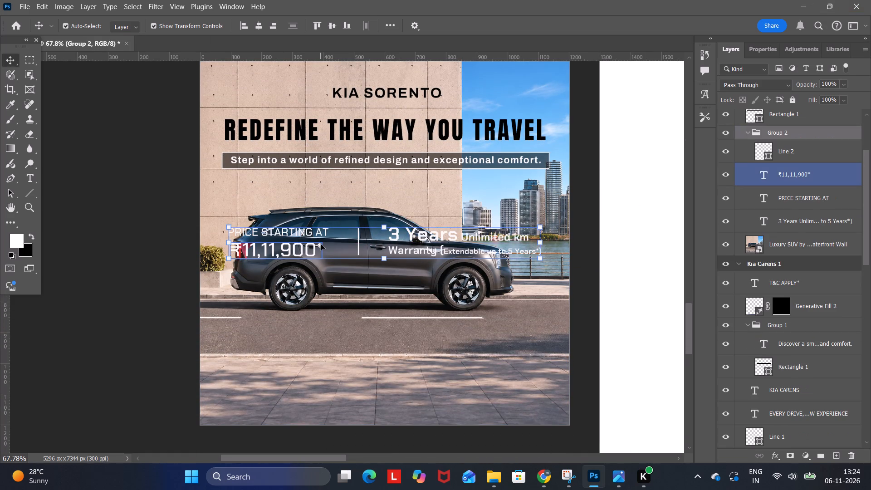
# Move the pasted price and warranty group straight down below the car, across the edge between road and pavement.
pyautogui.press('Down')
pyautogui.press('Down')
pyautogui.press('Down')
pyautogui.press('Down')
pyautogui.press('Down')
pyautogui.press('Down')
pyautogui.press('Down')
pyautogui.press('Down')
pyautogui.press('Down')
pyautogui.press('Down')
pyautogui.press('Down')
pyautogui.press('Down')
pyautogui.press('Down')
pyautogui.press('Down')
pyautogui.press('Down')
pyautogui.press('Down')
pyautogui.press('Down')
pyautogui.press('Down')
pyautogui.press('Down')
pyautogui.press('Down')
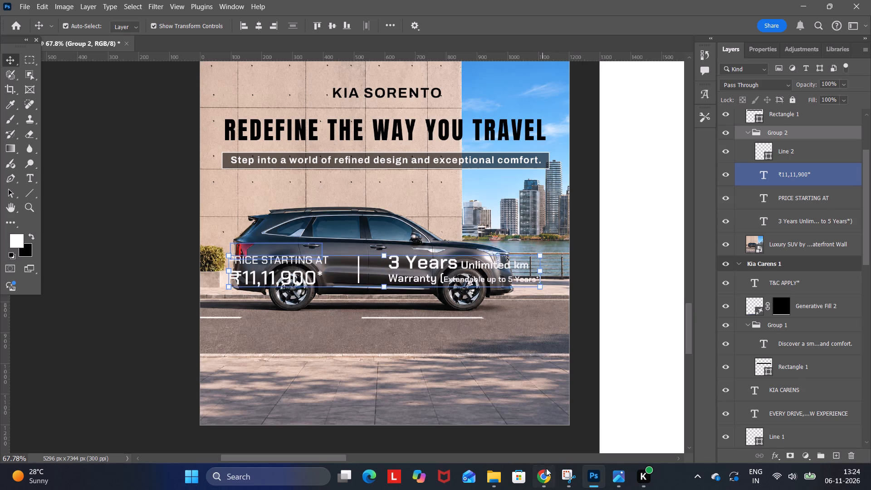
pyautogui.hotkey('shift', 'Down')
pyautogui.hotkey('shift', 'Down')
pyautogui.hotkey('shift', 'Down')
pyautogui.hotkey('shift', 'Down')
pyautogui.hotkey('shift', 'Down')
pyautogui.hotkey('shift', 'Down')
pyautogui.hotkey('shift', 'Down')
pyautogui.hotkey('shift', 'Down')
pyautogui.hotkey('shift', 'Down')
pyautogui.hotkey('shift', 'Down')
pyautogui.hotkey('shift', 'Down')
pyautogui.hotkey('shift', 'Down')
pyautogui.hotkey('shift', 'Down')
pyautogui.hotkey('shift', 'Down')
pyautogui.hotkey('shift', 'Down')
pyautogui.hotkey('shift', 'Down')
pyautogui.hotkey('shift', 'Down')
pyautogui.hotkey('shift', 'Down')
pyautogui.hotkey('shift', 'Down')
pyautogui.hotkey('shift', 'Down')
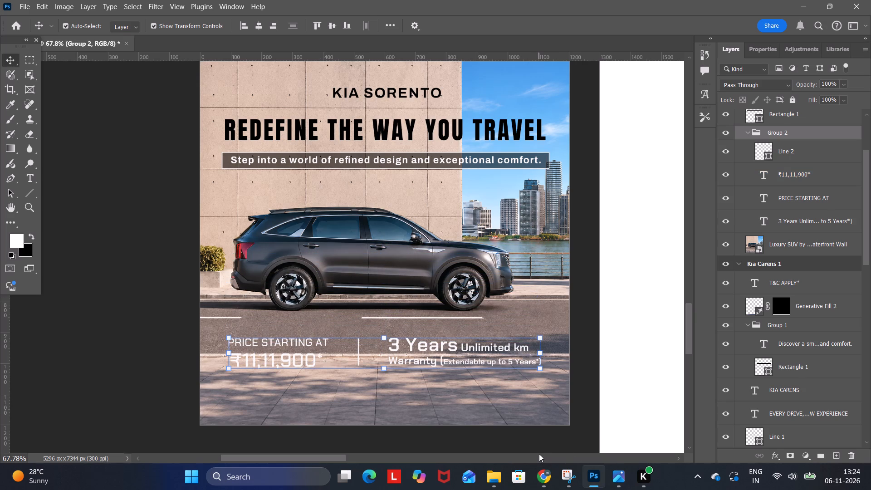
pyautogui.hotkey('shift', 'Down')
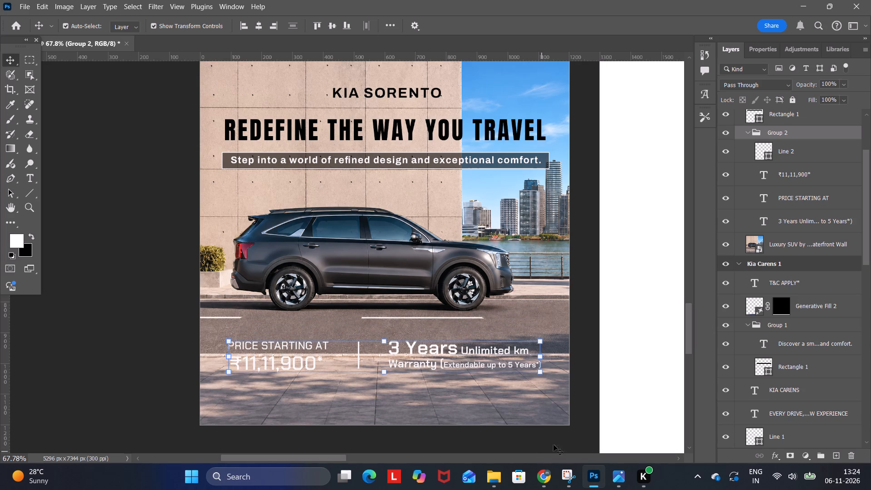
pyautogui.click(582, 329)
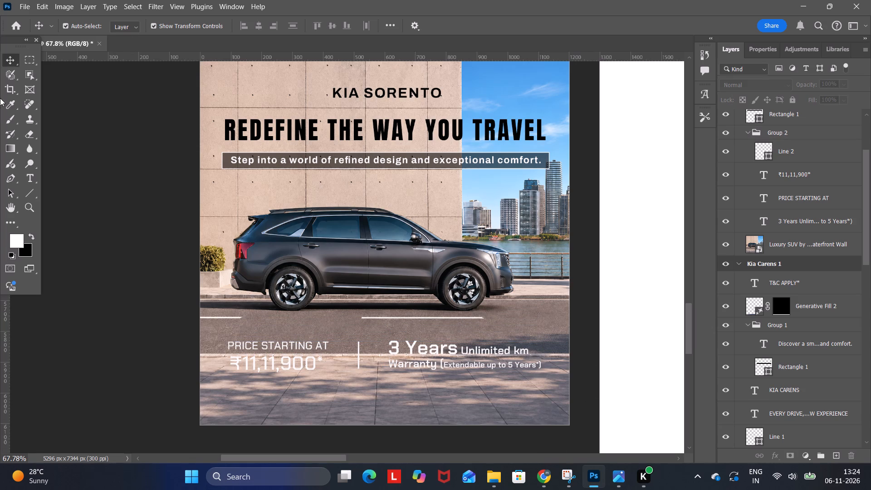
# Add a linear black-to-transparent gradient fill above the SUV photo, running from below the artboard up to the KIA SORENTO title.
pyautogui.click(237, 200)
pyautogui.scroll(-3, 237, 200)
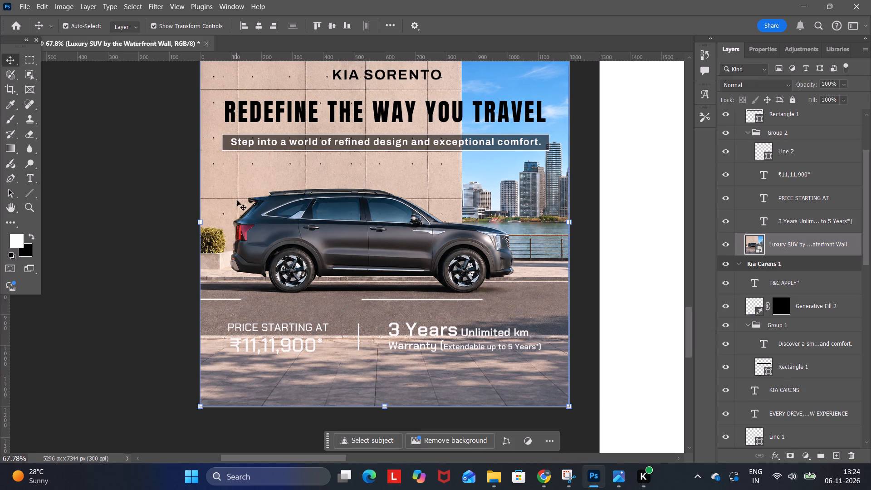
pyautogui.scroll(-3, 237, 200)
pyautogui.click(13, 153)
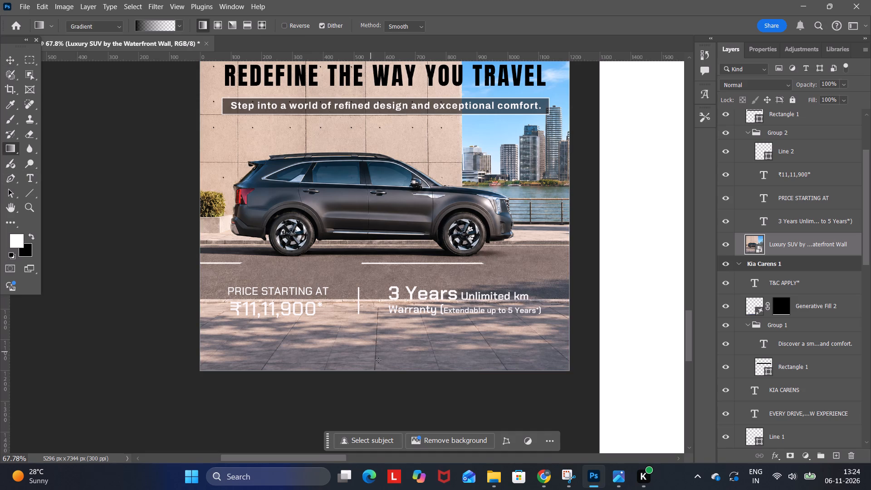
pyautogui.moveTo(403, 400); pyautogui.dragTo(400, 176)
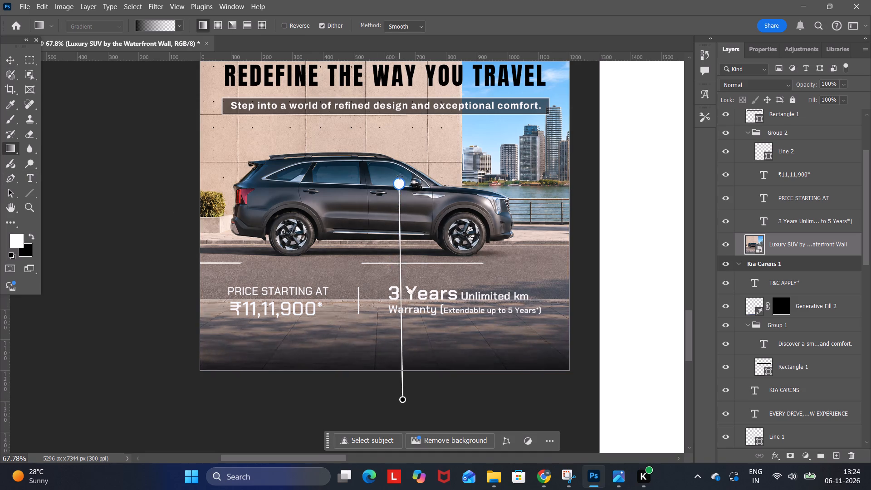
pyautogui.moveTo(400, 176); pyautogui.dragTo(404, 155)
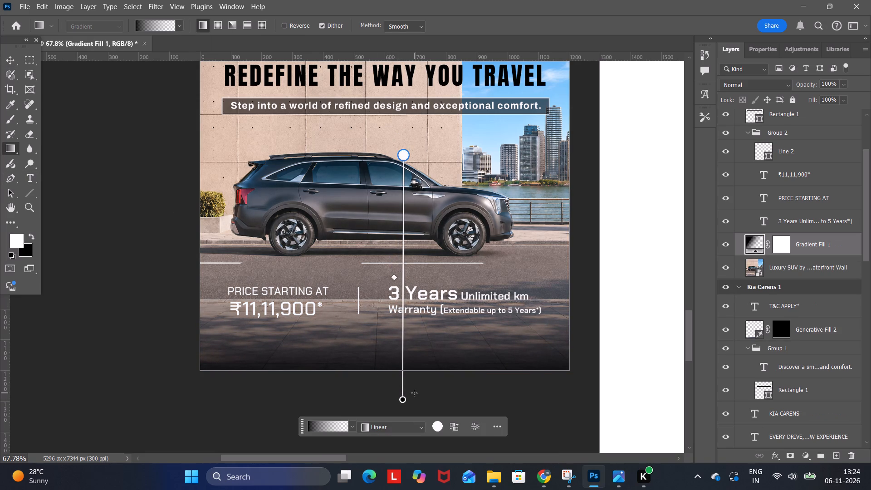
pyautogui.moveTo(406, 398); pyautogui.dragTo(409, 421)
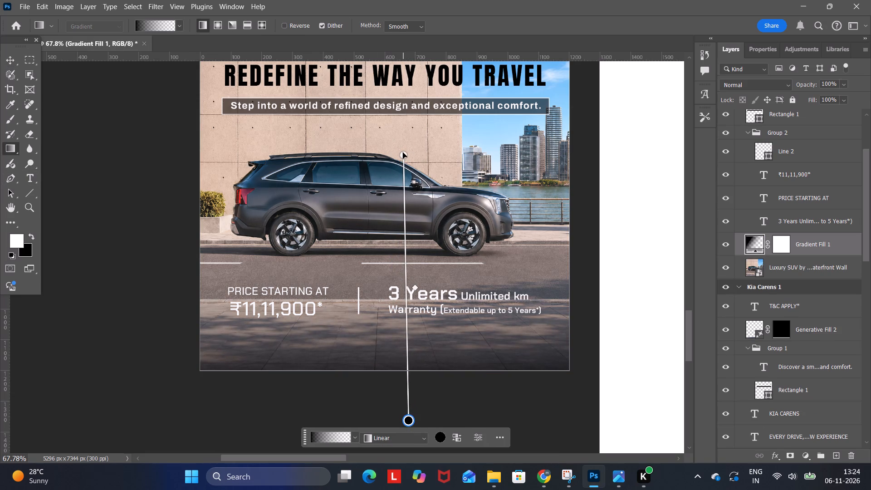
pyautogui.moveTo(403, 152); pyautogui.dragTo(401, 94)
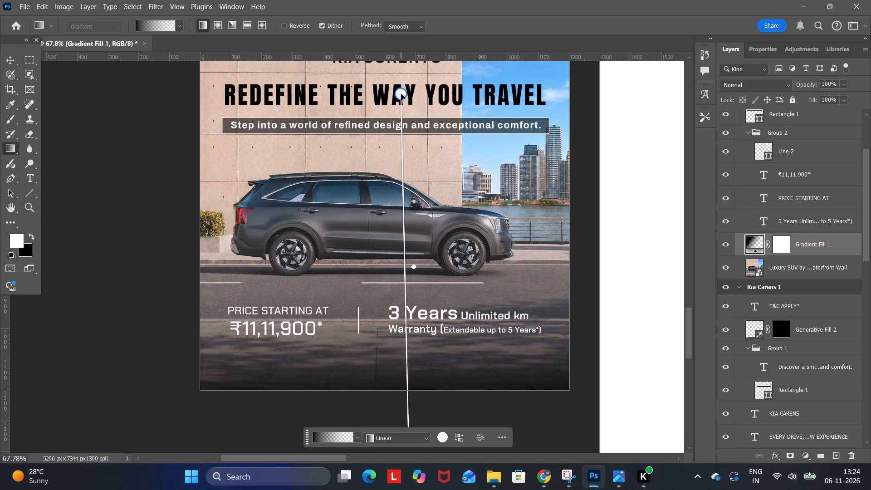
pyautogui.moveTo(401, 94); pyautogui.dragTo(400, 69)
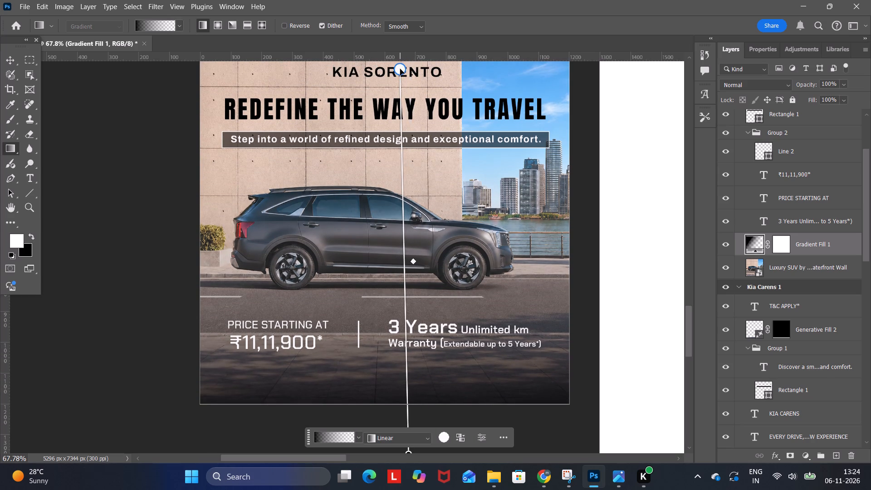
pyautogui.moveTo(400, 69); pyautogui.dragTo(400, 69)
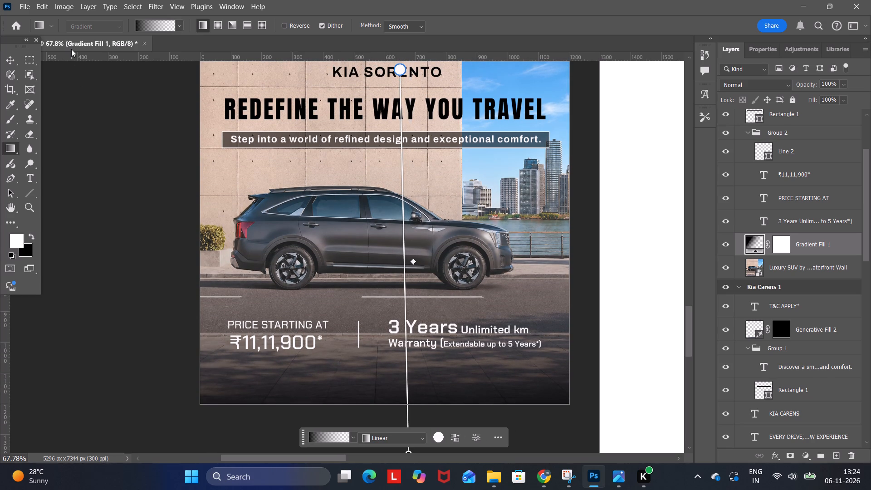
pyautogui.click(6, 62)
pyautogui.click(124, 98)
# Copy the T&C APPLY* text from the Kia Carens 1 artboard into the Kia Sorento 1 artboard.
pyautogui.scroll(20, 351, 268)
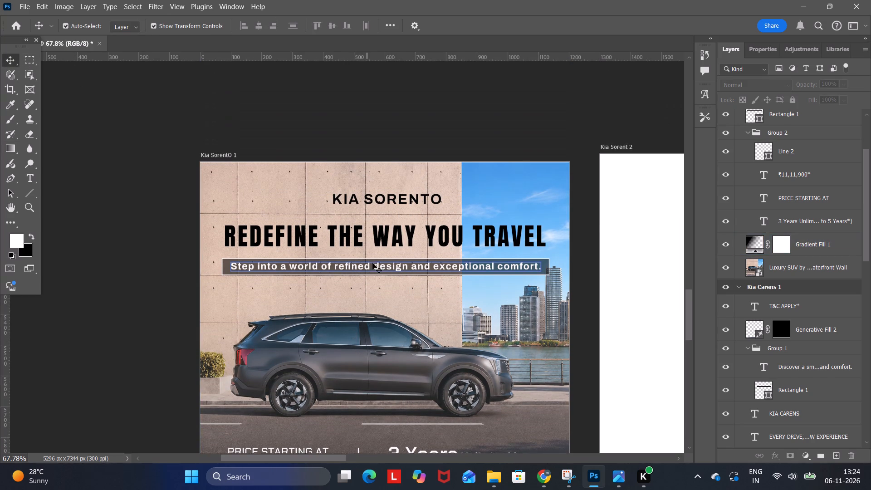
pyautogui.scroll(20, 372, 263)
pyautogui.scroll(20, 372, 263)
pyautogui.scroll(9, 372, 263)
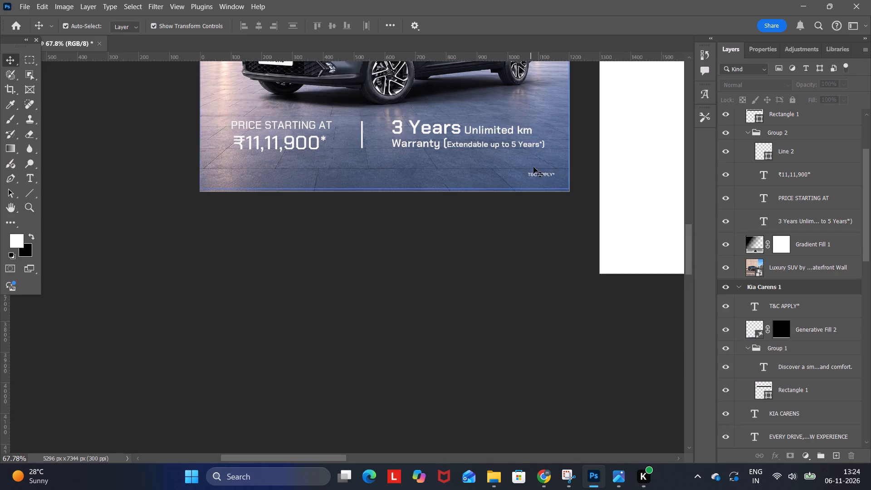
pyautogui.click(541, 176)
pyautogui.hotkey('ctrl', 'c')
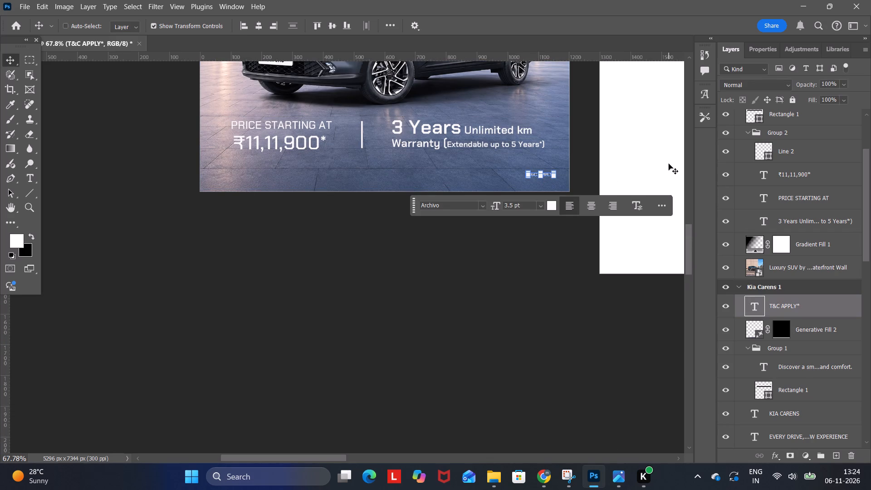
pyautogui.scroll(-20, 459, 272)
pyautogui.scroll(-20, 459, 272)
pyautogui.scroll(-16, 459, 272)
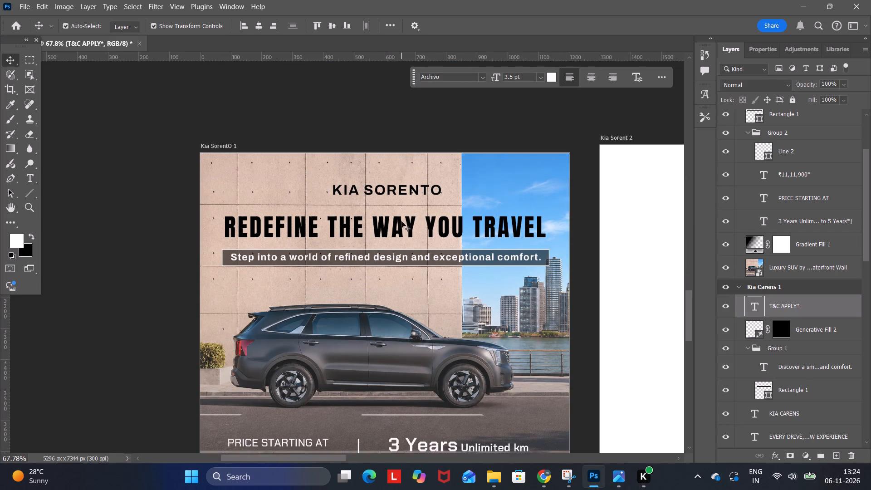
pyautogui.scroll(-4, 401, 221)
pyautogui.click(554, 328)
pyautogui.hotkey('ctrl', 'v')
# Move the pasted T&C APPLY* text to the lower-right corner of the Kia Sorento 1 poster, below the warranty text.
pyautogui.scroll(-8, 550, 324)
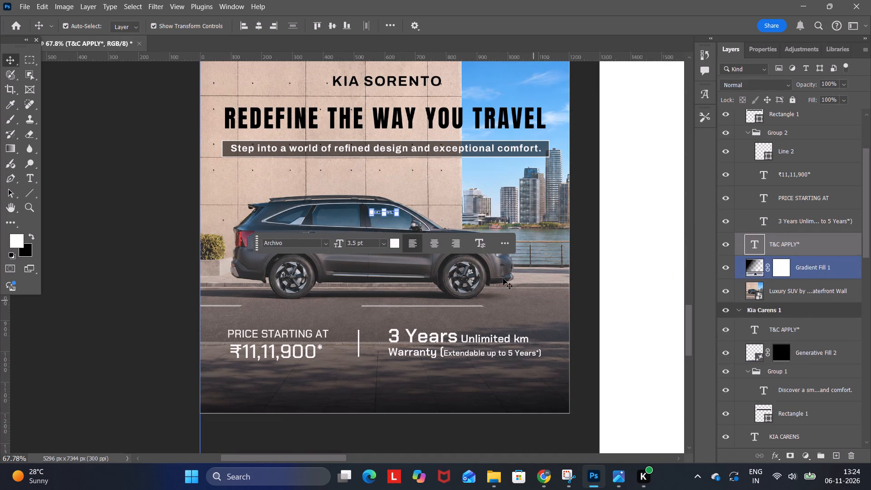
pyautogui.moveTo(392, 212); pyautogui.dragTo(540, 370)
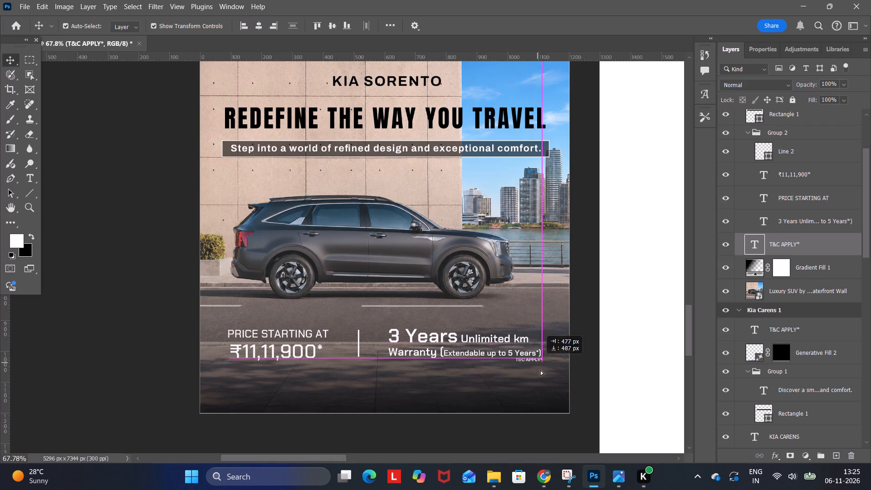
pyautogui.moveTo(540, 370); pyautogui.dragTo(549, 396)
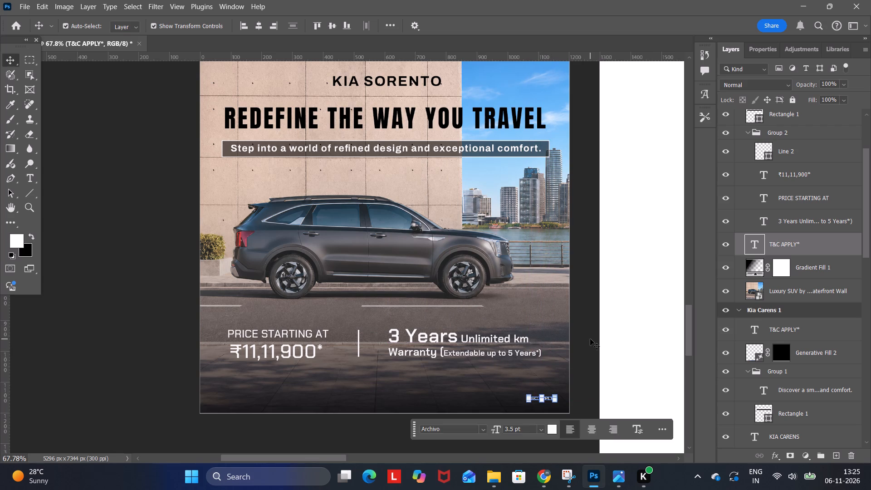
pyautogui.click(590, 339)
# Adjust the dark end of the Sorento gradient fill so its line runs straight down and ends a little below the artboard.
pyautogui.click(10, 151)
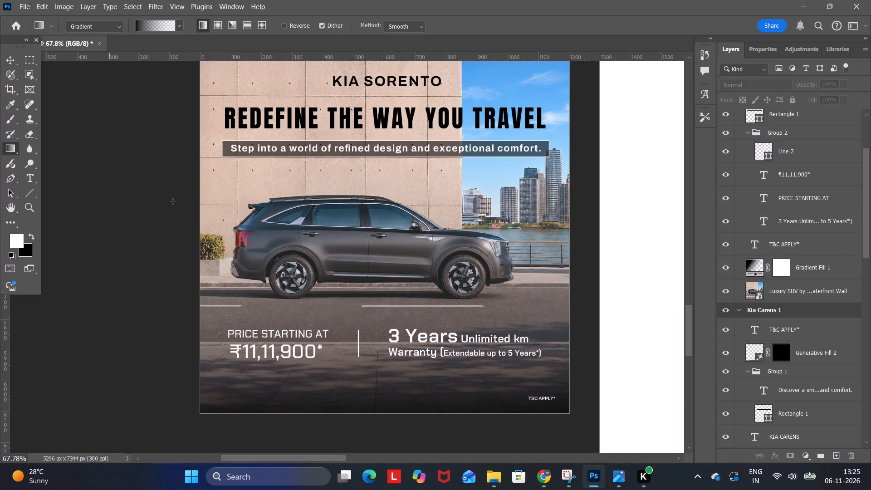
pyautogui.scroll(-2, 844, 259)
pyautogui.click(817, 233)
pyautogui.scroll(-8, 548, 345)
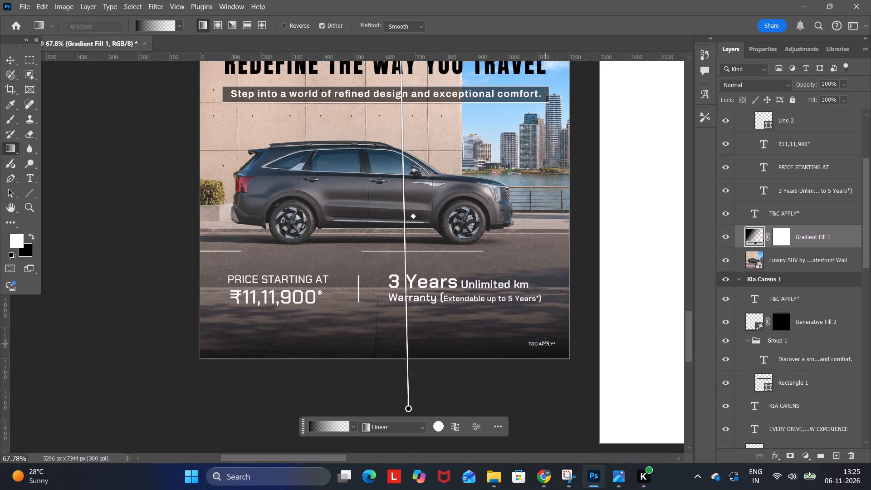
pyautogui.moveTo(410, 392); pyautogui.dragTo(398, 397)
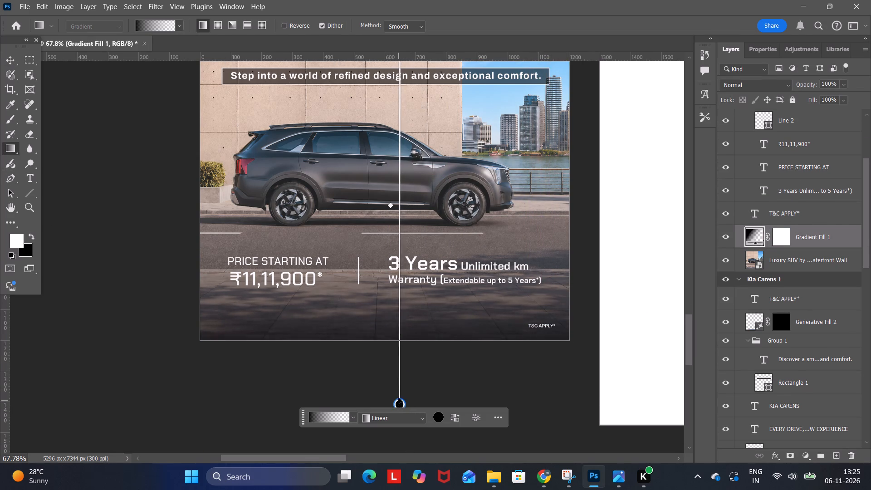
pyautogui.moveTo(398, 397); pyautogui.dragTo(399, 294)
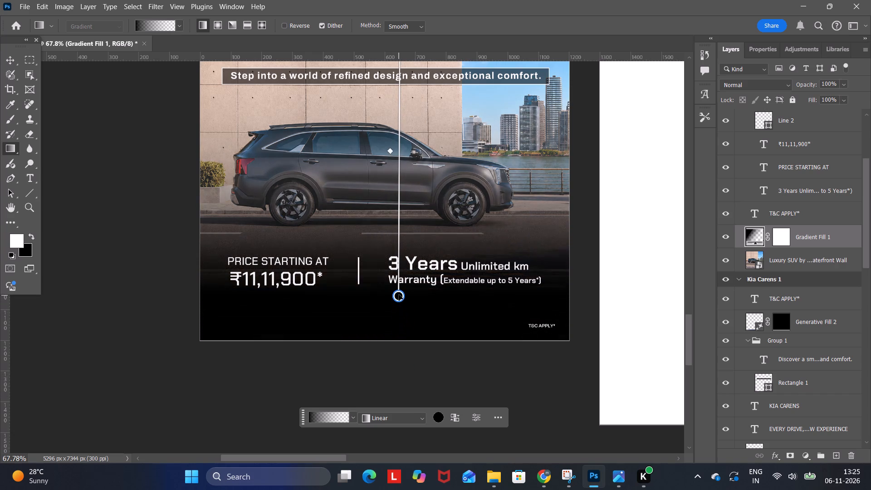
pyautogui.moveTo(399, 294); pyautogui.dragTo(394, 314)
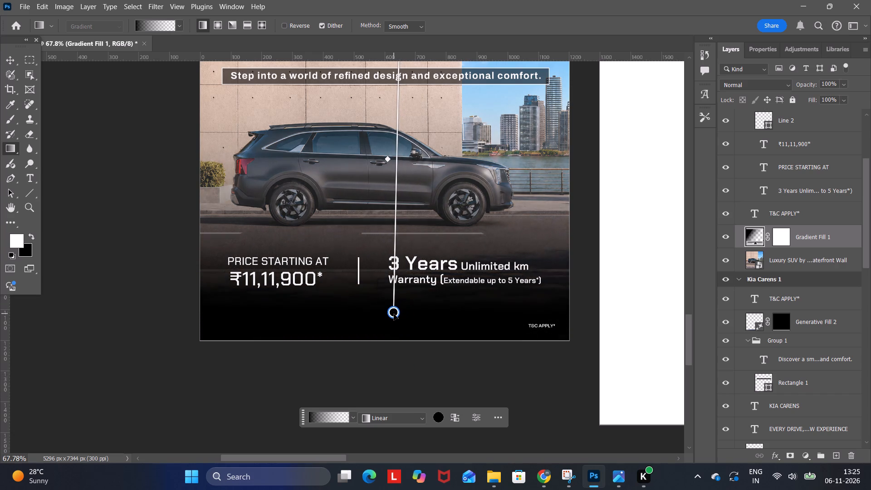
pyautogui.moveTo(394, 314); pyautogui.dragTo(401, 382)
pyautogui.scroll(6, 483, 317)
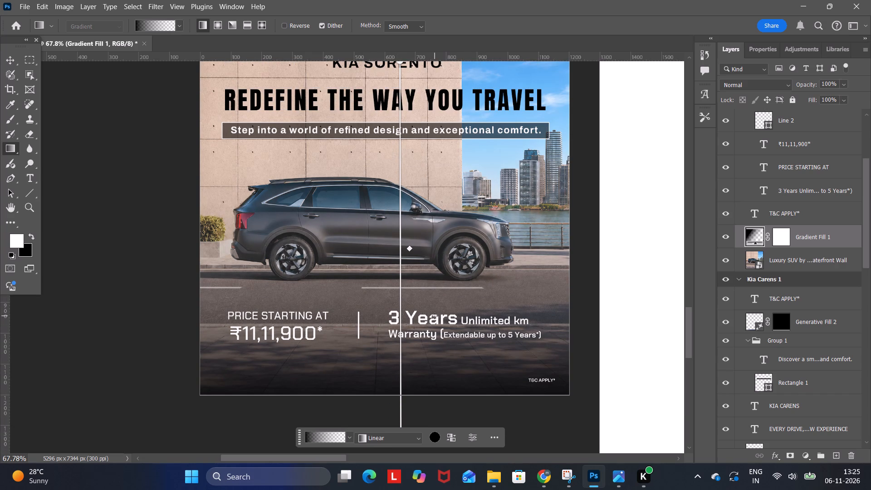
pyautogui.scroll(-6, 435, 316)
pyautogui.moveTo(401, 381); pyautogui.dragTo(409, 331)
pyautogui.scroll(12, 526, 357)
pyautogui.scroll(-6, 527, 353)
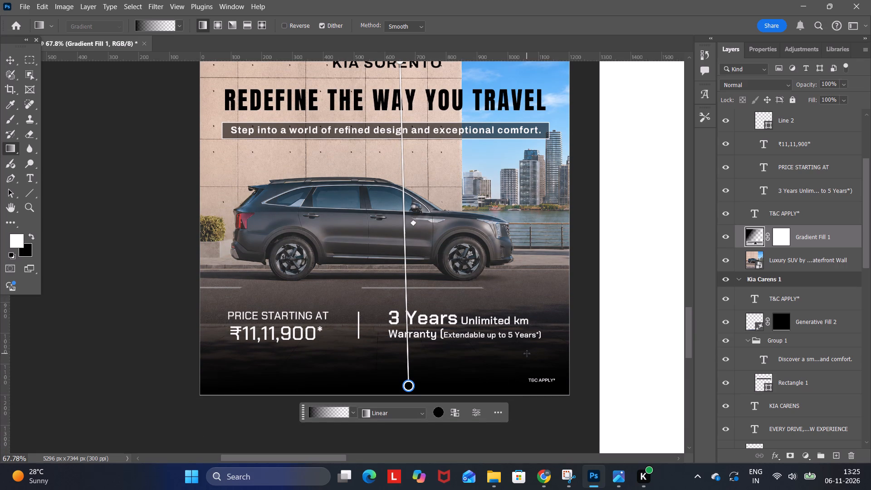
pyautogui.moveTo(410, 387); pyautogui.dragTo(401, 437)
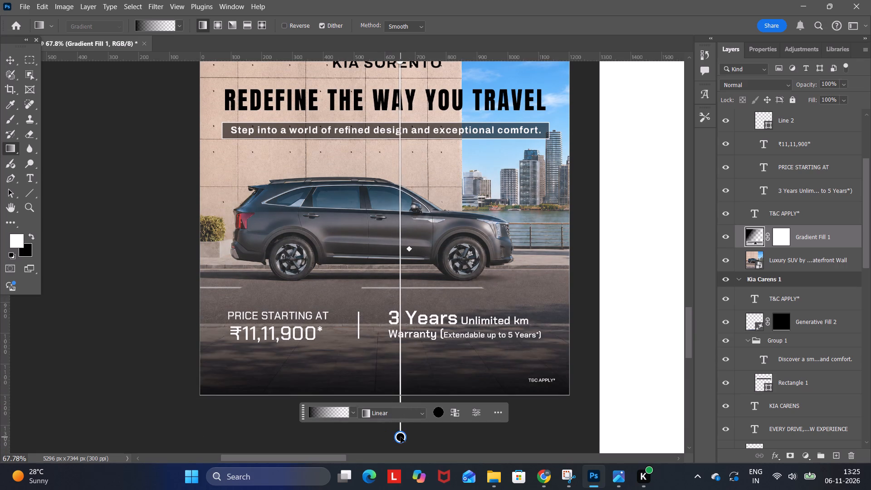
pyautogui.moveTo(401, 437); pyautogui.dragTo(399, 438)
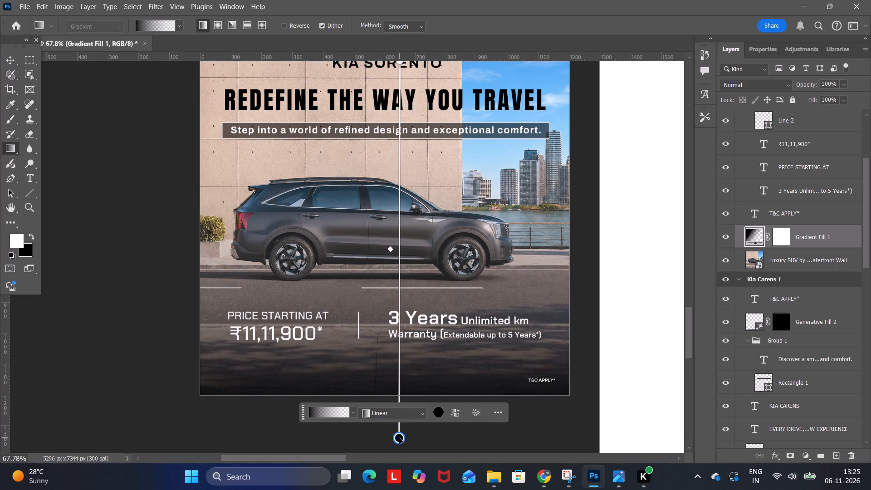
pyautogui.moveTo(399, 438); pyautogui.dragTo(401, 443)
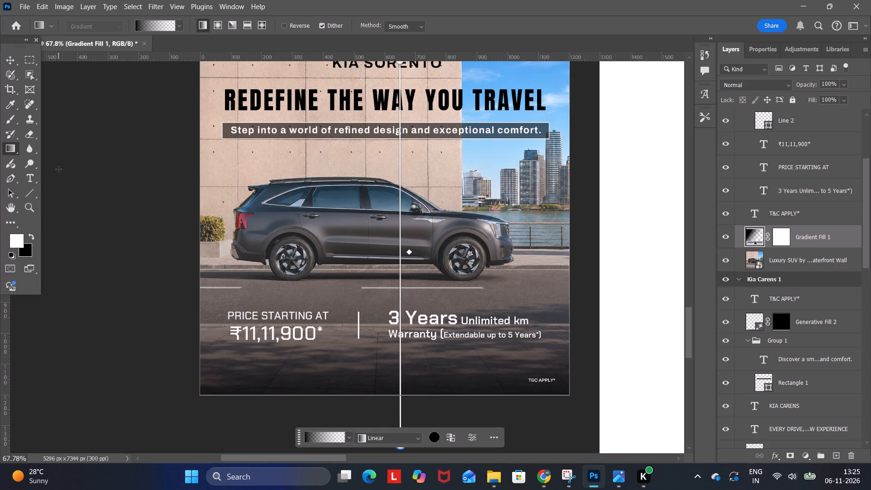
pyautogui.click(6, 63)
pyautogui.click(139, 159)
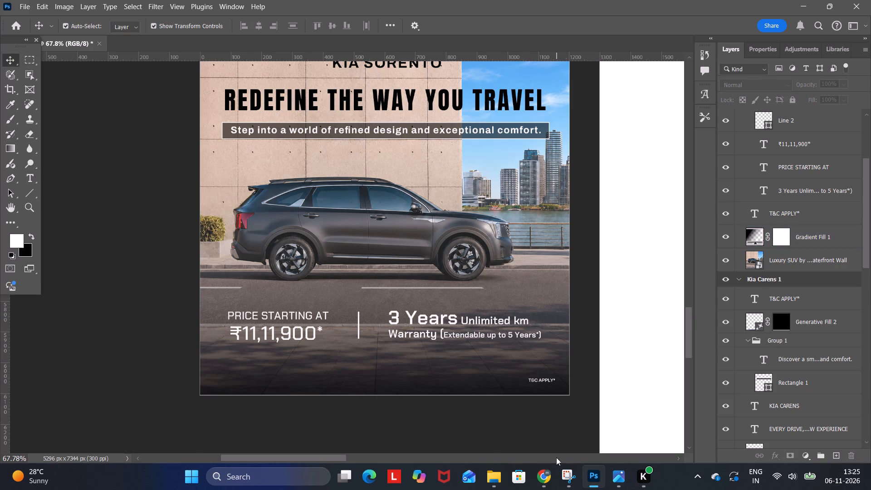
# Switch to Chrome and look up the Kia Sorento's starting price on the Kia India website.
pyautogui.click(548, 478)
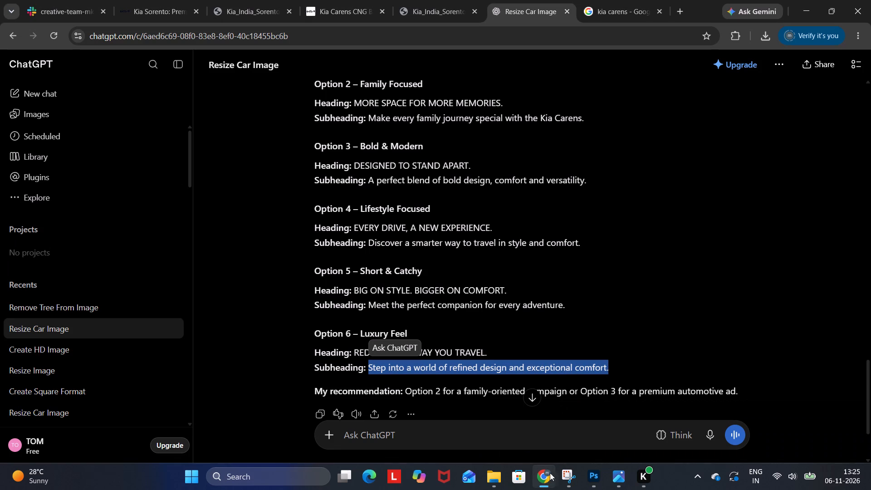
pyautogui.click(431, 0)
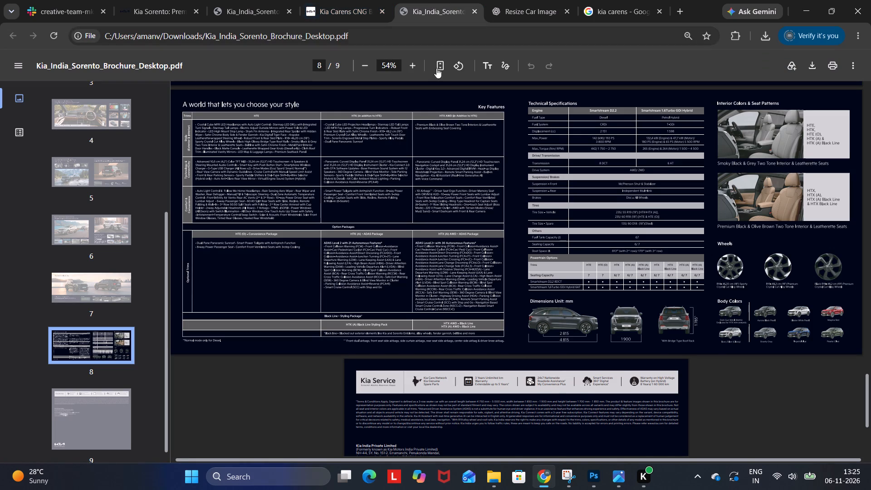
pyautogui.scroll(8, 427, 166)
pyautogui.click(239, 0)
pyautogui.scroll(7, 336, 196)
pyautogui.click(286, 10)
pyautogui.click(145, 5)
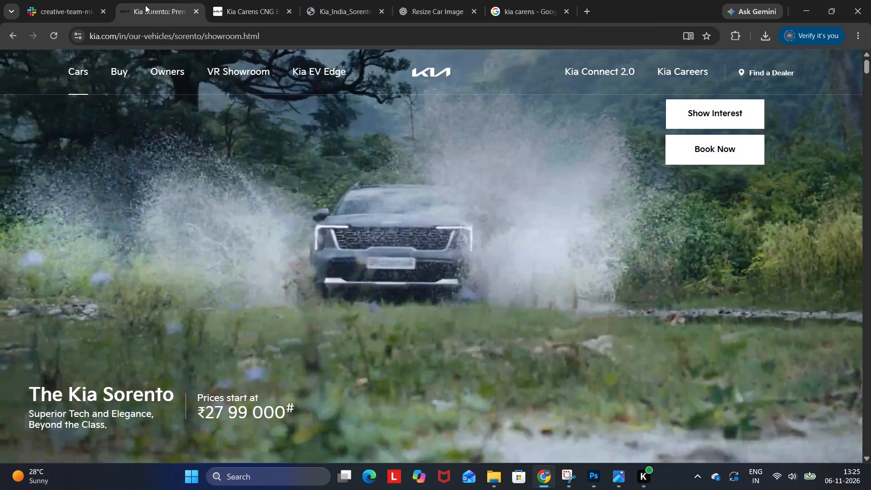
pyautogui.scroll(-2, 315, 188)
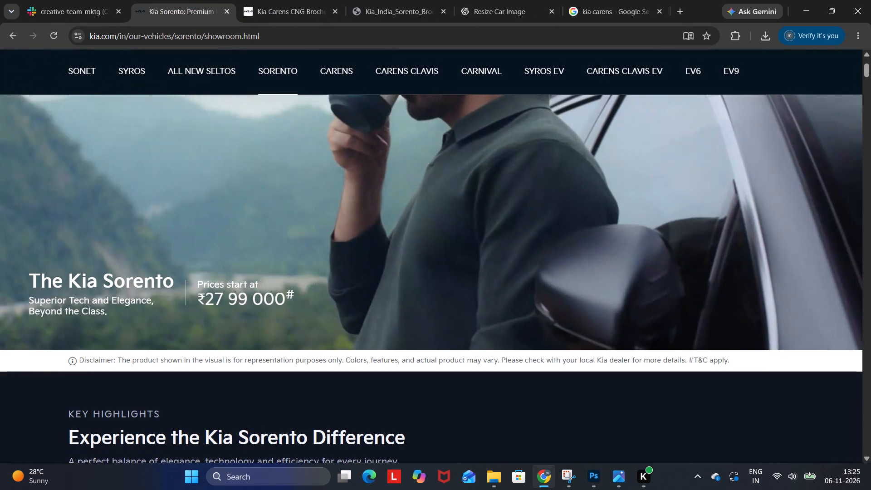
# Return to Photoshop and change the price text on the Kia Sorento 1 poster to ₹27,99,000*.
pyautogui.click(536, 482)
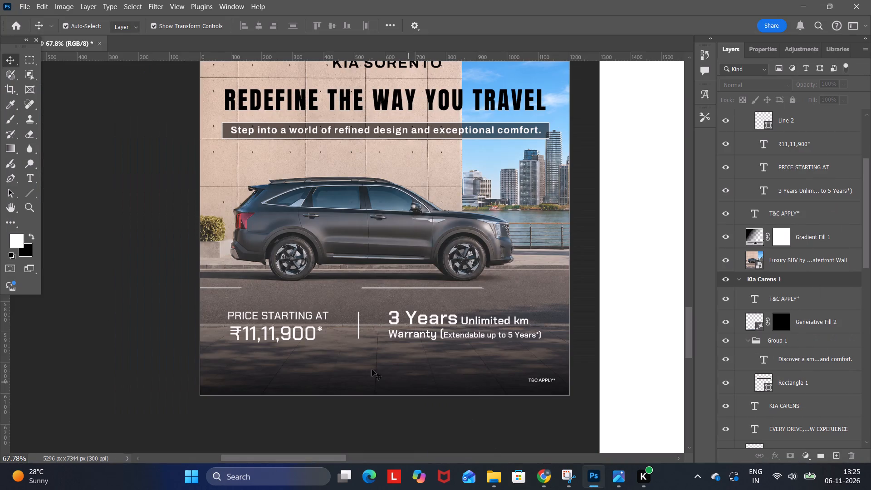
pyautogui.doubleClick(275, 332)
pyautogui.doubleClick(288, 333)
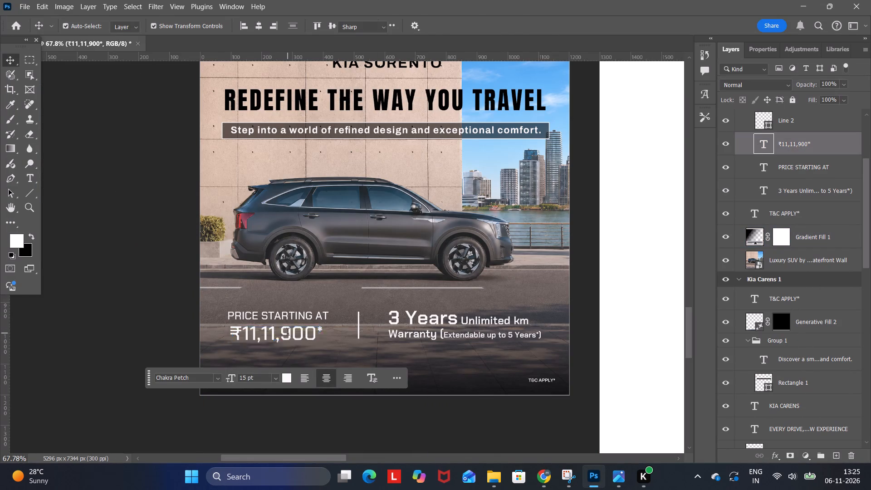
pyautogui.click(290, 333)
pyautogui.press('BackSpace')
pyautogui.press('0')
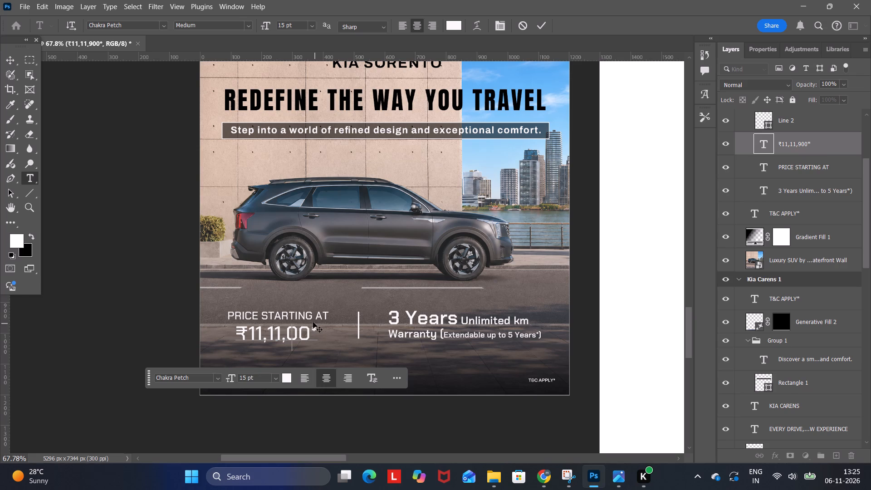
pyautogui.click(276, 337)
pyautogui.press('BackSpace')
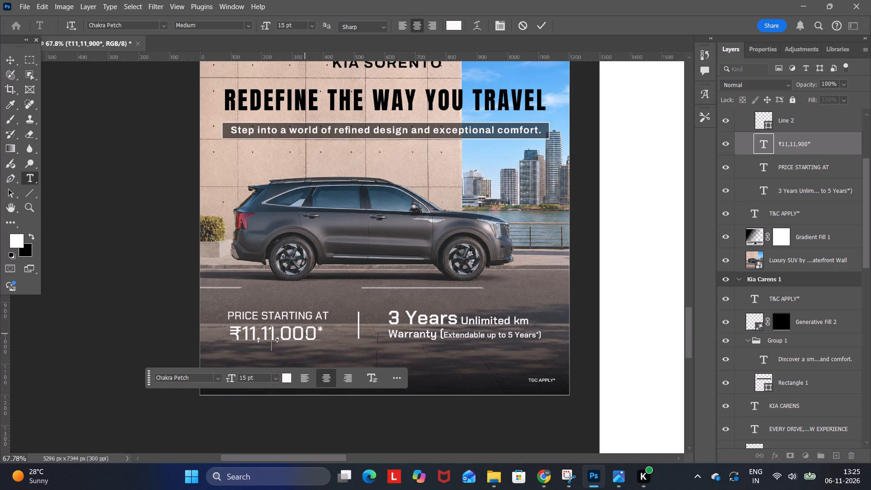
pyautogui.press('BackSpace')
pyautogui.press('9')
pyautogui.press('9')
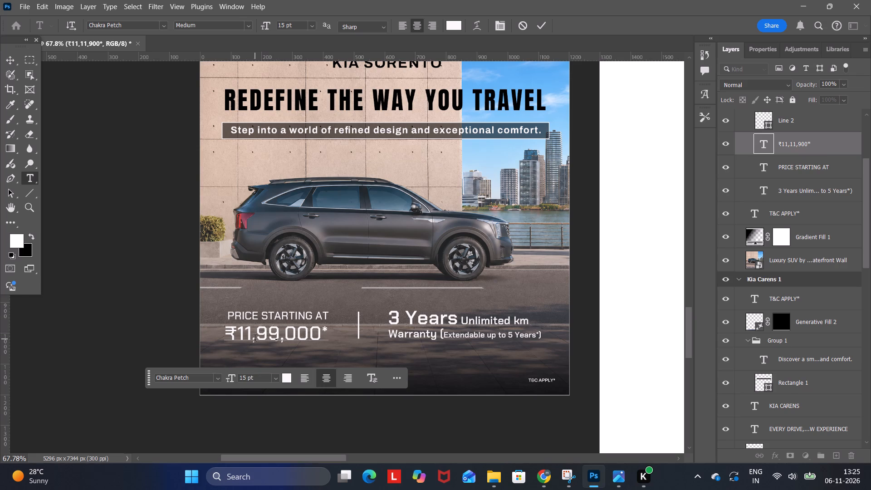
pyautogui.click(254, 339)
pyautogui.press('BackSpace')
pyautogui.press('BackSpace')
pyautogui.write('27')
pyautogui.click(307, 410)
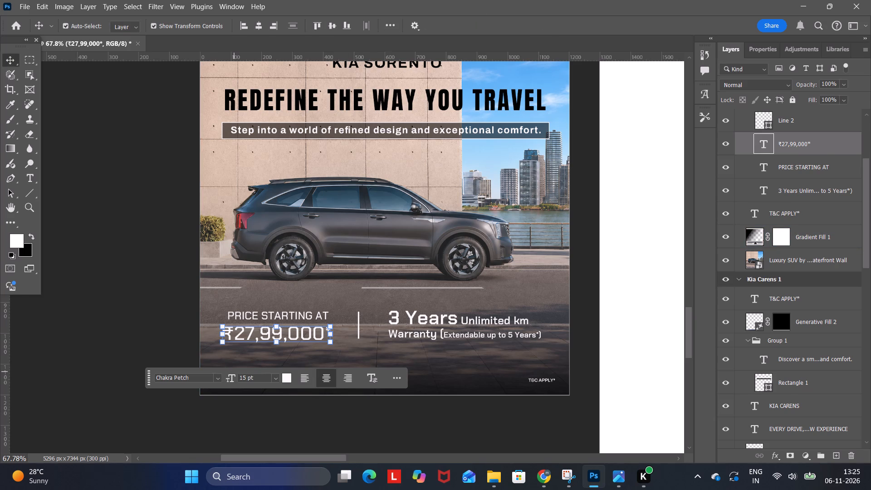
# Set the font size of the Sorento price text to 14.5 pt.
pyautogui.click(245, 378)
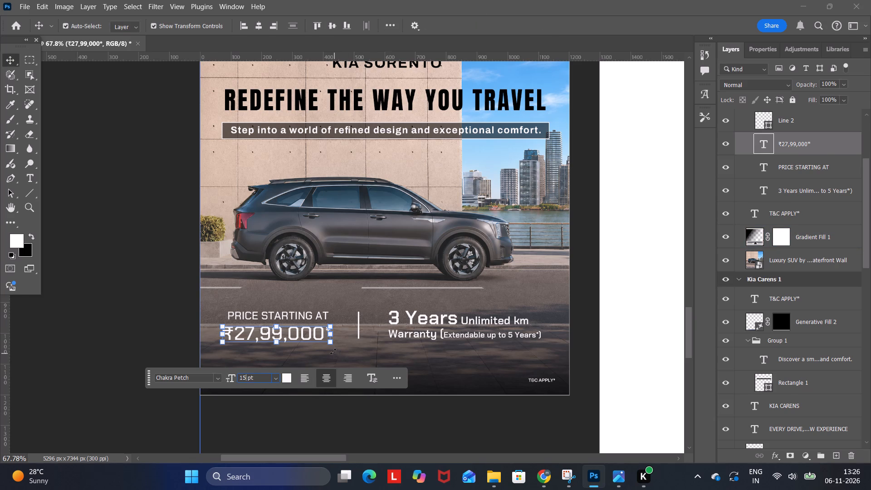
pyautogui.press('BackSpace')
pyautogui.press('4')
pyautogui.write('.5')
pyautogui.press('Return')
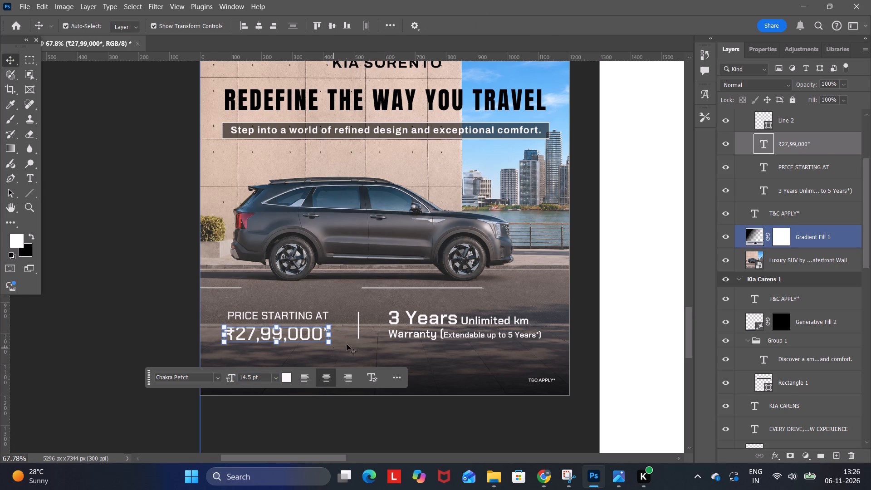
pyautogui.click(388, 400)
# Nudge the ₹27,99,000* price slightly to the right so it lines up under PRICE STARTING AT.
pyautogui.click(303, 339)
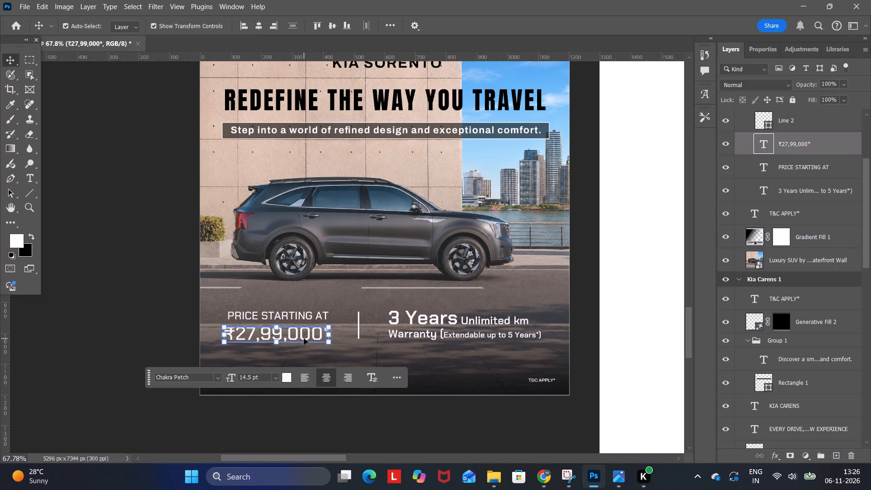
pyautogui.press('Right')
pyautogui.press('Right')
pyautogui.press('Right')
pyautogui.press('Right')
pyautogui.press('Right')
pyautogui.press('Right')
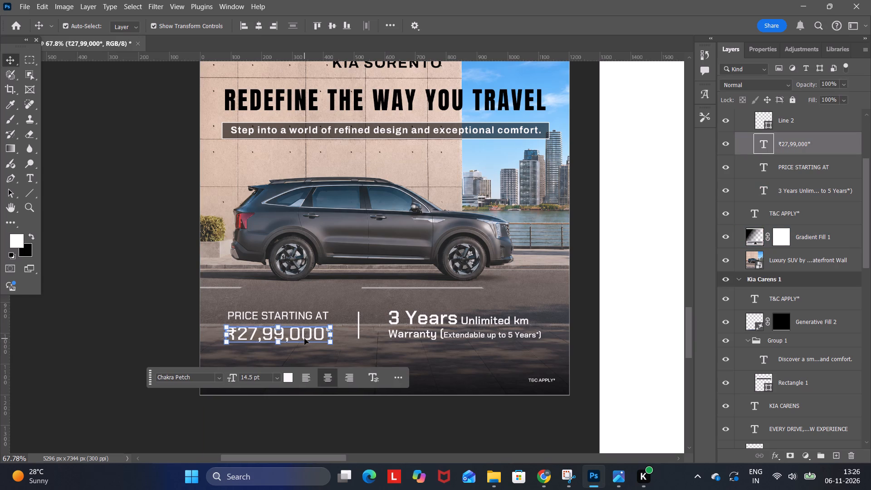
pyautogui.click(433, 405)
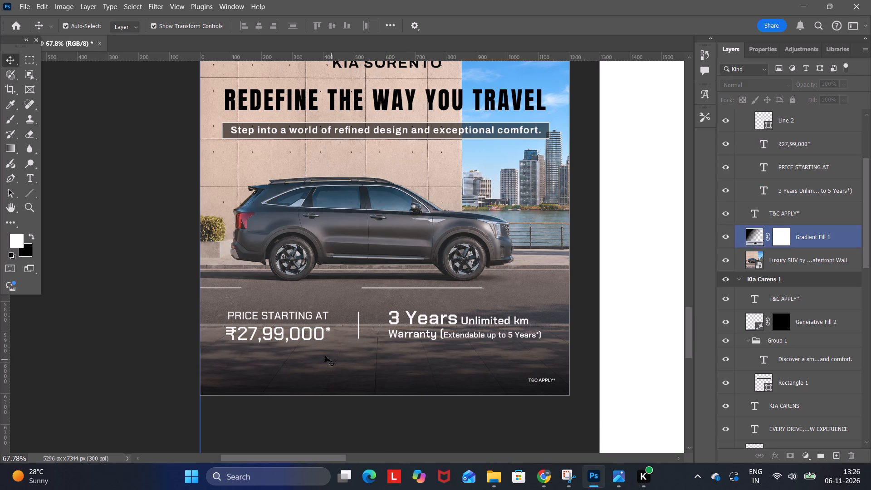
pyautogui.click(294, 337)
pyautogui.press('Right')
pyautogui.press('Right')
pyautogui.press('Right')
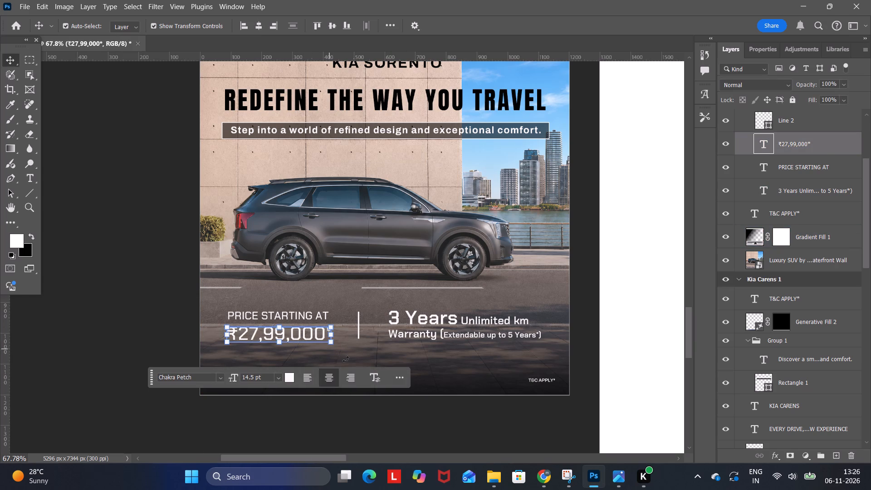
pyautogui.press('Right')
pyautogui.click(437, 429)
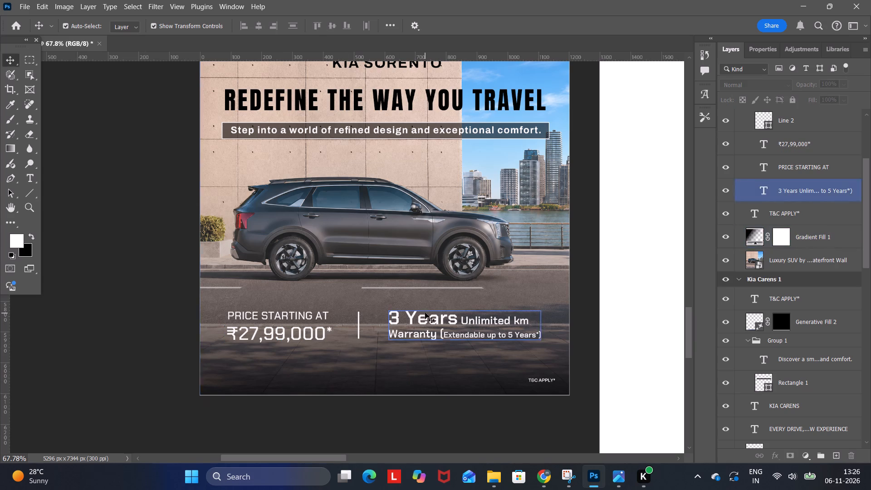
# Set the font size of the words "3 Years" in the Kia Sorento 1 warranty text to 14.5 pt.
pyautogui.doubleClick(425, 321)
pyautogui.doubleClick(433, 321)
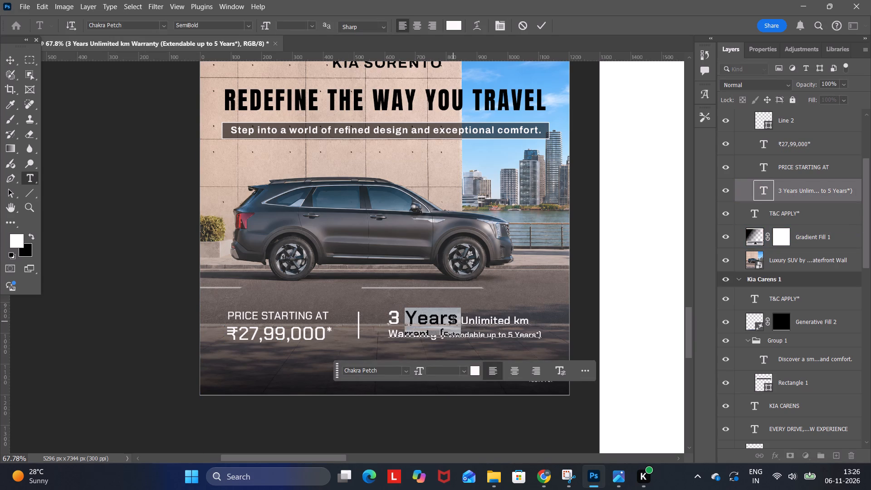
pyautogui.click(453, 321)
pyautogui.moveTo(456, 321); pyautogui.dragTo(378, 319)
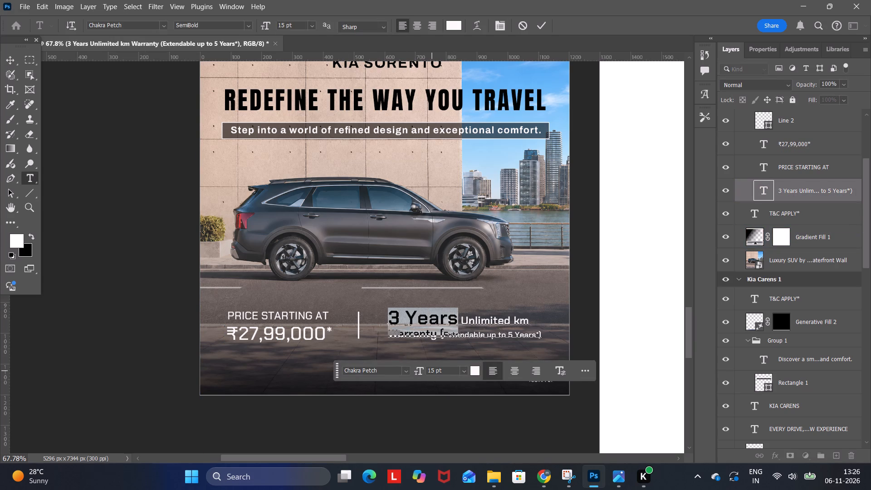
pyautogui.click(430, 370)
pyautogui.press('4')
pyautogui.press('.')
pyautogui.press('Return')
pyautogui.click(436, 406)
pyautogui.click(435, 401)
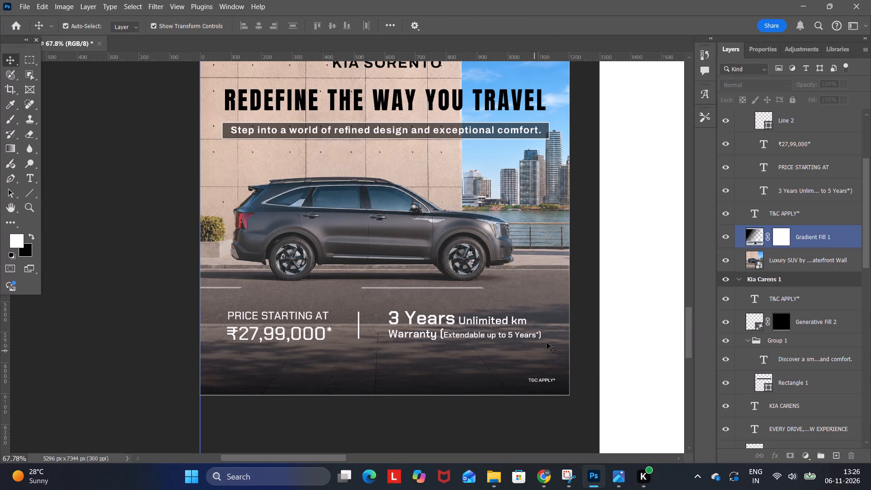
# Delete the tagline "A perfect blend of bold design, comfort and versatility." and its dark bar from the Kia Seltos 1 poster.
pyautogui.scroll(4, 134, 260)
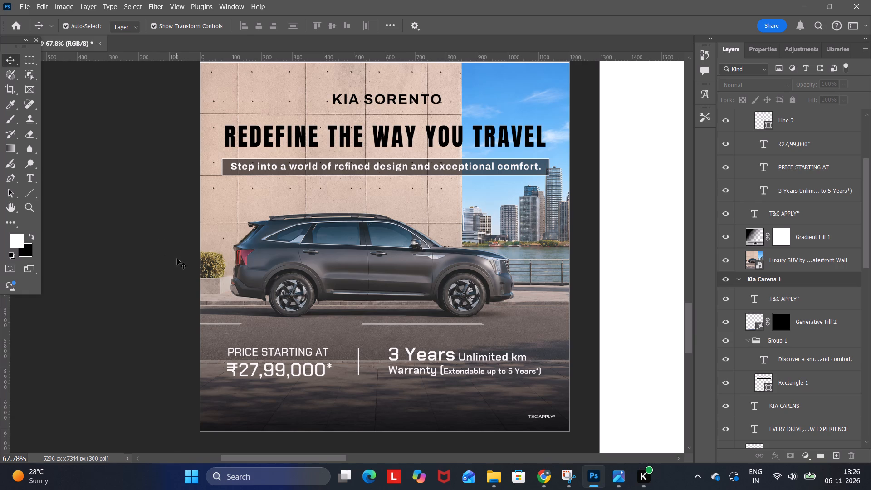
pyautogui.scroll(16, 261, 309)
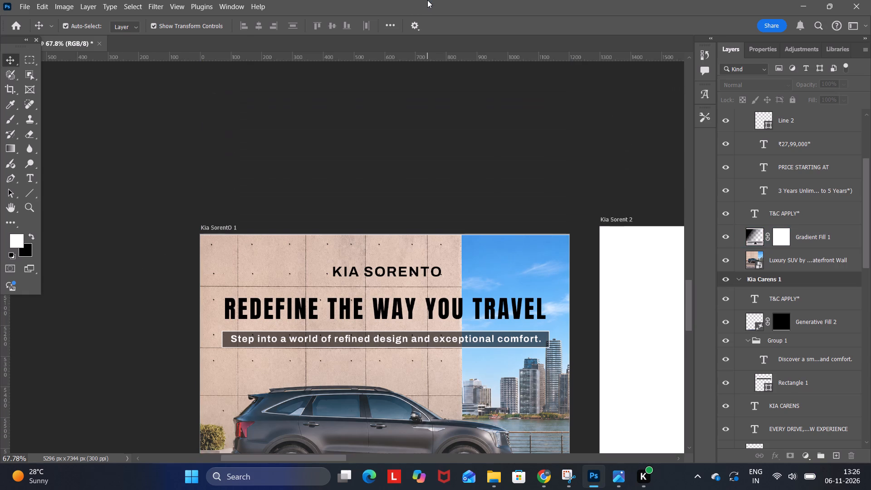
pyautogui.scroll(20, 427, 0)
pyautogui.scroll(4, 427, 0)
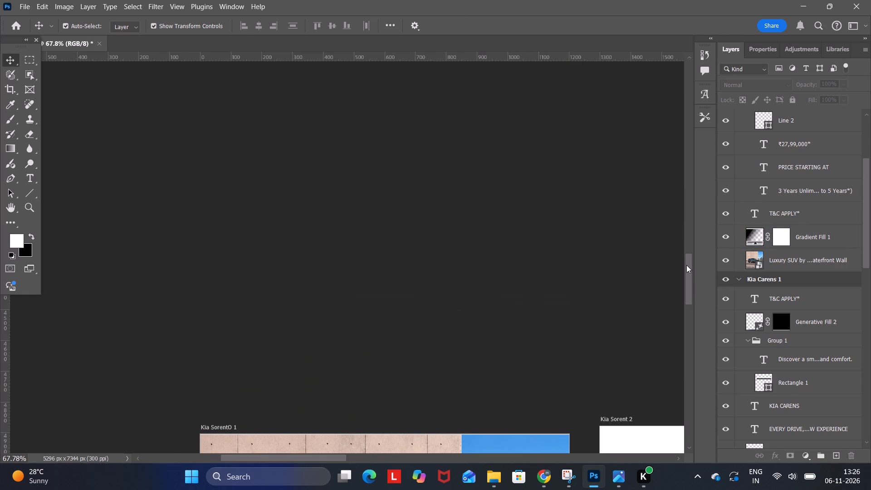
pyautogui.moveTo(686, 265); pyautogui.dragTo(683, 132)
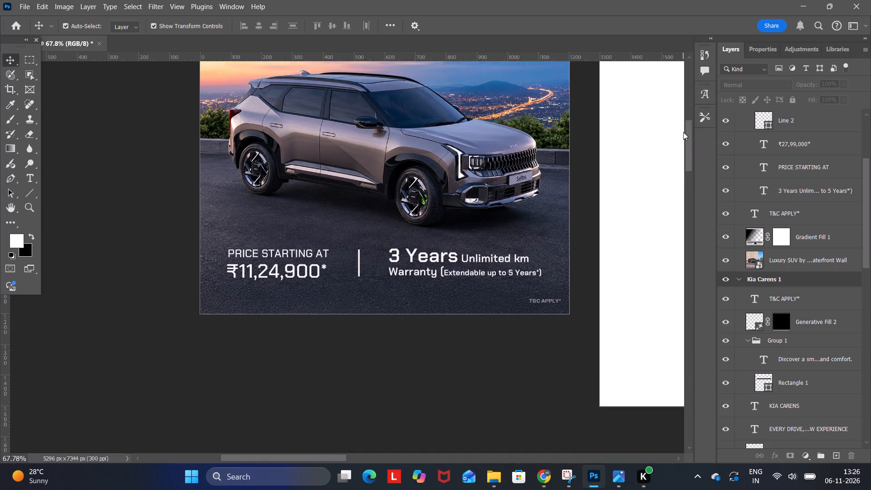
pyautogui.moveTo(683, 132); pyautogui.dragTo(686, 114)
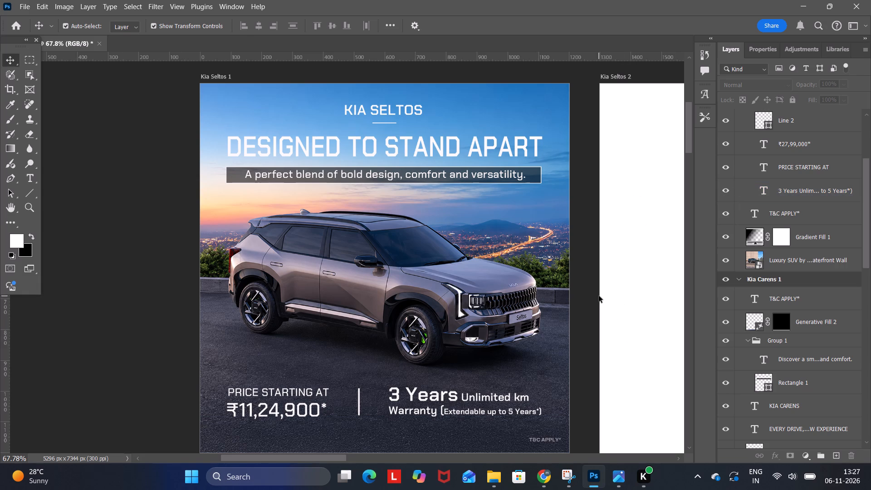
pyautogui.scroll(-6, 594, 296)
pyautogui.scroll(4, 587, 302)
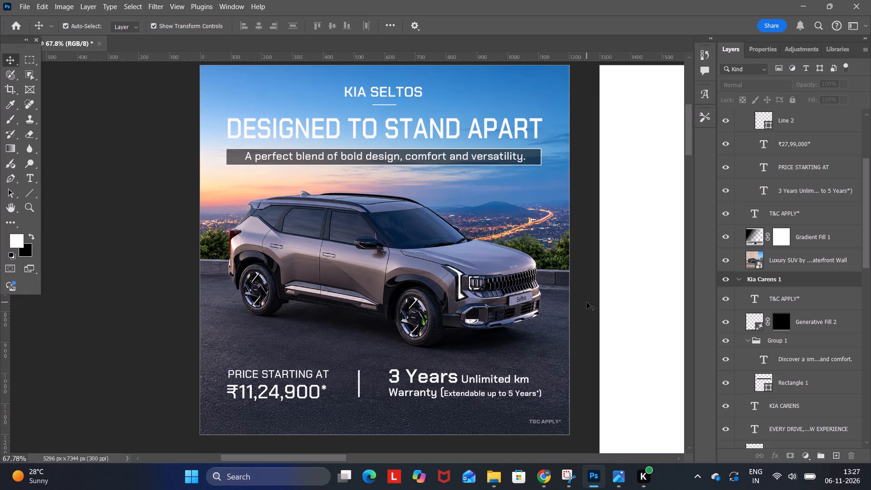
pyautogui.click(494, 161)
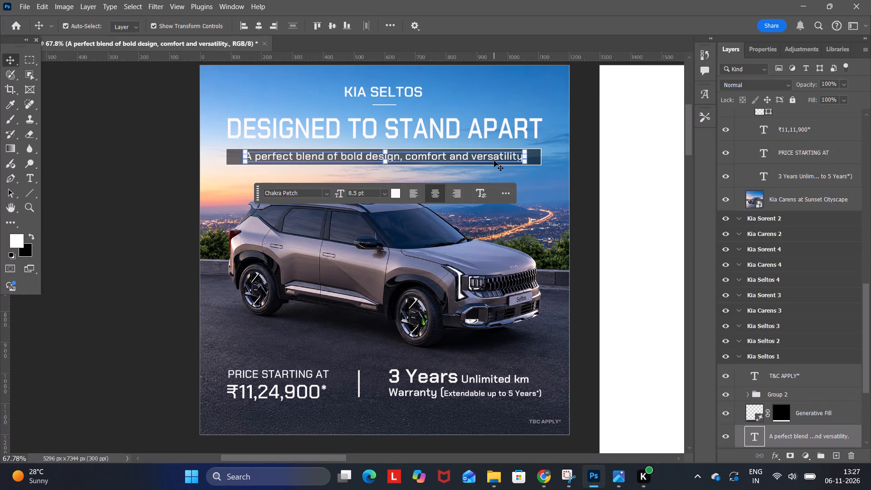
pyautogui.press('Delete')
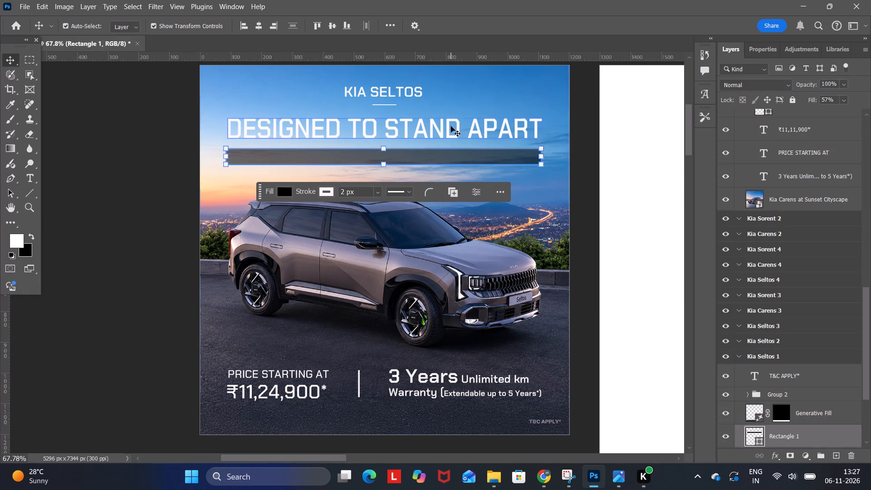
pyautogui.click(453, 154)
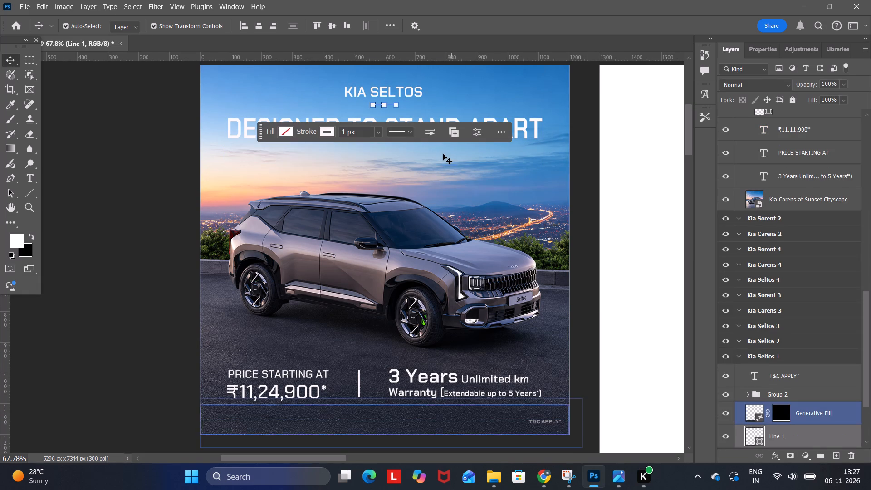
pyautogui.click(589, 167)
# Nudge the DESIGNED TO STAND APART heading slightly down on the Kia Seltos 1 poster.
pyautogui.scroll(3, 583, 289)
pyautogui.scroll(-2, 590, 299)
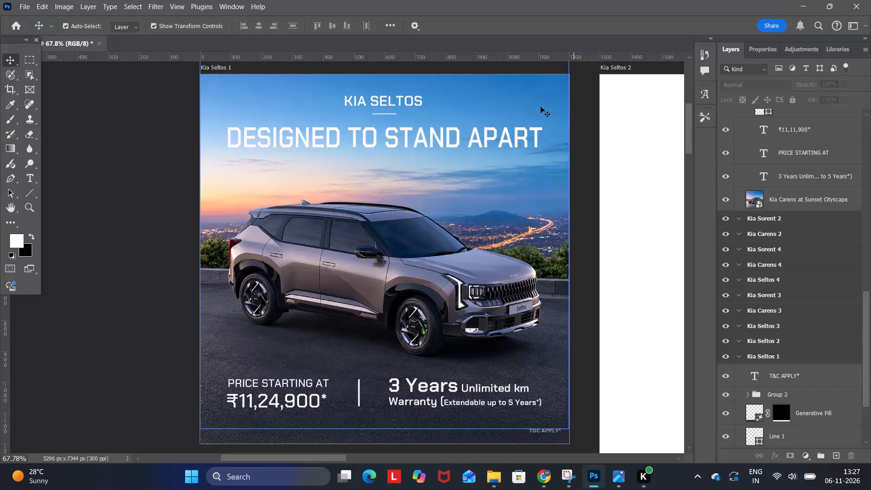
pyautogui.click(438, 139)
pyautogui.press('Down')
pyautogui.press('Down')
pyautogui.press('Down')
pyautogui.press('Down')
pyautogui.press('Down')
pyautogui.press('Down')
pyautogui.press('Down')
pyautogui.press('Down')
pyautogui.press('Down')
pyautogui.press('Down')
pyautogui.press('Down')
pyautogui.press('Down')
pyautogui.press('Down')
pyautogui.press('Down')
pyautogui.press('Down')
pyautogui.press('Down')
pyautogui.press('Down')
pyautogui.press('Down')
pyautogui.press('Down')
pyautogui.press('Down')
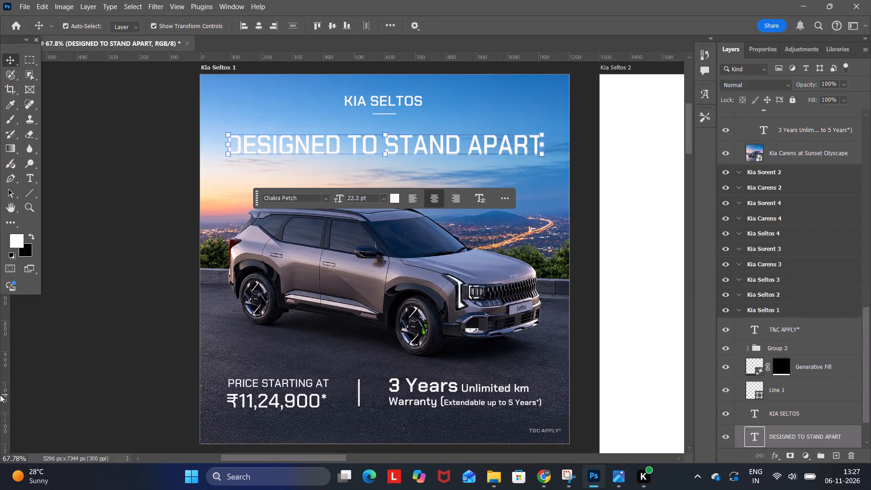
# Set the font size of the KIA SELTOS title on the Kia Seltos 1 poster to 15 pt.
pyautogui.click(383, 115)
pyautogui.click(386, 113)
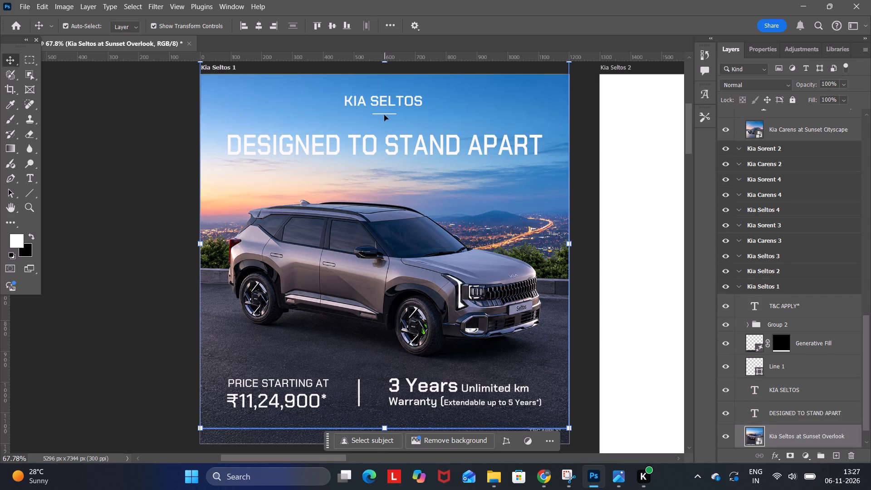
pyautogui.click(385, 115)
pyautogui.click(394, 104)
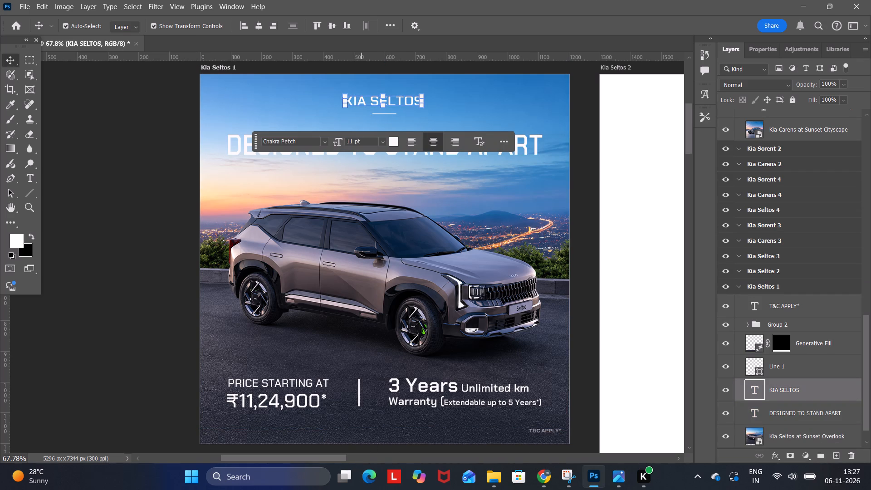
pyautogui.moveTo(353, 141); pyautogui.dragTo(337, 144)
pyautogui.press('1')
pyautogui.press('5')
pyautogui.press('Return')
pyautogui.click(582, 137)
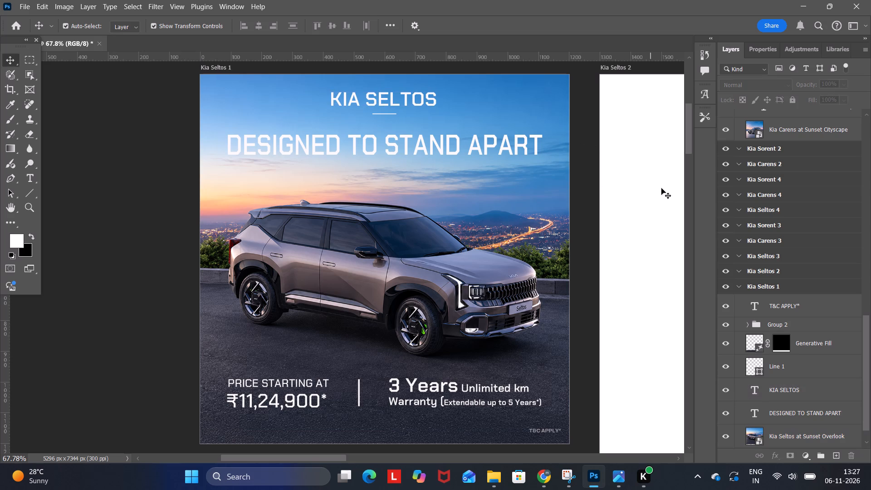
# Nudge the short divider line under the KIA SELTOS title down, closer to the main heading.
pyautogui.click(793, 370)
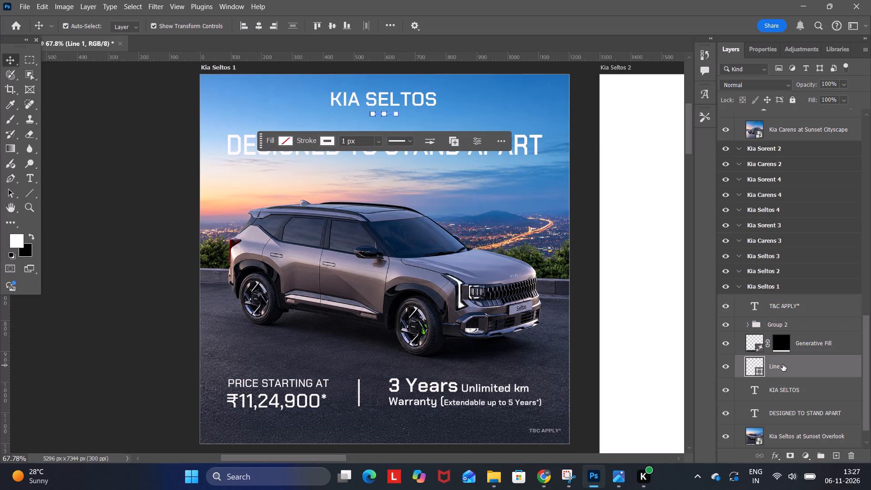
pyautogui.press('Down')
pyautogui.press('Down')
pyautogui.press('Down')
pyautogui.press('Down')
pyautogui.press('Down')
pyautogui.press('Down')
pyautogui.press('Down')
pyautogui.press('Down')
pyautogui.press('Down')
pyautogui.press('Down')
pyautogui.press('Down')
pyautogui.press('Down')
pyautogui.press('Down')
pyautogui.press('Down')
pyautogui.press('Down')
pyautogui.press('Down')
pyautogui.press('Down')
pyautogui.press('Down')
pyautogui.press('Down')
pyautogui.press('Down')
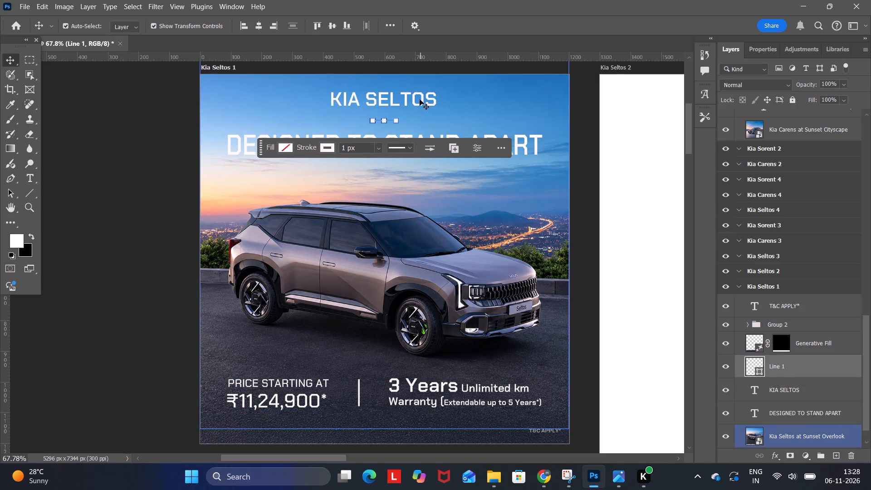
# Nudge the KIA SELTOS title down, closer to the short divider line beneath it.
pyautogui.click(400, 96)
pyautogui.press('Down')
pyautogui.press('Down')
pyautogui.press('Down')
pyautogui.press('Down')
pyautogui.press('Down')
pyautogui.press('Down')
pyautogui.press('Down')
pyautogui.press('Down')
pyautogui.press('Down')
pyautogui.press('Down')
pyautogui.press('Down')
pyautogui.press('Down')
pyautogui.press('Down')
pyautogui.press('Down')
pyautogui.press('Down')
pyautogui.press('Down')
pyautogui.press('Down')
pyautogui.press('Down')
pyautogui.press('Down')
pyautogui.press('Down')
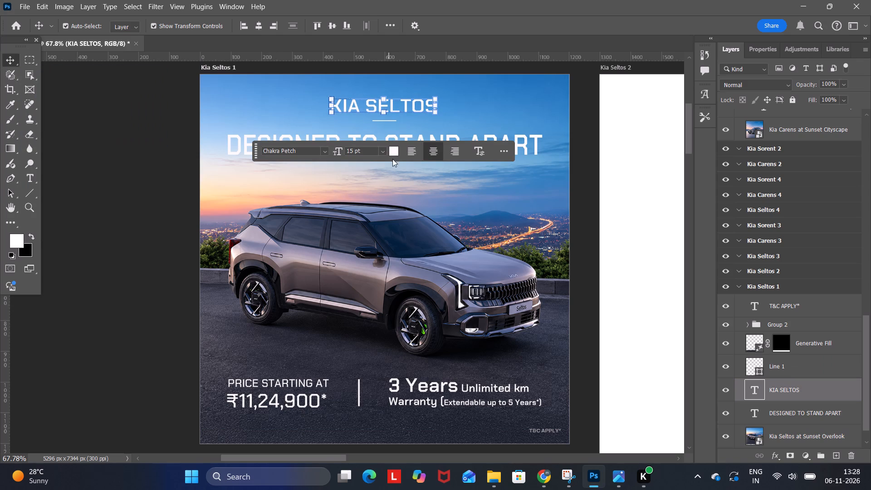
pyautogui.click(585, 169)
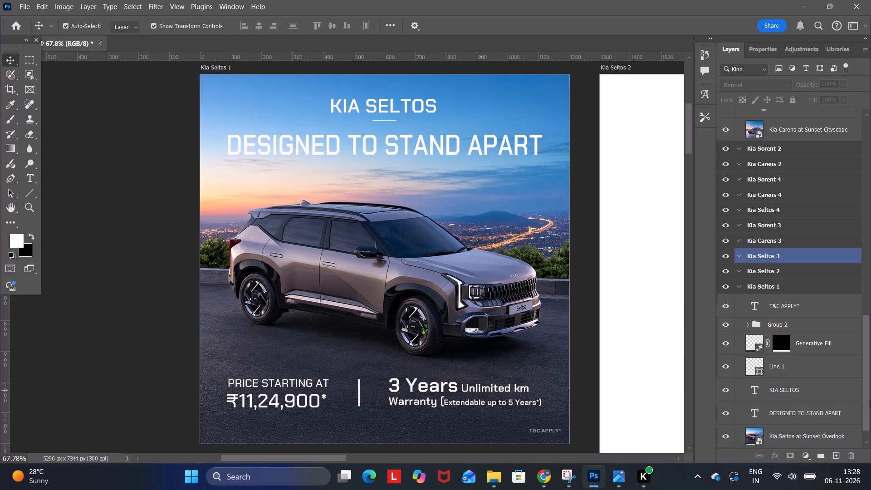
# Nudge the short divider line slightly further down between the KIA SELTOS title and the main heading.
pyautogui.click(807, 367)
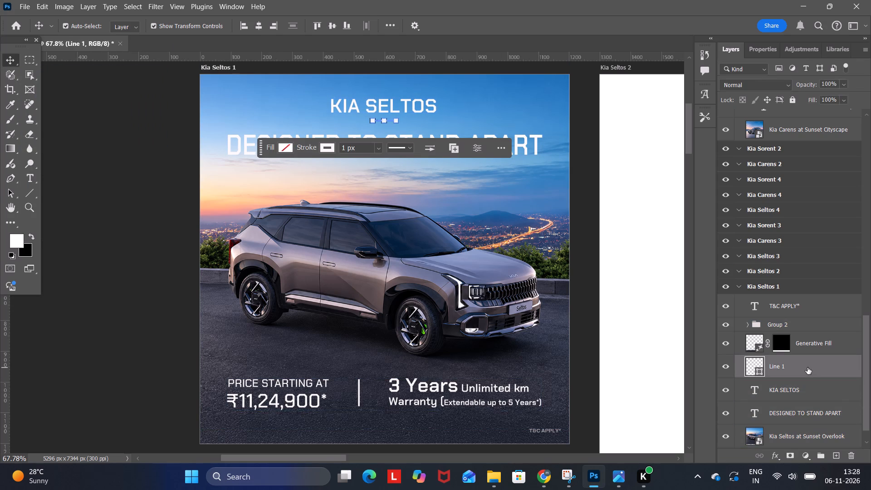
pyautogui.press('Down')
pyautogui.press('Down')
pyautogui.press('Down')
pyautogui.press('Down')
pyautogui.press('Down')
pyautogui.press('Down')
pyautogui.press('Down')
pyautogui.press('Down')
pyautogui.press('Down')
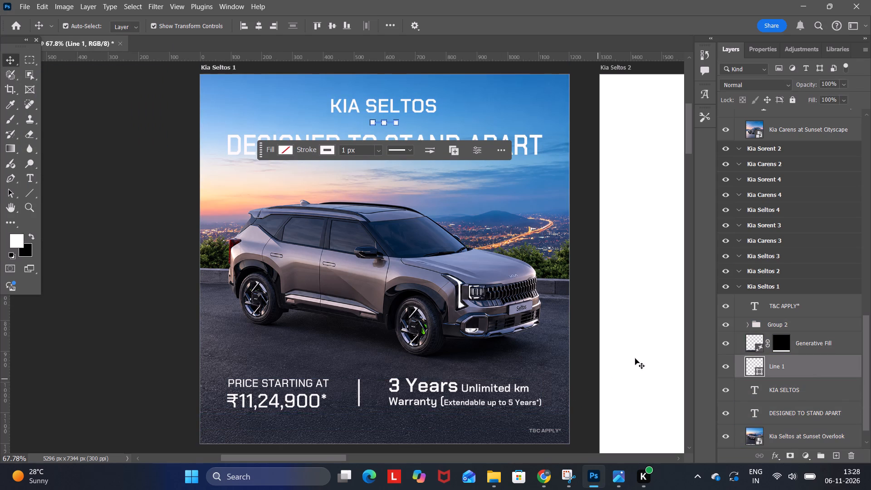
pyautogui.click(585, 322)
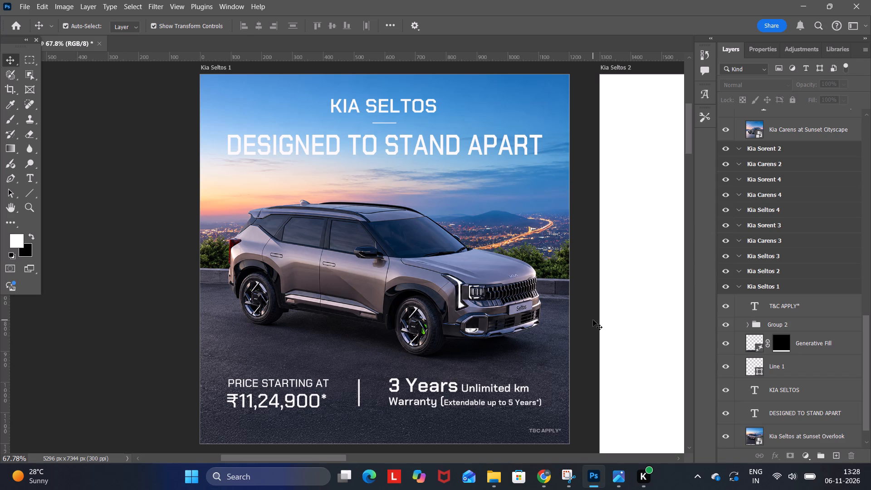
# Examine the Kia Carens 1 and Kia Sorento 1 posters to compare their layout and text.
pyautogui.scroll(-20, 595, 319)
pyautogui.scroll(-20, 595, 319)
pyautogui.scroll(-14, 595, 319)
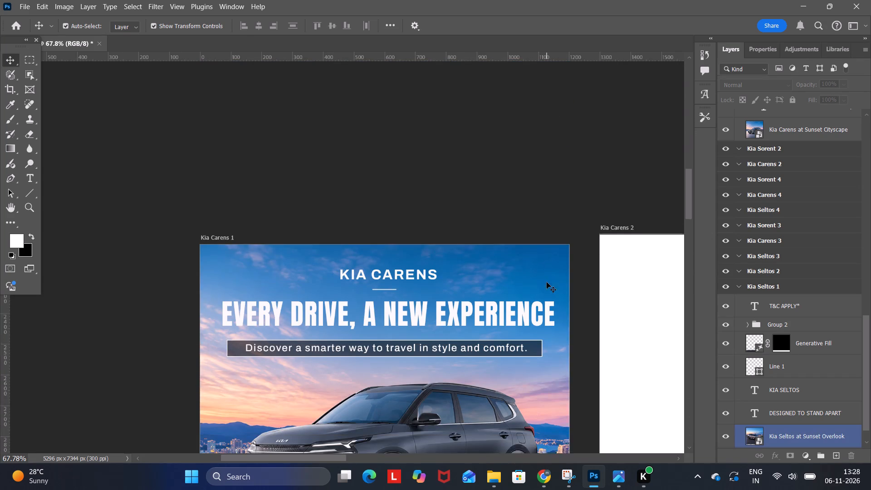
pyautogui.scroll(-18, 547, 282)
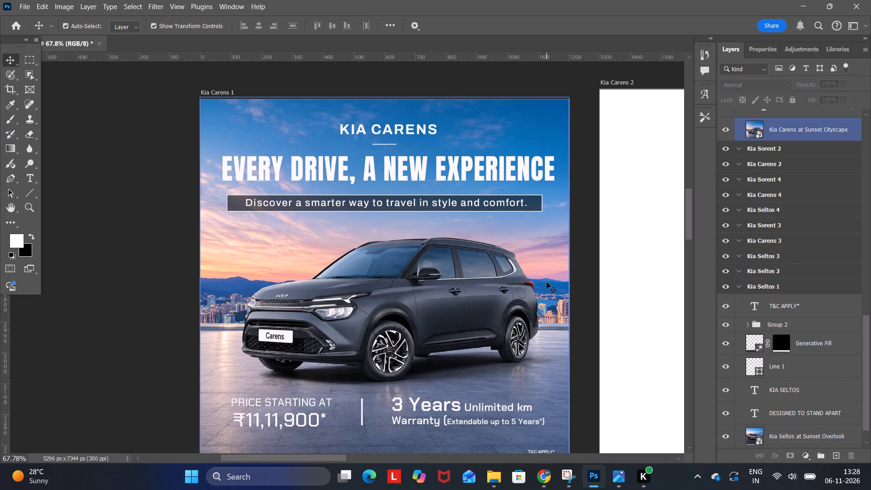
pyautogui.scroll(-1, 547, 282)
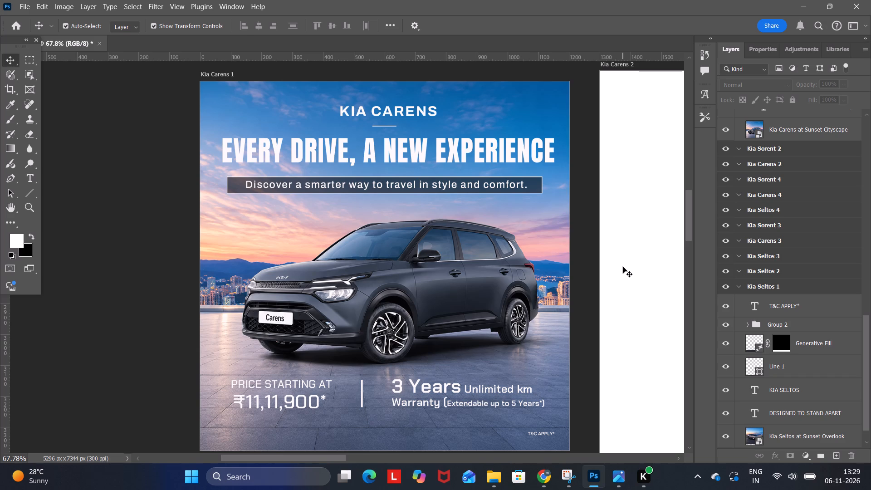
pyautogui.scroll(14, 623, 267)
pyautogui.scroll(11, 623, 267)
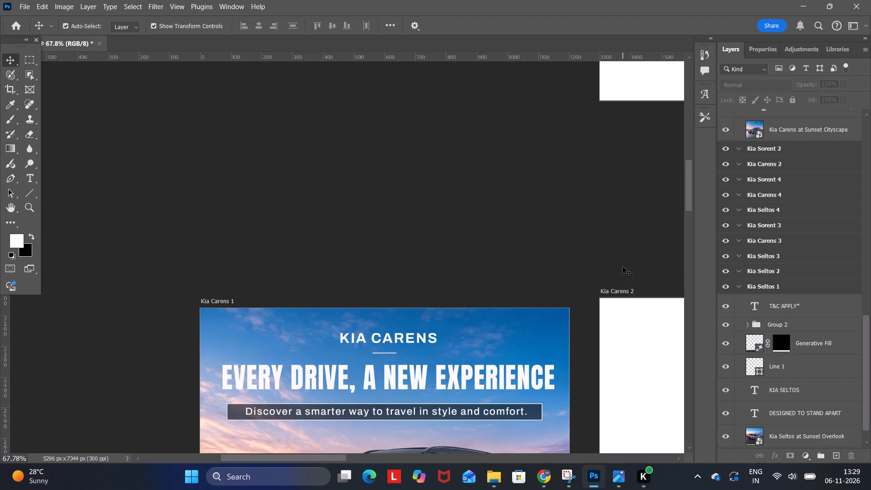
pyautogui.scroll(-14, 623, 267)
pyautogui.scroll(-11, 495, 305)
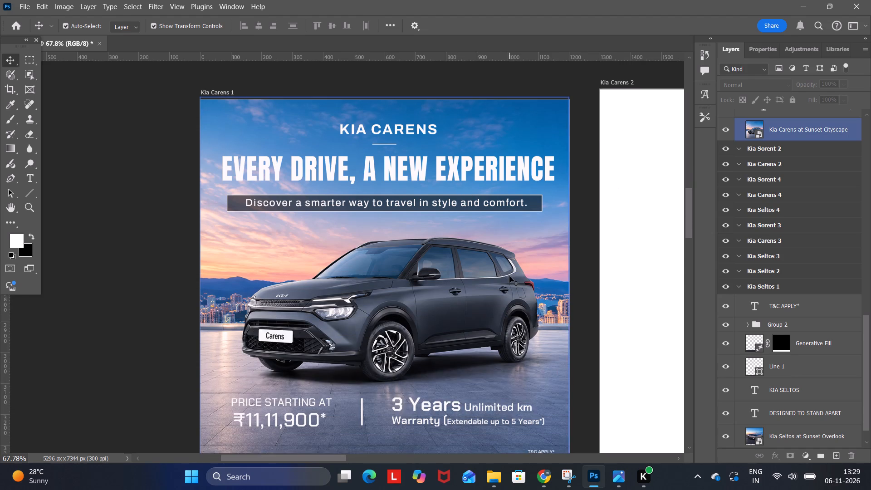
pyautogui.scroll(-20, 509, 276)
pyautogui.scroll(-20, 509, 276)
pyautogui.scroll(-20, 509, 276)
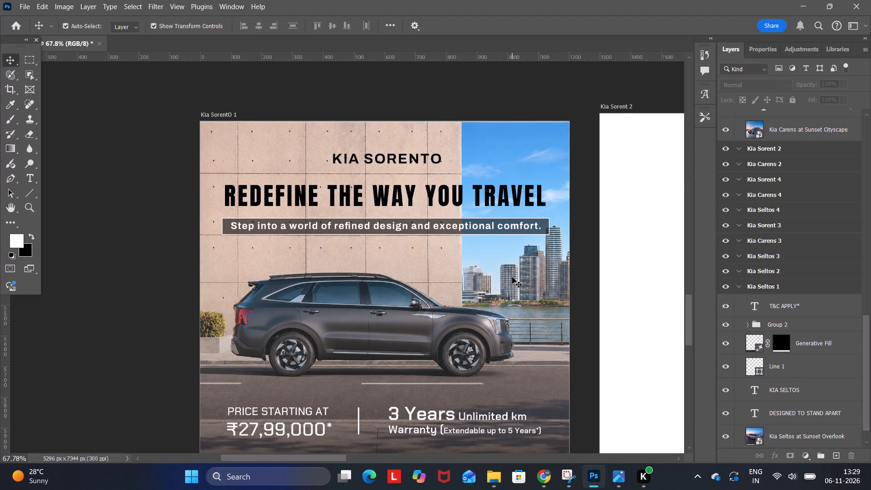
pyautogui.scroll(-5, 579, 288)
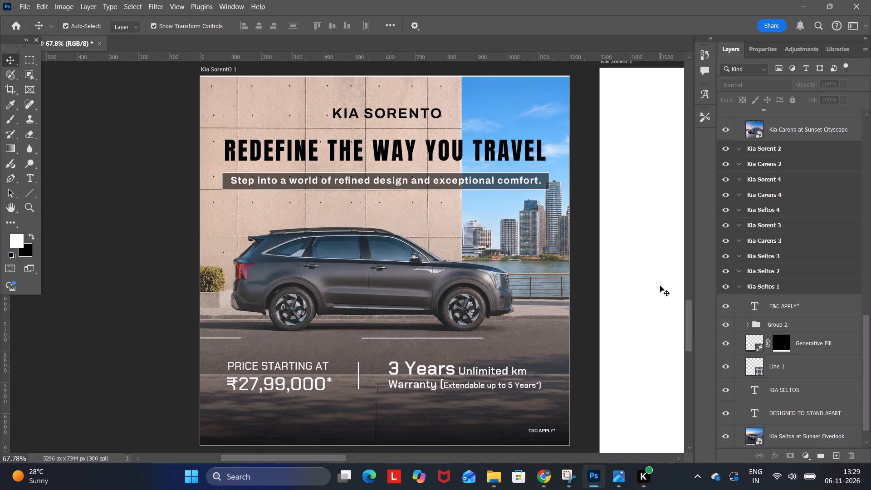
pyautogui.scroll(20, 659, 284)
pyautogui.scroll(2, 659, 284)
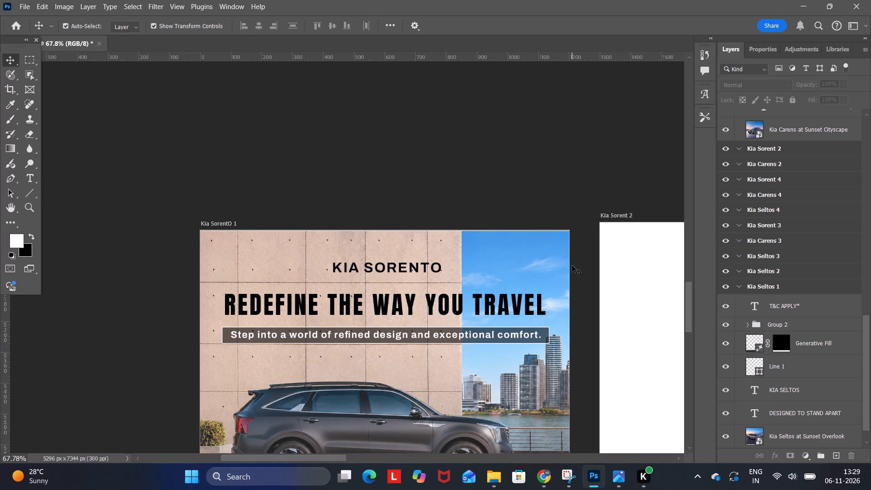
pyautogui.scroll(20, 572, 265)
pyautogui.scroll(20, 572, 265)
pyautogui.scroll(17, 572, 265)
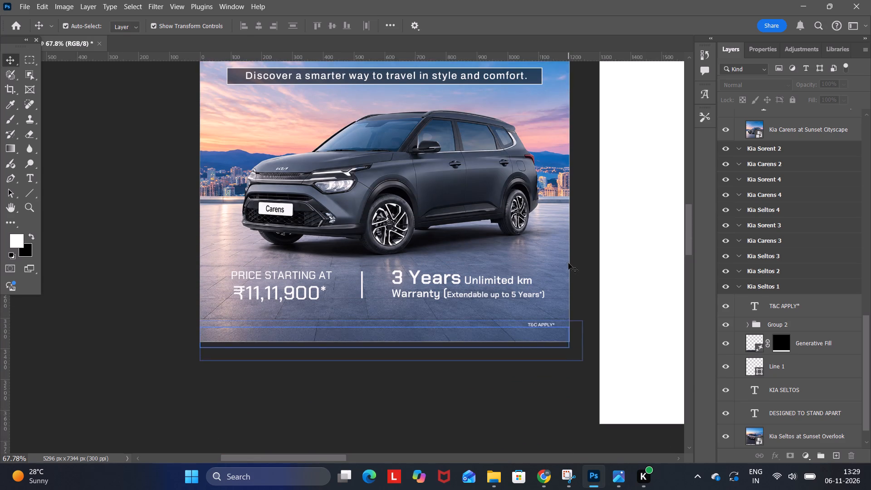
pyautogui.scroll(15, 568, 263)
pyautogui.scroll(-1, 568, 263)
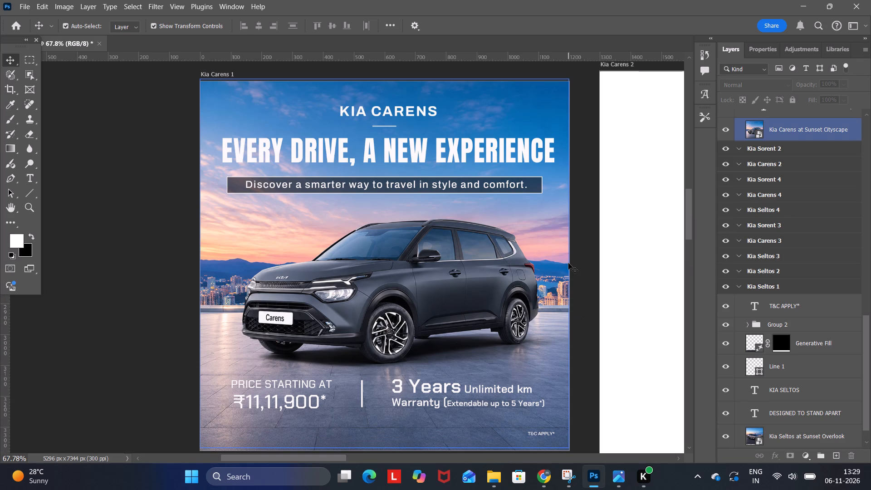
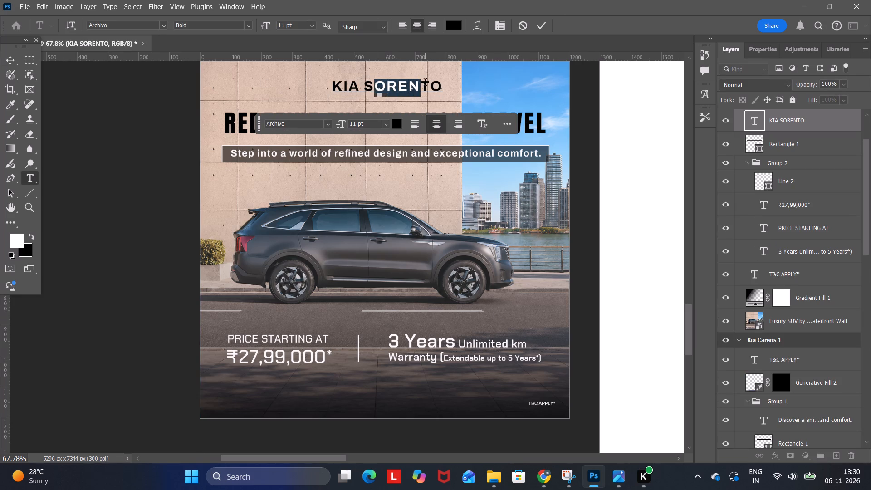
# Change the KIA SORENTO title above the main heading on the dark SUV poster to KIA SYROS.
pyautogui.moveTo(425, 83); pyautogui.dragTo(440, 83)
pyautogui.press('BackSpace')
pyautogui.press('BackSpace')
pyautogui.press('BackSpace')
pyautogui.press('BackSpace')
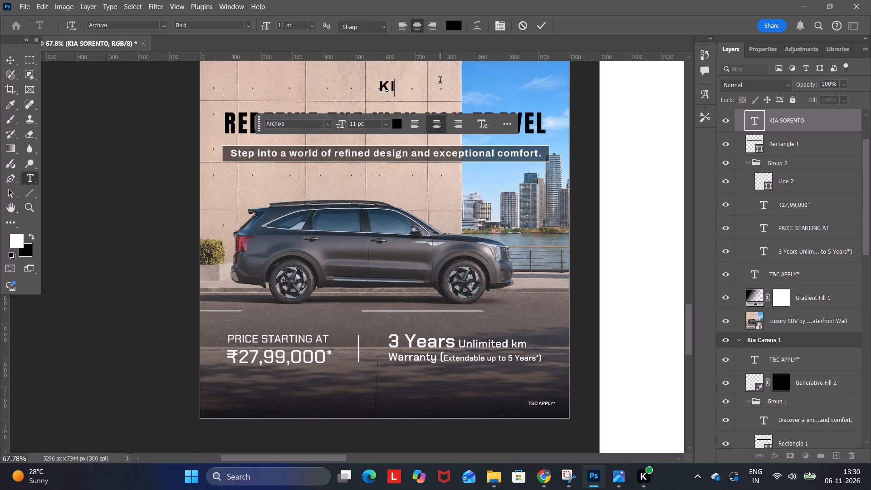
pyautogui.write('A SYROS')
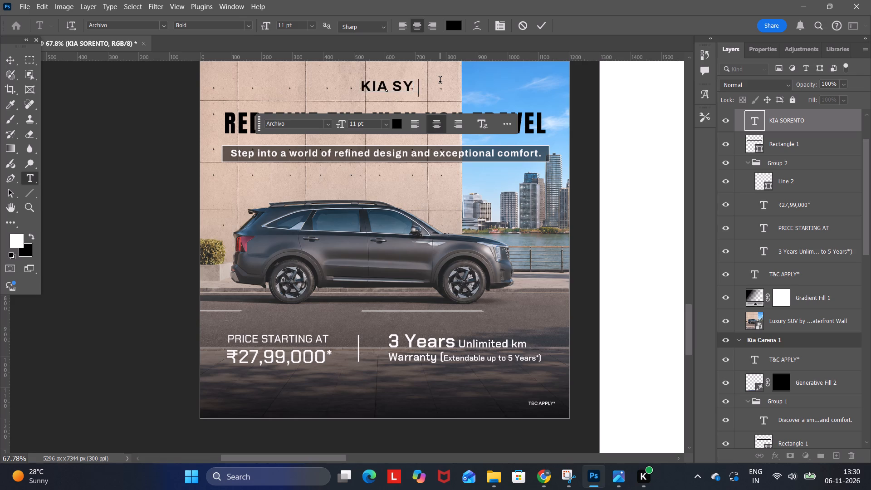
pyautogui.click(583, 108)
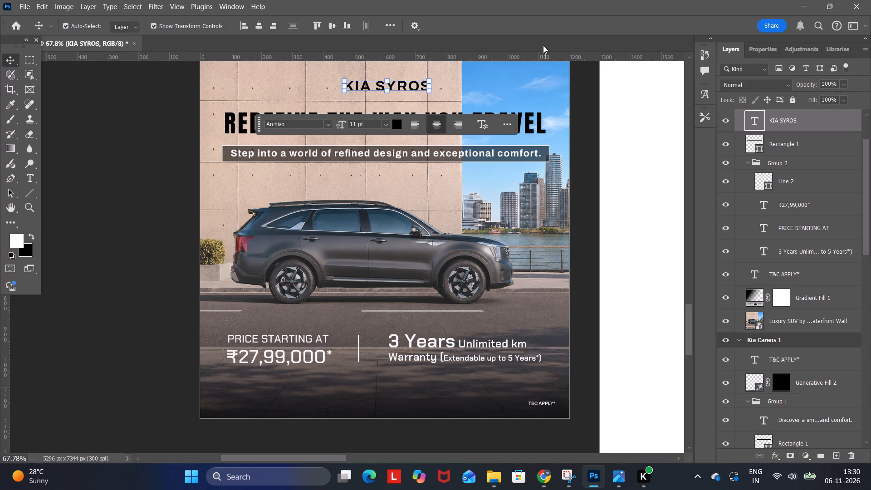
pyautogui.scroll(-3, 549, 245)
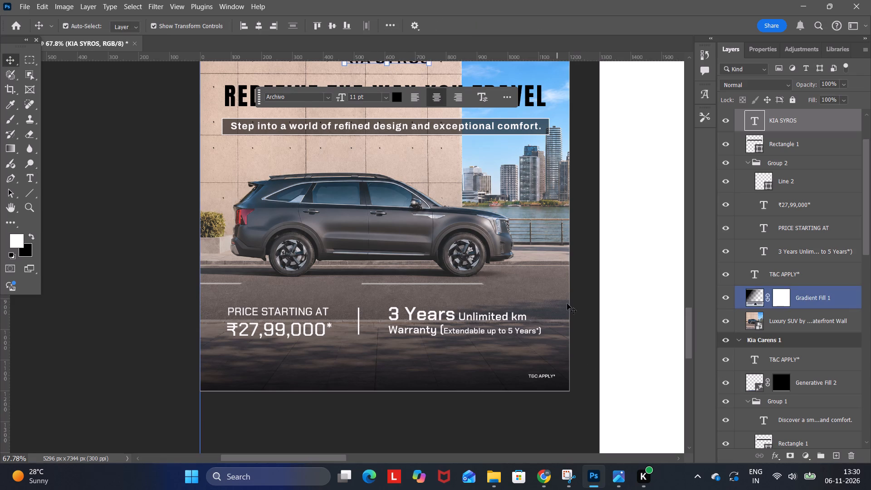
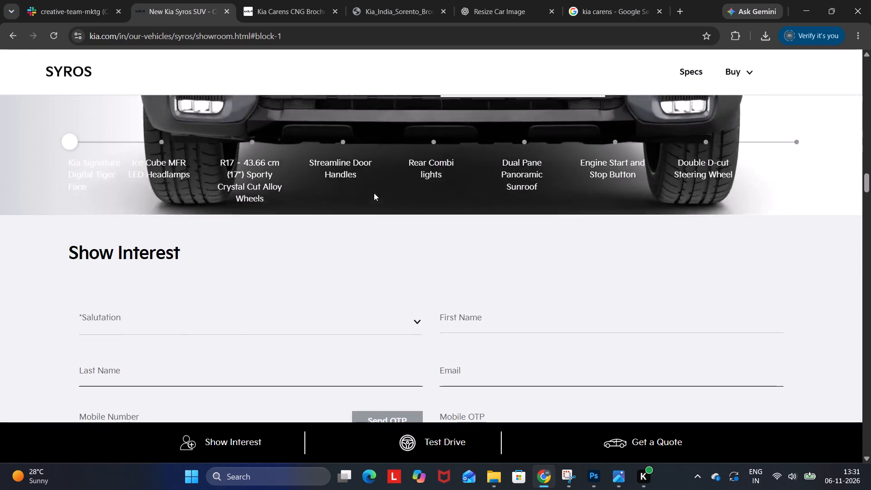
# Find the brochure download on the Kia Syros showroom page and open the Syros brochure PDF.
pyautogui.scroll(1, 374, 193)
pyautogui.scroll(-16, 372, 194)
pyautogui.scroll(-16, 370, 196)
pyautogui.scroll(-19, 364, 195)
pyautogui.scroll(-5, 361, 196)
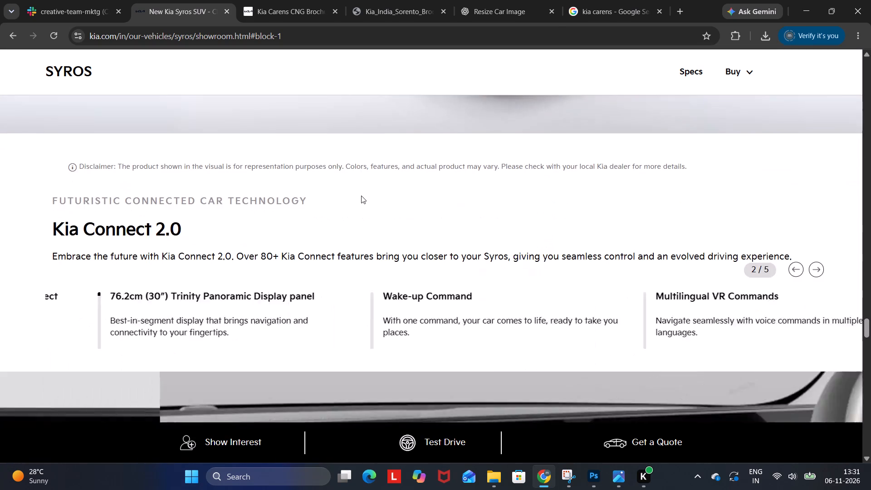
pyautogui.scroll(-19, 361, 196)
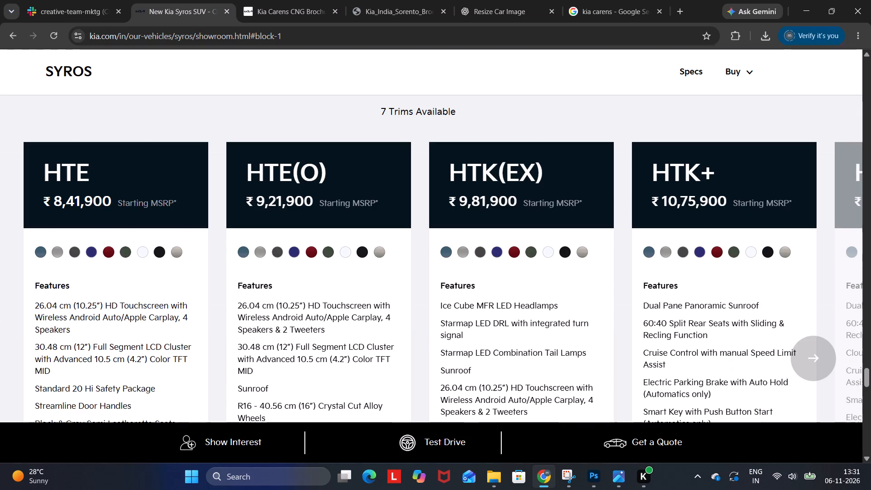
pyautogui.scroll(-5, 359, 196)
pyautogui.scroll(-16, 358, 197)
pyautogui.scroll(-5, 355, 198)
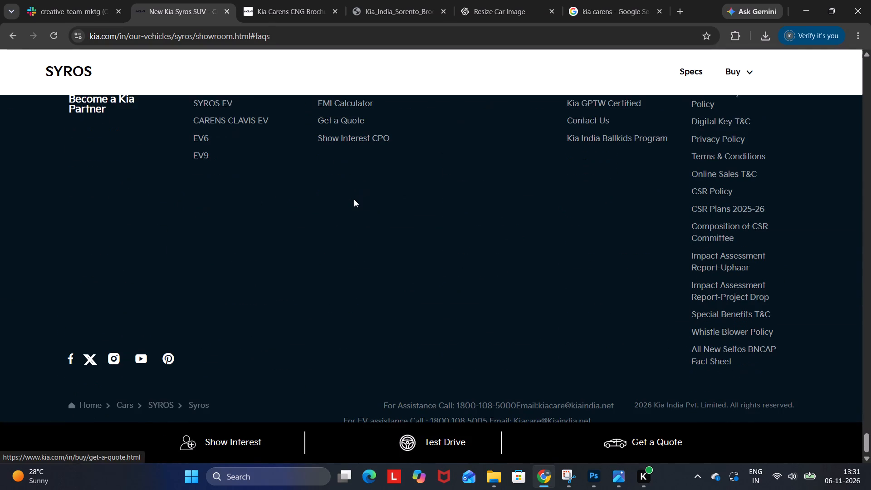
pyautogui.scroll(-5, 354, 199)
pyautogui.scroll(5, 348, 200)
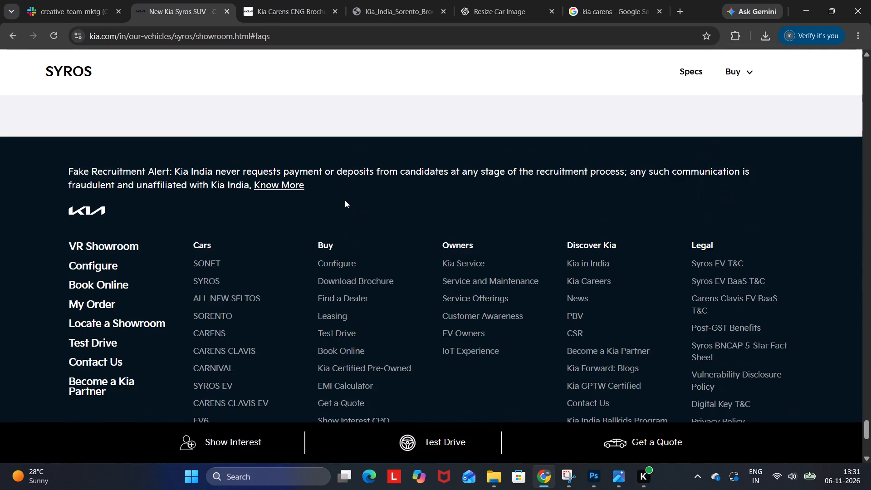
pyautogui.scroll(11, 466, 185)
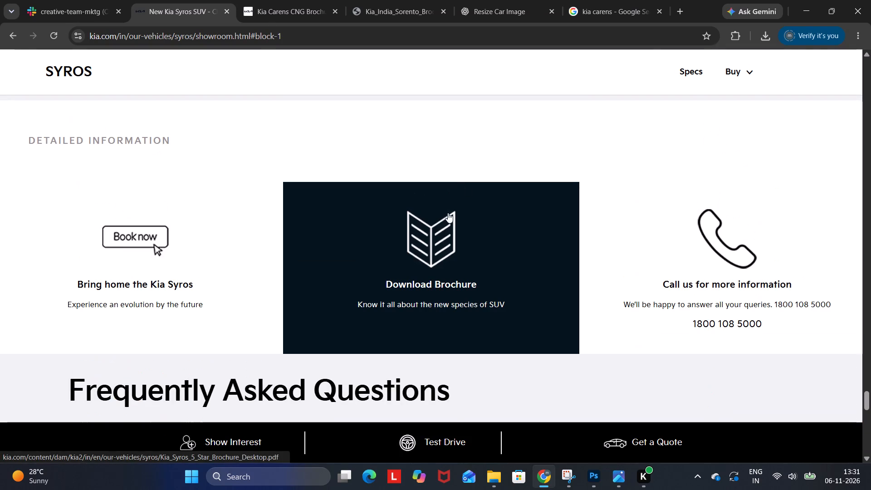
pyautogui.click(446, 215)
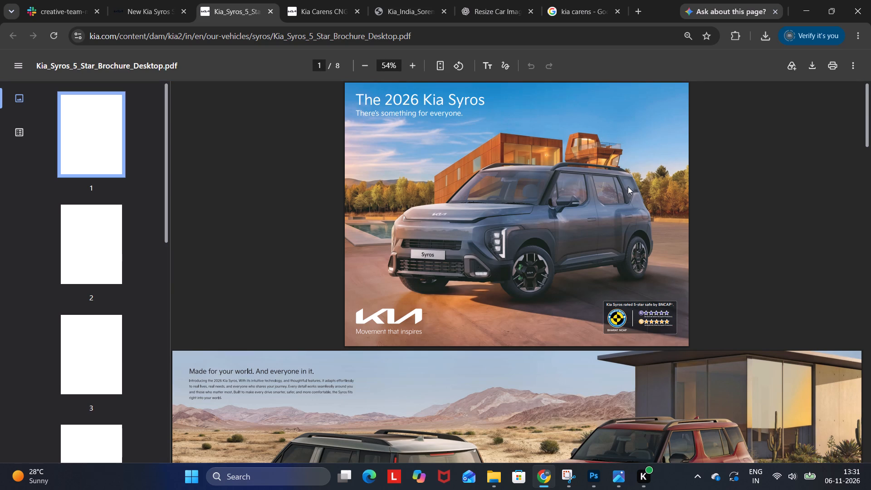
# Look through the Syros brochure pages for a car photo suitable for the poster.
pyautogui.scroll(-4, 628, 186)
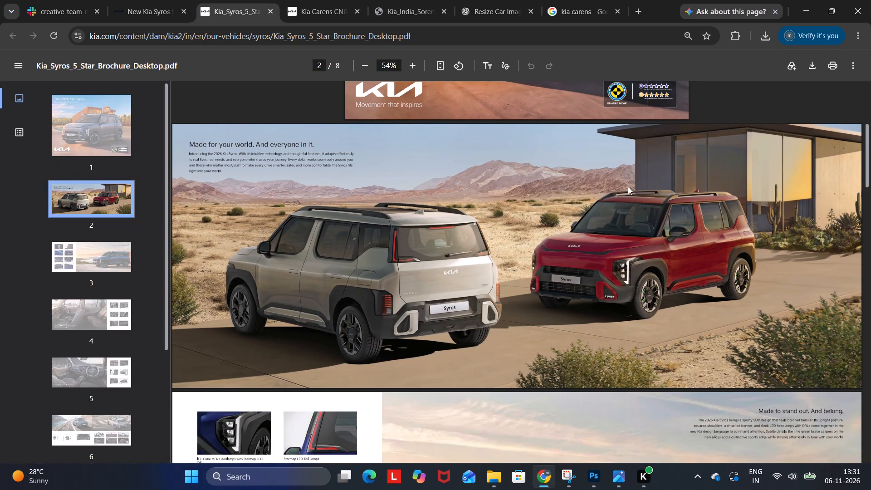
pyautogui.scroll(-5, 628, 186)
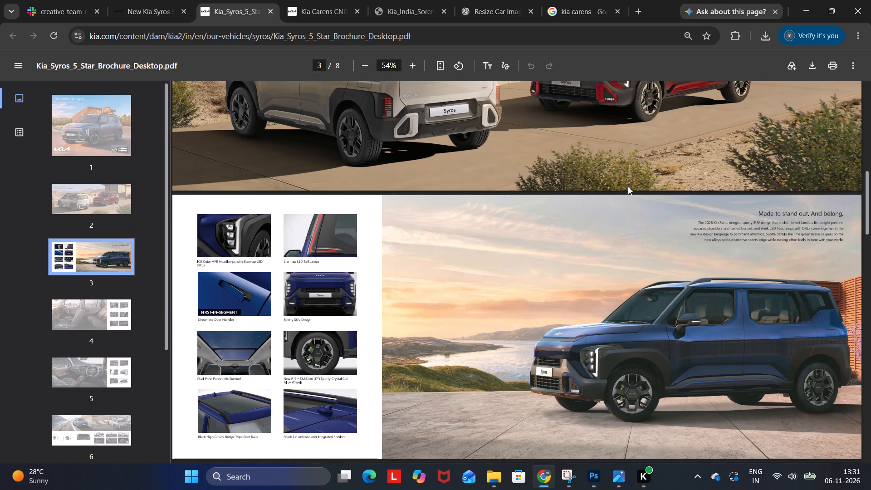
pyautogui.scroll(-7, 628, 186)
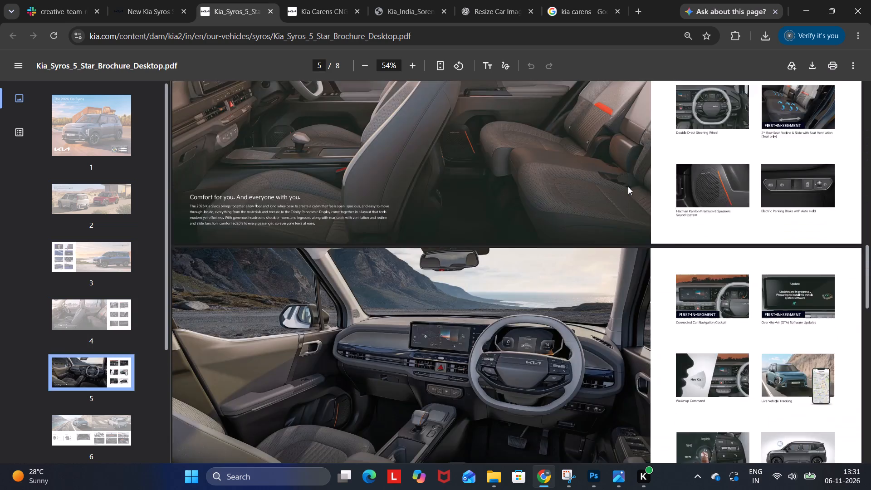
pyautogui.scroll(-17, 628, 187)
pyautogui.scroll(-7, 624, 190)
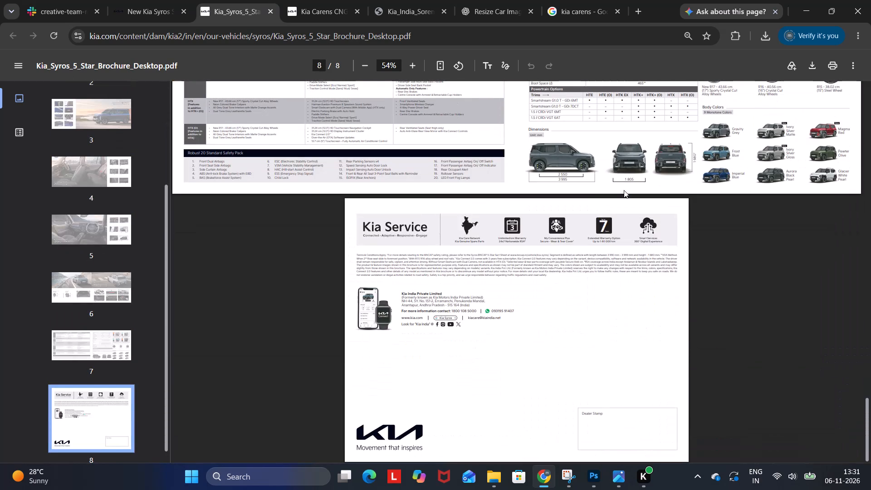
pyautogui.scroll(12, 624, 190)
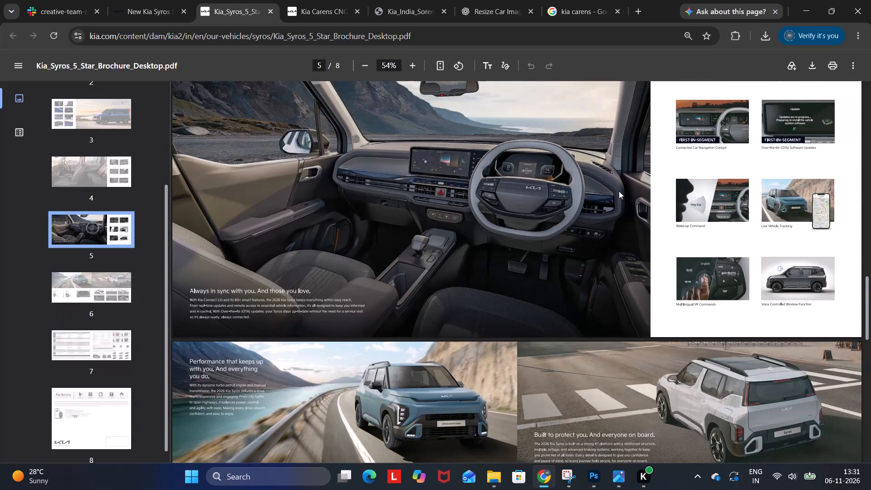
pyautogui.scroll(-5, 615, 191)
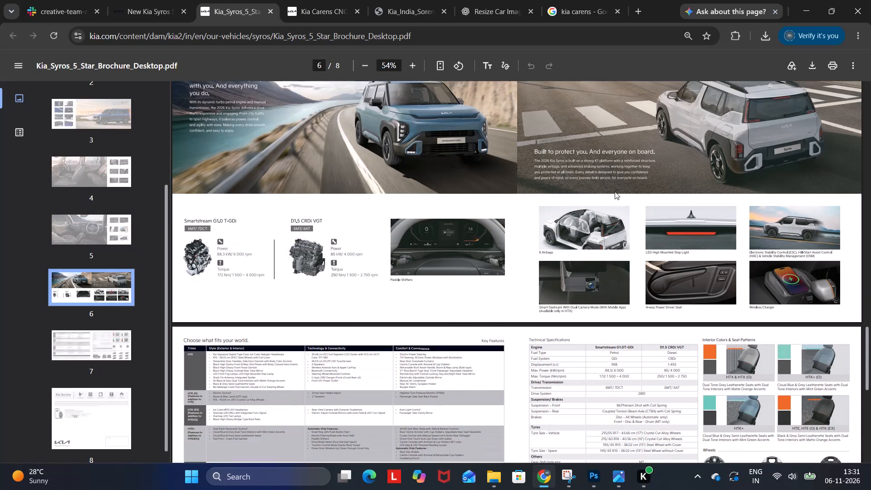
pyautogui.scroll(5, 615, 191)
pyautogui.scroll(-1, 615, 191)
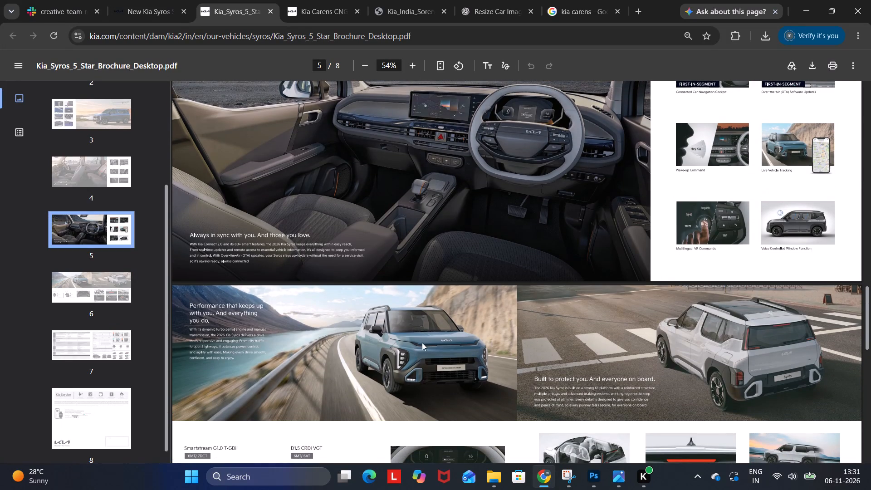
pyautogui.keyDown('ctrl'); pyautogui.scroll(6, 427, 330); pyautogui.keyUp('ctrl')
pyautogui.scroll(-5, 427, 330)
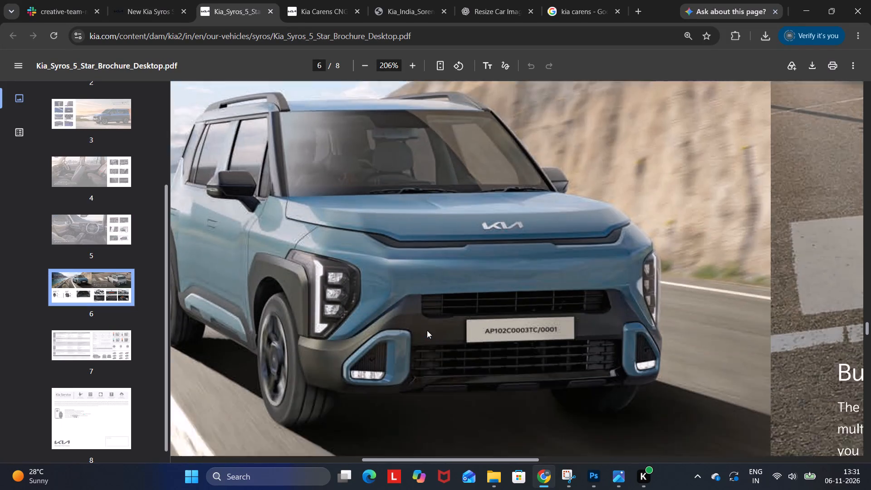
pyautogui.keyDown('ctrl'); pyautogui.scroll(-7, 439, 318); pyautogui.keyUp('ctrl')
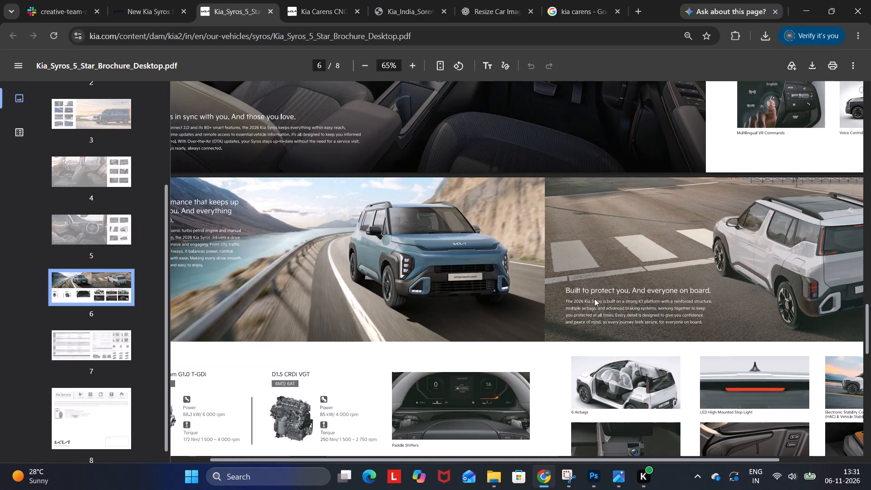
pyautogui.scroll(5, 638, 295)
pyautogui.scroll(7, 551, 333)
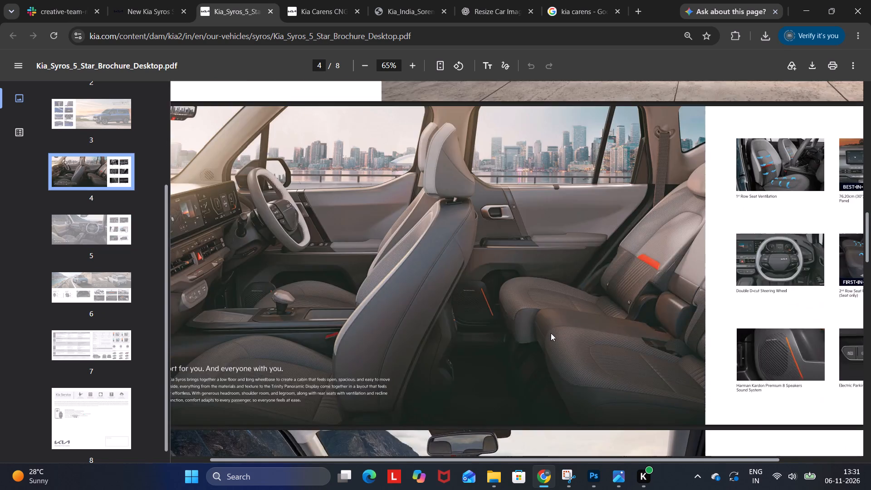
# Snip the blue Syros with its sunset coast background from brochure page 3 and copy the image from Snipping Tool.
pyautogui.scroll(5, 551, 333)
pyautogui.moveTo(479, 456); pyautogui.dragTo(636, 434)
pyautogui.scroll(-3, 608, 364)
pyautogui.scroll(1, 656, 307)
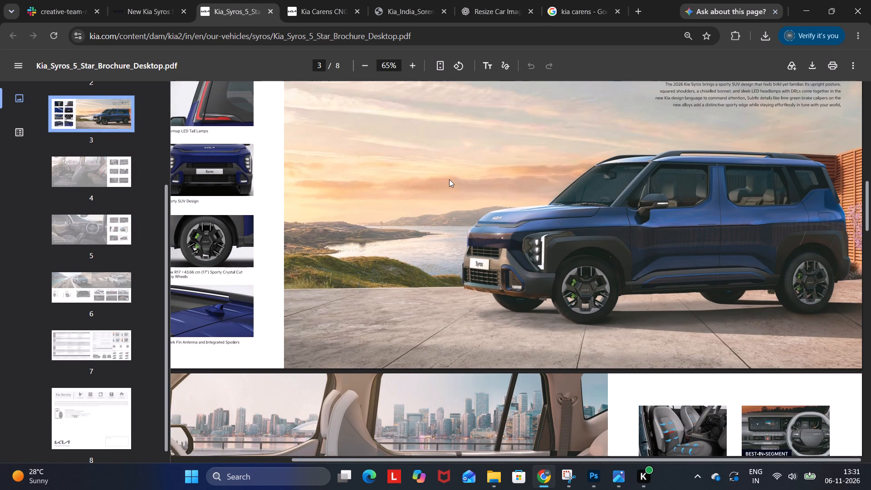
pyautogui.press('Print')
pyautogui.moveTo(410, 115); pyautogui.dragTo(621, 227)
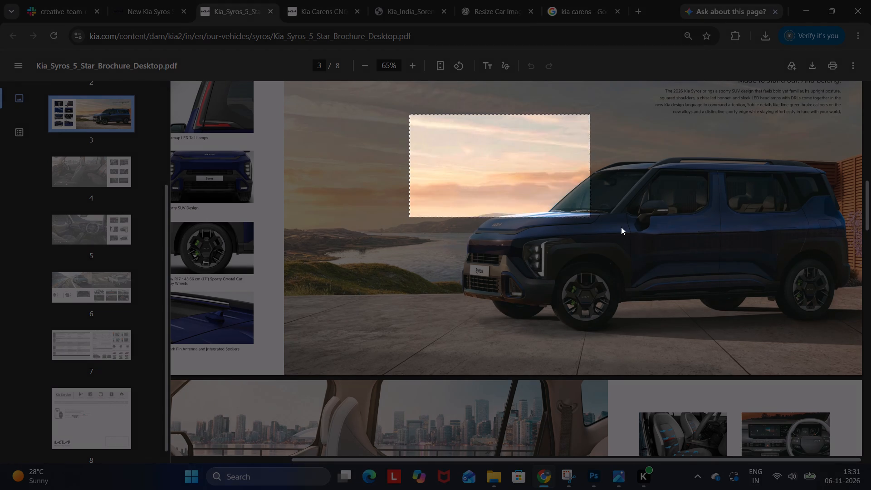
pyautogui.moveTo(621, 227); pyautogui.dragTo(861, 354)
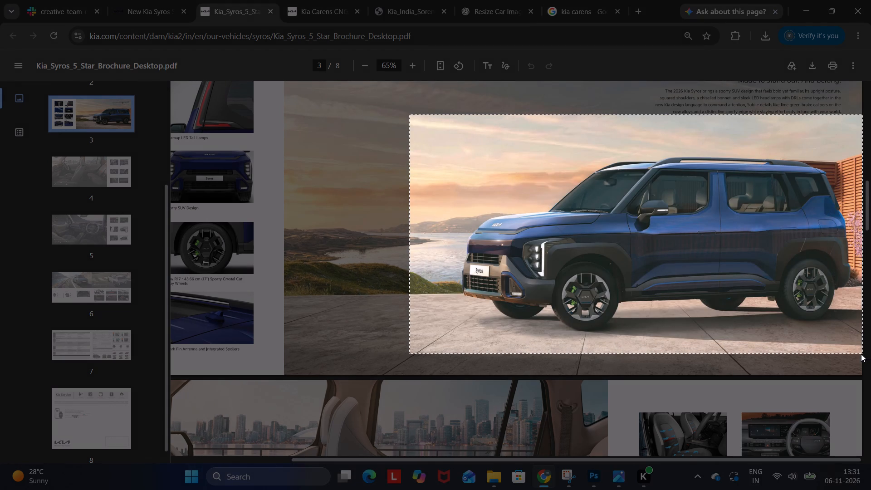
pyautogui.moveTo(861, 354); pyautogui.dragTo(862, 371)
pyautogui.click(782, 322)
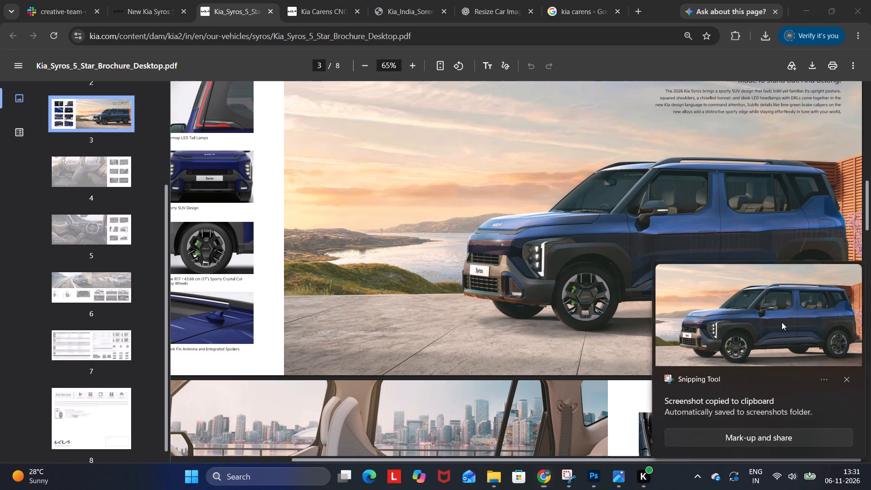
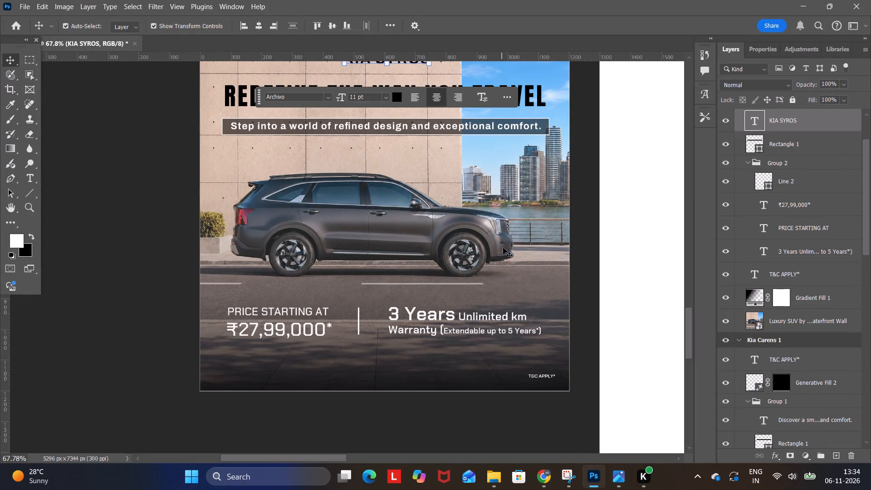
pyautogui.click(504, 239)
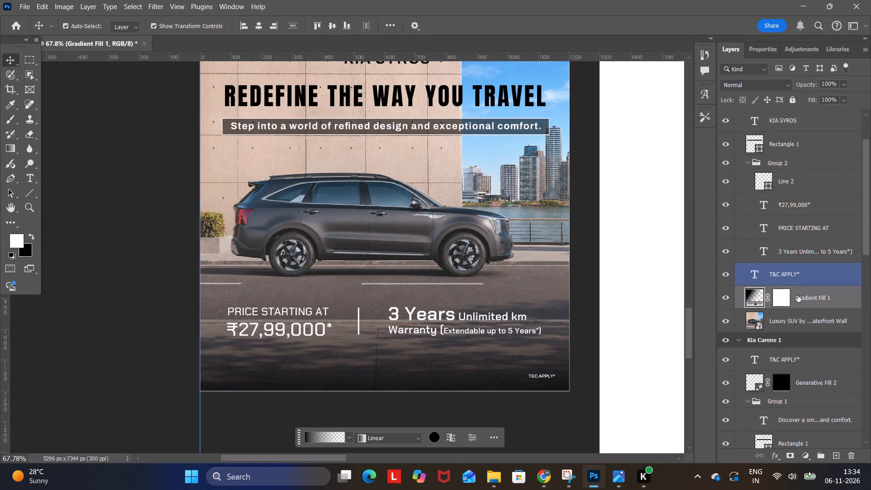
pyautogui.click(784, 321)
pyautogui.press('Delete')
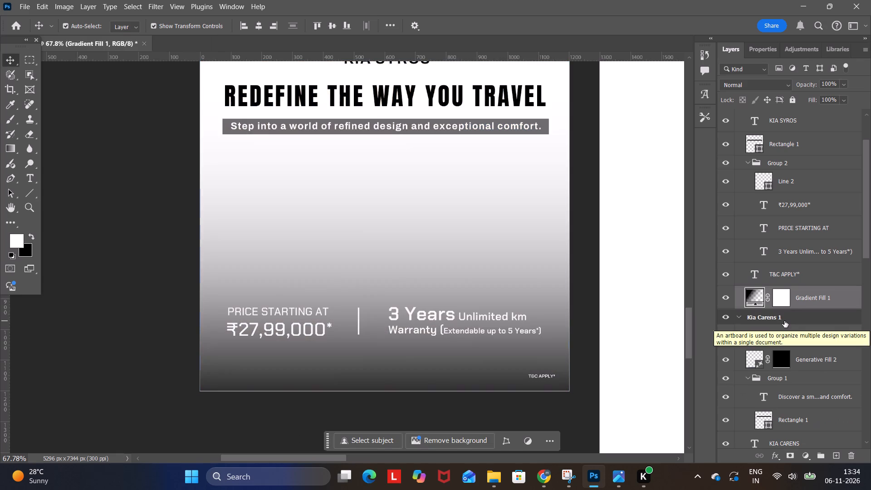
# Place the downloaded Kia Syros at Coastal Sunset image in the KIA SYROS poster and move it up to Y 601 px.
pyautogui.click(590, 486)
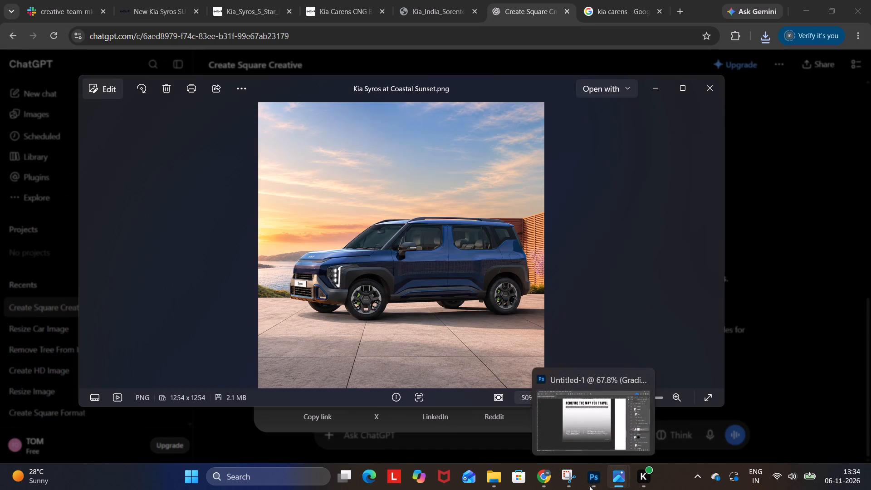
pyautogui.moveTo(442, 272); pyautogui.dragTo(404, 202)
pyautogui.scroll(5, 752, 305)
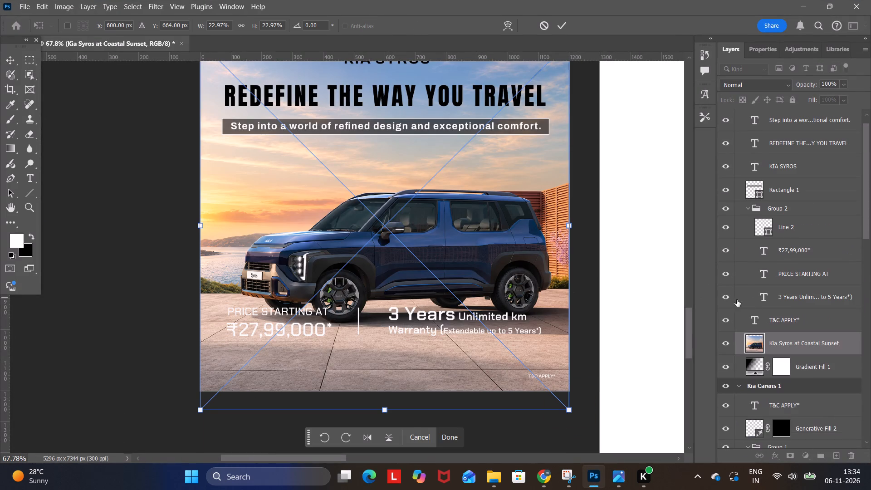
pyautogui.scroll(5, 475, 242)
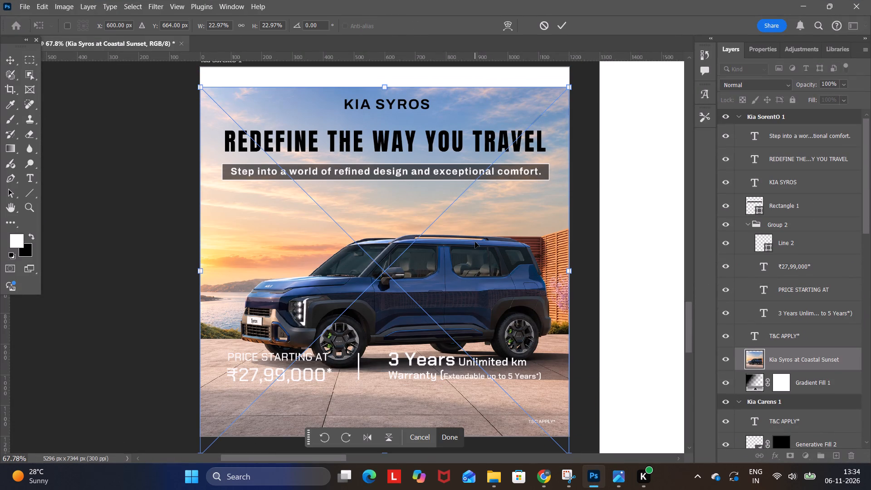
pyautogui.press('Up')
pyautogui.press('Up')
pyautogui.press('Up')
pyautogui.press('Up')
pyautogui.press('Up')
pyautogui.press('Up')
pyautogui.press('Up')
pyautogui.press('Up')
pyautogui.press('Up')
pyautogui.press('Up')
pyautogui.press('Up')
pyautogui.press('Up')
pyautogui.press('Up')
pyautogui.press('Up')
pyautogui.press('Up')
pyautogui.press('Up')
pyautogui.press('Up')
pyautogui.press('Up')
pyautogui.press('Up')
pyautogui.press('Up')
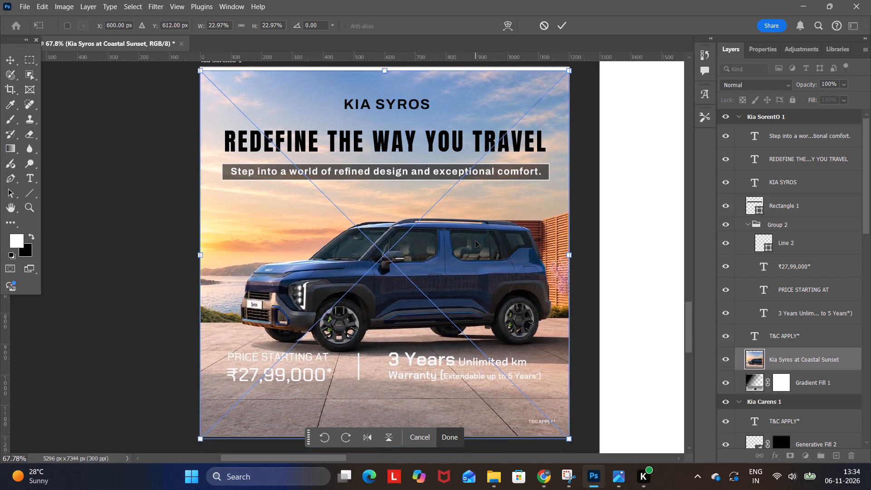
pyautogui.press('Up')
pyautogui.press('Up')
pyautogui.press('Up')
pyautogui.press('Up')
pyautogui.press('Up')
pyautogui.press('Up')
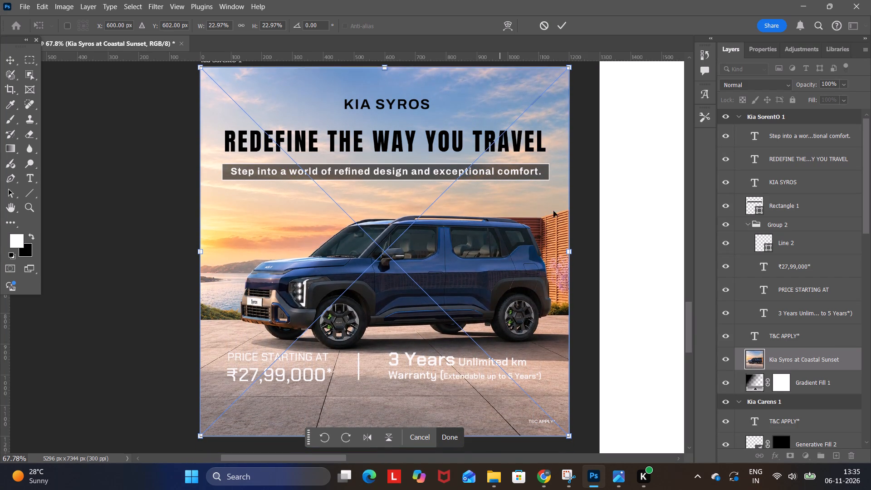
pyautogui.click(438, 435)
pyautogui.click(590, 243)
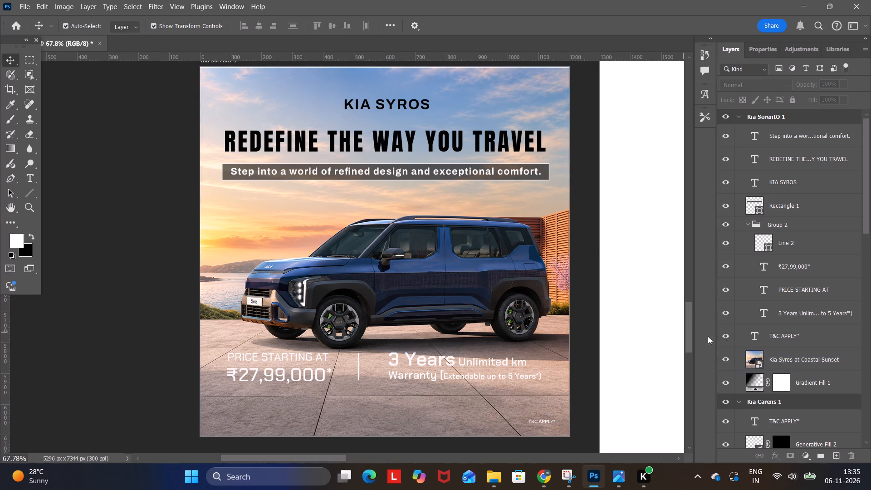
# Move the Gradient Fill 1 layer above the Kia Syros at Coastal Sunset image in the layer stack.
pyautogui.moveTo(793, 378); pyautogui.dragTo(794, 350)
pyautogui.scroll(-8, 592, 273)
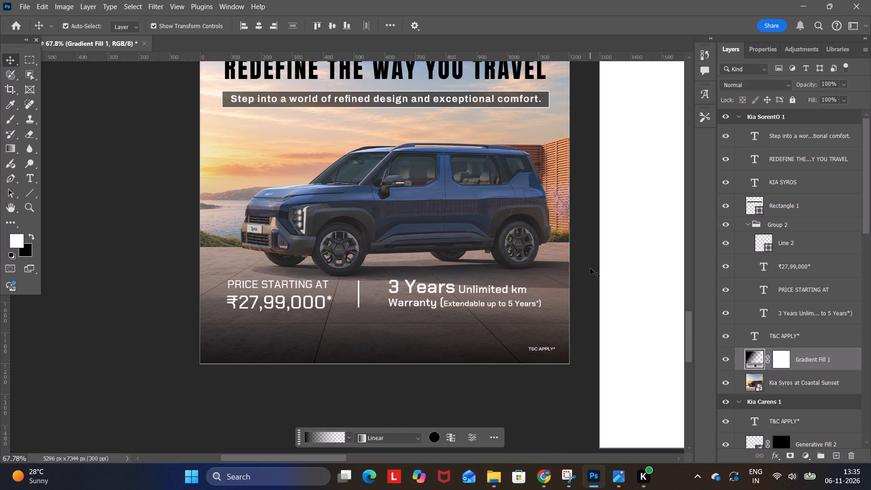
pyautogui.scroll(8, 590, 268)
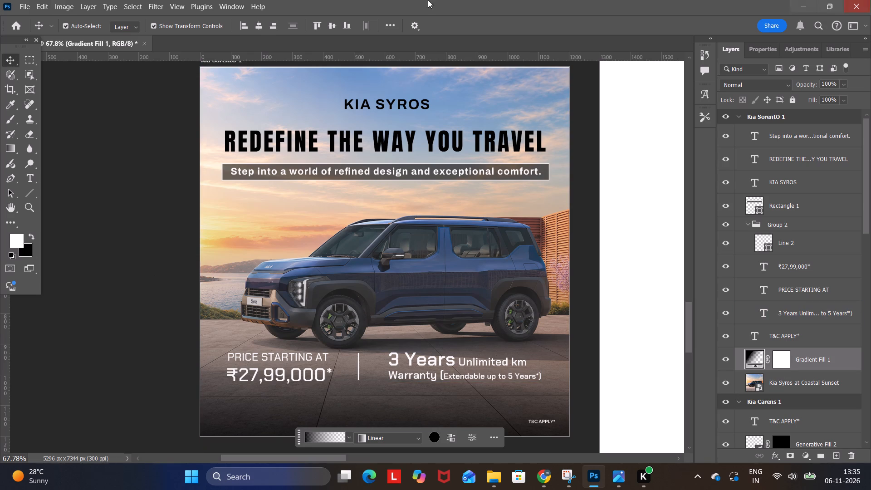
# Lower the transparent end of the poster's linear gradient fill to about the height of the headline.
pyautogui.click(11, 152)
pyautogui.scroll(-6, 403, 305)
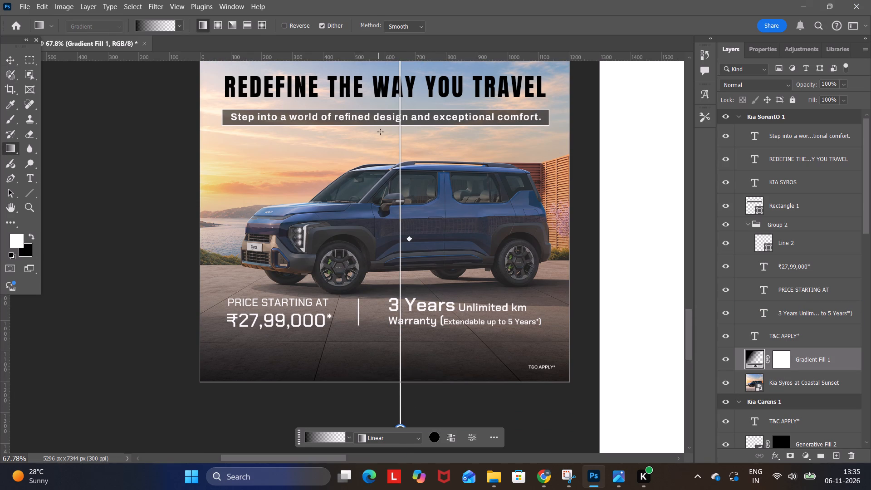
pyautogui.scroll(4, 383, 216)
pyautogui.moveTo(399, 83); pyautogui.dragTo(395, 151)
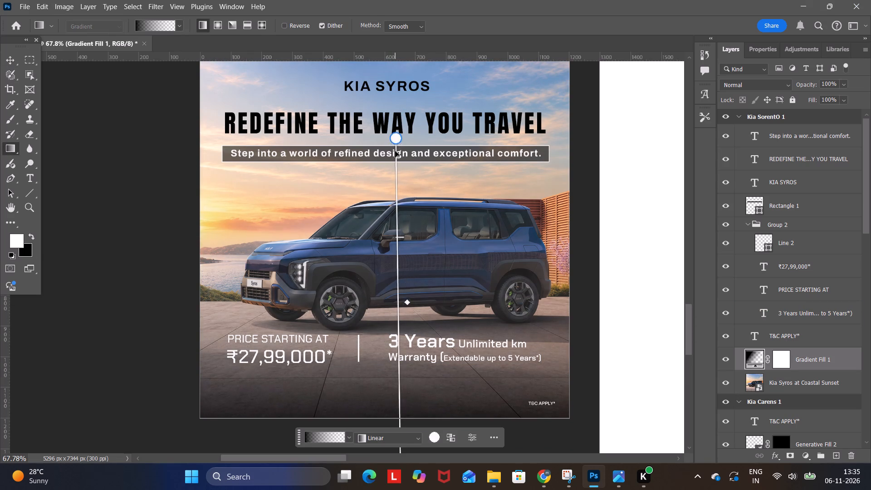
pyautogui.moveTo(395, 151); pyautogui.dragTo(391, 117)
pyautogui.scroll(-4, 444, 242)
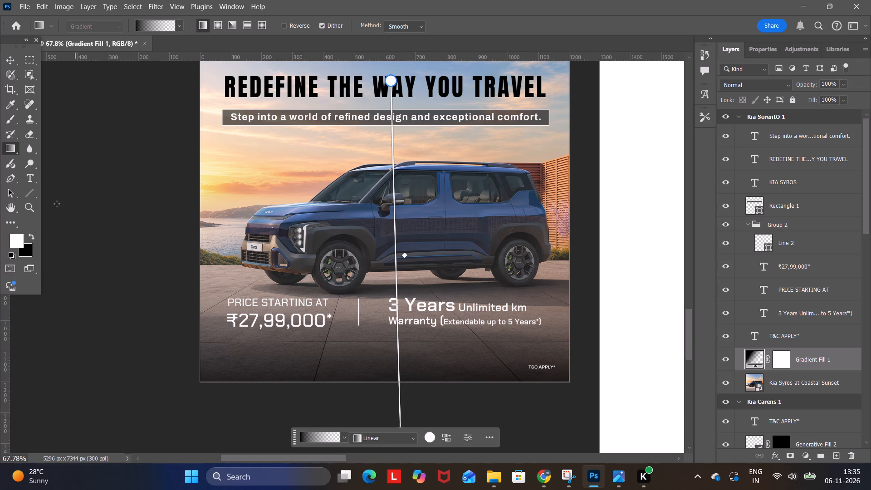
pyautogui.click(7, 61)
pyautogui.click(94, 167)
pyautogui.scroll(5, 265, 323)
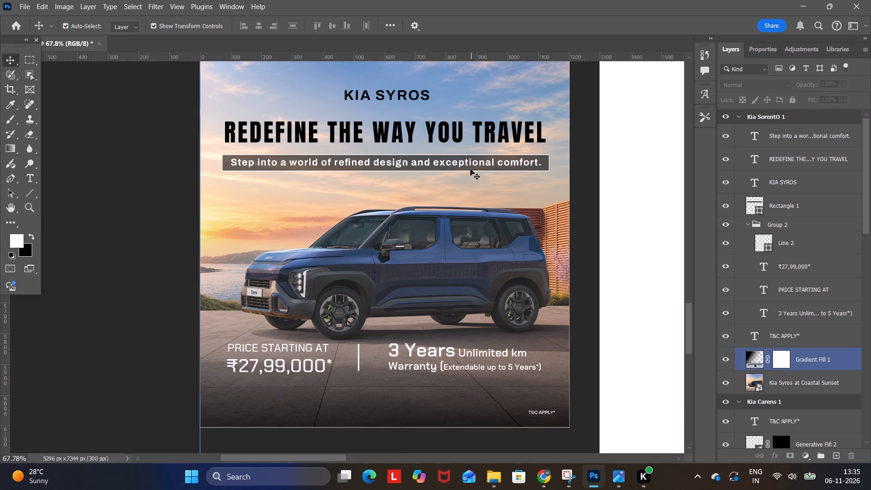
# Delete the "Step into a world of refined design and exceptional comfort." text and the rectangle behind it.
pyautogui.click(469, 168)
pyautogui.press('Delete')
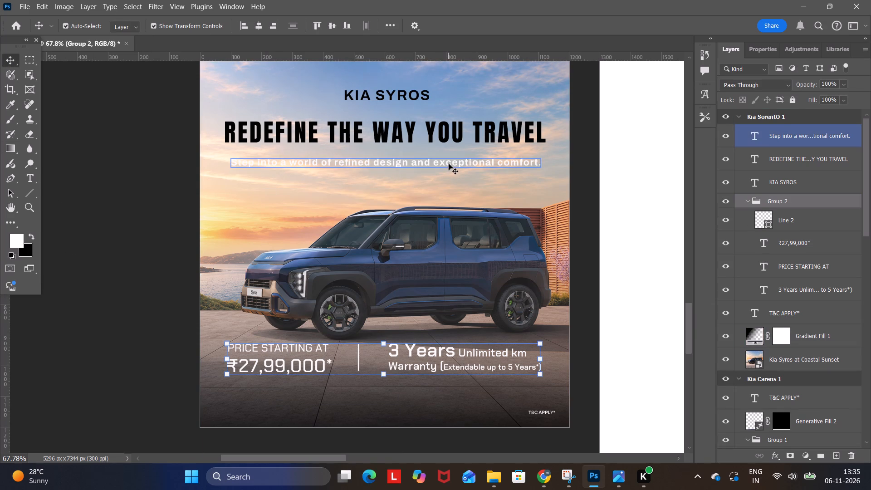
pyautogui.click(449, 164)
pyautogui.press('Delete')
pyautogui.click(163, 219)
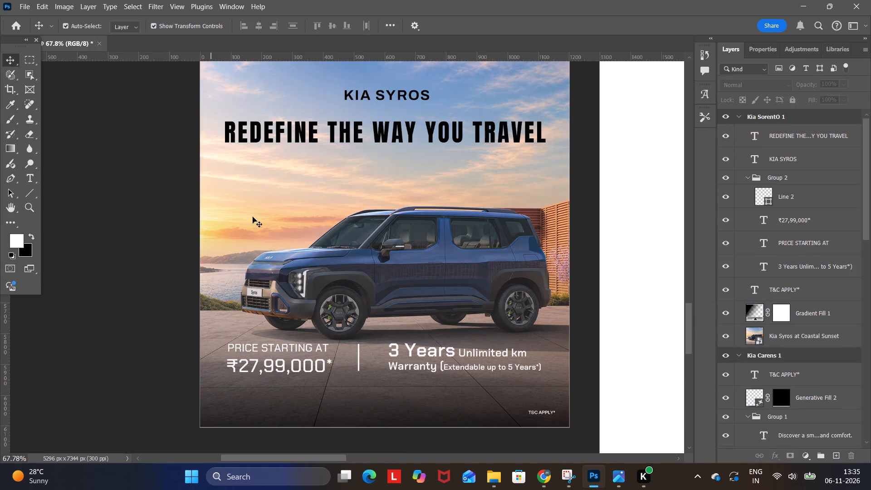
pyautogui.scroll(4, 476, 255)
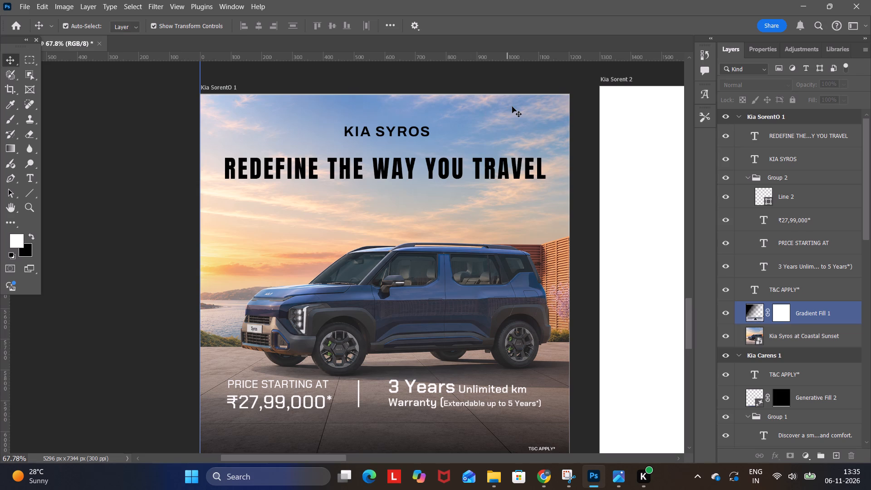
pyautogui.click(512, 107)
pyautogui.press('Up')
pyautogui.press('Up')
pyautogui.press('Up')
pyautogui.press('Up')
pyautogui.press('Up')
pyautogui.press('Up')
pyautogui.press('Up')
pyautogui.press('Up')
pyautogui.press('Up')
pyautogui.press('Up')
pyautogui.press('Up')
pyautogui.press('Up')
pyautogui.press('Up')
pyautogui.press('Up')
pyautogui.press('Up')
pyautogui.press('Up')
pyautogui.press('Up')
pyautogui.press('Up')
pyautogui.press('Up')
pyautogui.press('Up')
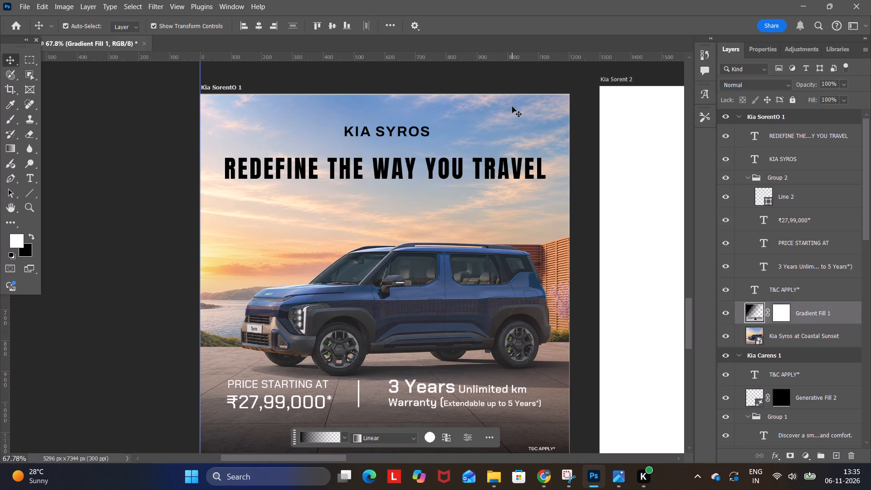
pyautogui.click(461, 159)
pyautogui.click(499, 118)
# Move the Kia Syros at Coastal Sunset image up in the KIA SYROS poster to Y -51 px.
pyautogui.click(782, 346)
pyautogui.press('Up')
pyautogui.press('Up')
pyautogui.press('Up')
pyautogui.press('Up')
pyautogui.press('Up')
pyautogui.press('Up')
pyautogui.press('Up')
pyautogui.press('Up')
pyautogui.press('Up')
pyautogui.press('Up')
pyautogui.press('Up')
pyautogui.press('Up')
pyautogui.press('Up')
pyautogui.press('Up')
pyautogui.press('Up')
pyautogui.press('Up')
pyautogui.press('Up')
pyautogui.press('Up')
pyautogui.press('Up')
pyautogui.press('Up')
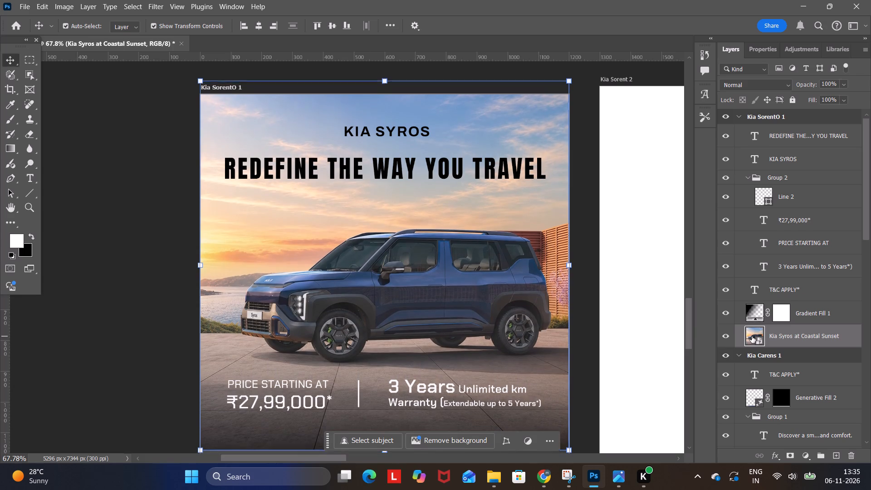
pyautogui.scroll(-3, 707, 341)
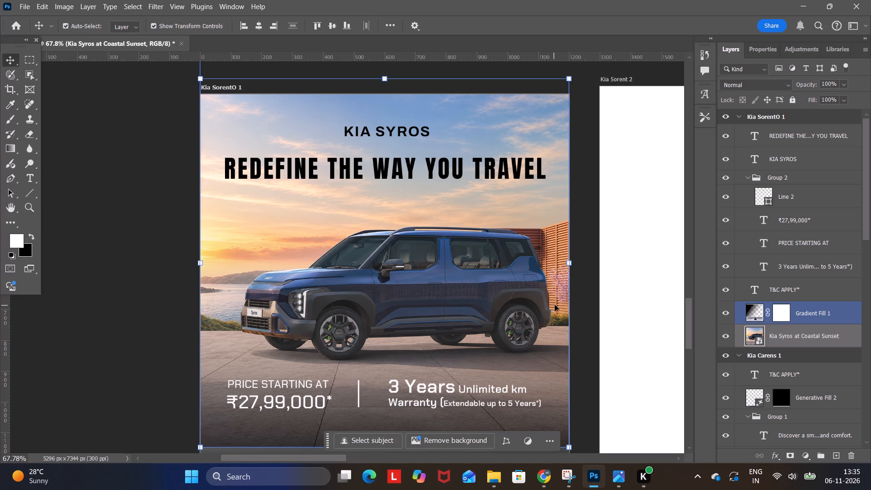
pyautogui.click(94, 276)
# Hide the Gradient Fill 1 layer of the KIA SYROS poster.
pyautogui.scroll(-7, 357, 341)
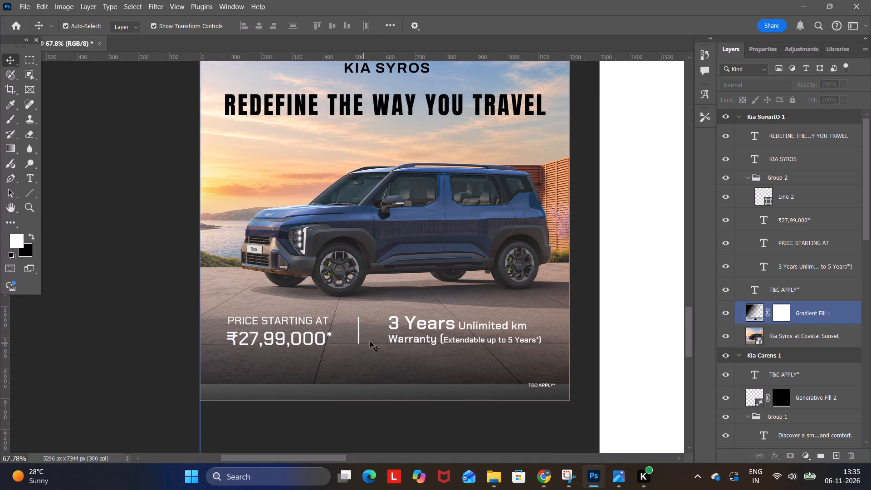
pyautogui.click(727, 318)
# Select the full-width white strip along the poster's bottom edge and run Generative Fill on it without a prompt.
pyautogui.click(29, 59)
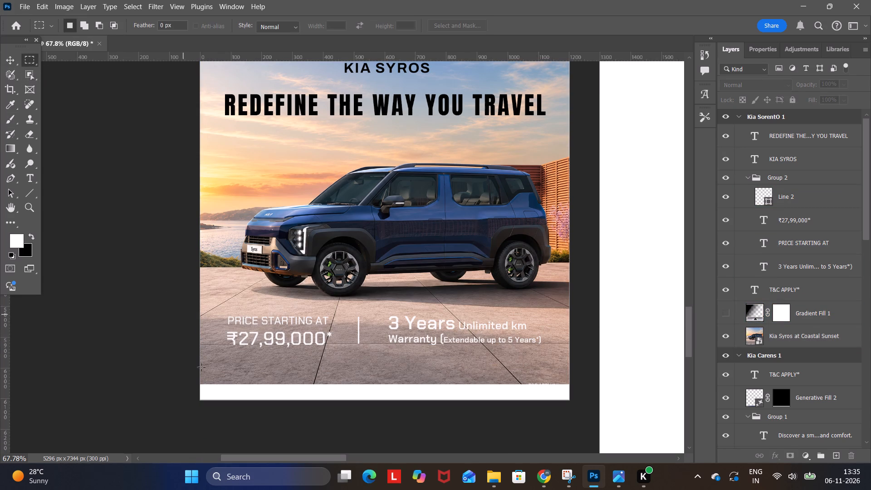
pyautogui.moveTo(196, 381); pyautogui.dragTo(576, 398)
pyautogui.click(317, 416)
pyautogui.click(501, 413)
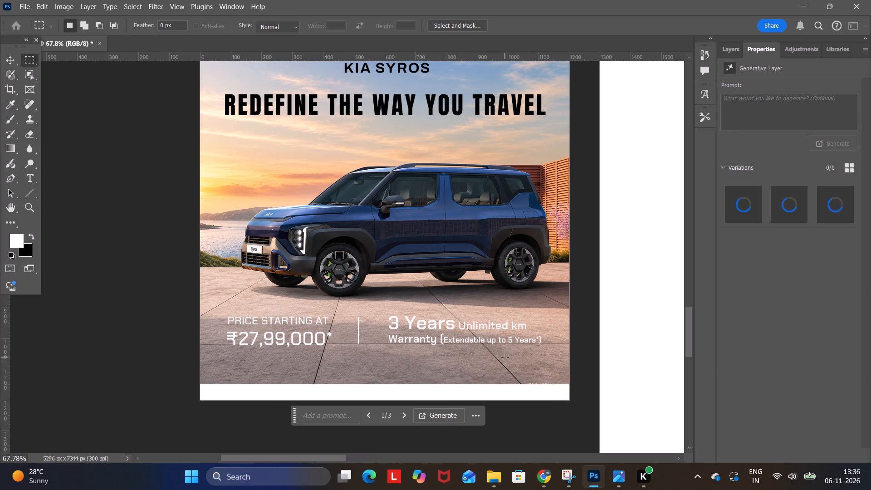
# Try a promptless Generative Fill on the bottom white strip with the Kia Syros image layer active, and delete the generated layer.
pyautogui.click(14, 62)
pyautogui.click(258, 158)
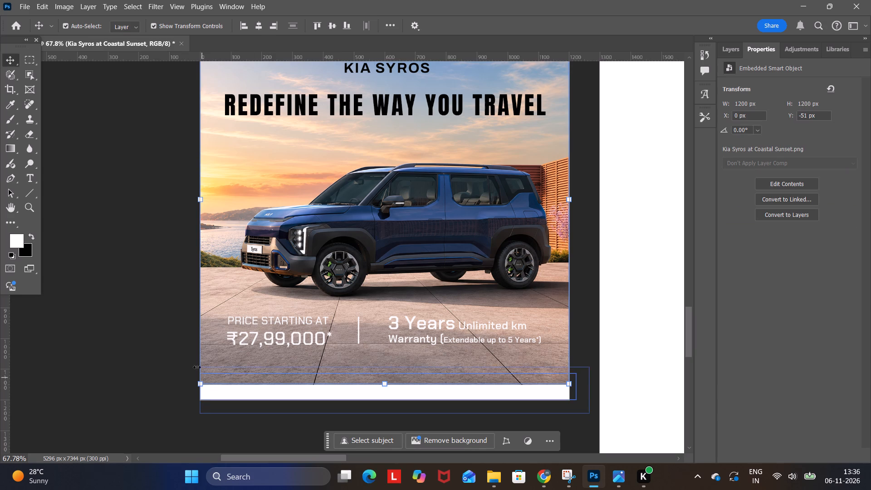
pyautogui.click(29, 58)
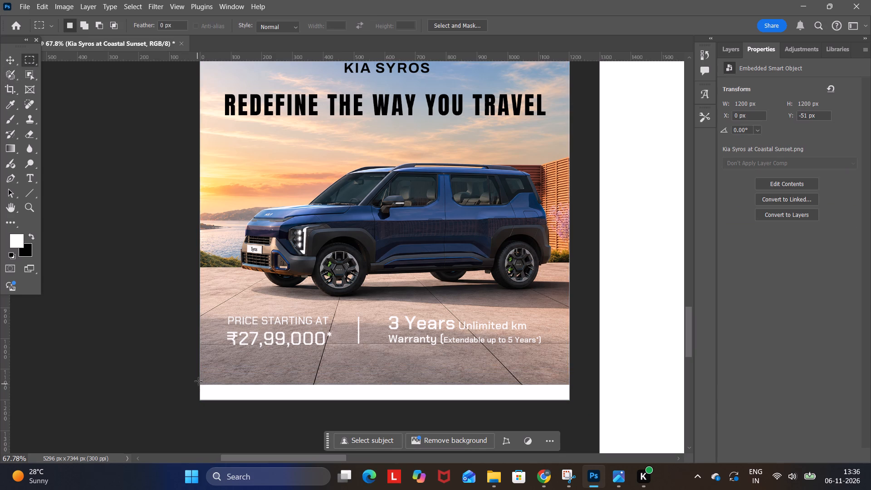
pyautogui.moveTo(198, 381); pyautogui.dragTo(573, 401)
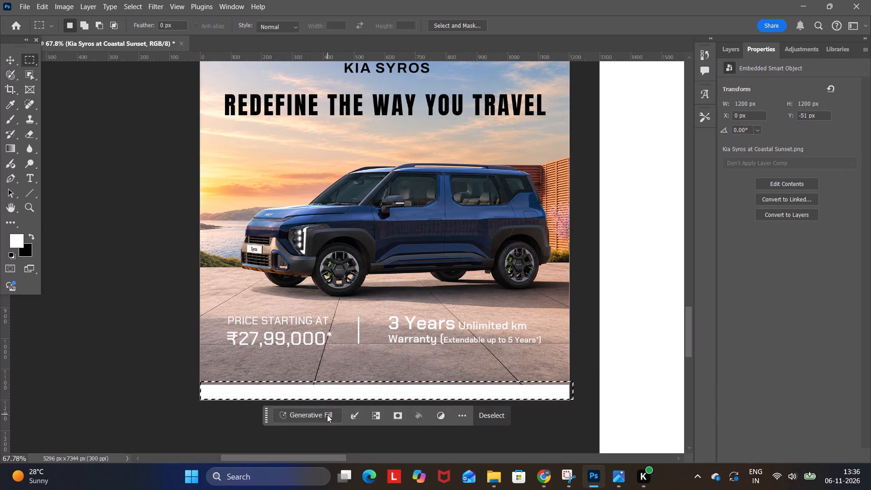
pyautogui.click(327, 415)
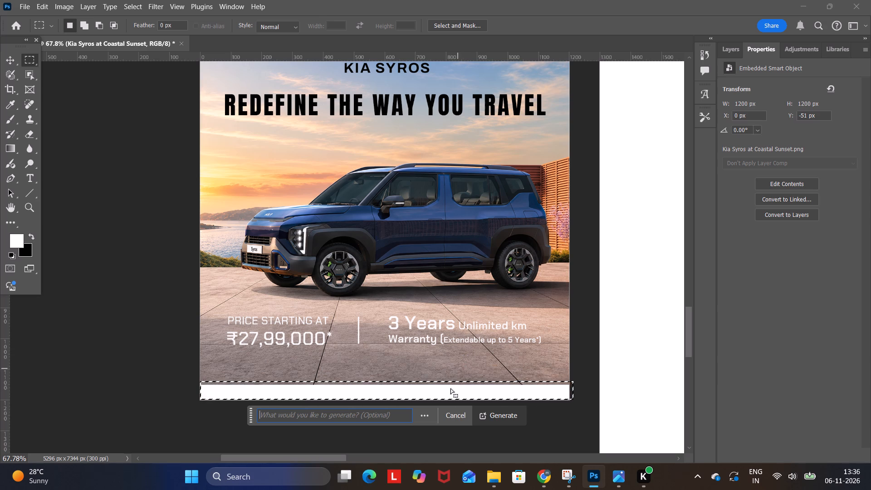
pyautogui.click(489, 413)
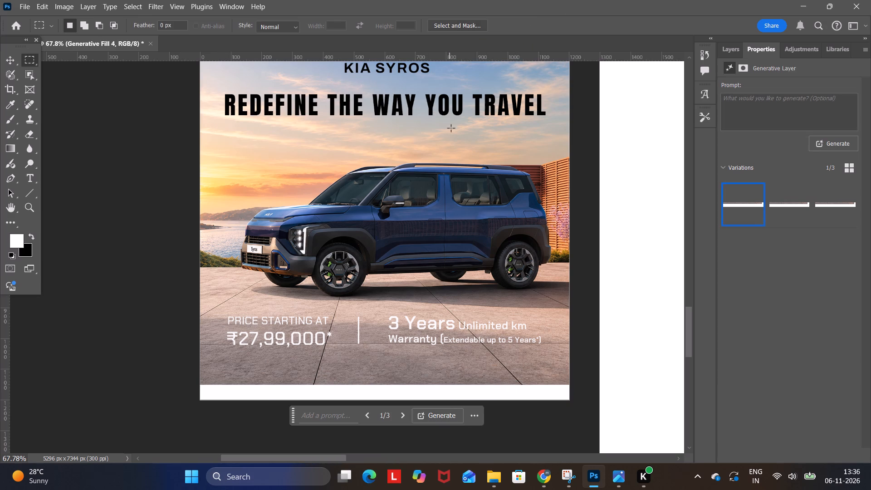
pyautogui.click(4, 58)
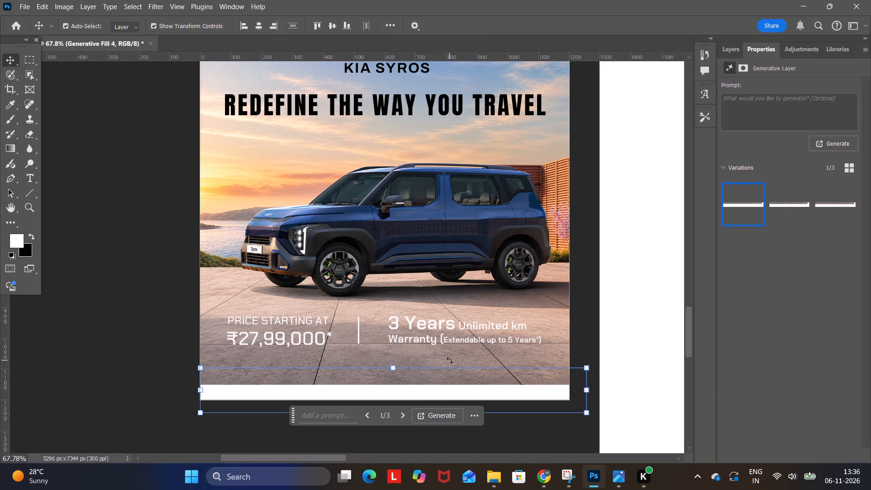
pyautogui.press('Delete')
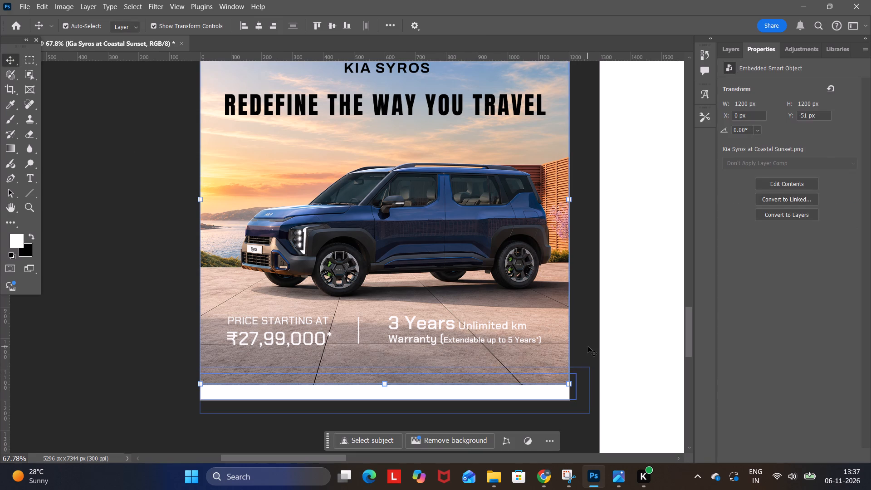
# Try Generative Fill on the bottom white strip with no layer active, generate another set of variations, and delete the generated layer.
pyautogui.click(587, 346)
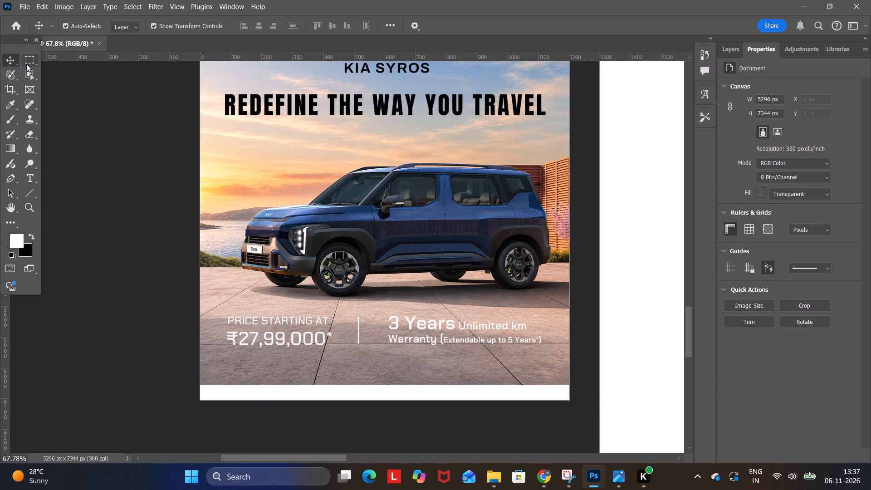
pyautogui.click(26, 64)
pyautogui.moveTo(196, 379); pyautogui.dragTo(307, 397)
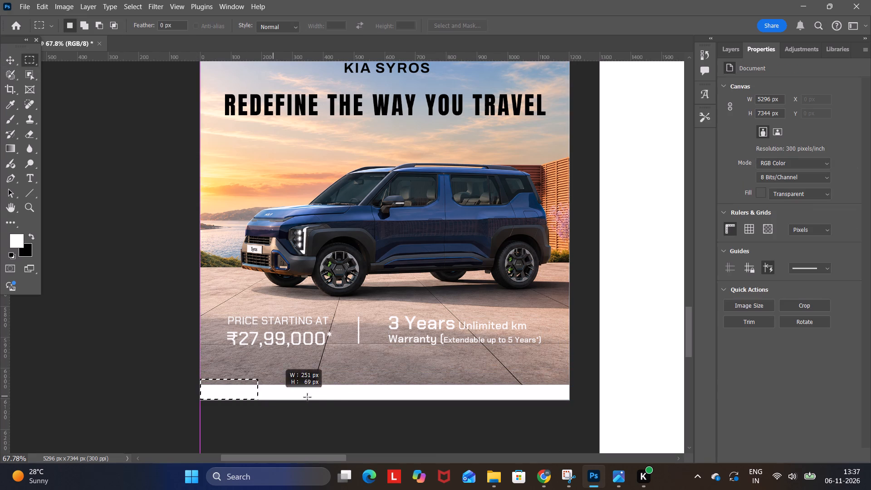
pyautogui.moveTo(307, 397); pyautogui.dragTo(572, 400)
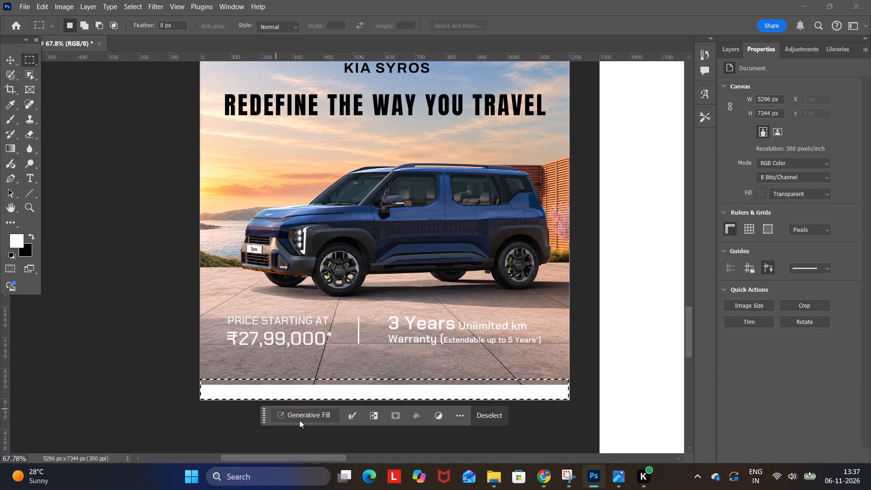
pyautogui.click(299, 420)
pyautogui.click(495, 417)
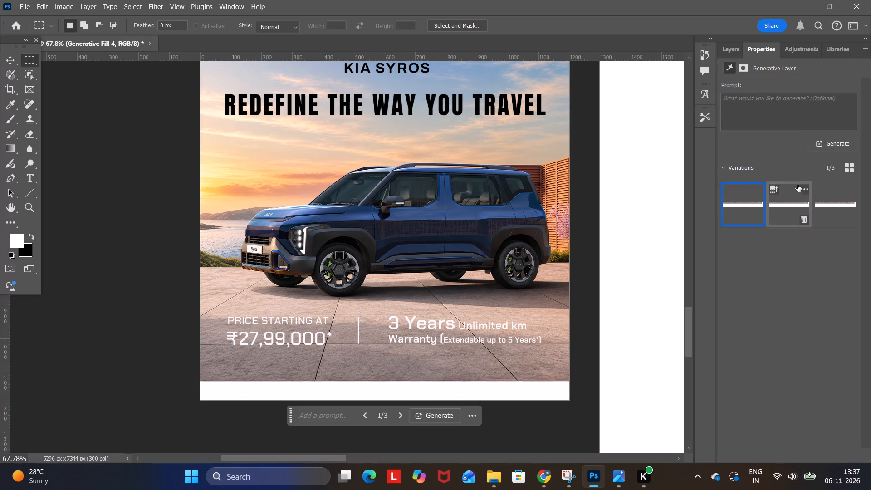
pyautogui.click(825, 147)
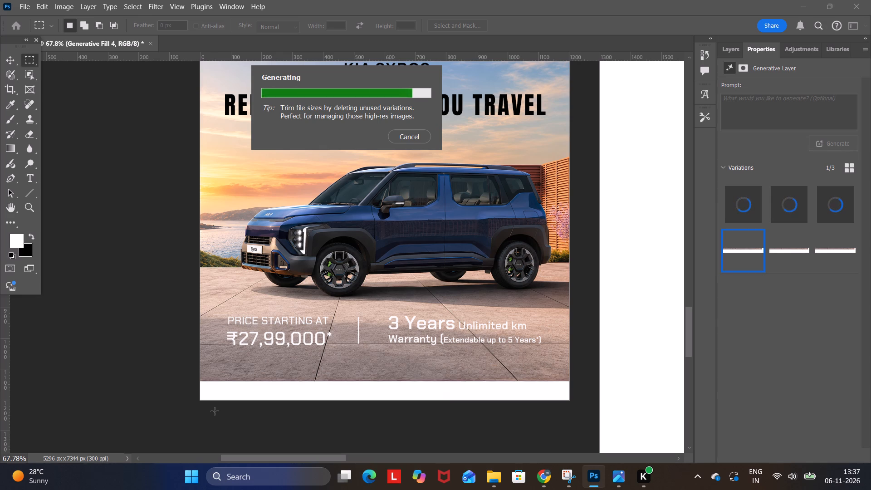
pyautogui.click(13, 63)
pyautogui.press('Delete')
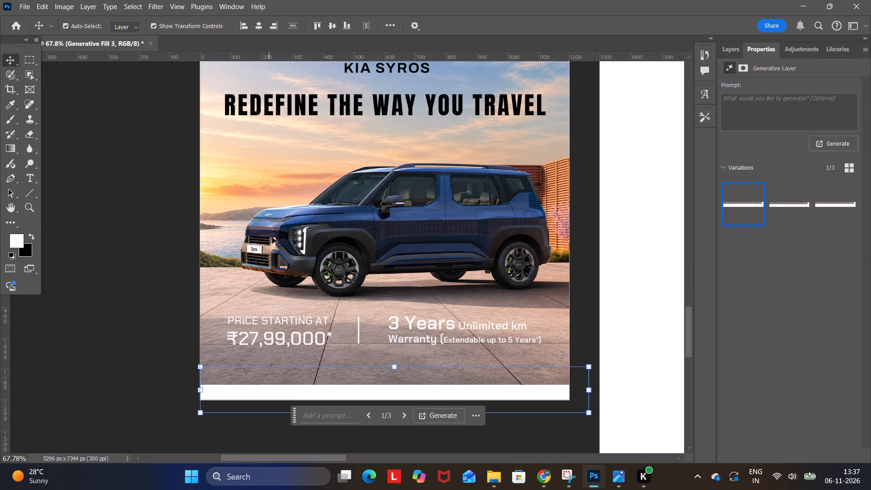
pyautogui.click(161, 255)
# Set the font size of the REDEFINE THE WAY YOU TRAVEL headline to 20 pt.
pyautogui.scroll(6, 309, 269)
pyautogui.scroll(-1, 317, 262)
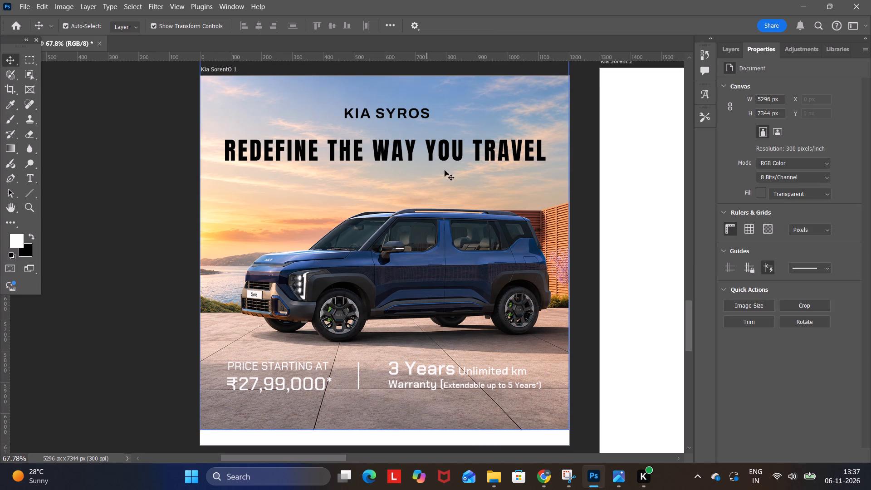
pyautogui.click(582, 222)
pyautogui.scroll(-6, 503, 343)
pyautogui.scroll(8, 504, 344)
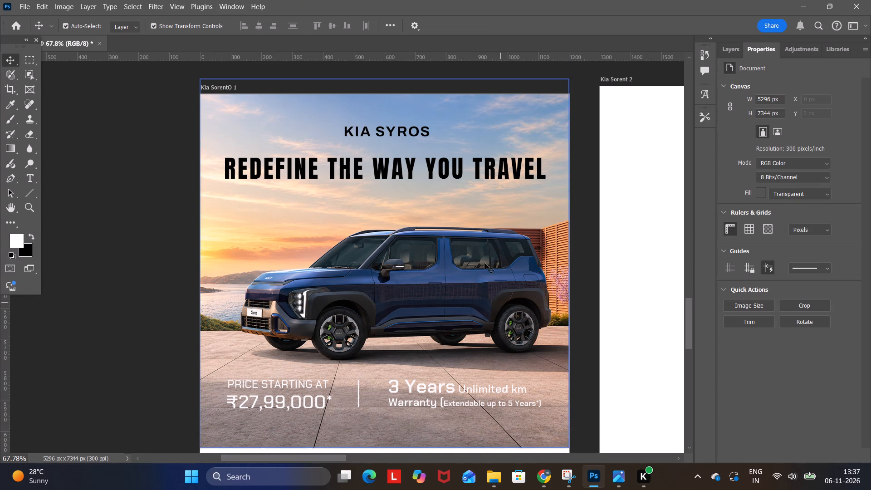
pyautogui.click(439, 171)
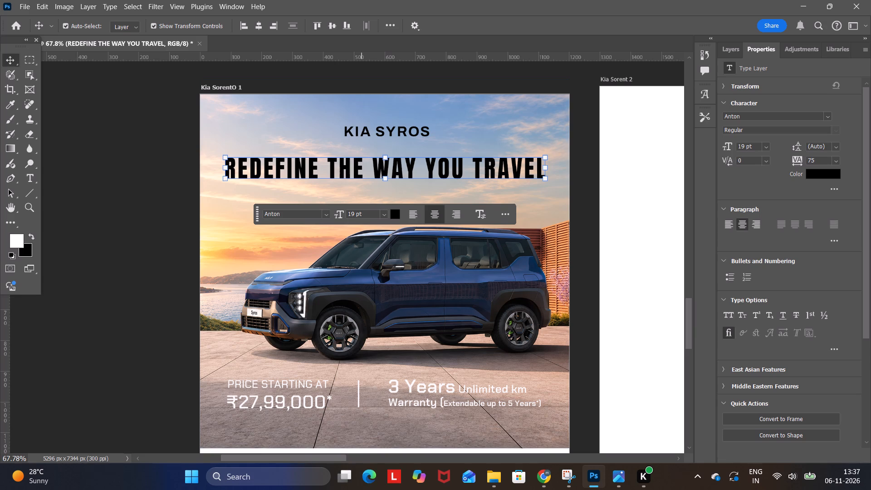
pyautogui.moveTo(354, 215); pyautogui.dragTo(292, 220)
pyautogui.write('20')
pyautogui.press('Return')
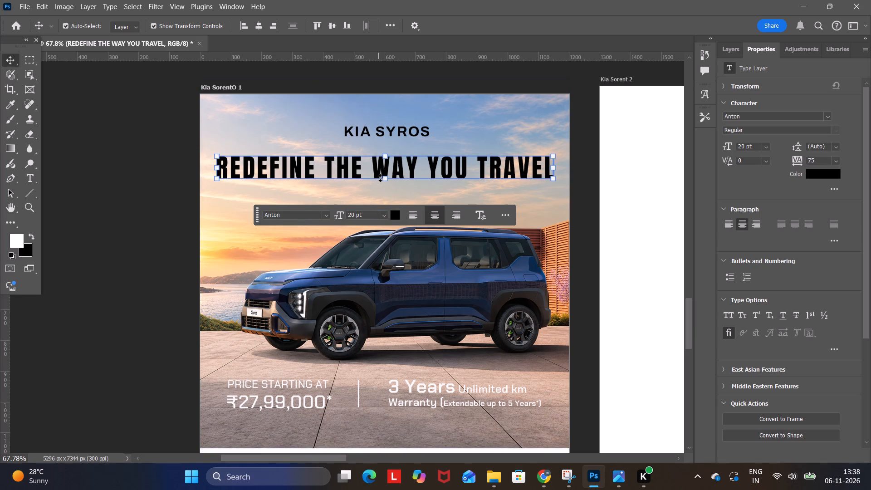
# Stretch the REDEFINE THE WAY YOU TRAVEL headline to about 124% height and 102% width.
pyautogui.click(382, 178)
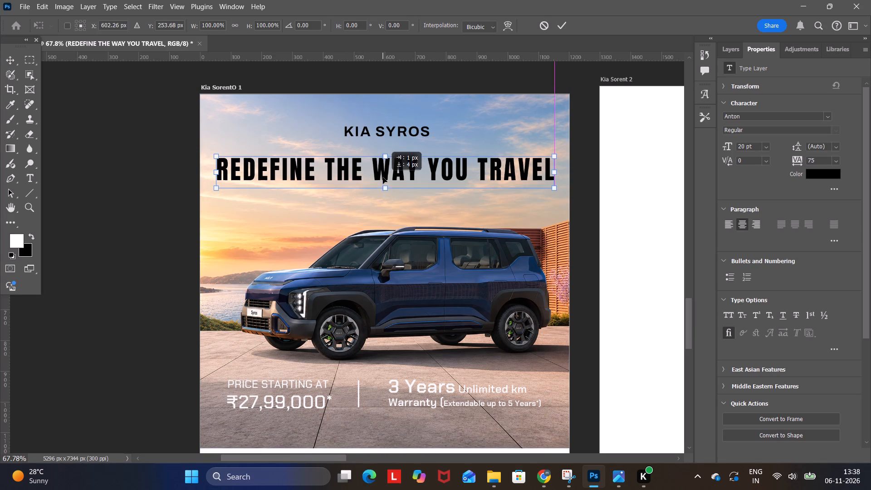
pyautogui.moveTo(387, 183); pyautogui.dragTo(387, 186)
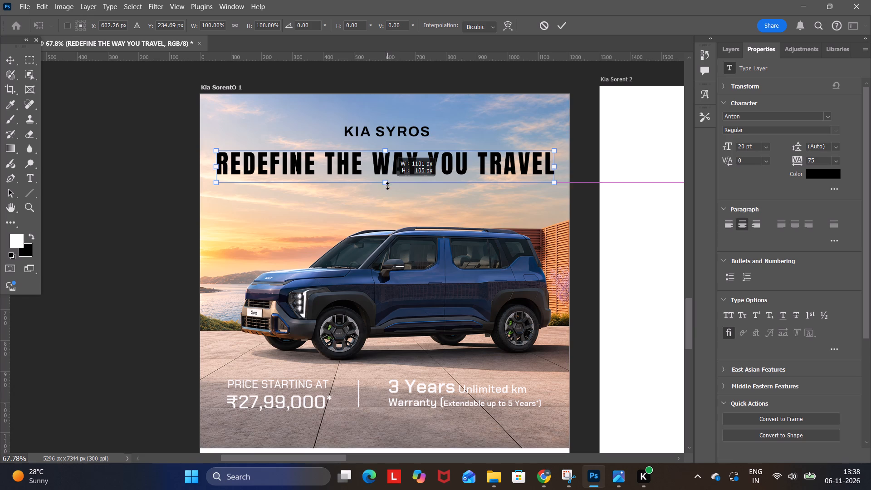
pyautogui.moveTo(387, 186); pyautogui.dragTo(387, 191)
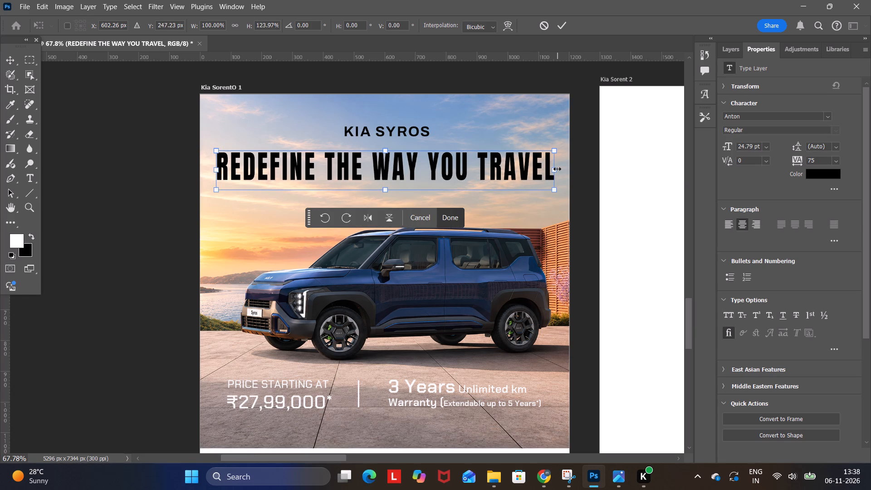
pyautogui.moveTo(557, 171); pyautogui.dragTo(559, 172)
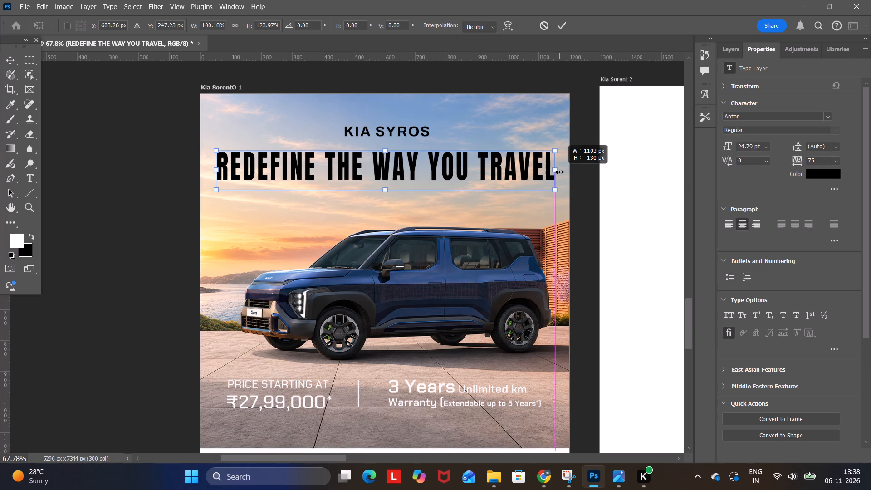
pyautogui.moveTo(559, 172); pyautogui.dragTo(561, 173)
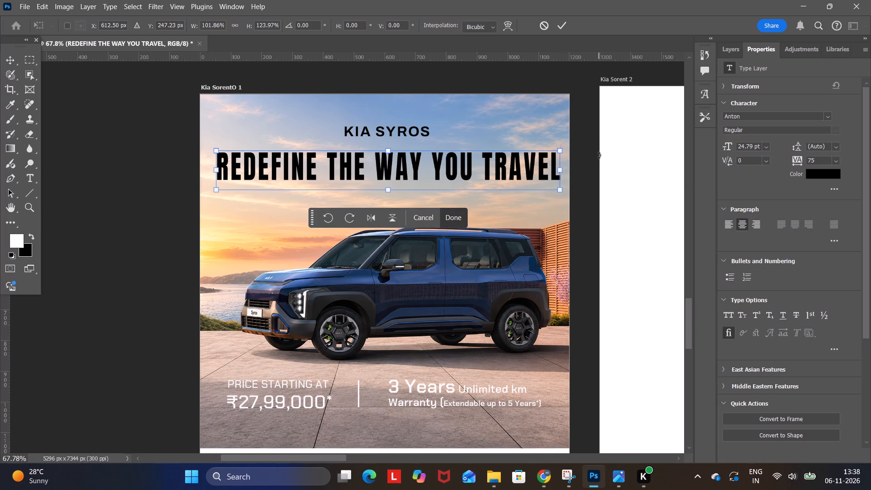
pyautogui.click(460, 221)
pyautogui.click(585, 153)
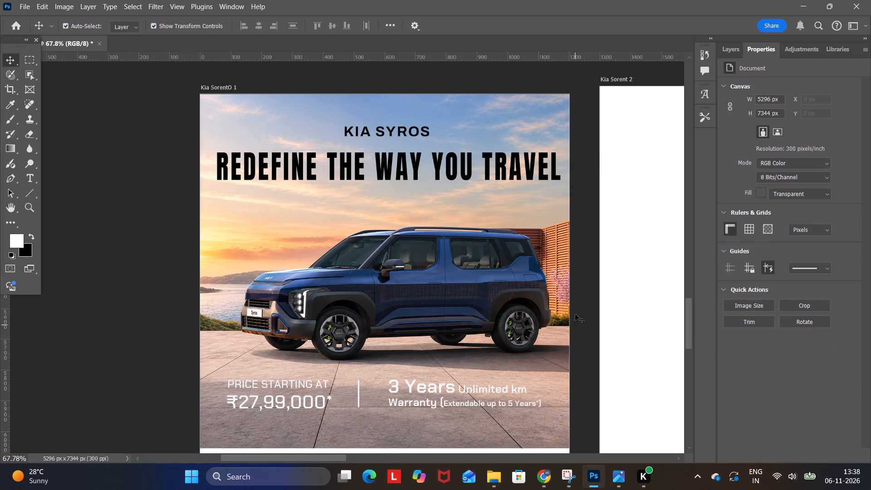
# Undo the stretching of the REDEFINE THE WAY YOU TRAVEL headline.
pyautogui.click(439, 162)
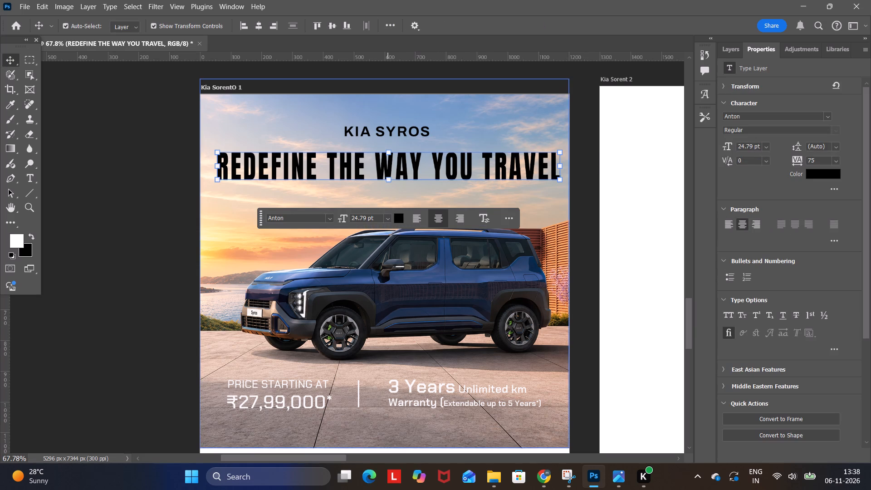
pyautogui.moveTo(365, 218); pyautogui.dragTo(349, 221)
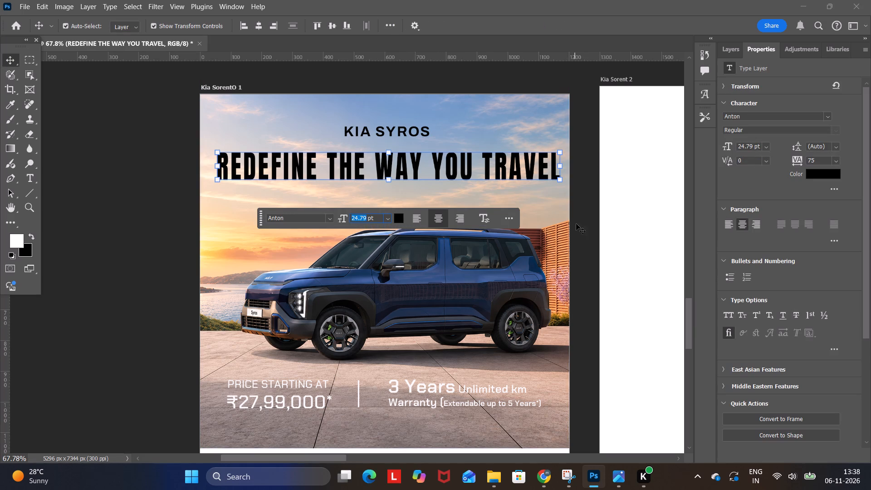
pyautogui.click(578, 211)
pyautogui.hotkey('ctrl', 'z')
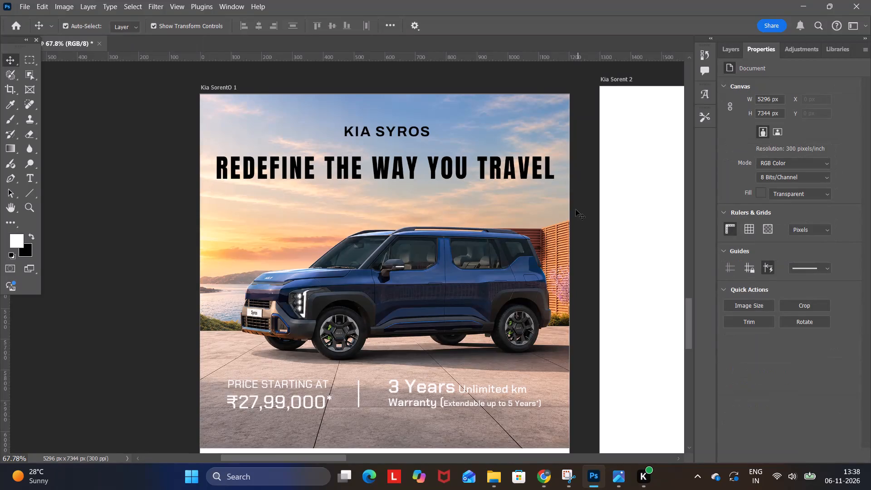
# Move the REDEFINE THE WAY YOU TRAVEL headline about 10 px right and 3 px up to centre it on the artboard.
pyautogui.click(461, 170)
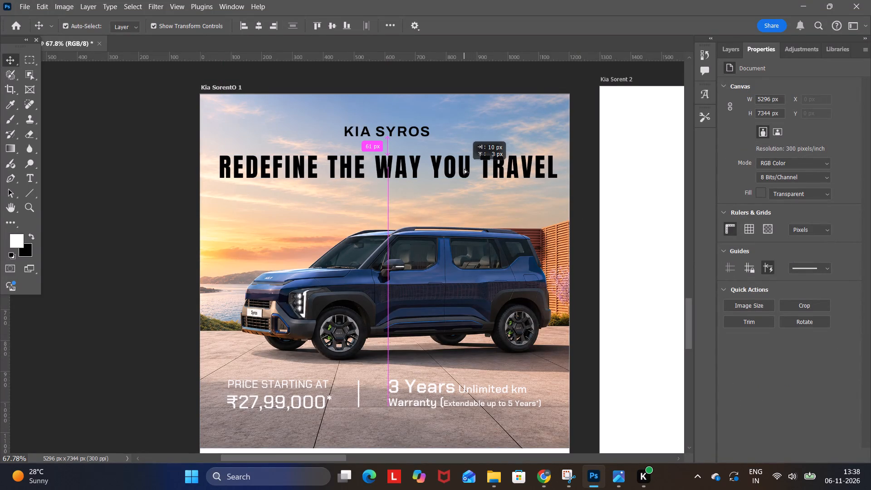
pyautogui.click(583, 145)
# Set the font size of the KIA SYROS text to 16 pt.
pyautogui.click(417, 130)
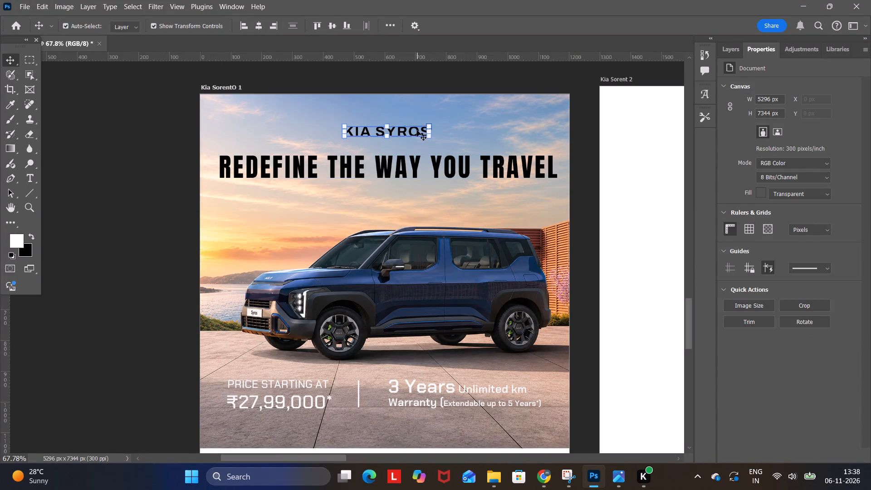
pyautogui.click(353, 172)
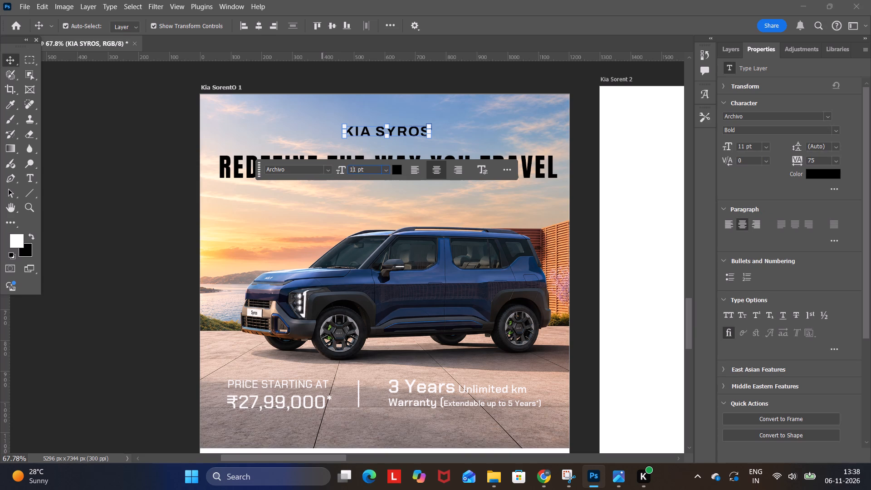
pyautogui.click(354, 168)
pyautogui.press('Delete')
pyautogui.press('6')
pyautogui.press('Return')
pyautogui.click(574, 137)
# Nudge the REDEFINE THE WAY YOU TRAVEL headline slightly down to widen the gap below KIA SYROS.
pyautogui.click(485, 167)
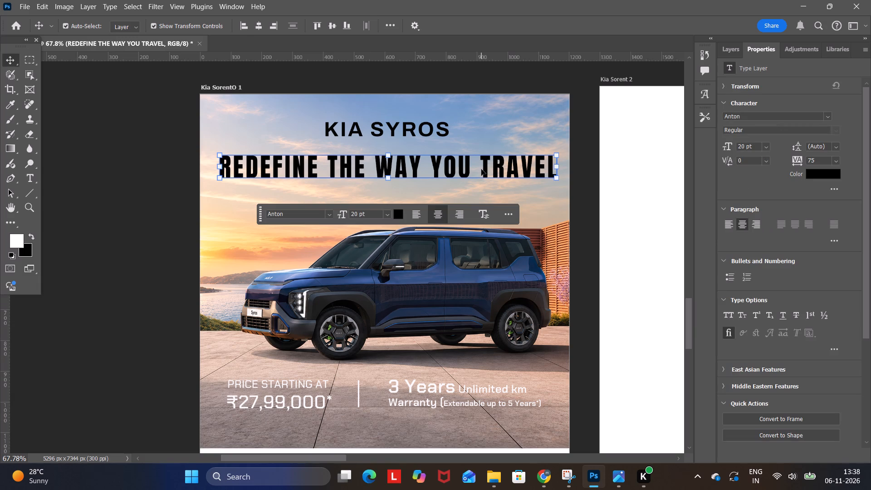
pyautogui.press('Down')
pyautogui.press('Down')
pyautogui.press('Down')
pyautogui.press('Down')
pyautogui.press('Down')
pyautogui.press('Down')
pyautogui.press('Down')
pyautogui.press('Down')
pyautogui.press('Down')
pyautogui.press('Down')
pyautogui.press('Down')
pyautogui.press('Down')
pyautogui.press('Down')
pyautogui.press('Down')
pyautogui.press('Down')
pyautogui.press('Down')
pyautogui.press('Down')
pyautogui.press('Down')
pyautogui.press('Down')
pyautogui.press('Down')
pyautogui.click(577, 149)
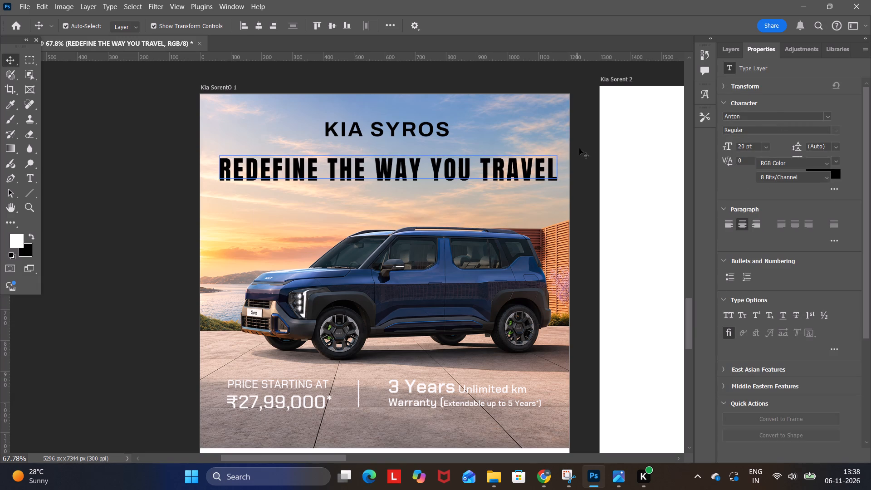
pyautogui.click(585, 146)
# Nudge the KIA SYROS text a few pixels down towards the headline.
pyautogui.click(421, 128)
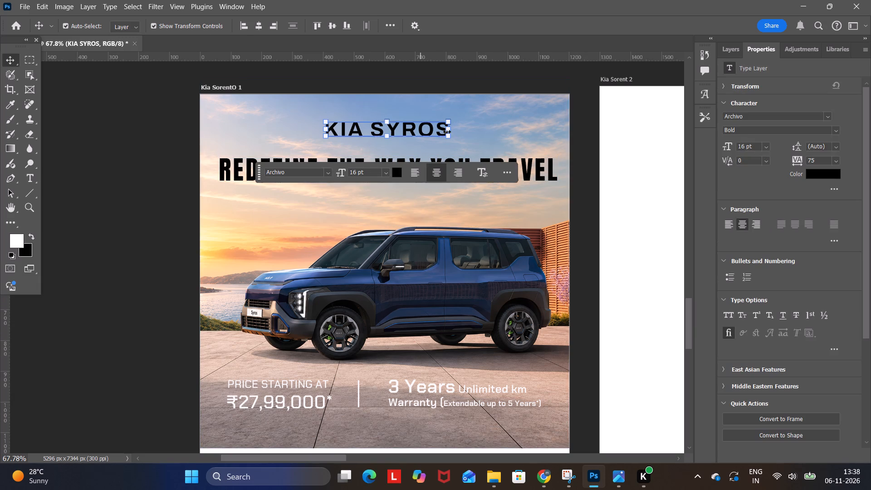
pyautogui.press('Down')
pyautogui.press('Down')
pyautogui.press('Down')
pyautogui.press('Down')
pyautogui.press('Down')
pyautogui.press('Down')
pyautogui.press('Down')
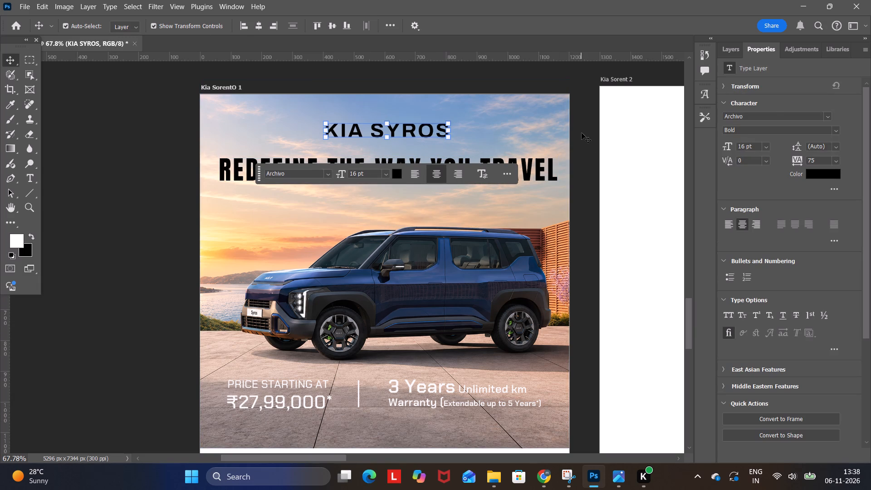
pyautogui.click(582, 133)
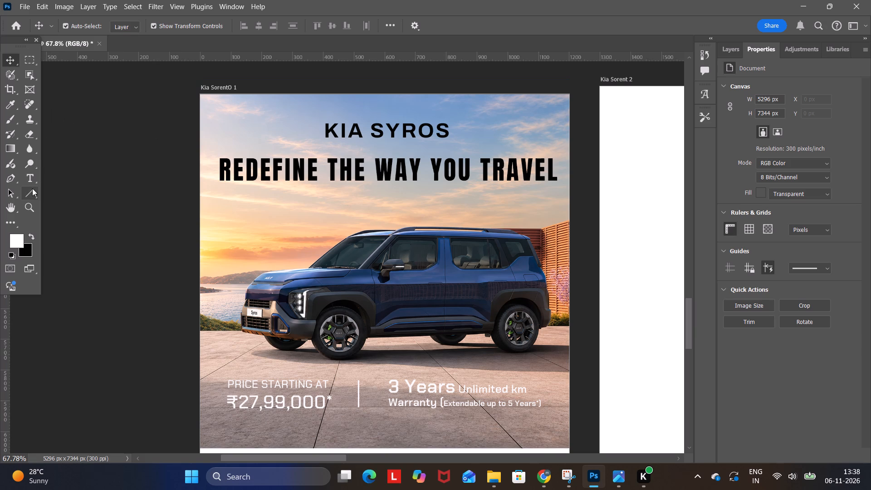
# Draw a horizontal line about 118 px long between KIA SYROS and the headline, and colour its stroke black.
pyautogui.click(32, 188)
pyautogui.keyDown('shift'); pyautogui.moveTo(371, 146); pyautogui.dragTo(372, 146); pyautogui.keyUp('shift')
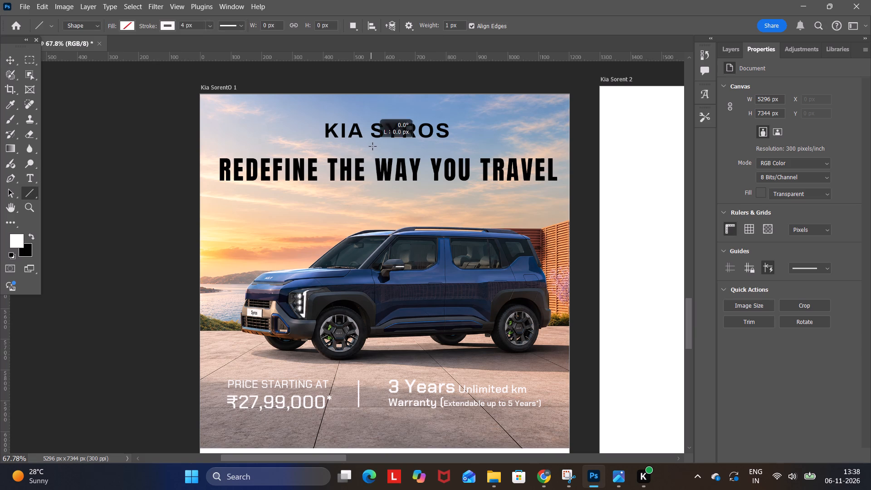
pyautogui.keyDown('shift'); pyautogui.moveTo(372, 146); pyautogui.dragTo(407, 146); pyautogui.keyUp('shift')
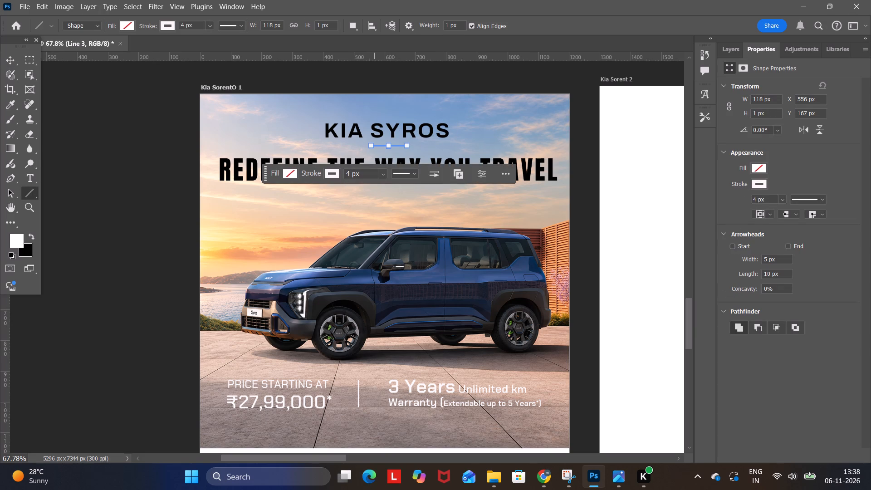
pyautogui.moveTo(349, 173); pyautogui.dragTo(343, 174)
pyautogui.click(332, 174)
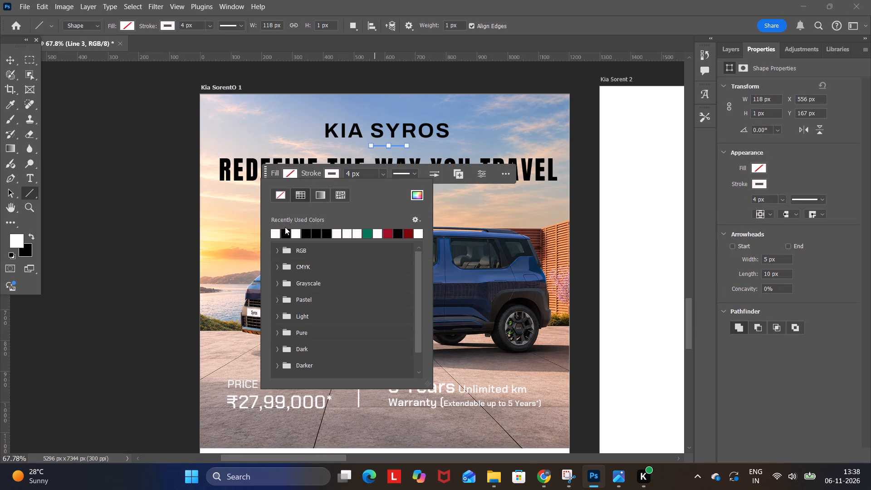
pyautogui.click(286, 231)
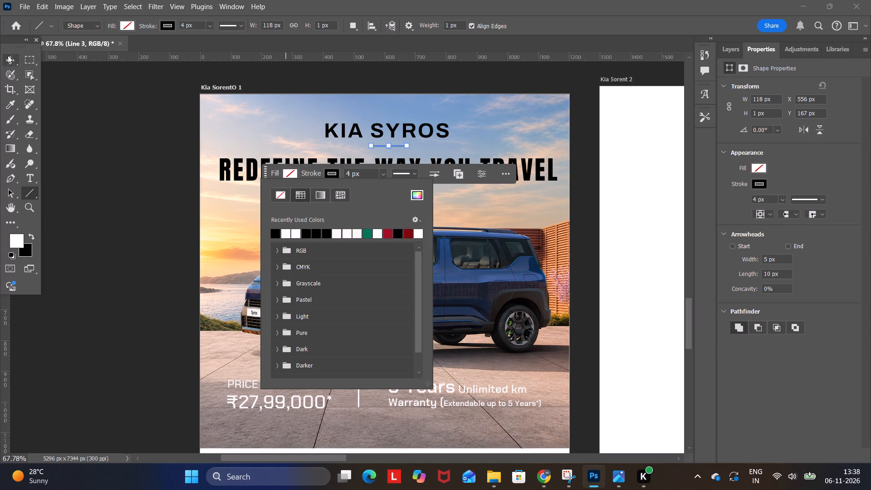
pyautogui.click(8, 59)
pyautogui.click(106, 106)
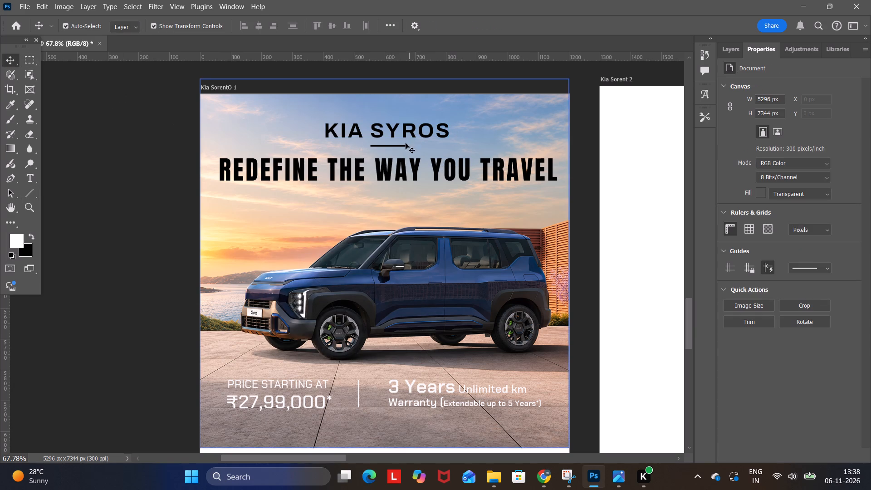
# Move the short black line about 9 px left so it is centred beneath KIA SYROS.
pyautogui.click(395, 147)
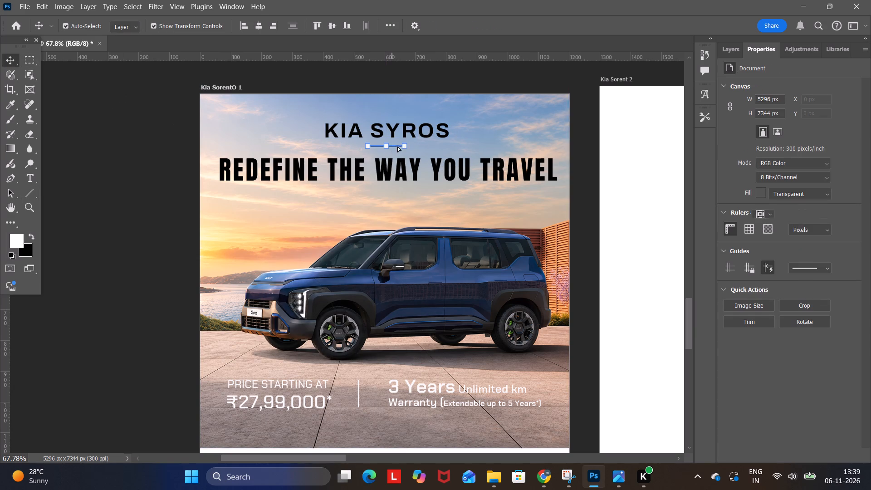
pyautogui.click(587, 114)
# Even out the spacing by nudging KIA SYROS up 2 px and the black line down 1 px.
pyautogui.scroll(-4, 568, 189)
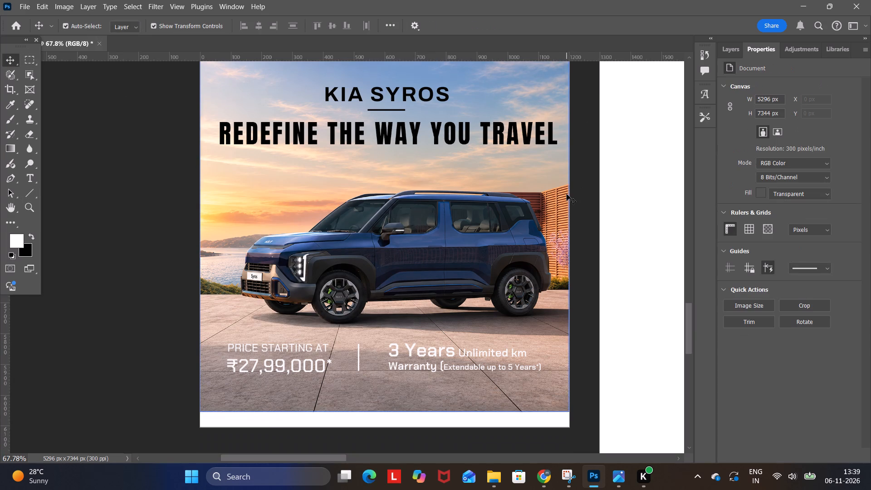
pyautogui.scroll(3, 564, 196)
pyautogui.click(408, 128)
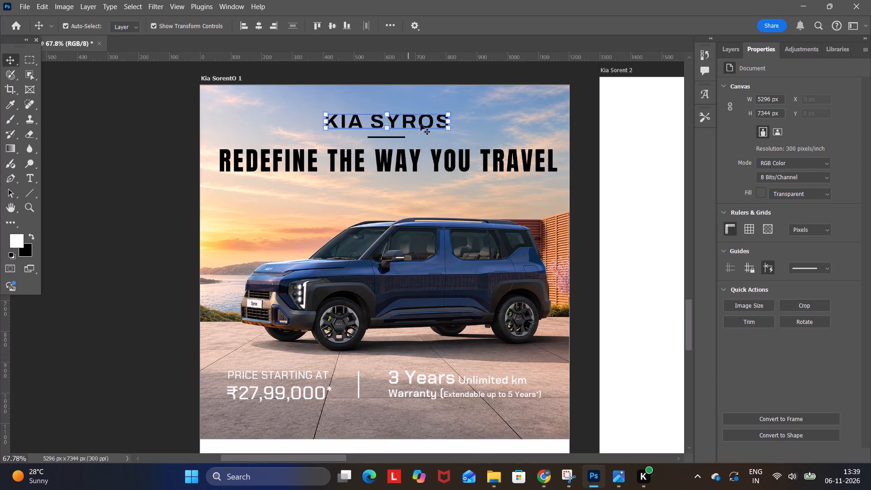
pyautogui.press('Up')
pyautogui.press('Up')
pyautogui.click(577, 104)
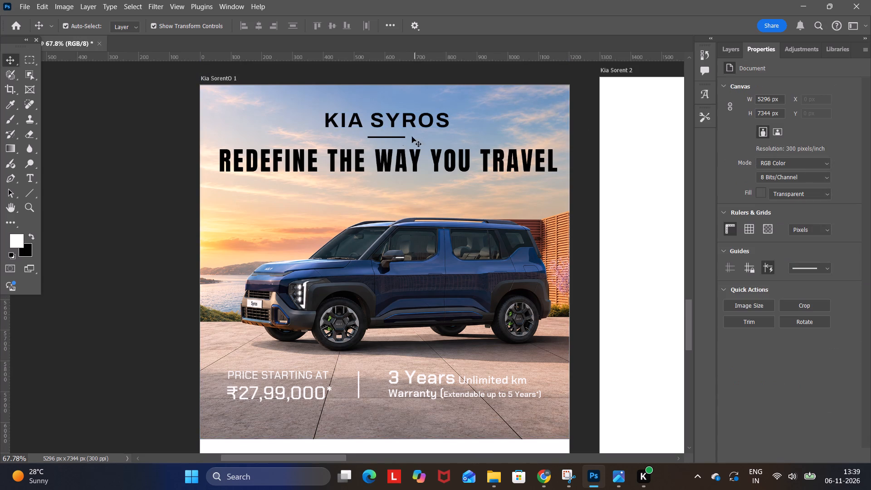
pyautogui.click(394, 137)
pyautogui.press('Down')
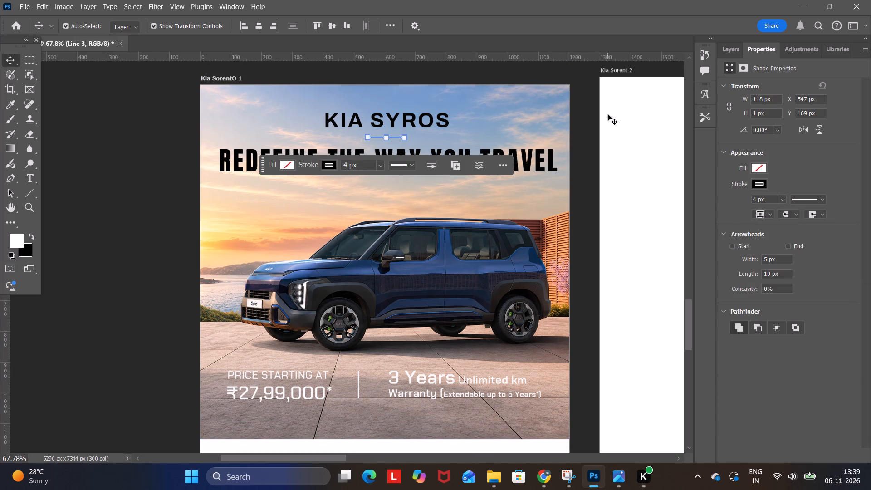
pyautogui.click(591, 118)
# Select the full-width white strip along the bottom of the Syros poster and run Generative Fill on it without a prompt.
pyautogui.scroll(-13, 479, 211)
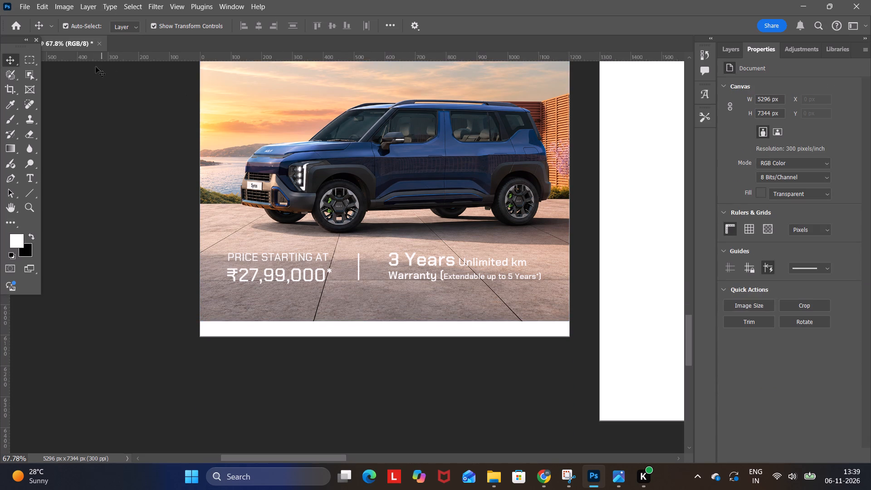
pyautogui.click(34, 61)
pyautogui.moveTo(196, 318); pyautogui.dragTo(392, 335)
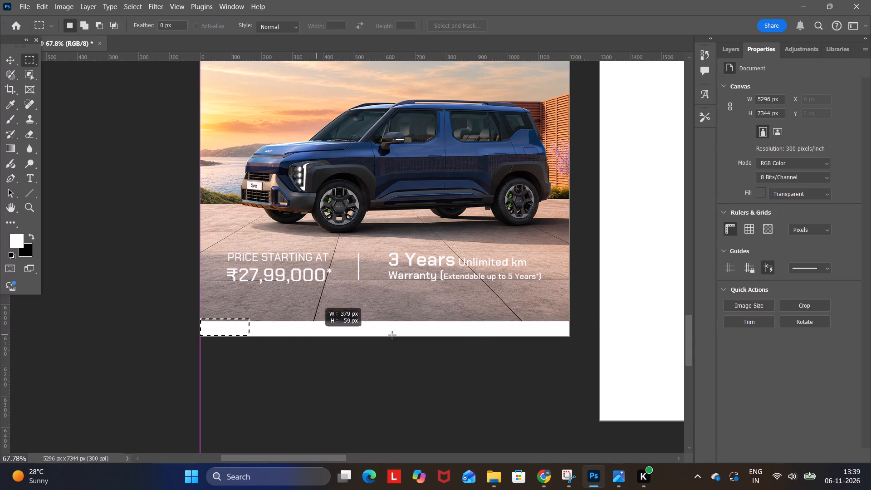
pyautogui.moveTo(392, 335); pyautogui.dragTo(570, 340)
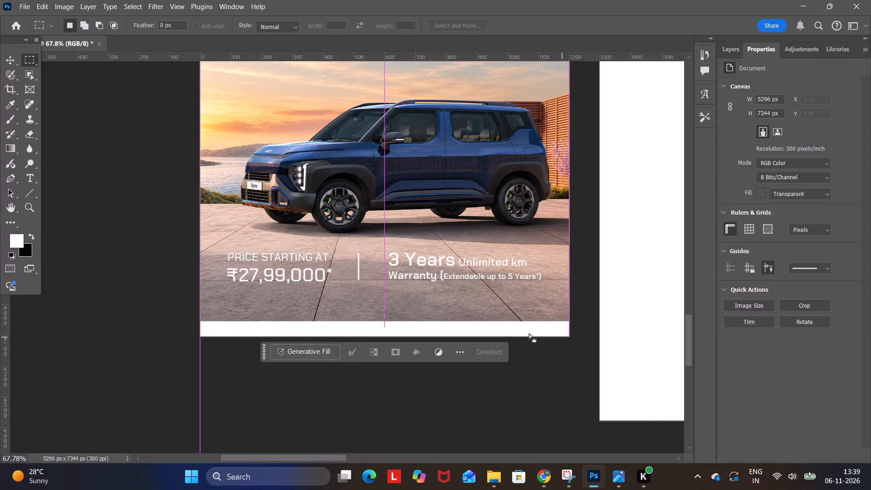
pyautogui.click(330, 356)
pyautogui.click(494, 353)
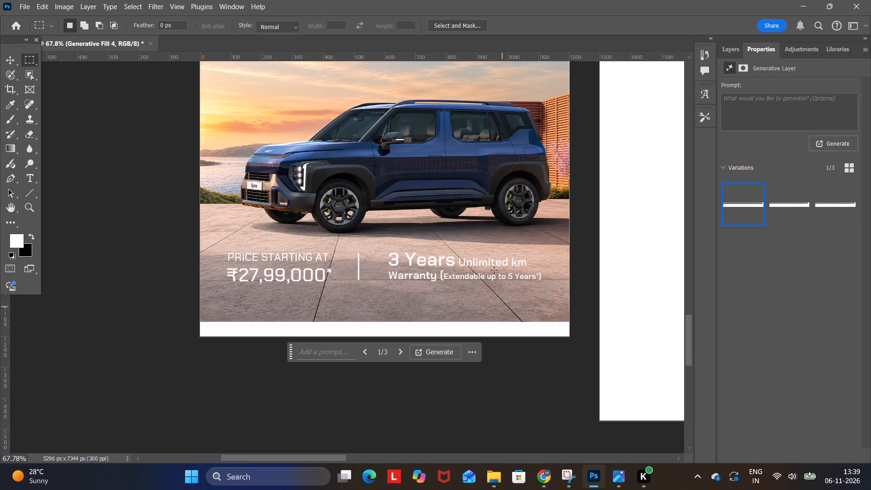
# Shift the generated pavement layer slightly down and stretch it to about 246% height at 100% width to cover the white strip.
pyautogui.click(14, 60)
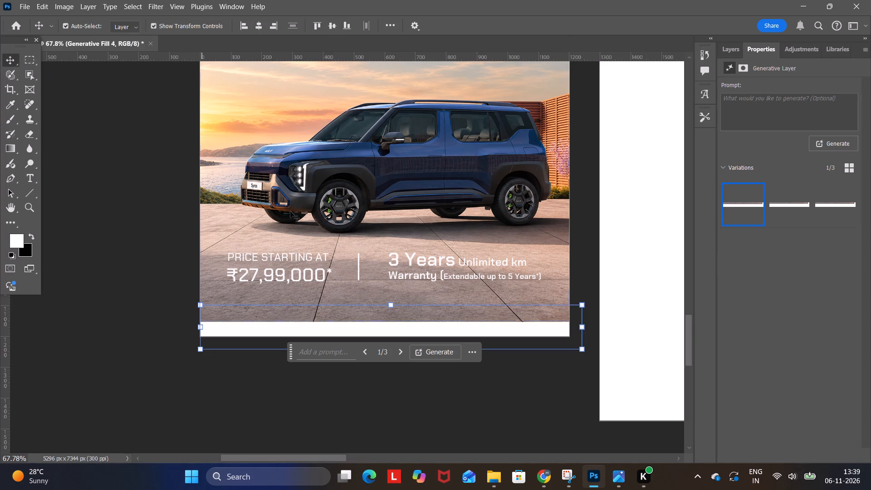
pyautogui.moveTo(397, 320); pyautogui.dragTo(397, 327)
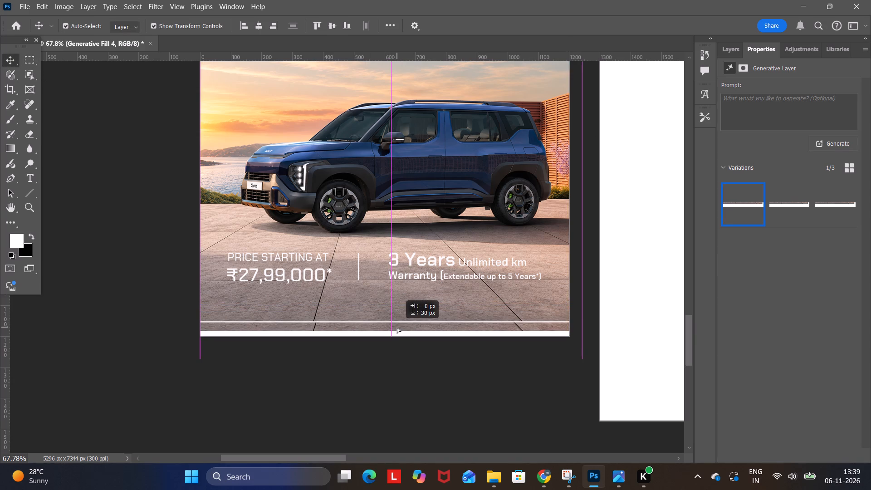
pyautogui.moveTo(397, 327); pyautogui.dragTo(397, 325)
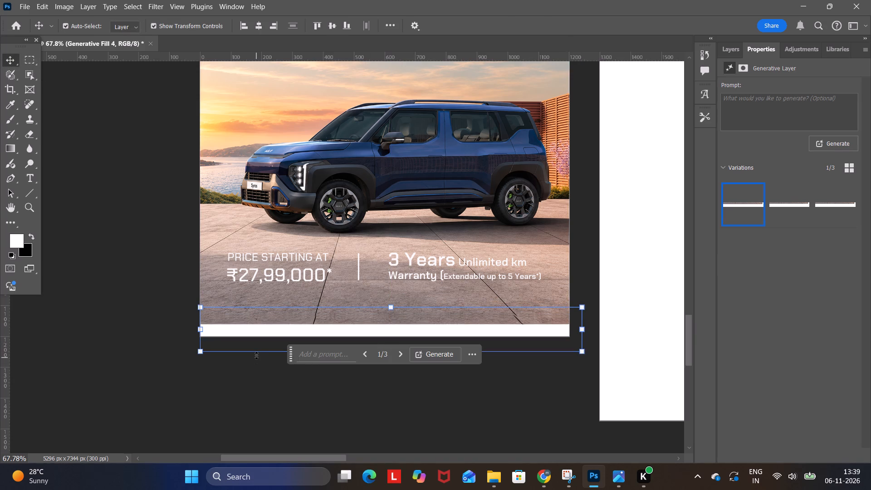
pyautogui.moveTo(256, 355); pyautogui.dragTo(254, 398)
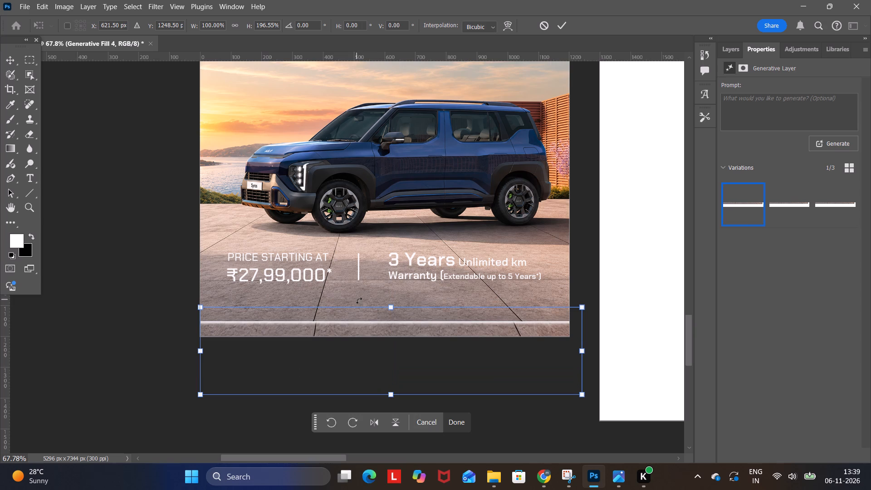
pyautogui.moveTo(387, 306); pyautogui.dragTo(387, 300)
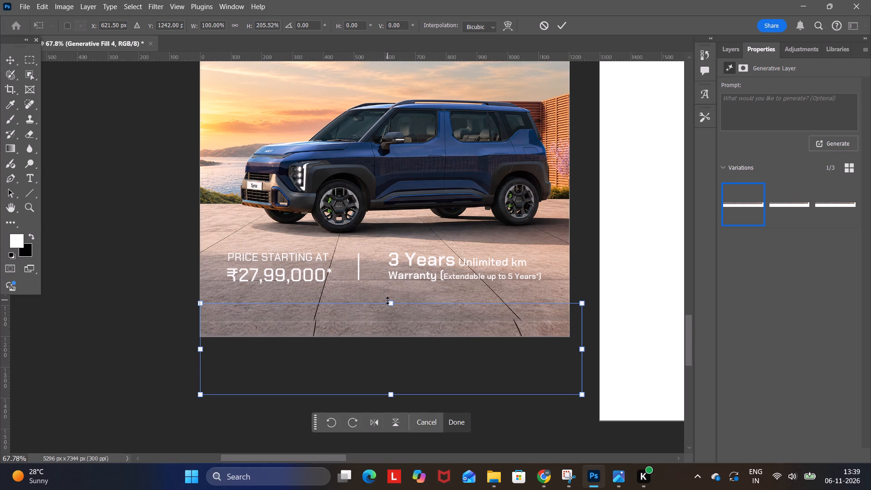
pyautogui.moveTo(387, 300); pyautogui.dragTo(388, 294)
pyautogui.moveTo(391, 394); pyautogui.dragTo(392, 406)
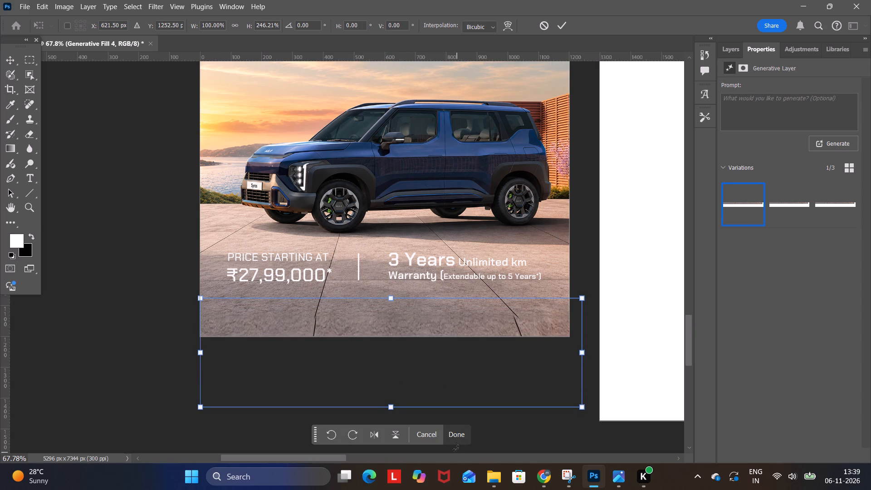
pyautogui.click(456, 439)
pyautogui.click(161, 294)
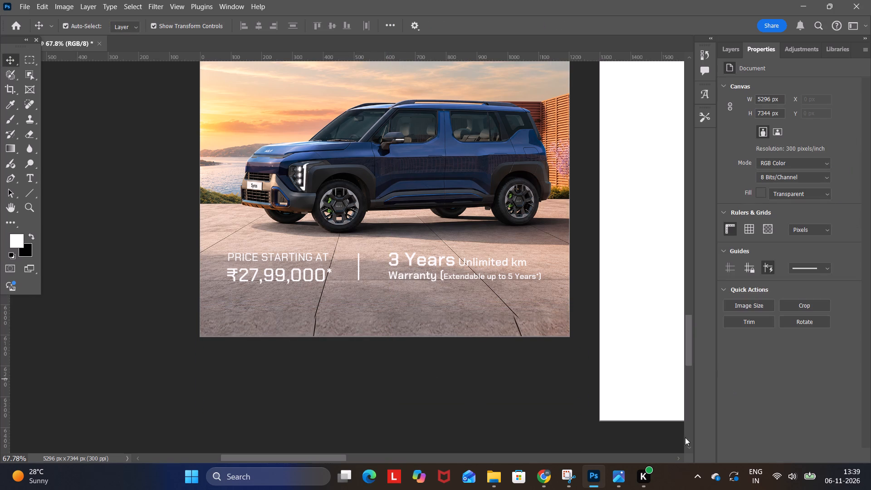
# Turn on the visibility of the Gradient Fill 1 layer in the Syros artboard.
pyautogui.scroll(-2, 445, 390)
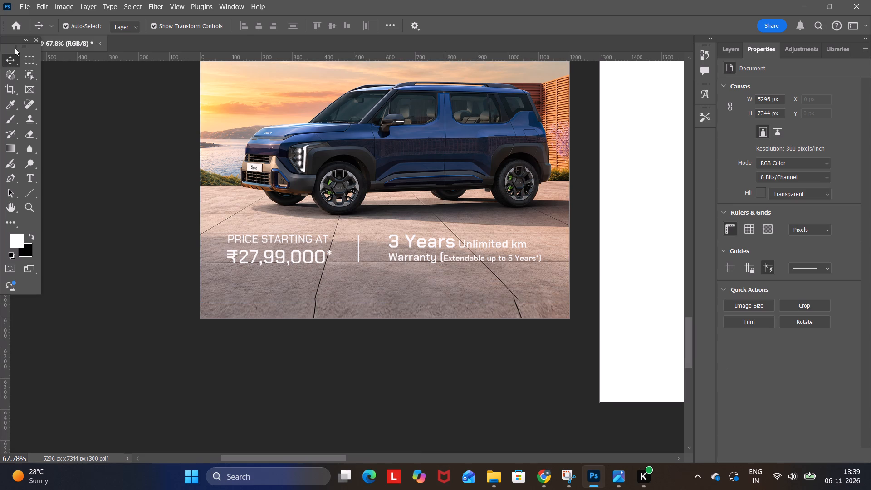
pyautogui.click(739, 49)
pyautogui.click(798, 385)
pyautogui.click(725, 382)
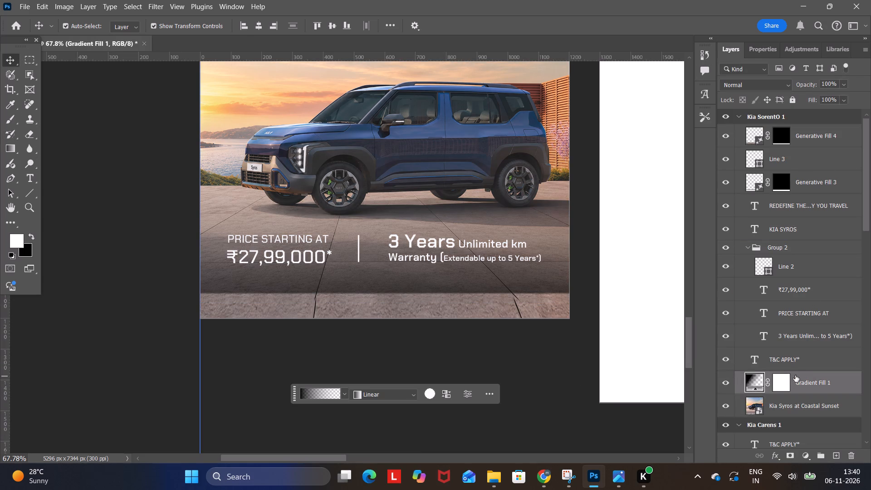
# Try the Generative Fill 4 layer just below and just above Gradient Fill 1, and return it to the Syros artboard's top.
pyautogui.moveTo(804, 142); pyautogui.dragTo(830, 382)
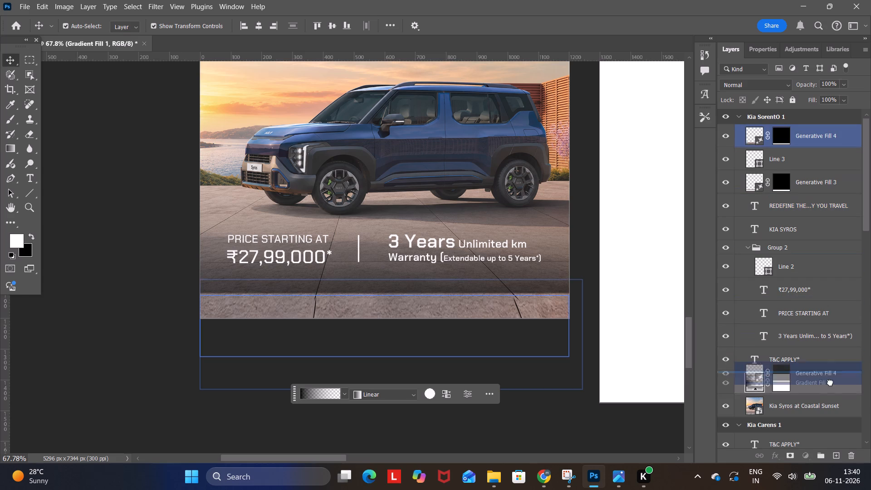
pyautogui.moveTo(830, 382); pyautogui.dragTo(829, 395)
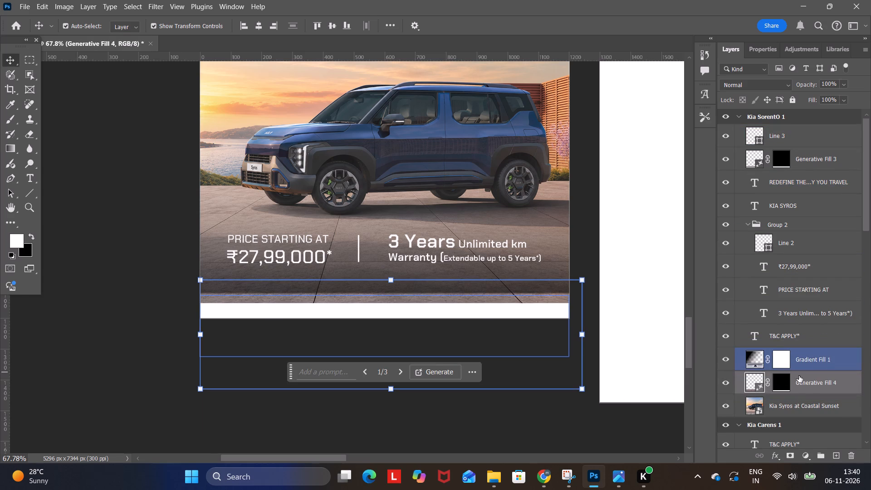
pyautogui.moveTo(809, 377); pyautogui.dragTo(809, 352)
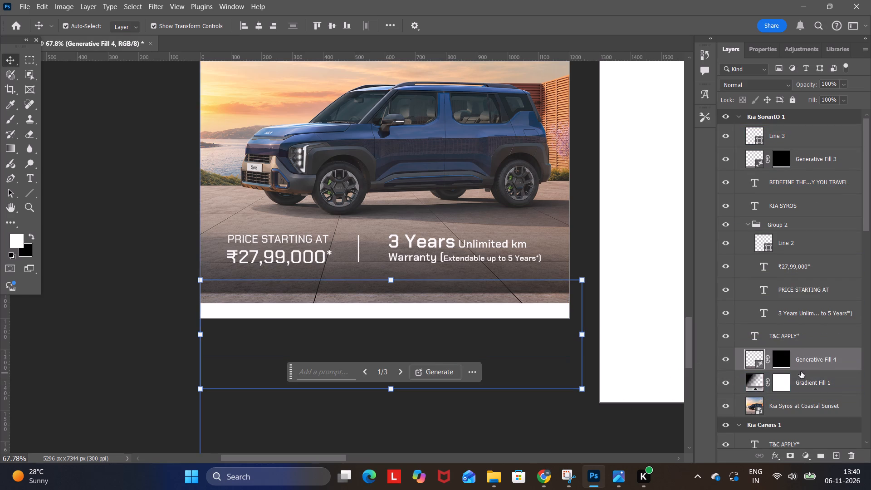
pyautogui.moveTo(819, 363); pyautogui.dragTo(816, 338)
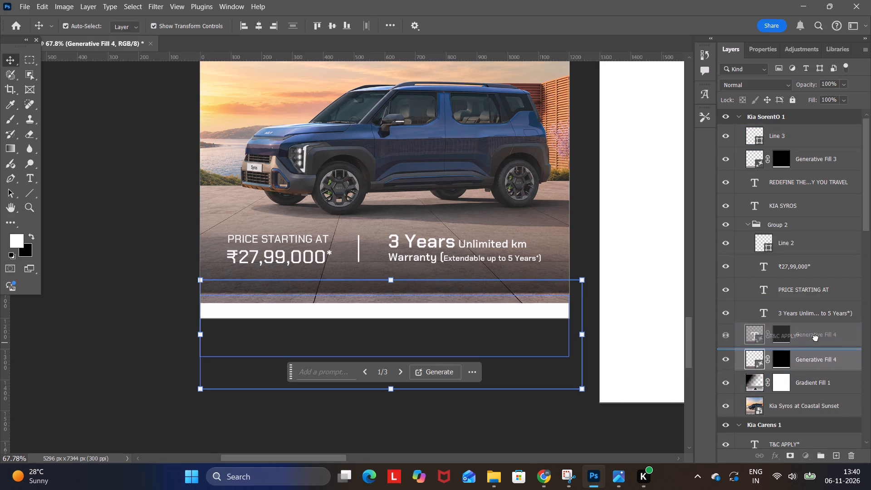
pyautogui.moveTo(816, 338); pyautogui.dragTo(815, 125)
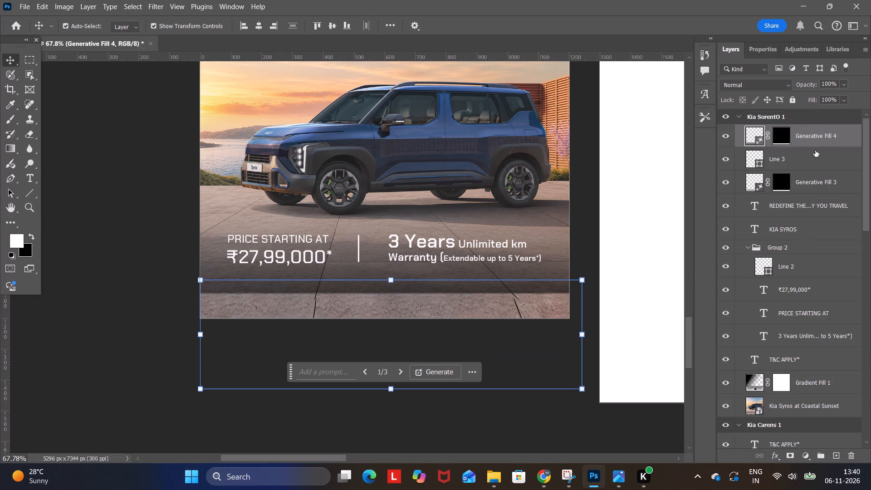
# Place the Generative Fill 3 and Generative Fill 4 layers beneath Gradient Fill 1 in the Syros artboard, with Generative Fill 4 uppermost.
pyautogui.moveTo(810, 177); pyautogui.dragTo(800, 372)
pyautogui.moveTo(816, 363); pyautogui.dragTo(815, 392)
pyautogui.moveTo(808, 137); pyautogui.dragTo(805, 355)
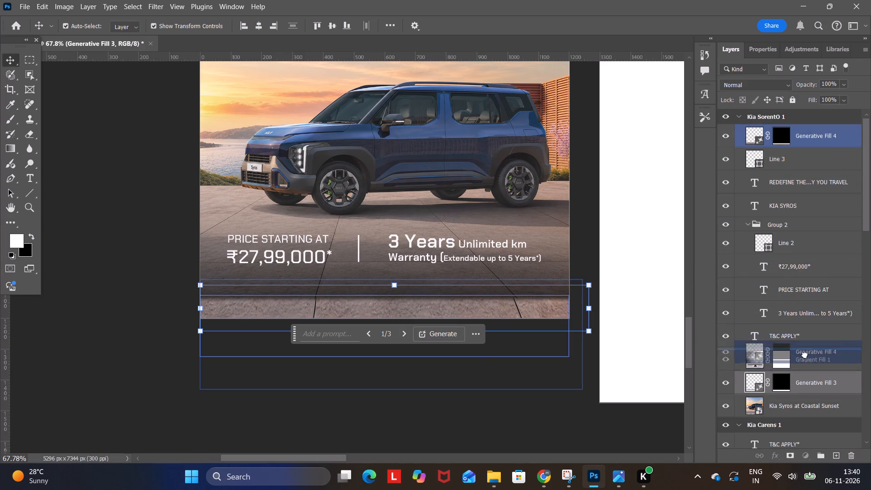
pyautogui.moveTo(805, 355); pyautogui.dragTo(802, 374)
pyautogui.click(558, 423)
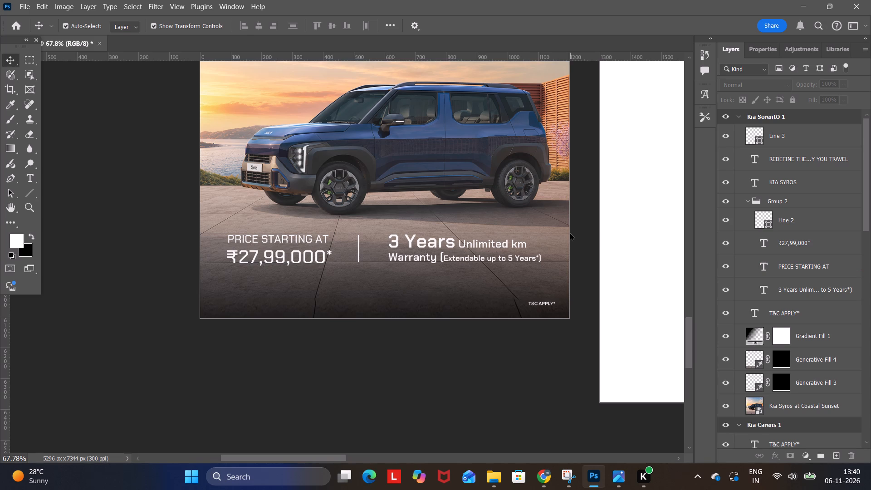
pyautogui.click(455, 358)
# Nudge Group 2 with the price and warranty text slightly right and a touch down on the Syros poster.
pyautogui.keyDown('alt'); pyautogui.scroll(-4, 493, 364); pyautogui.keyUp('alt')
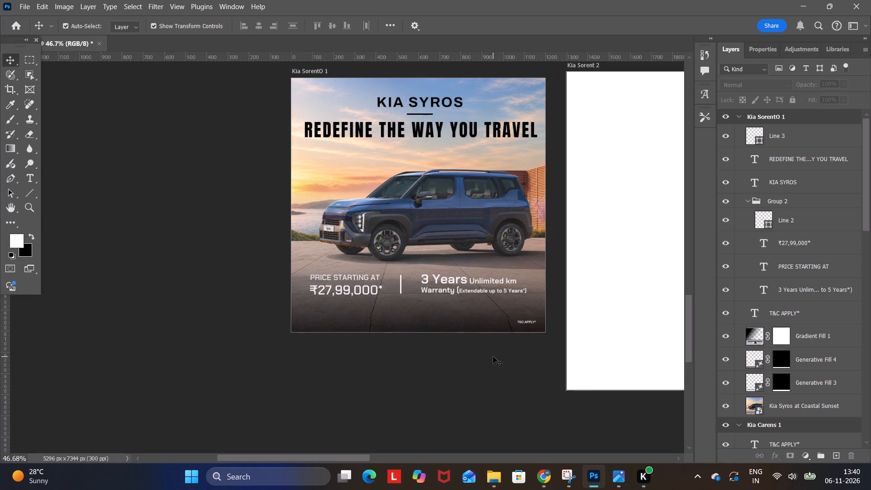
pyautogui.scroll(2, 493, 357)
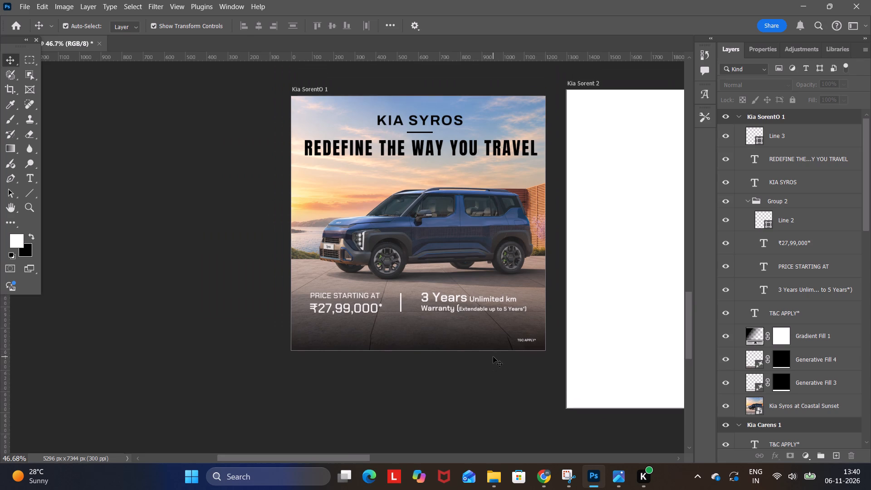
pyautogui.scroll(1, 493, 357)
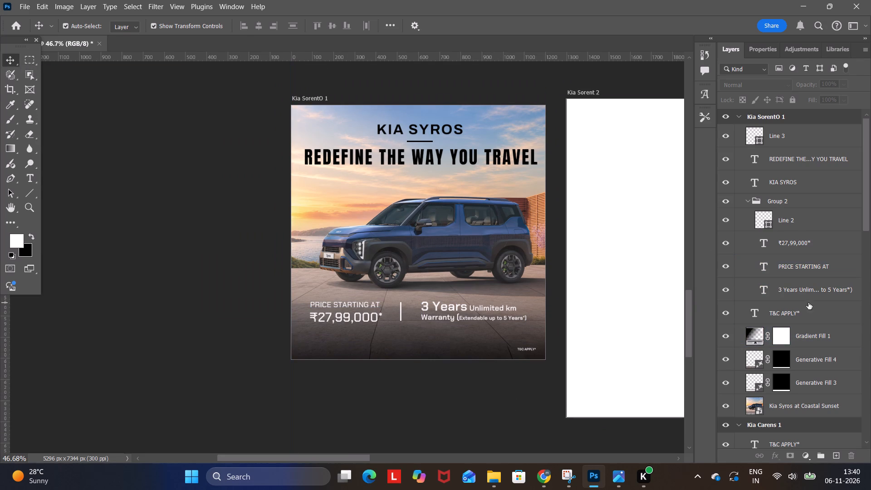
pyautogui.click(797, 199)
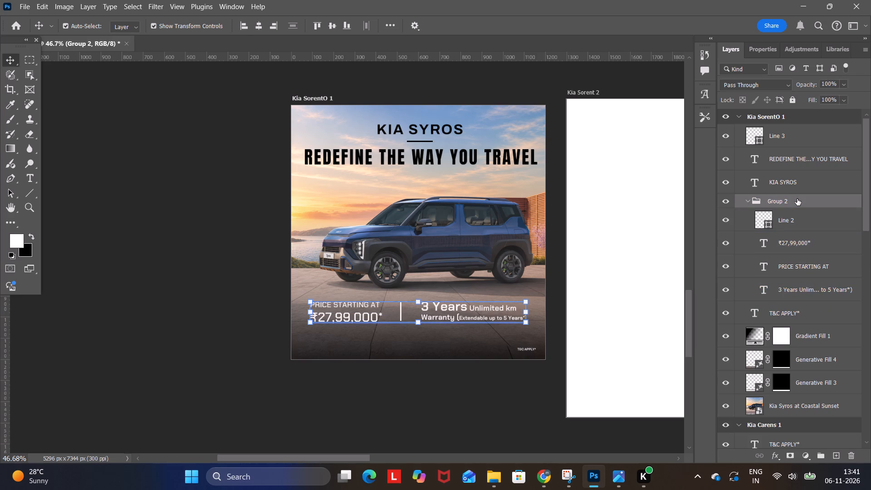
pyautogui.press('Right')
pyautogui.press('Right')
pyautogui.press('Right')
pyautogui.press('Right')
pyautogui.click(493, 391)
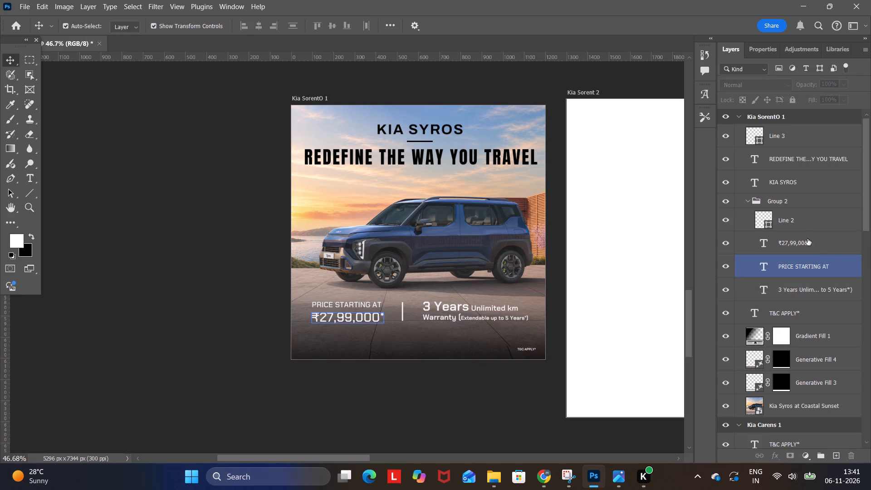
pyautogui.click(799, 202)
pyautogui.press('Down')
pyautogui.click(533, 396)
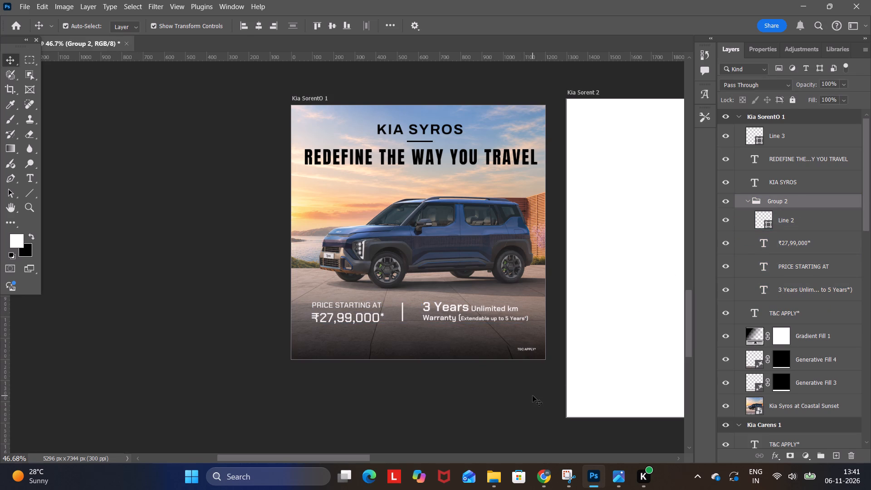
# Delete the "Discover a smarter way to travel in style and comfort." tagline and its dark bar from the Carens poster.
pyautogui.scroll(20, 533, 396)
pyautogui.scroll(18, 533, 396)
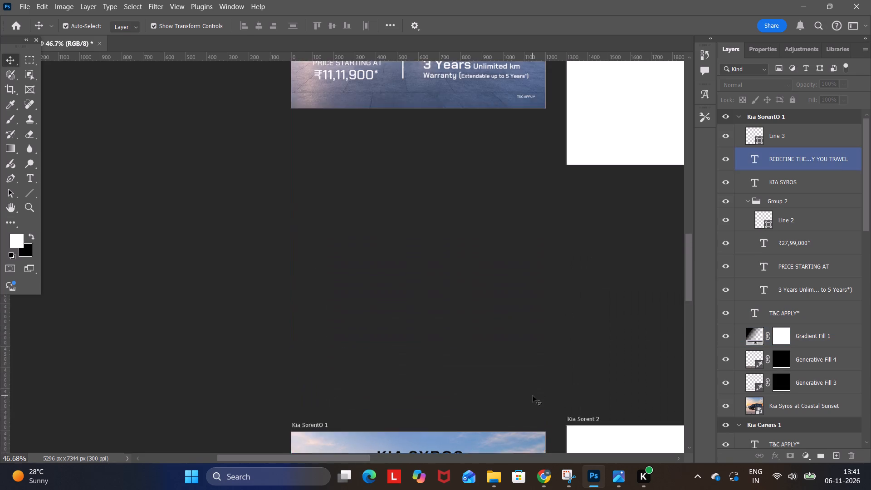
pyautogui.scroll(20, 533, 396)
pyautogui.scroll(8, 533, 396)
pyautogui.click(483, 200)
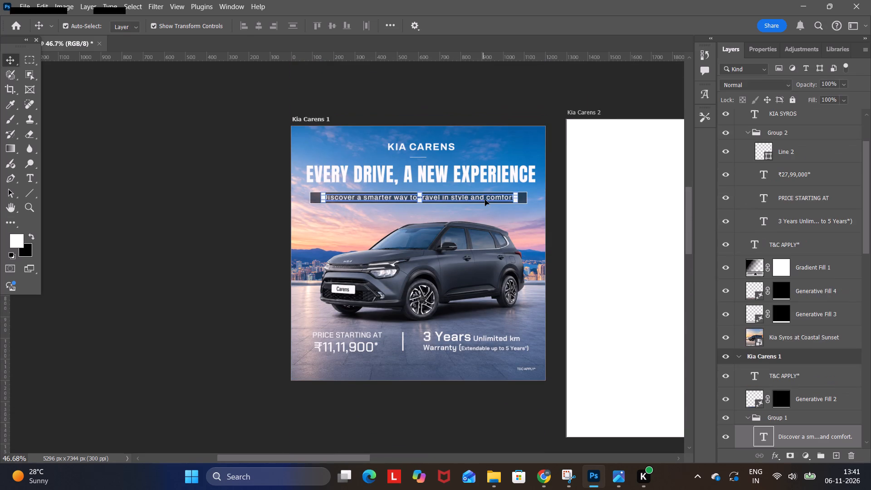
pyautogui.press('Delete')
pyautogui.click(509, 197)
pyautogui.press('Delete')
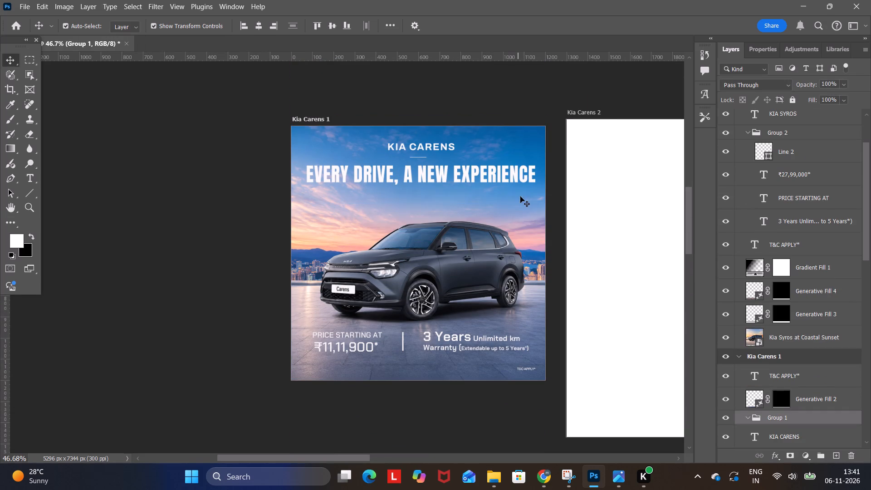
pyautogui.click(548, 203)
# Move the EVERY DRIVE, A NEW EXPERIENCE heading down about 40 px into the space under the divider line.
pyautogui.click(469, 176)
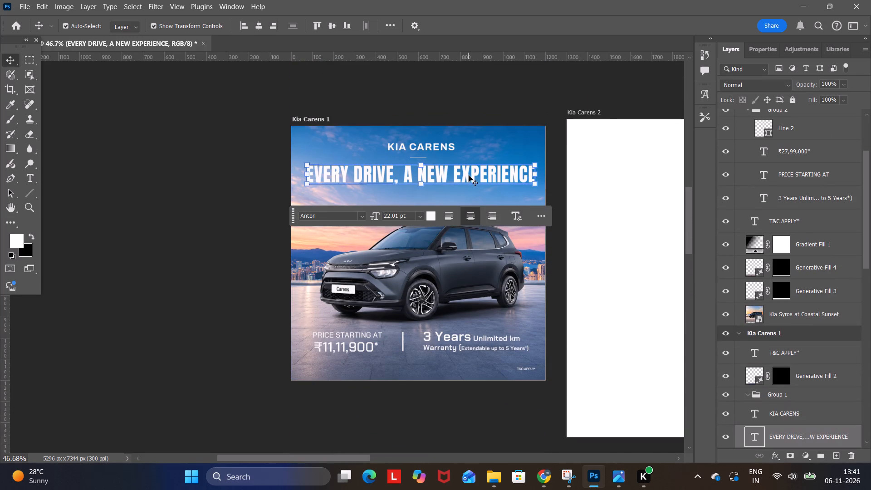
pyautogui.press('Down')
pyautogui.press('Down')
pyautogui.press('Down')
pyautogui.press('Down')
pyautogui.press('Down')
pyautogui.press('Down')
pyautogui.press('Down')
pyautogui.press('Down')
pyautogui.press('Down')
pyautogui.press('Down')
pyautogui.press('Down')
pyautogui.press('Down')
pyautogui.press('Down')
pyautogui.press('Down')
pyautogui.press('Down')
pyautogui.press('Down')
pyautogui.press('Down')
pyautogui.press('Down')
pyautogui.press('Down')
pyautogui.press('Down')
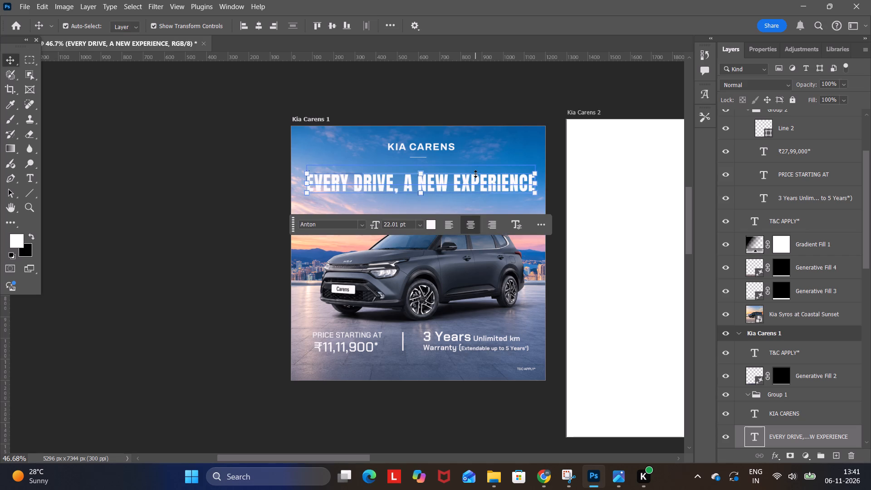
pyautogui.click(513, 95)
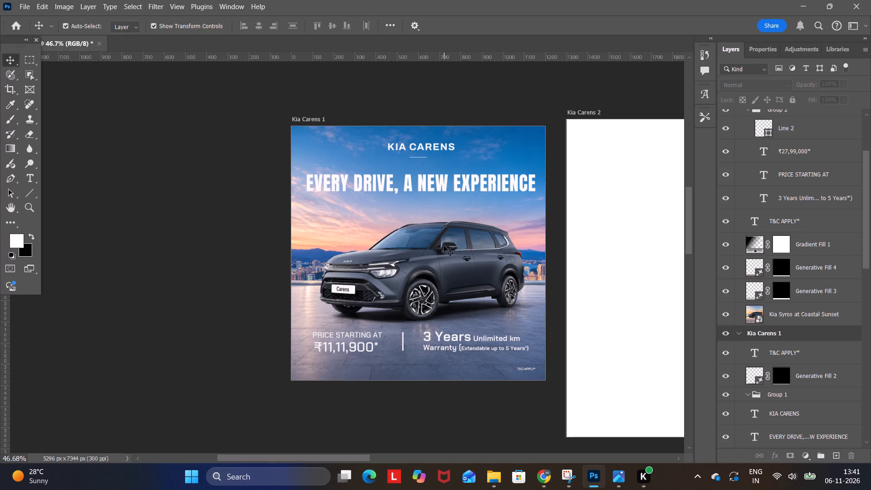
# Move the thin white divider line under KIA CARENS down about 20 px toward the main heading.
pyautogui.click(445, 248)
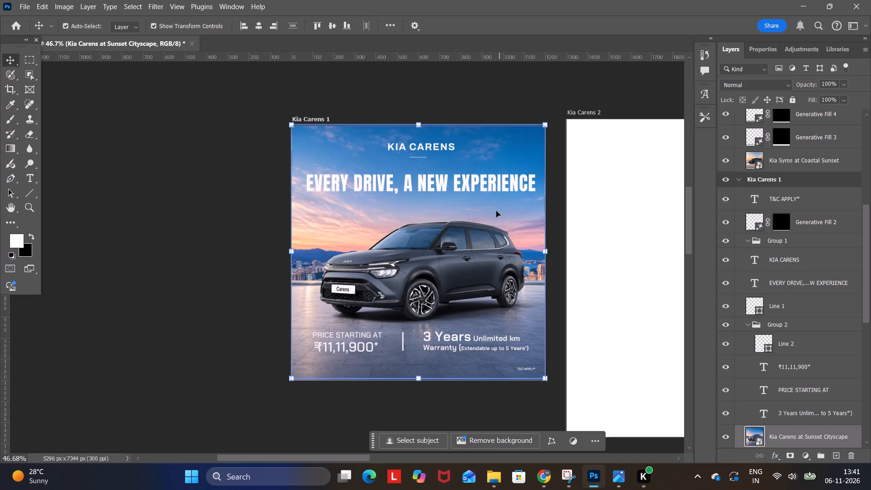
pyautogui.click(418, 157)
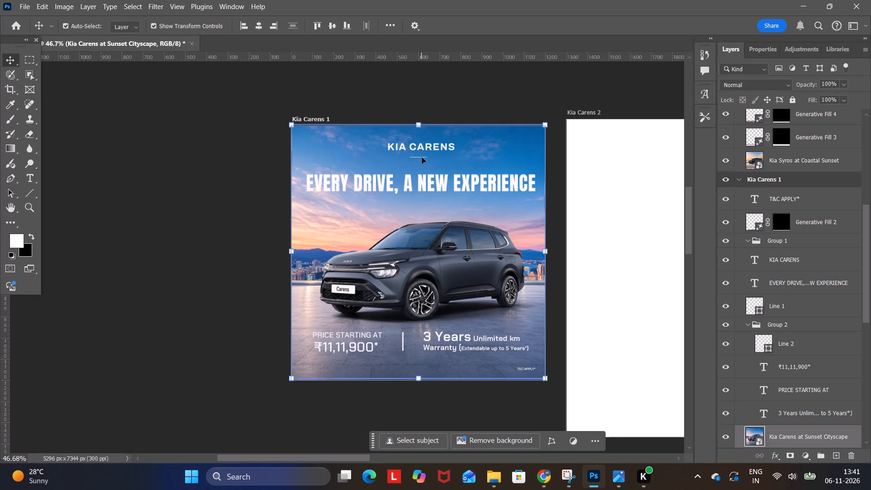
pyautogui.click(422, 157)
pyautogui.press('Down')
pyautogui.press('Down')
pyautogui.press('Down')
pyautogui.press('Down')
pyautogui.press('Down')
pyautogui.press('Down')
pyautogui.press('Down')
pyautogui.press('Down')
pyautogui.press('Down')
pyautogui.press('Down')
pyautogui.press('Down')
pyautogui.press('Down')
pyautogui.press('Down')
pyautogui.press('Down')
pyautogui.press('Down')
pyautogui.press('Down')
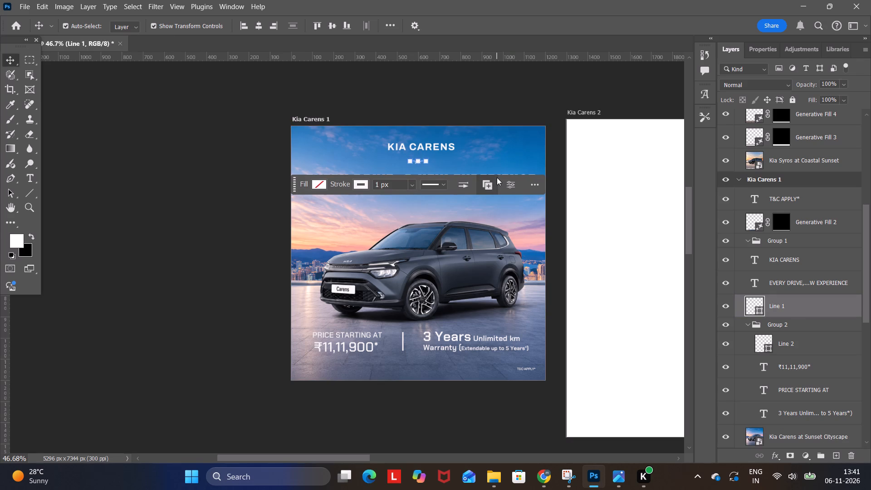
pyautogui.click(448, 118)
# Set the KIA CARENS title's font size to 15 pt.
pyautogui.click(432, 149)
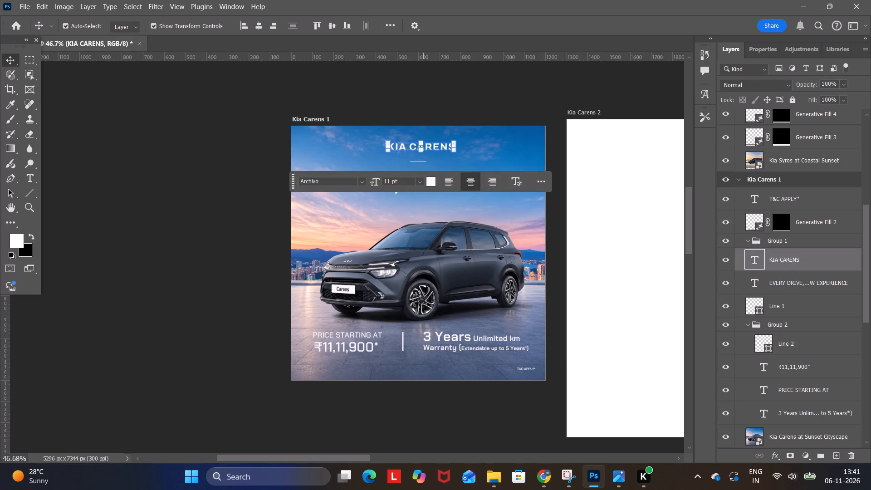
pyautogui.moveTo(390, 183); pyautogui.dragTo(324, 185)
pyautogui.write('15')
pyautogui.press('Return')
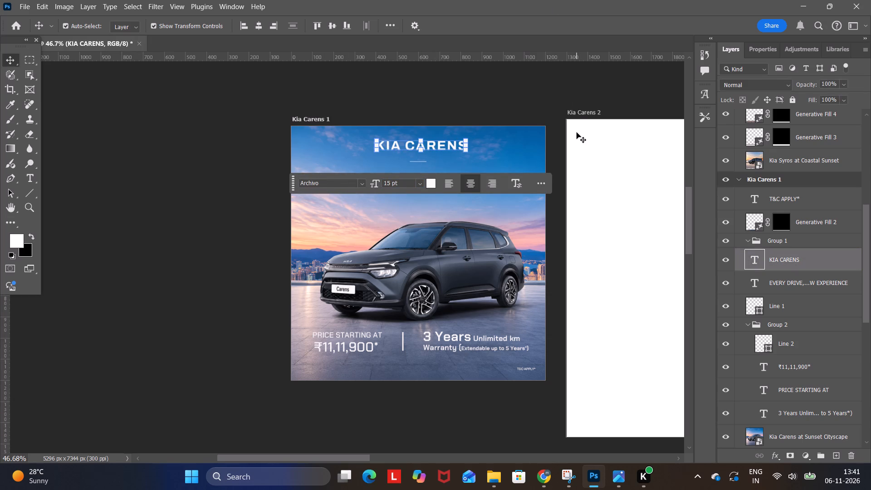
# Move the enlarged KIA CARENS title down about 30 px so it sits just above the divider line.
pyautogui.press('Down')
pyautogui.press('Down')
pyautogui.press('Down')
pyautogui.press('Down')
pyautogui.press('Down')
pyautogui.press('Down')
pyautogui.press('Down')
pyautogui.press('Down')
pyautogui.press('Down')
pyautogui.press('Down')
pyautogui.press('Down')
pyautogui.press('Down')
pyautogui.press('Down')
pyautogui.press('Down')
pyautogui.press('Down')
pyautogui.press('Down')
pyautogui.press('Down')
pyautogui.press('Down')
pyautogui.press('Down')
pyautogui.press('Down')
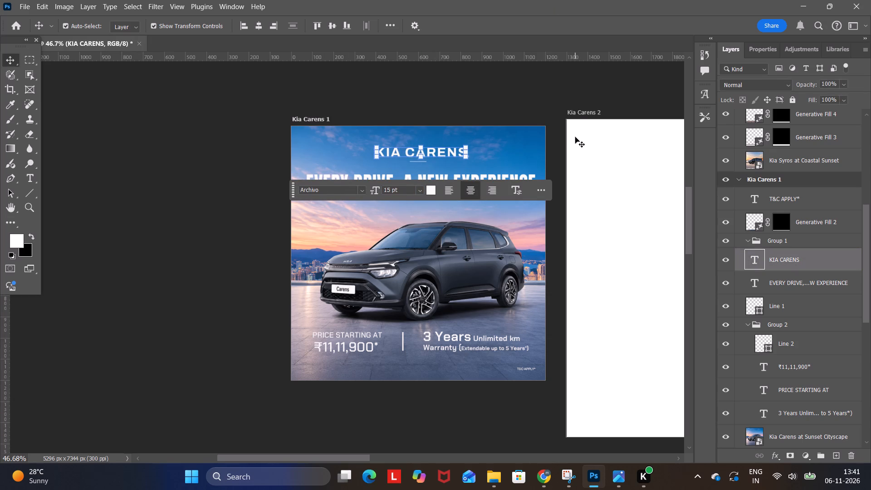
pyautogui.click(512, 102)
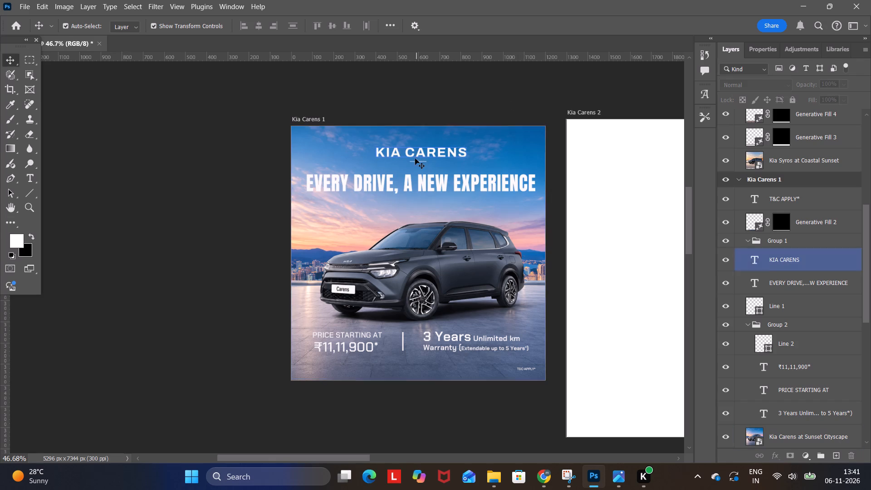
# Nudge the white divider line slightly down to even out the gap between KIA CARENS and the main heading.
pyautogui.click(417, 161)
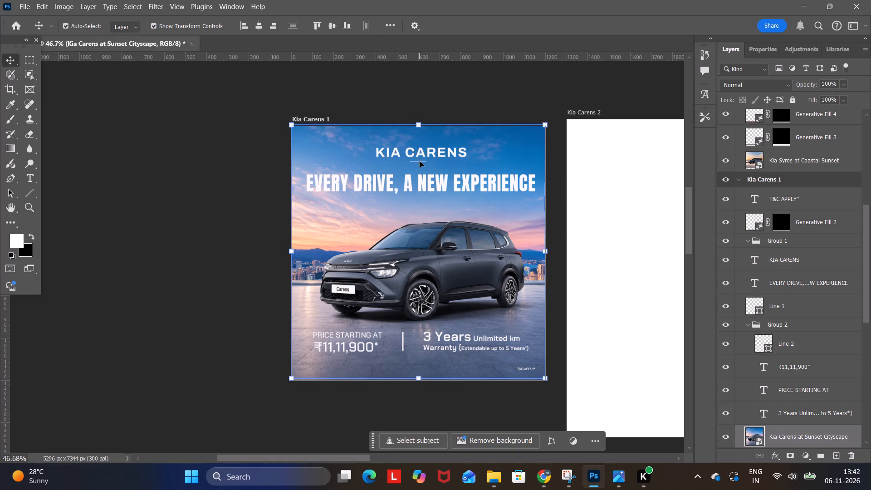
pyautogui.click(423, 162)
pyautogui.press('Down')
pyautogui.press('Down')
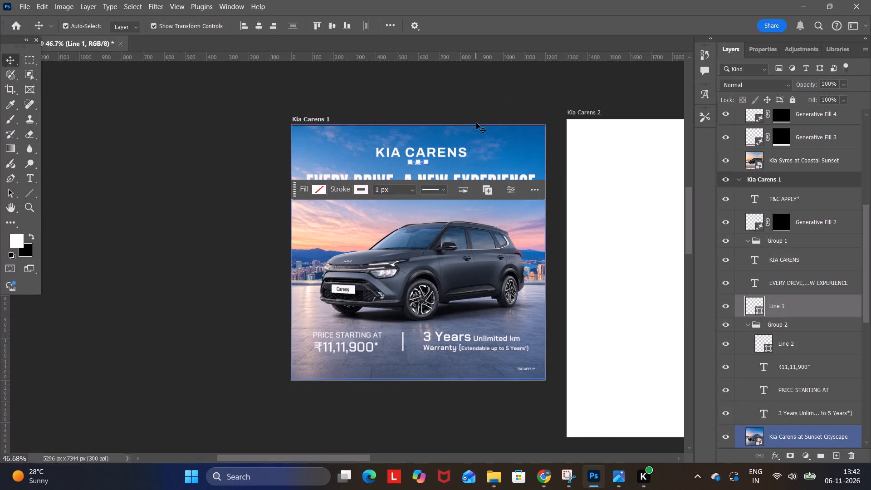
pyautogui.press('Down')
pyautogui.press('Down')
pyautogui.click(491, 105)
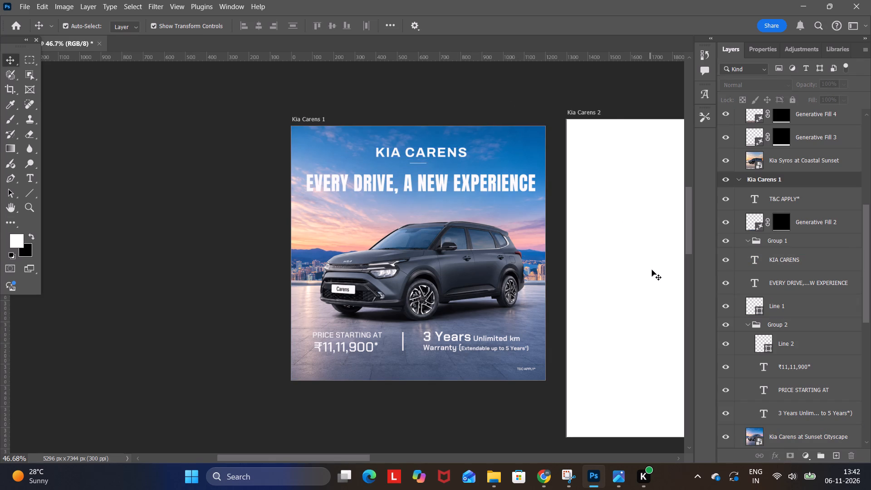
# Shift the Kia Carens at Sunset Cityscape background image up about 20 px on its artboard.
pyautogui.scroll(-7, 473, 395)
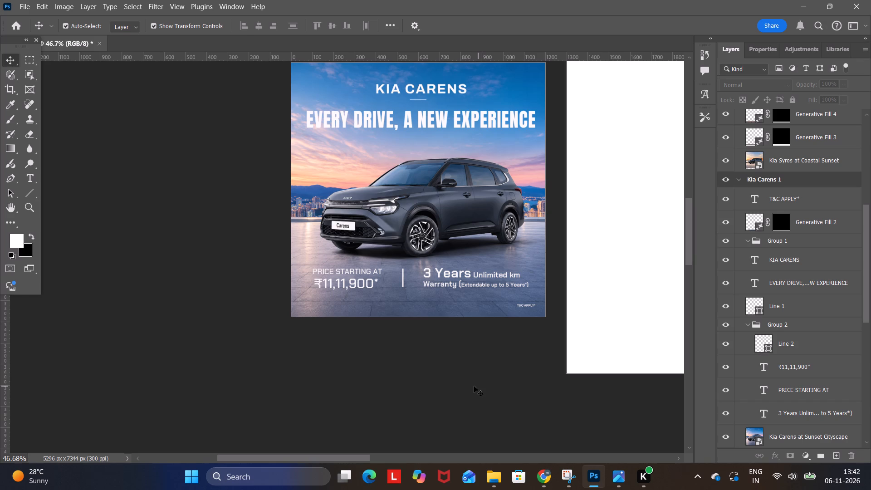
pyautogui.click(415, 223)
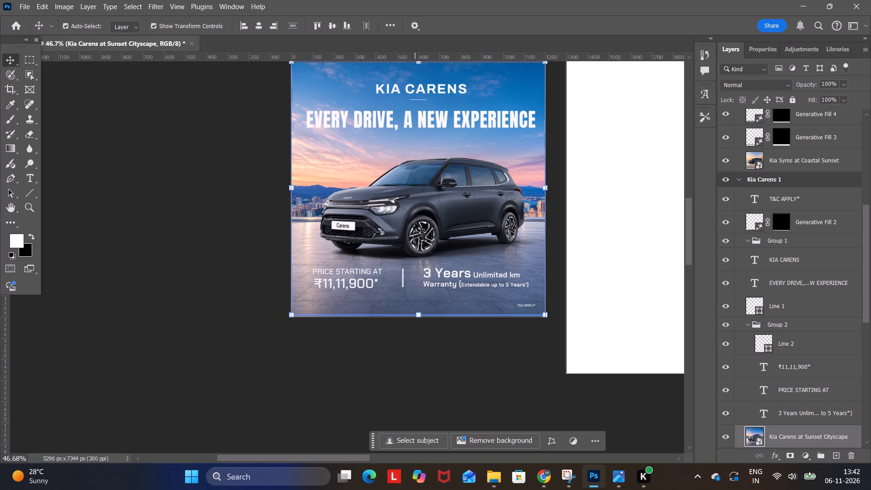
pyautogui.press('Up')
pyautogui.press('Up')
pyautogui.press('Up')
pyautogui.press('Up')
pyautogui.press('Up')
pyautogui.press('Up')
pyautogui.press('Up')
pyautogui.press('Up')
pyautogui.press('Up')
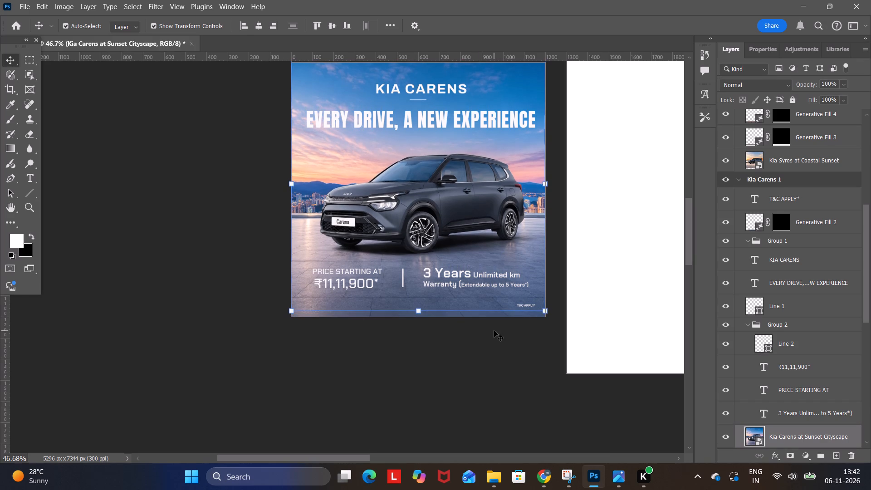
pyautogui.click(494, 331)
# Nudge the Kia Carens at Sunset Cityscape background image up 2 px on its artboard.
pyautogui.scroll(2, 513, 298)
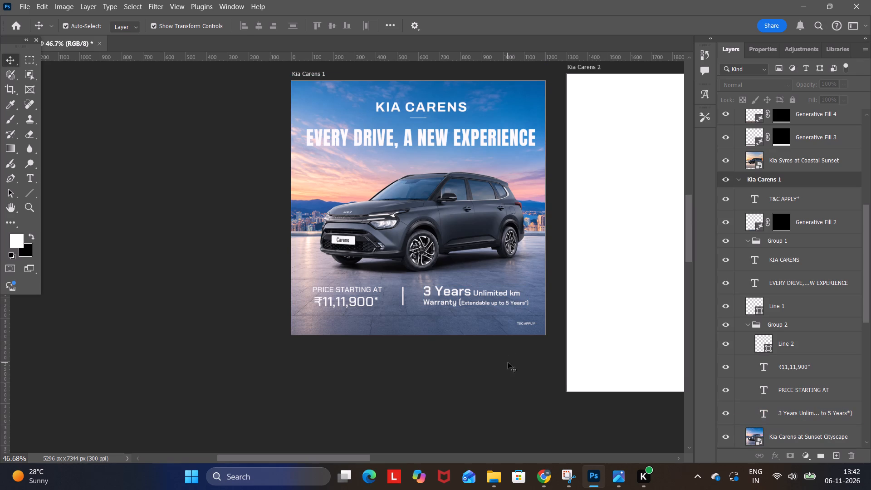
pyautogui.click(502, 211)
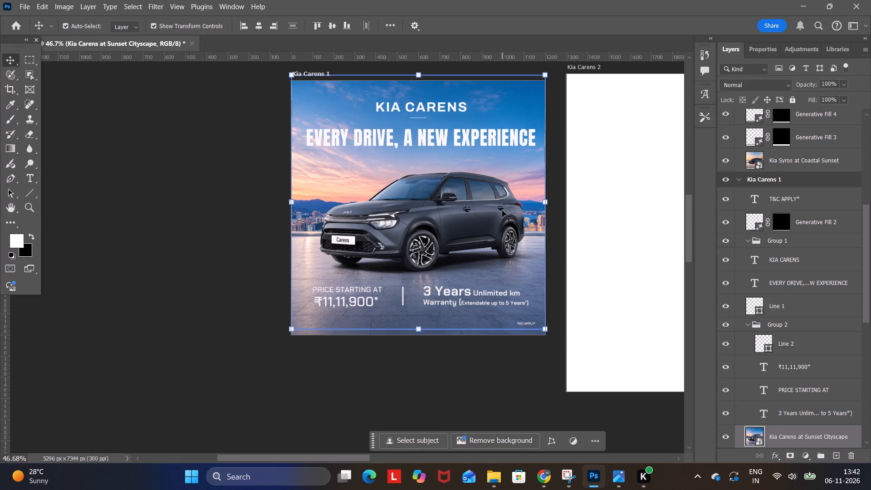
pyautogui.press('Up')
pyautogui.press('Up')
pyautogui.click(472, 387)
# Change the font of the EVERY DRIVE, A NEW EXPERIENCE heading to Citrus Gothic Regular.
pyautogui.click(480, 127)
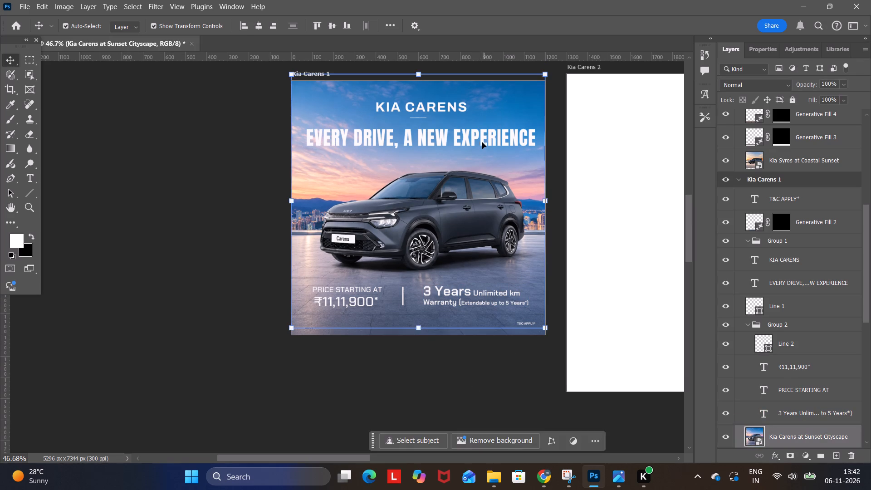
pyautogui.click(481, 143)
pyautogui.click(362, 181)
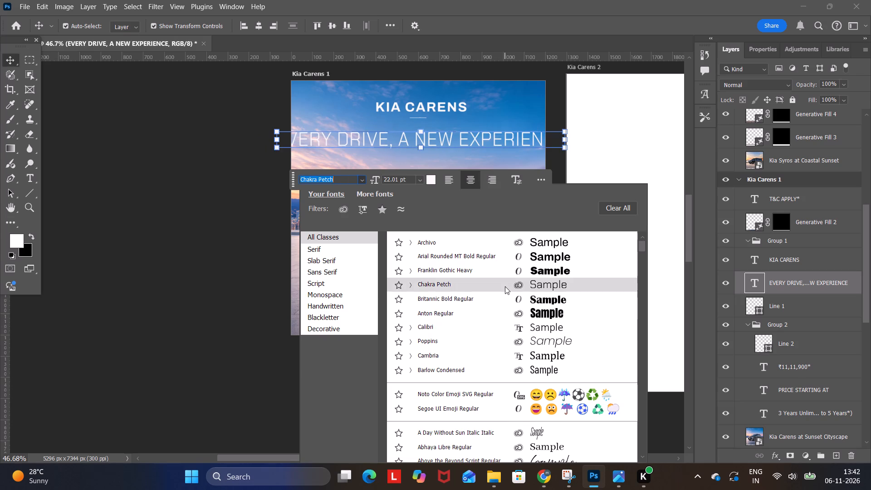
pyautogui.scroll(-3, 502, 339)
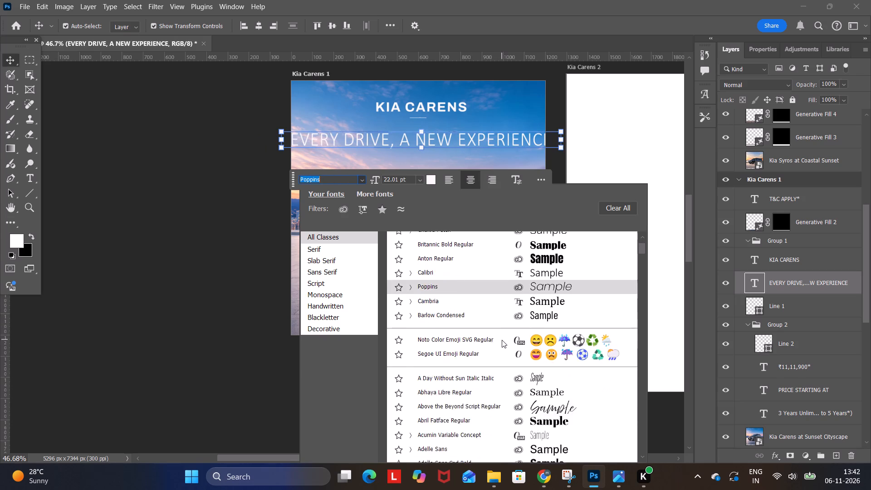
pyautogui.scroll(-7, 502, 340)
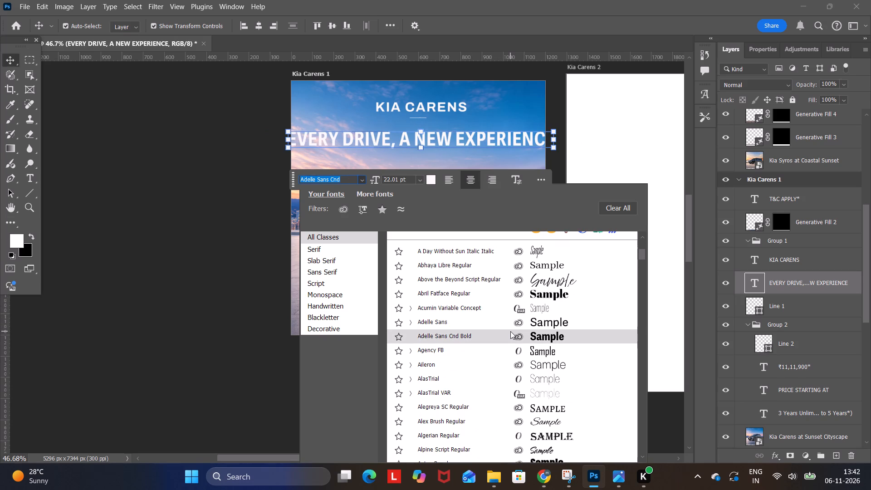
pyautogui.scroll(-3, 511, 330)
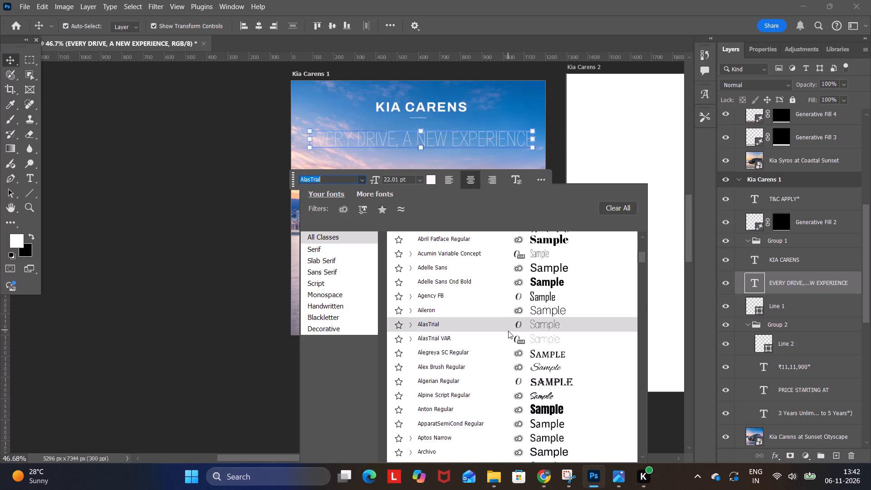
pyautogui.scroll(-5, 508, 356)
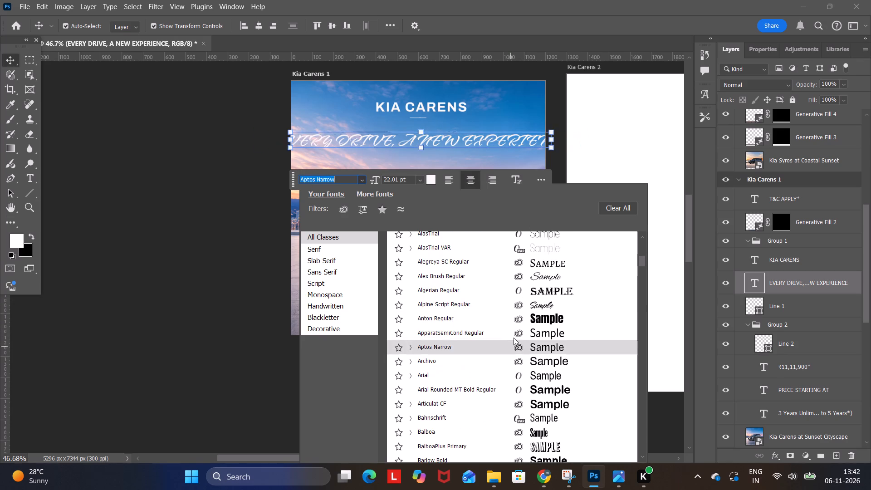
pyautogui.scroll(-5, 519, 320)
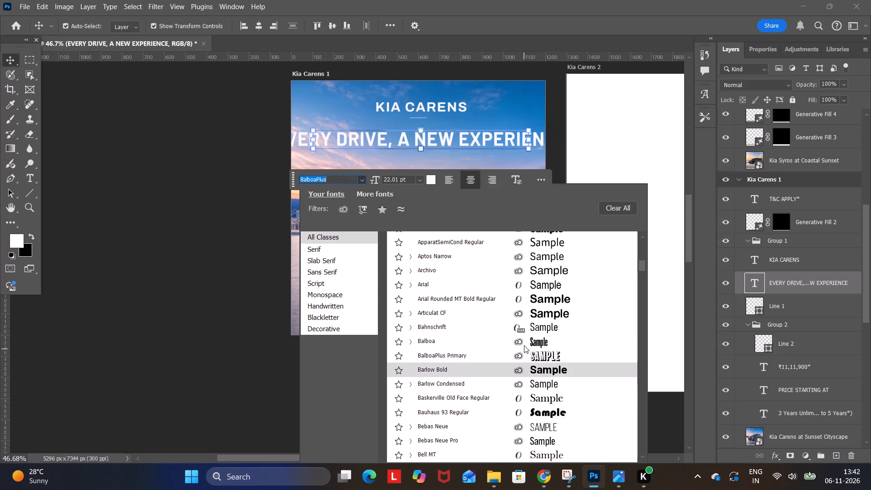
pyautogui.scroll(-7, 524, 344)
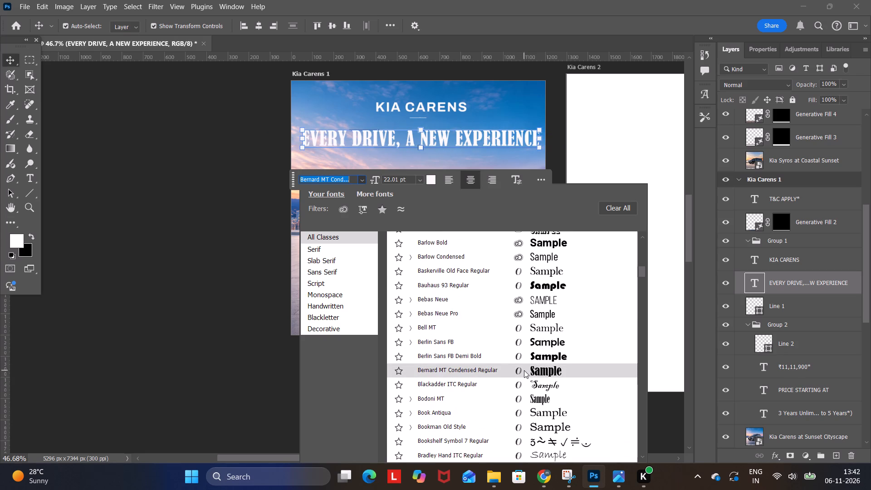
pyautogui.scroll(-2, 524, 370)
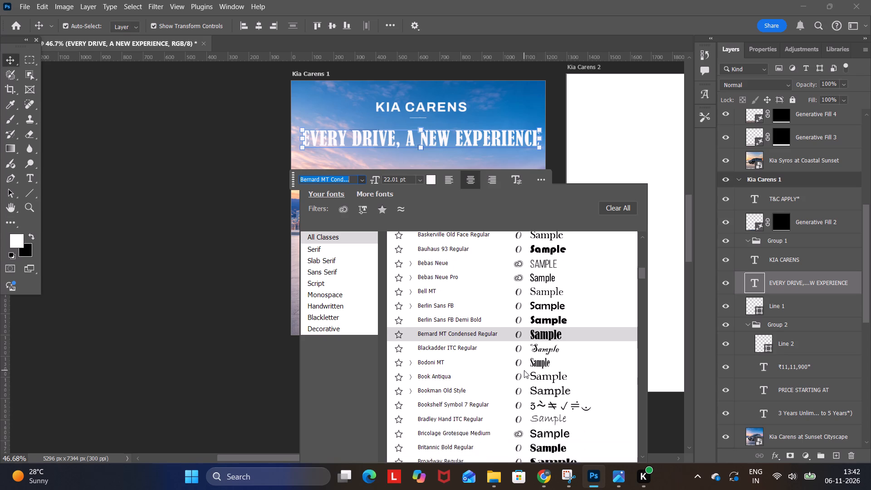
pyautogui.scroll(-4, 524, 370)
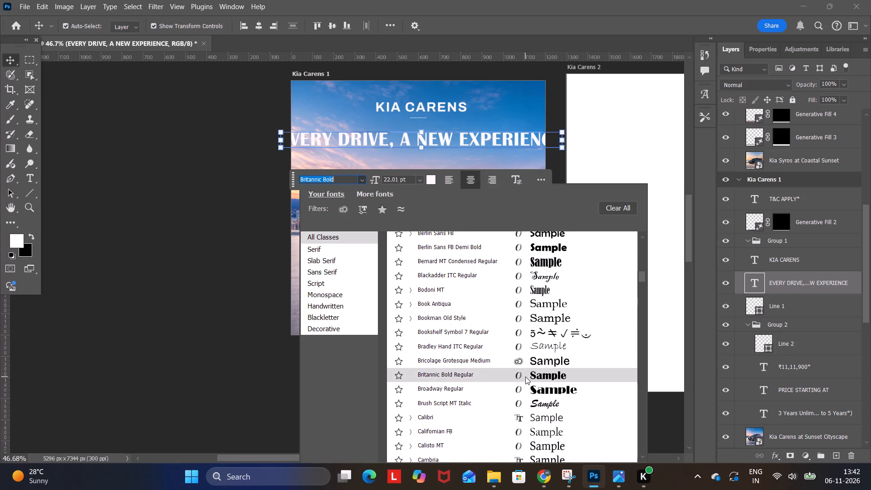
pyautogui.scroll(-3, 525, 377)
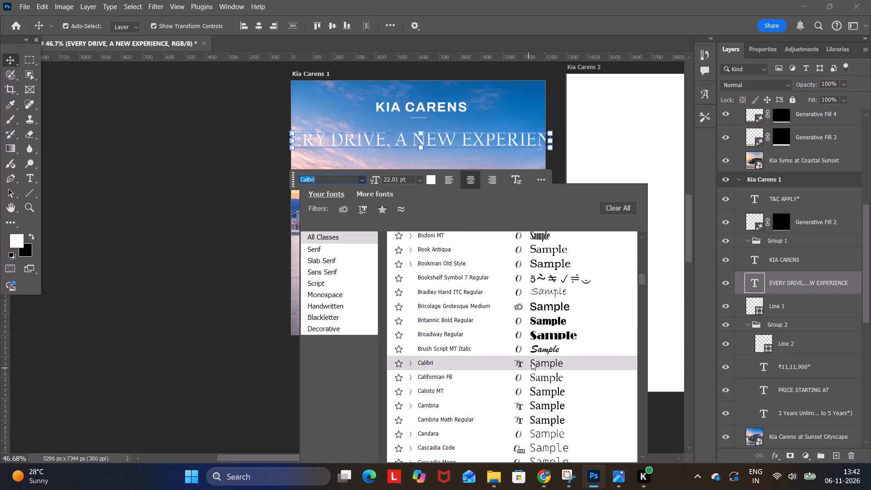
pyautogui.scroll(-6, 527, 374)
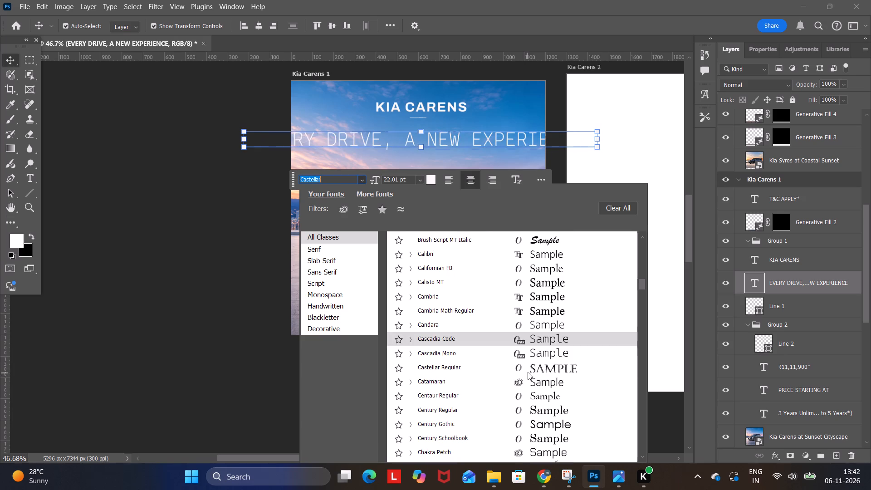
pyautogui.scroll(-3, 530, 366)
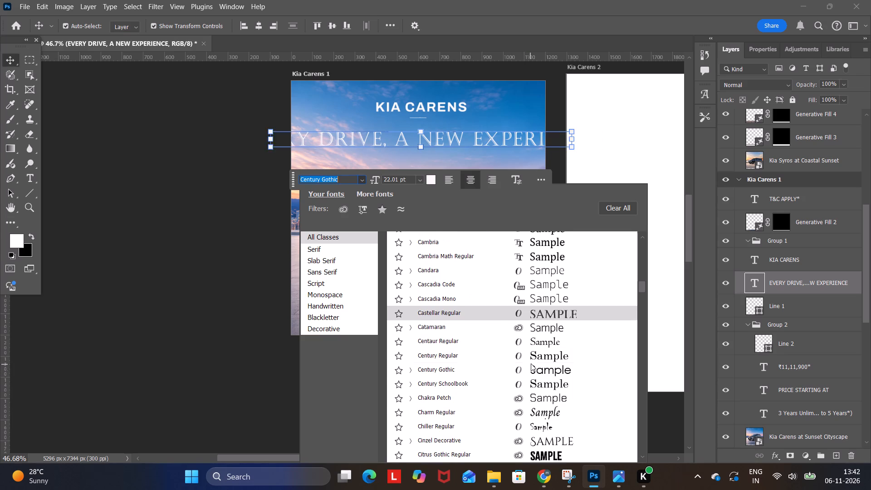
pyautogui.scroll(-7, 533, 361)
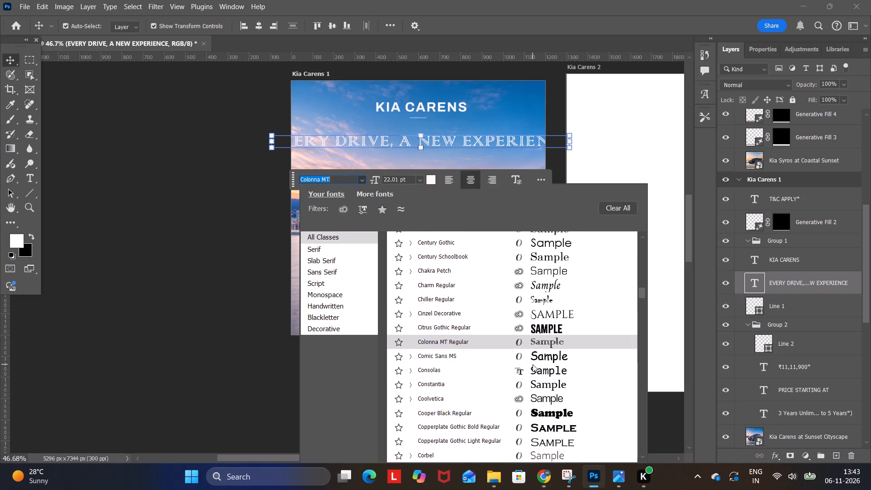
pyautogui.click(549, 331)
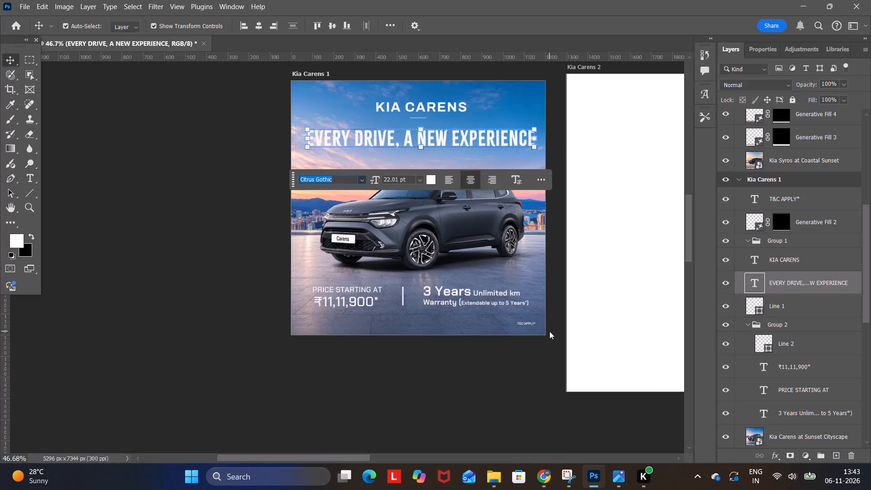
pyautogui.click(489, 359)
# Set the EVERY DRIVE, A NEW EXPERIENCE heading's font size to 23 pt.
pyautogui.click(453, 145)
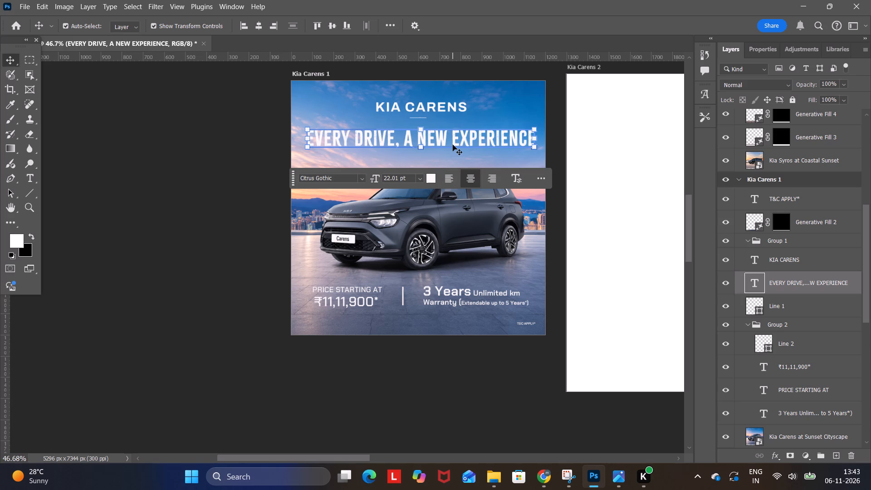
pyautogui.moveTo(398, 178); pyautogui.dragTo(373, 180)
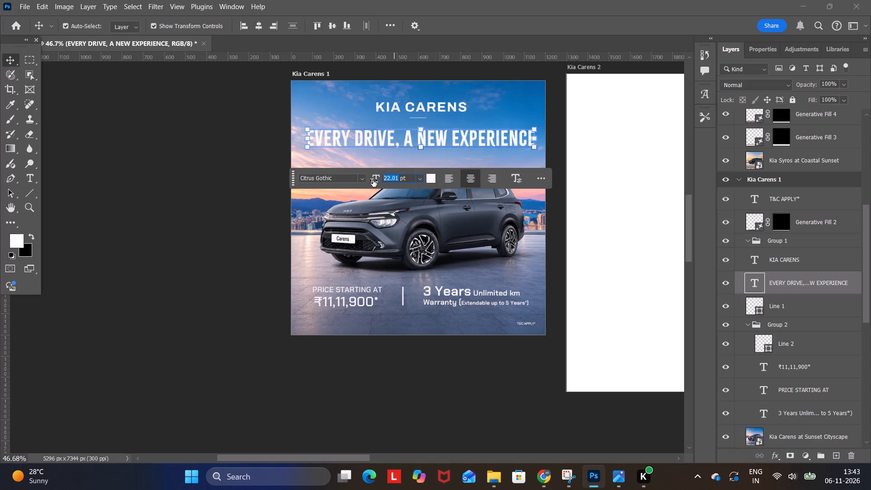
pyautogui.write('23')
pyautogui.press('Return')
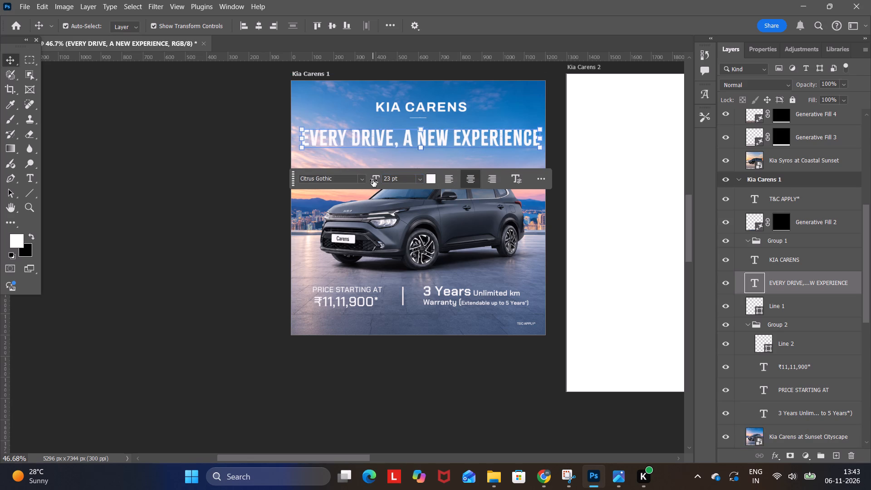
pyautogui.click(308, 382)
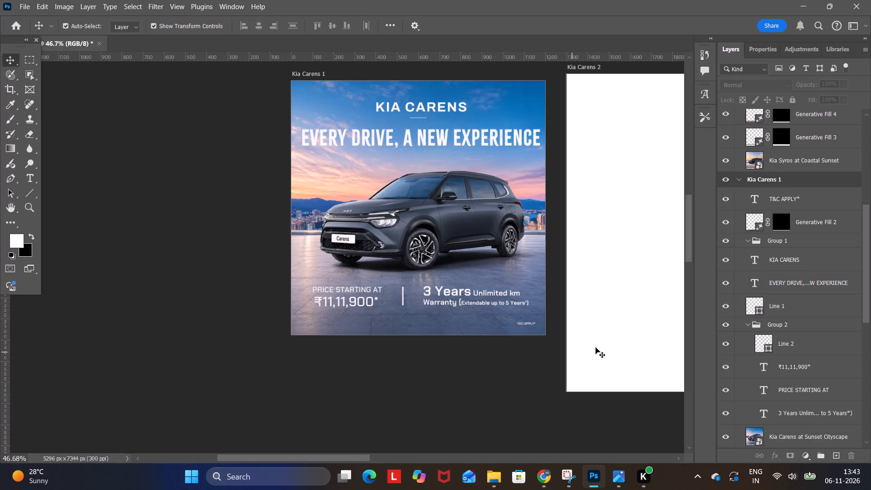
# Set the stroke width of the white divider line under KIA CARENS to 2 px.
pyautogui.click(423, 118)
pyautogui.click(423, 117)
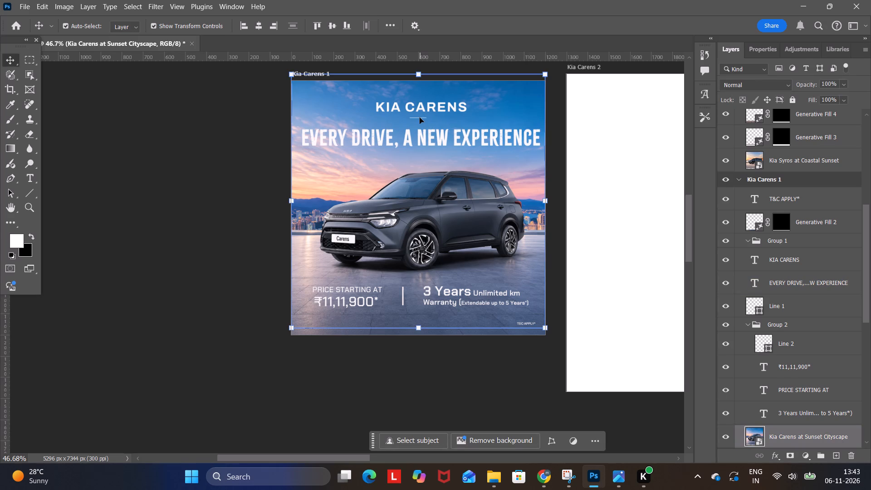
pyautogui.click(420, 118)
pyautogui.click(421, 117)
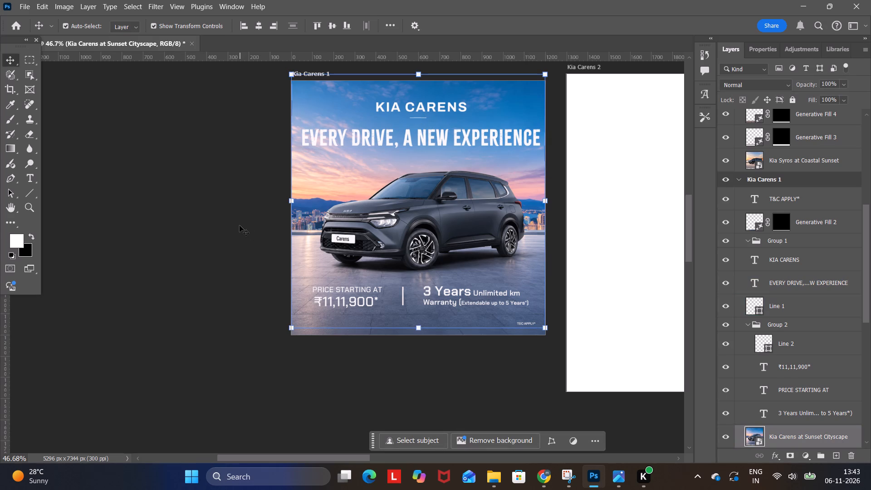
pyautogui.click(240, 225)
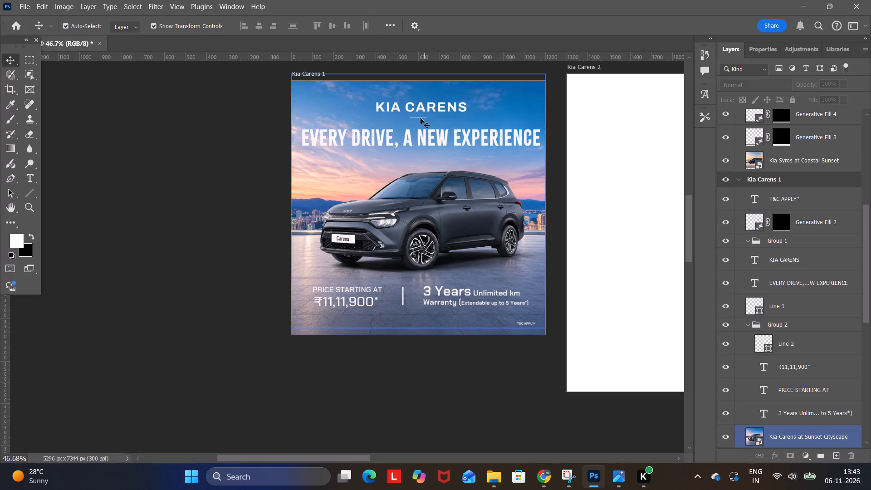
pyautogui.click(419, 118)
pyautogui.moveTo(377, 143); pyautogui.dragTo(363, 147)
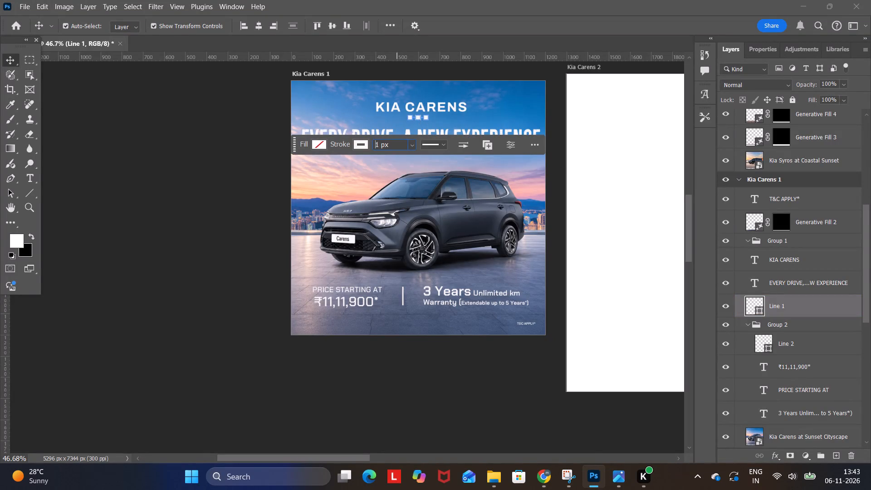
pyautogui.moveTo(363, 147); pyautogui.dragTo(362, 148)
pyautogui.press('Delete')
pyautogui.press('2')
pyautogui.press('Return')
pyautogui.click(182, 209)
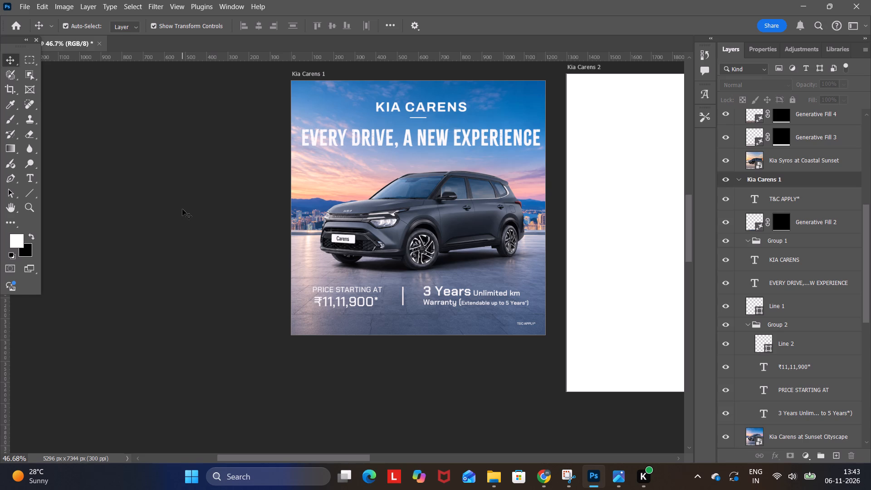
pyautogui.click(182, 209)
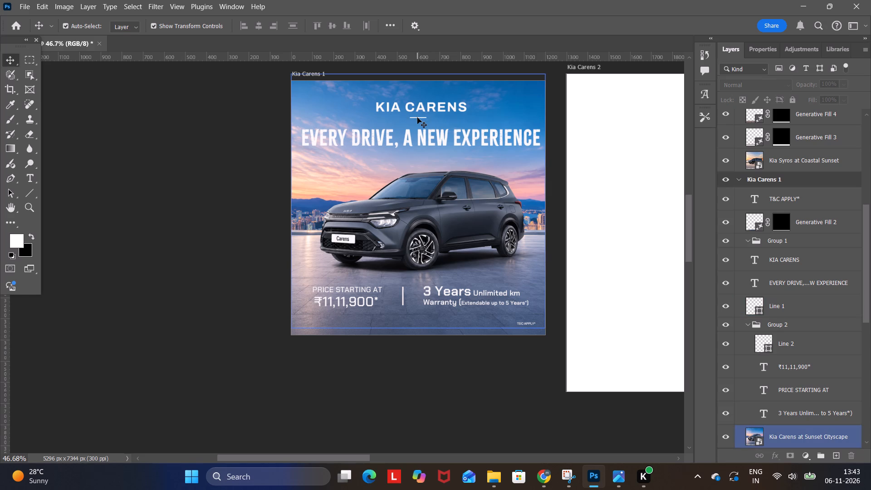
# Nudge the Line 1 divider down 5 px to centre it between KIA CARENS and the main heading.
pyautogui.click(422, 118)
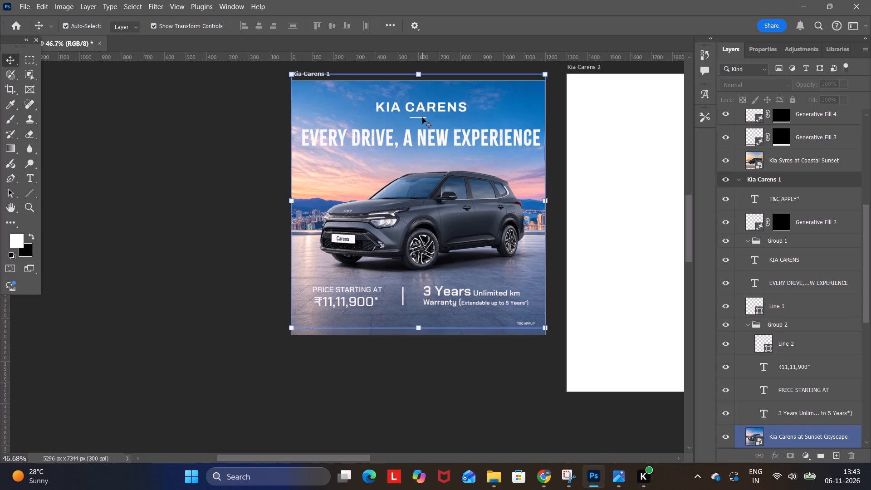
pyautogui.doubleClick(422, 117)
pyautogui.doubleClick(419, 118)
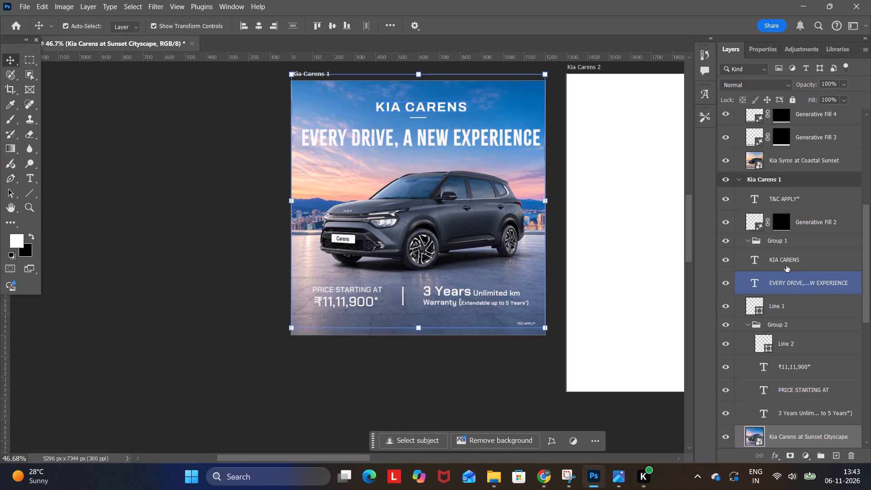
pyautogui.click(782, 306)
pyautogui.press('Down')
pyautogui.press('Down')
pyautogui.press('Down')
pyautogui.press('Down')
pyautogui.press('Down')
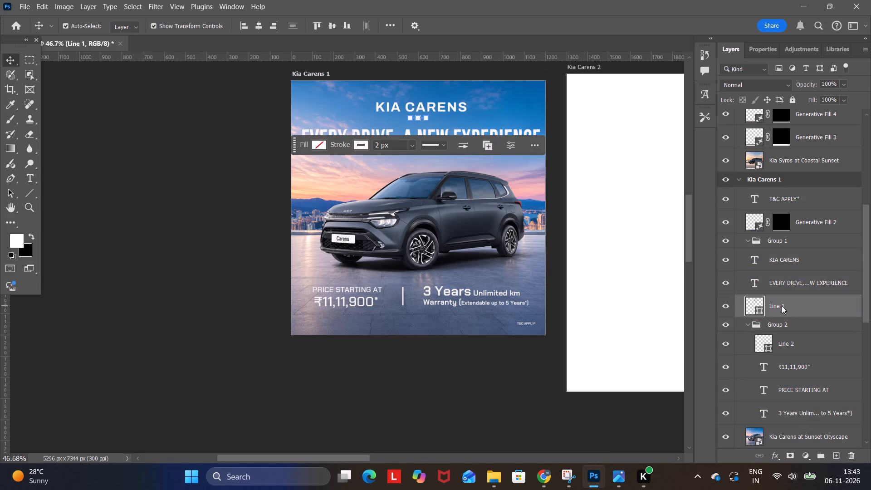
pyautogui.click(555, 426)
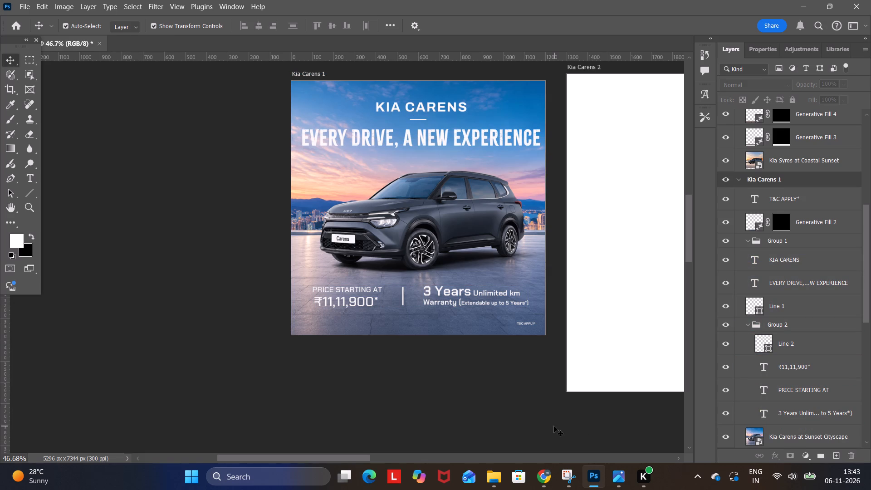
# Examine the Kia Syros poster's heading, divider and price row against the Kia Carens poster.
pyautogui.scroll(-20, 548, 421)
pyautogui.scroll(-20, 548, 421)
pyautogui.scroll(-6, 548, 421)
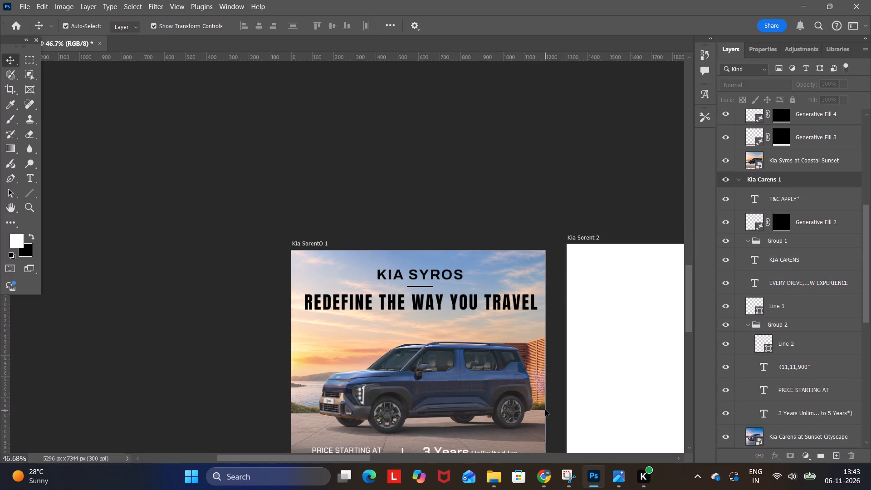
pyautogui.scroll(-8, 545, 410)
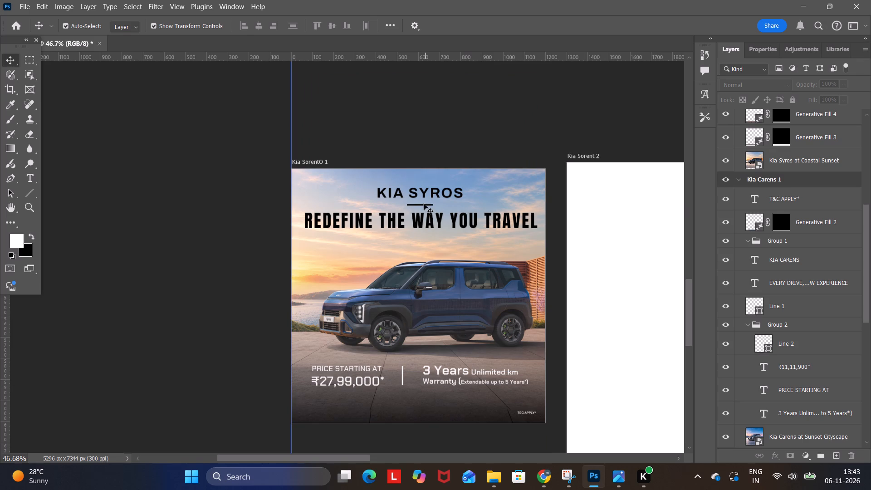
pyautogui.click(448, 149)
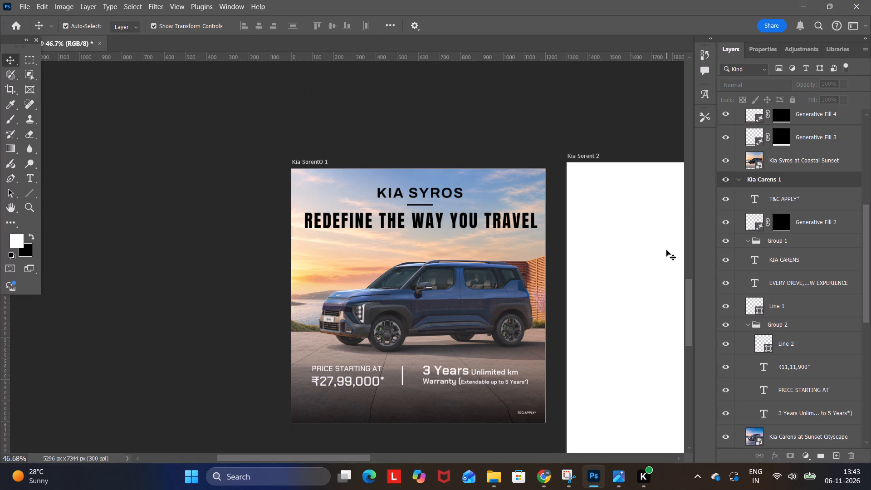
pyautogui.scroll(2, 666, 251)
pyautogui.scroll(20, 666, 251)
pyautogui.scroll(4, 666, 251)
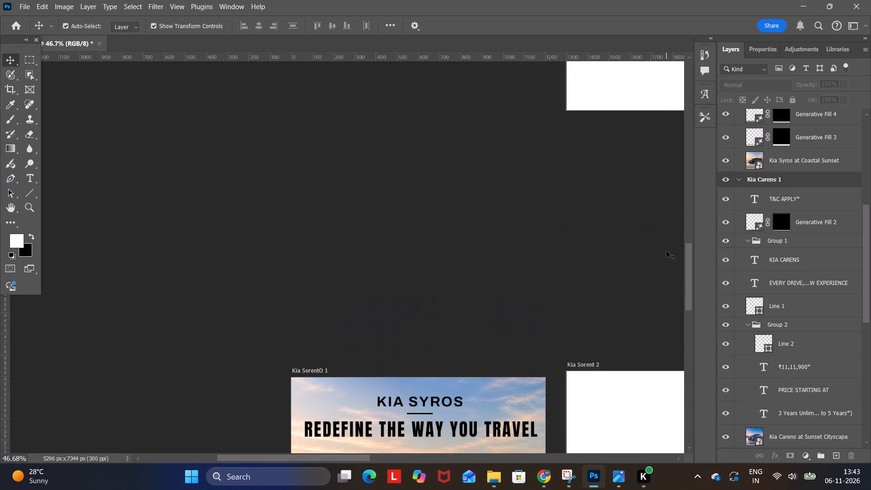
pyautogui.scroll(18, 666, 251)
pyautogui.scroll(3, 668, 249)
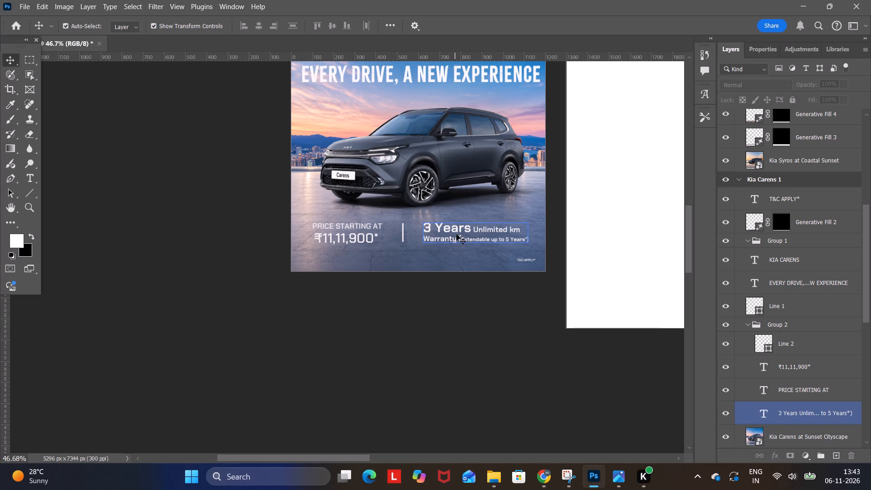
# Move the 3 Years warranty text on the Kia Carens poster about 6 px left and 9 px down.
pyautogui.click(457, 234)
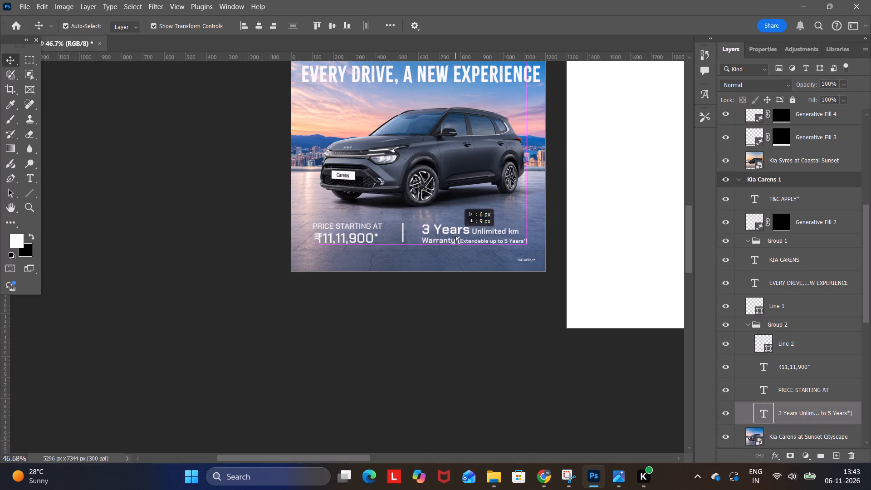
pyautogui.click(516, 338)
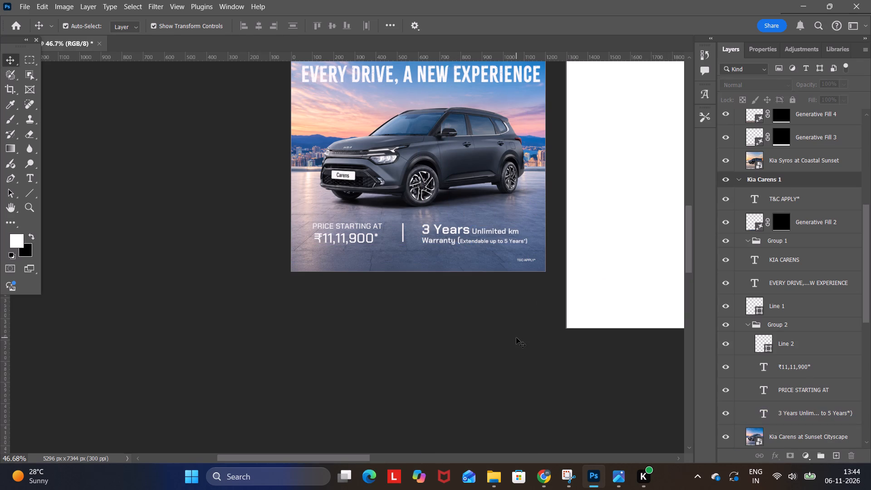
# Add a linear black-to-transparent gradient fill above the Kia Seltos at Sunset Overlook image, across the poster's top edge.
pyautogui.scroll(20, 520, 338)
pyautogui.scroll(15, 520, 338)
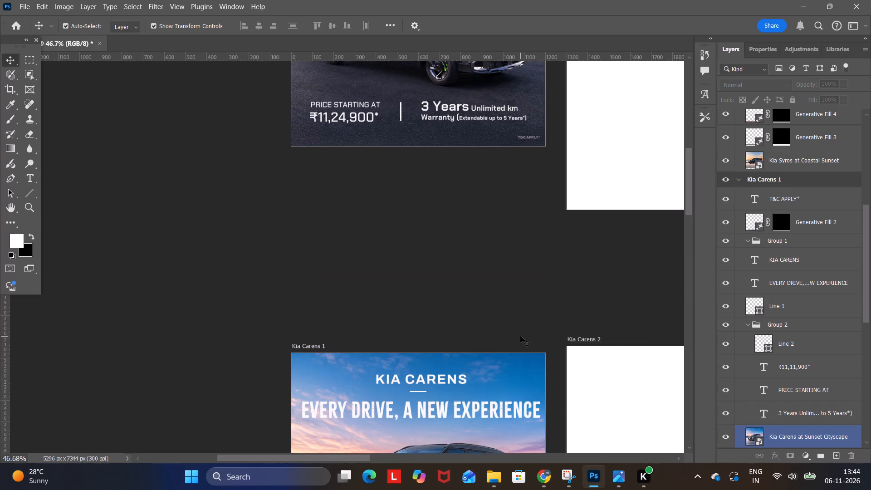
pyautogui.scroll(20, 520, 336)
pyautogui.scroll(4, 520, 336)
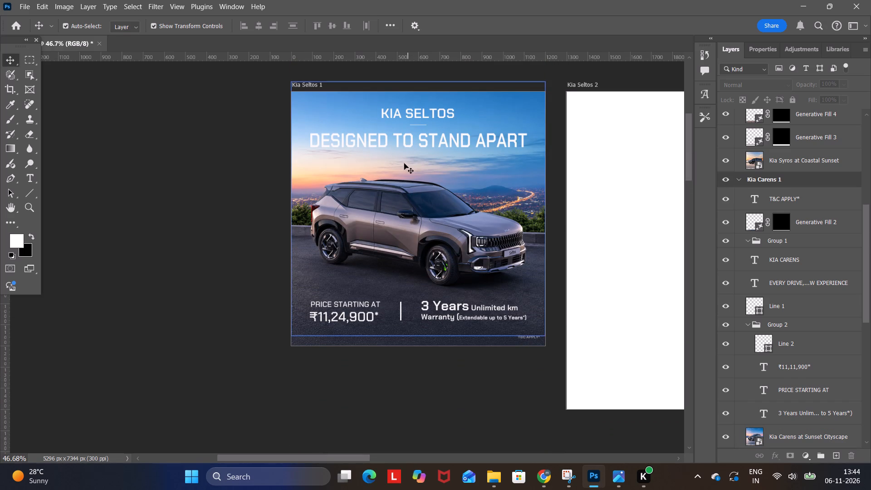
pyautogui.press('space')
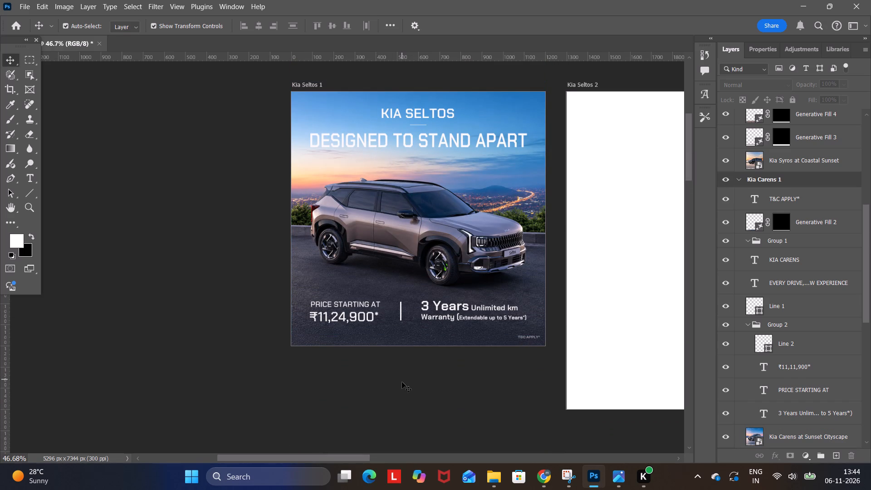
pyautogui.click(402, 382)
pyautogui.click(254, 147)
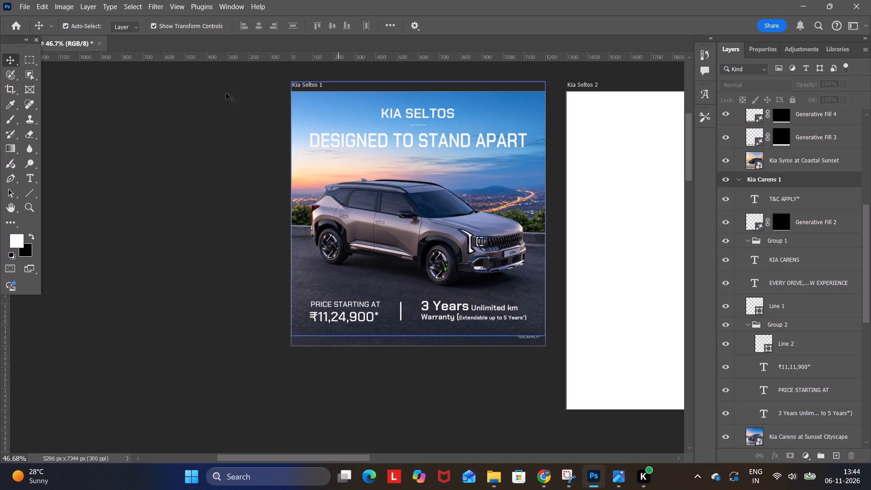
pyautogui.click(29, 193)
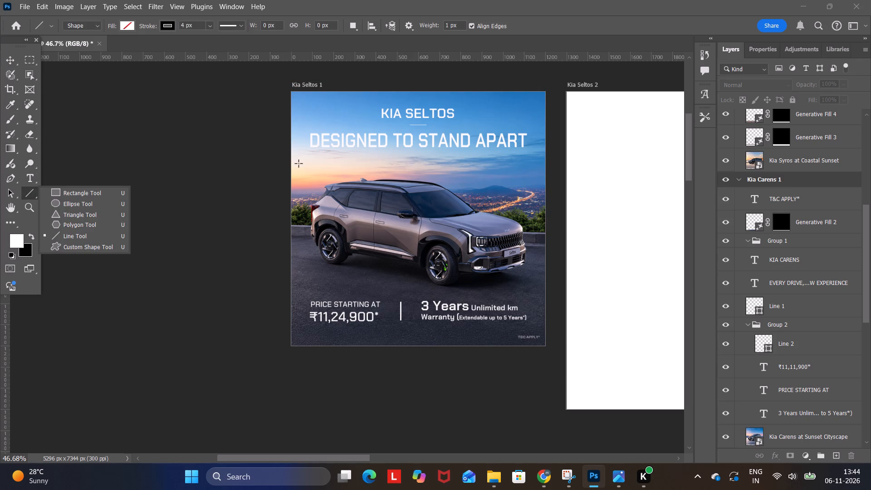
pyautogui.click(165, 128)
pyautogui.click(10, 62)
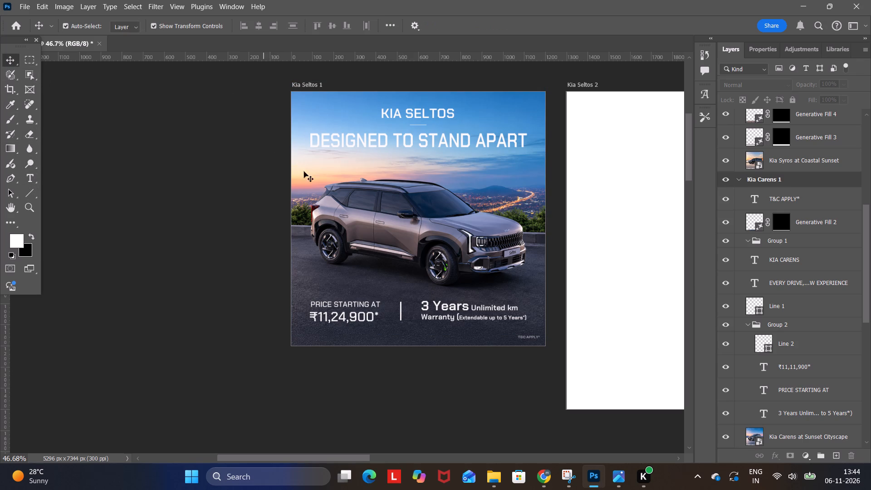
pyautogui.click(310, 174)
pyautogui.click(13, 148)
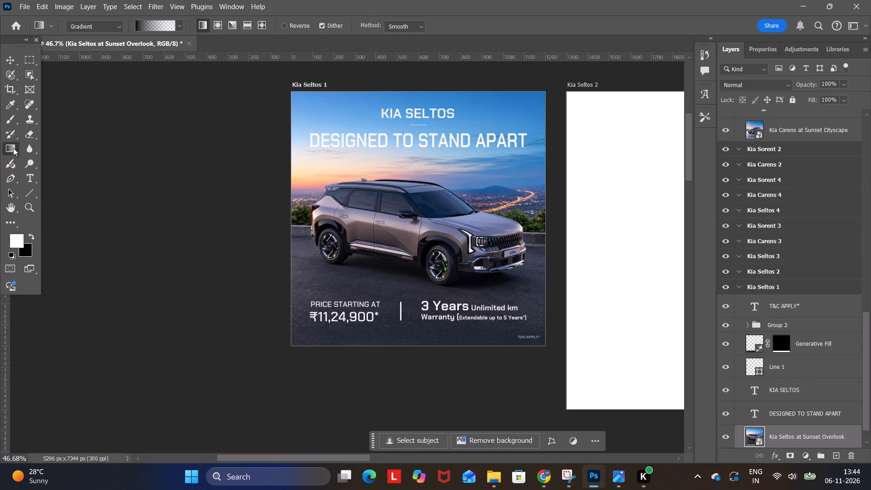
pyautogui.moveTo(423, 78); pyautogui.dragTo(426, 176)
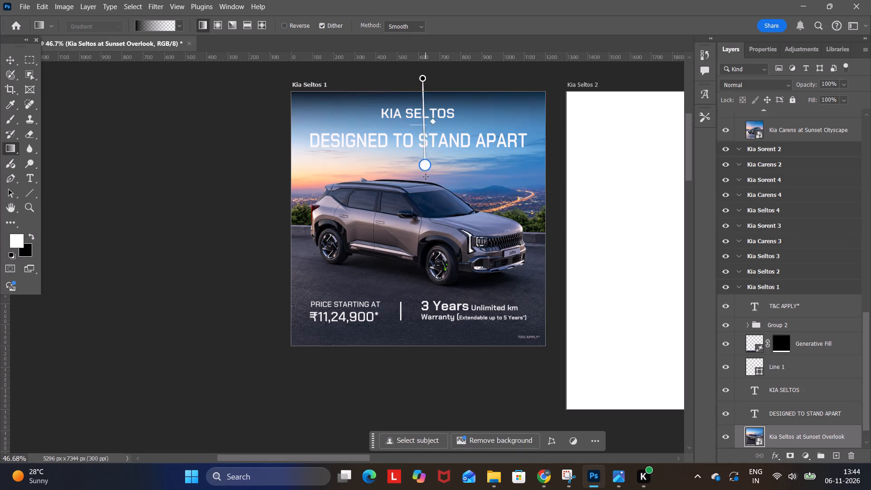
pyautogui.moveTo(426, 176); pyautogui.dragTo(431, 259)
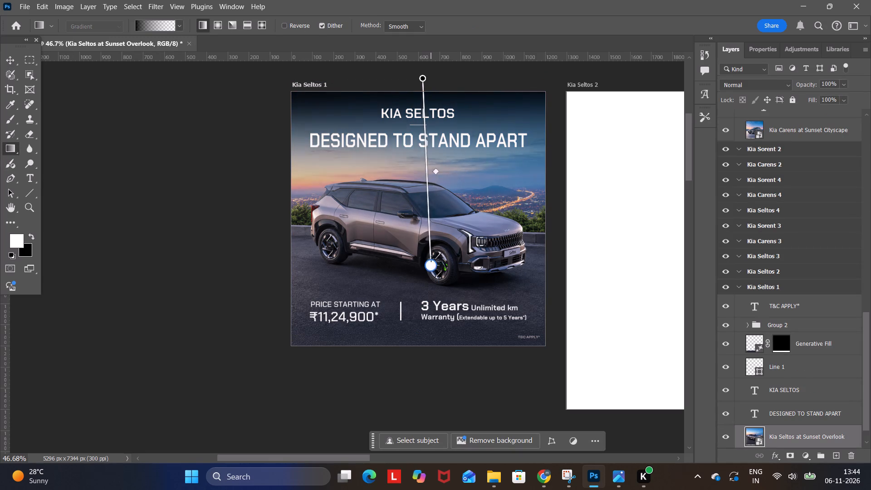
pyautogui.moveTo(431, 259); pyautogui.dragTo(414, 116)
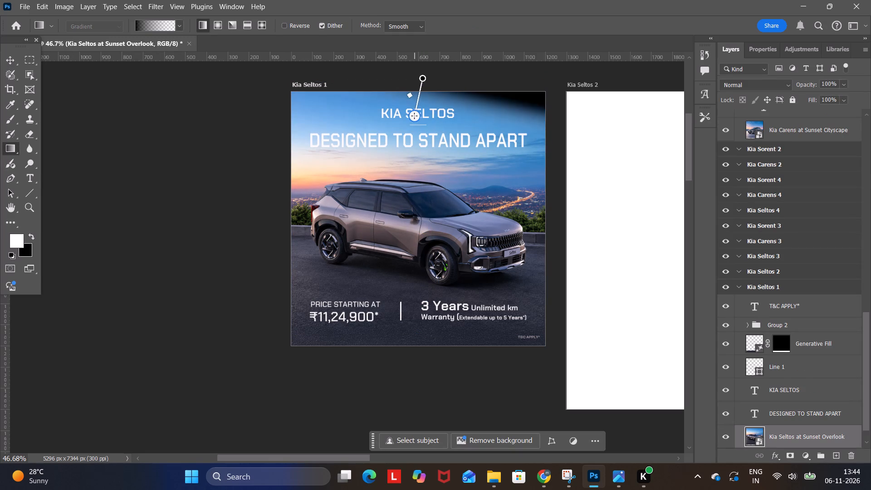
pyautogui.moveTo(414, 116); pyautogui.dragTo(417, 110)
pyautogui.click(9, 56)
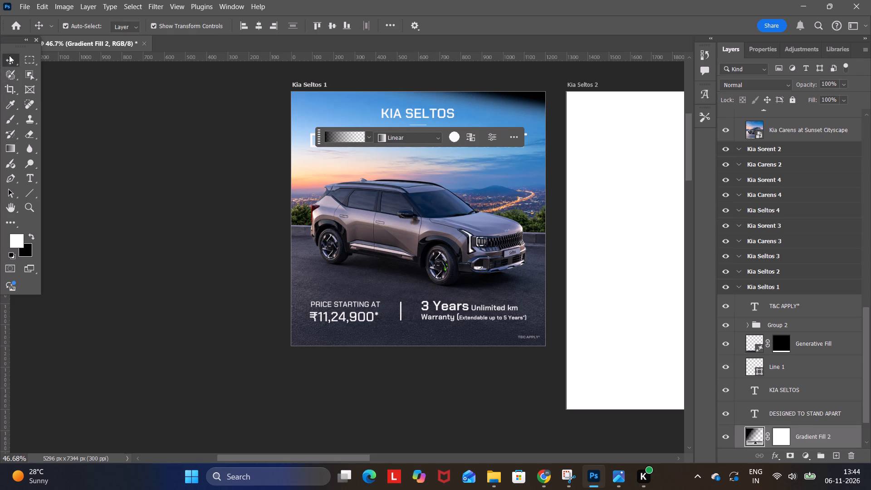
# Select the car in the Kia Seltos at Sunset Overlook image with Object Selection and copy it to a new layer.
pyautogui.click(410, 171)
pyautogui.click(30, 59)
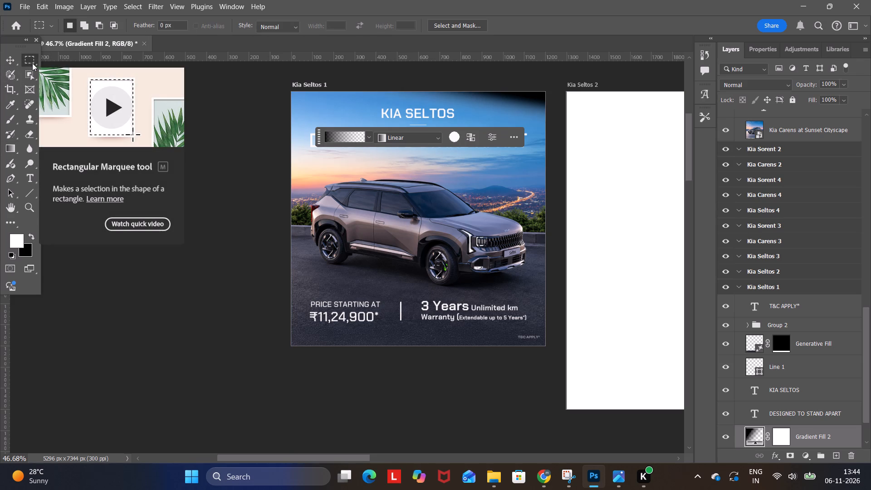
pyautogui.click(32, 63)
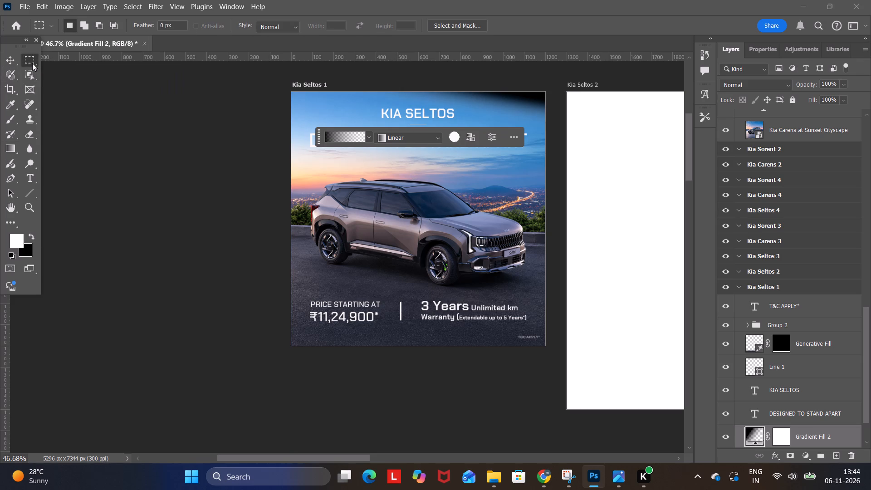
pyautogui.click(28, 72)
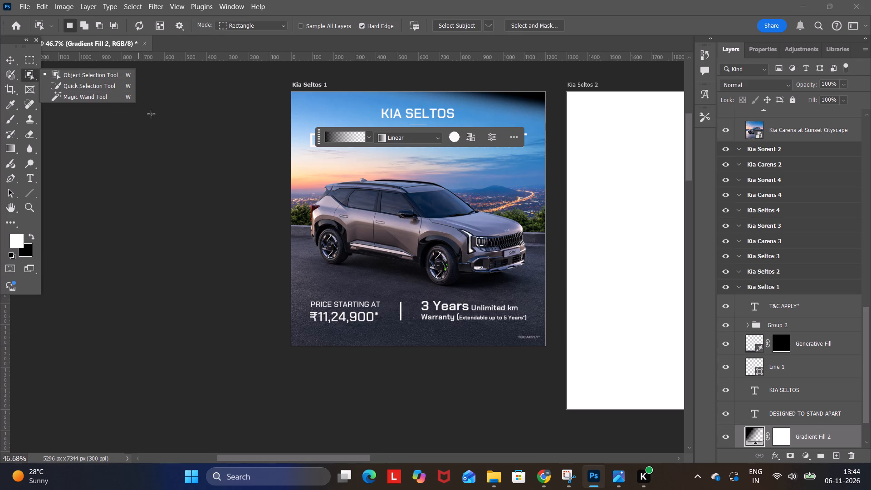
pyautogui.scroll(-4, 802, 358)
pyautogui.click(792, 414)
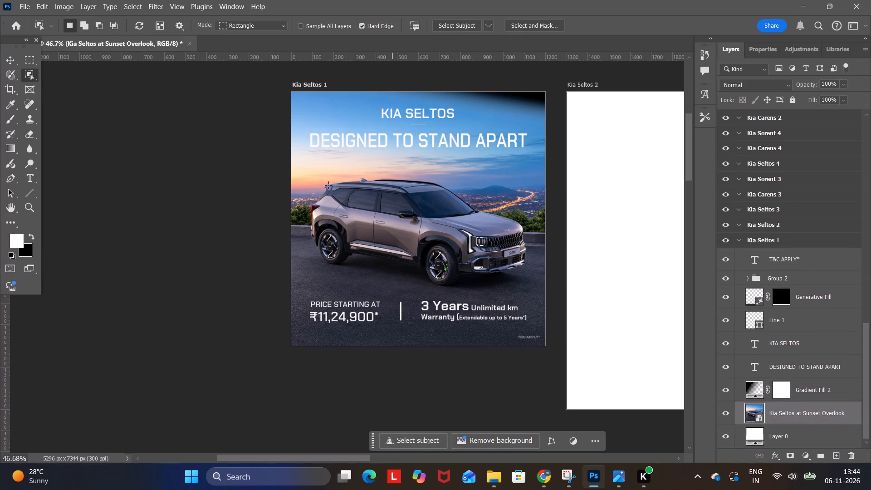
pyautogui.moveTo(301, 171); pyautogui.dragTo(531, 270)
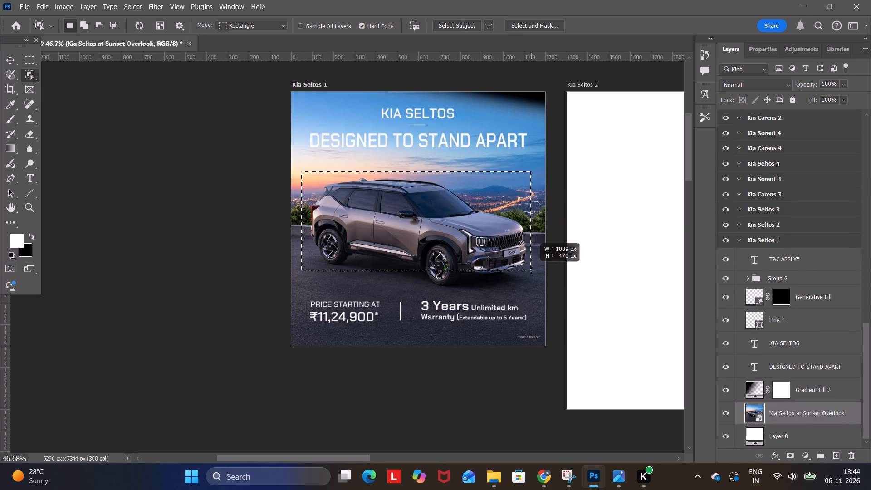
pyautogui.moveTo(531, 270); pyautogui.dragTo(533, 279)
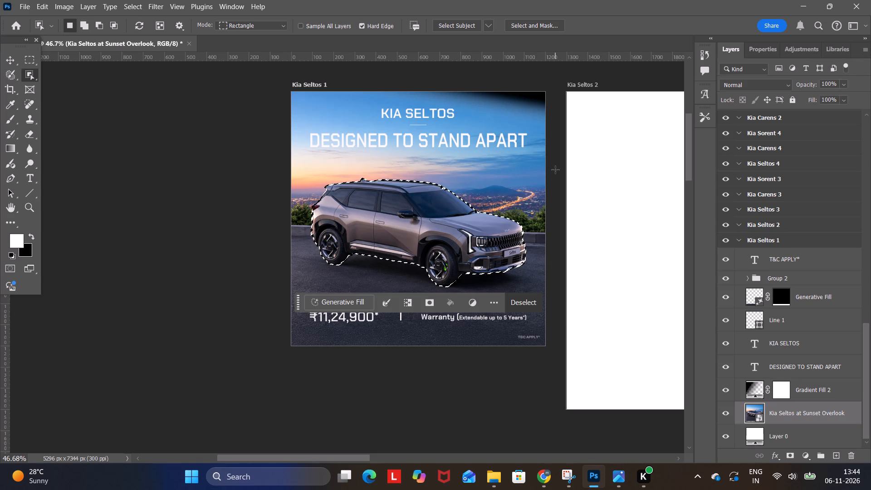
pyautogui.hotkey('ctrl', 'j')
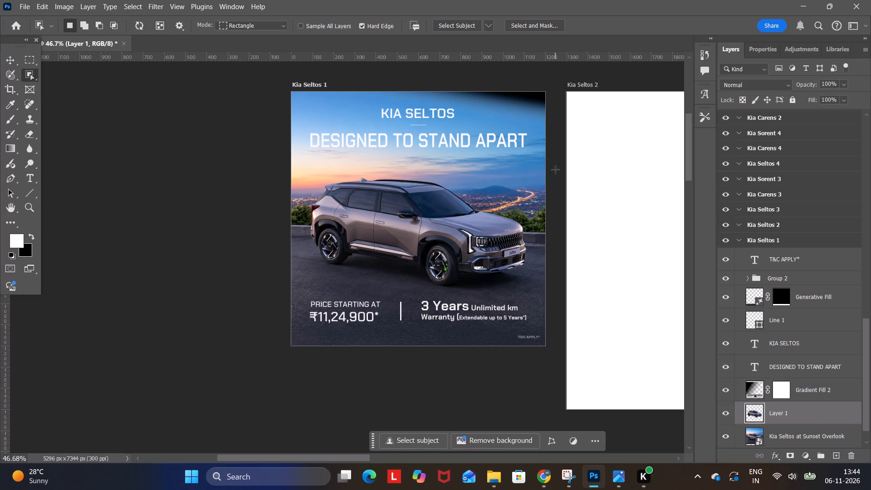
# Move the copied car layer directly below Group 2 in the Kia Seltos 1 artboard.
pyautogui.moveTo(795, 420); pyautogui.dragTo(787, 295)
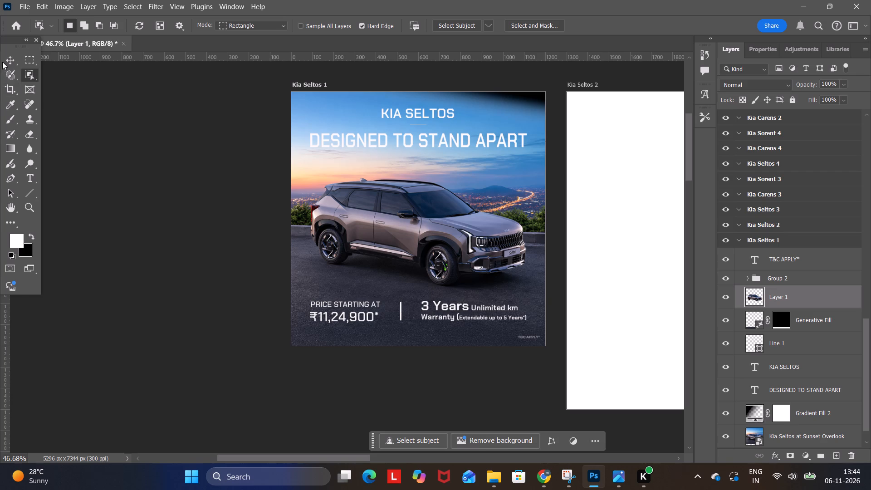
pyautogui.click(5, 63)
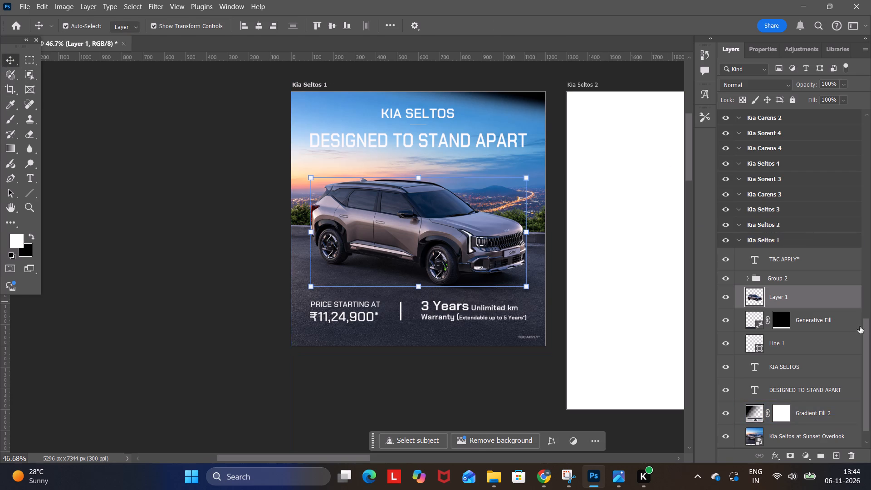
# Extend Gradient Fill 2 vertically on the Kia Seltos poster, from just above its top edge down to the car's front wheel.
pyautogui.scroll(-6, 809, 330)
pyautogui.click(807, 390)
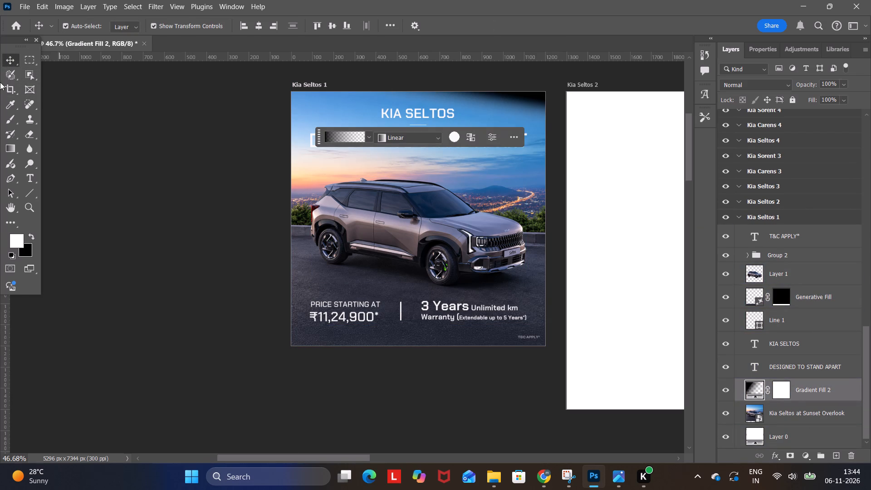
pyautogui.click(9, 144)
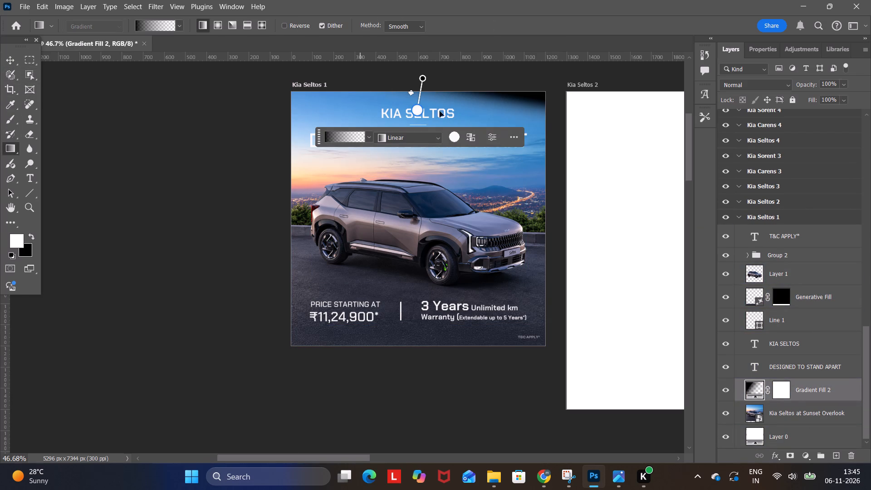
pyautogui.moveTo(416, 109); pyautogui.dragTo(425, 143)
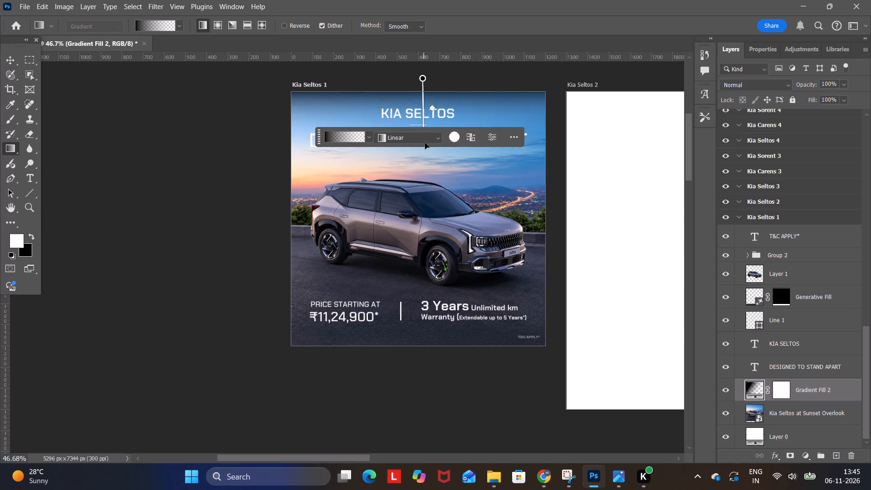
pyautogui.moveTo(425, 143); pyautogui.dragTo(426, 248)
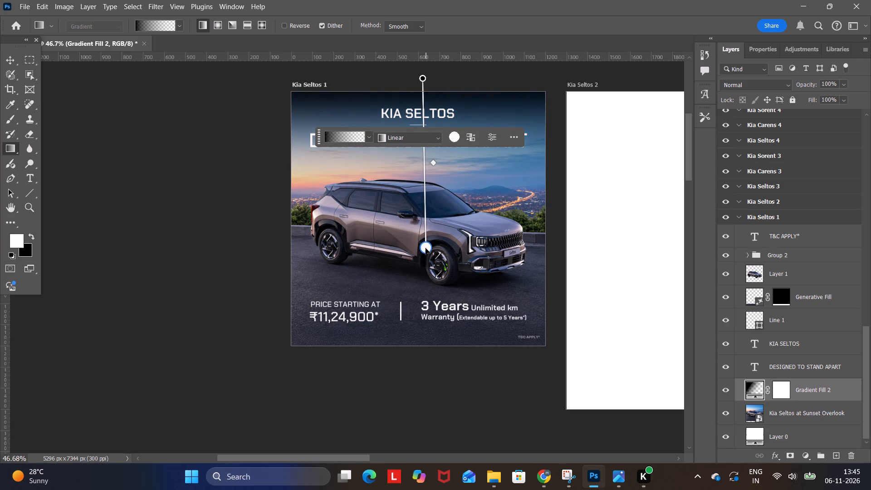
pyautogui.moveTo(426, 248); pyautogui.dragTo(420, 265)
pyautogui.scroll(20, 420, 265)
pyautogui.scroll(3, 420, 265)
pyautogui.scroll(-3, 432, 270)
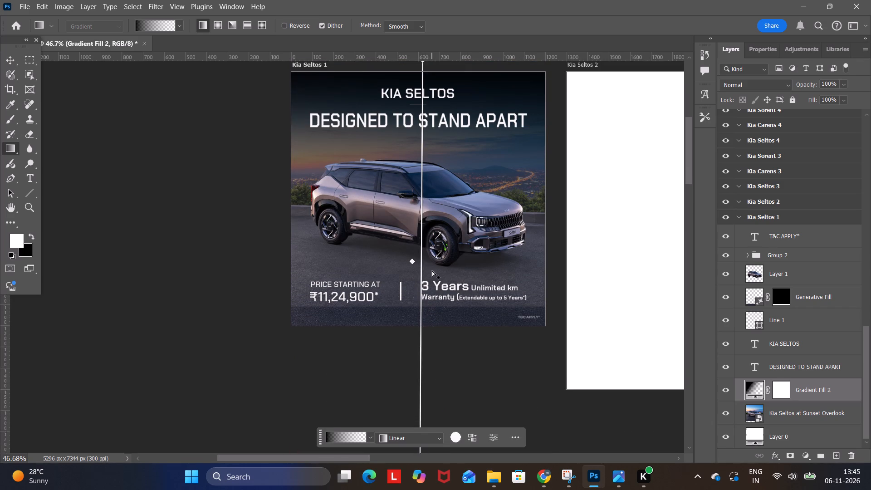
pyautogui.scroll(-1, 432, 270)
pyautogui.scroll(-7, 425, 388)
pyautogui.moveTo(423, 374); pyautogui.dragTo(399, 216)
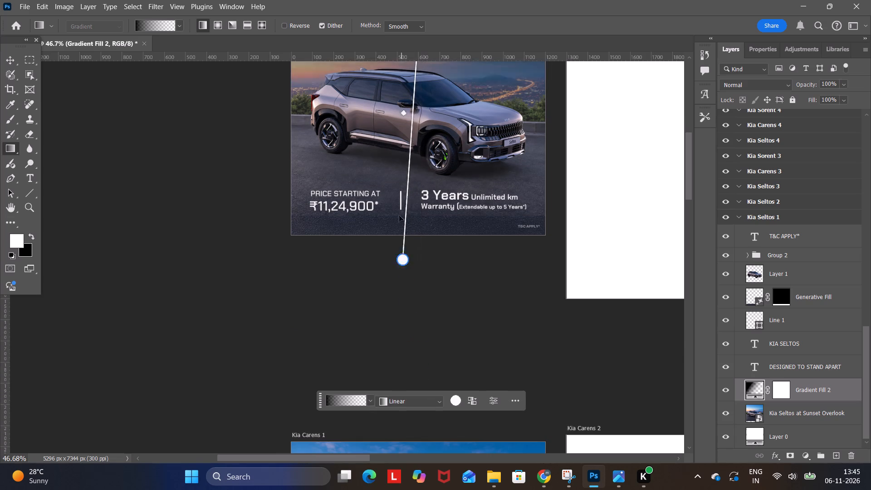
pyautogui.moveTo(399, 216); pyautogui.dragTo(422, 165)
pyautogui.scroll(12, 458, 255)
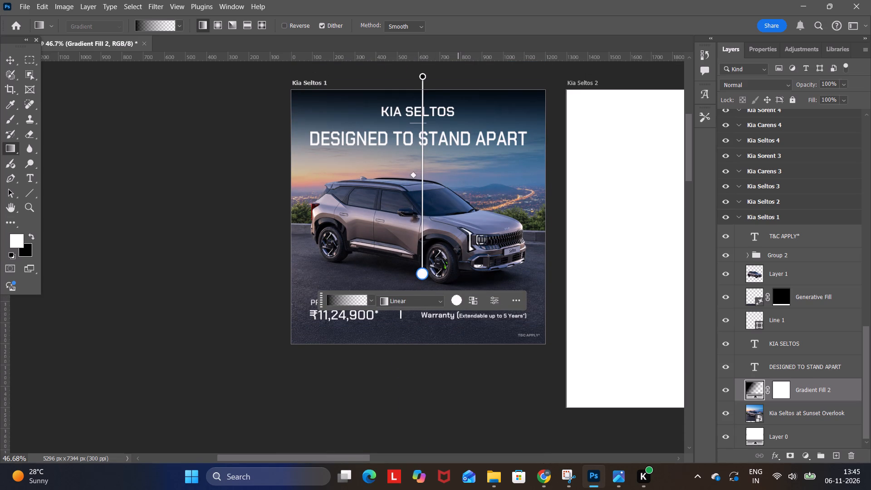
# Stretch Gradient Fill 2 on the Kia Seltos 1 poster, starting higher above the top edge and ending just below the car's front wheel.
pyautogui.scroll(5, 432, 196)
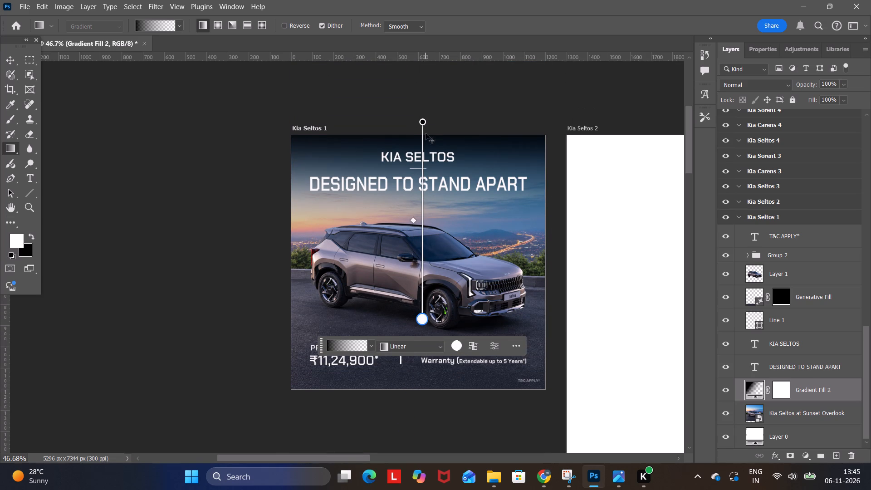
pyautogui.moveTo(424, 121); pyautogui.dragTo(419, 102)
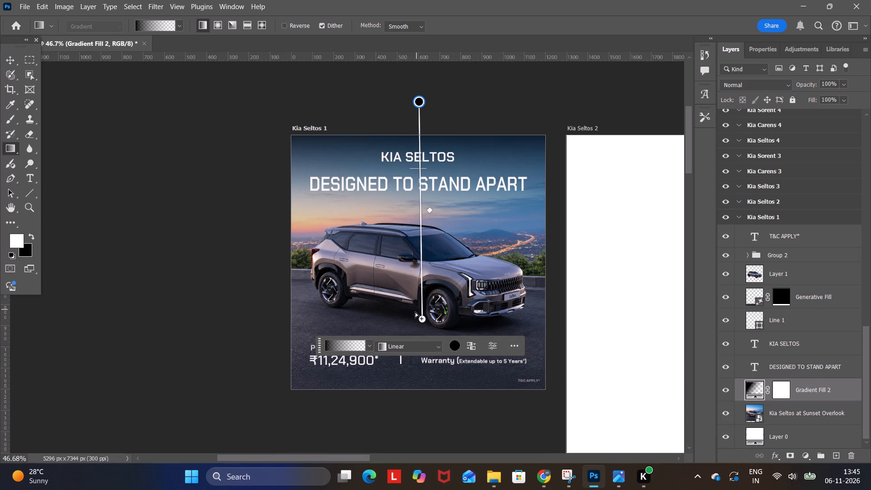
pyautogui.moveTo(421, 318); pyautogui.dragTo(427, 335)
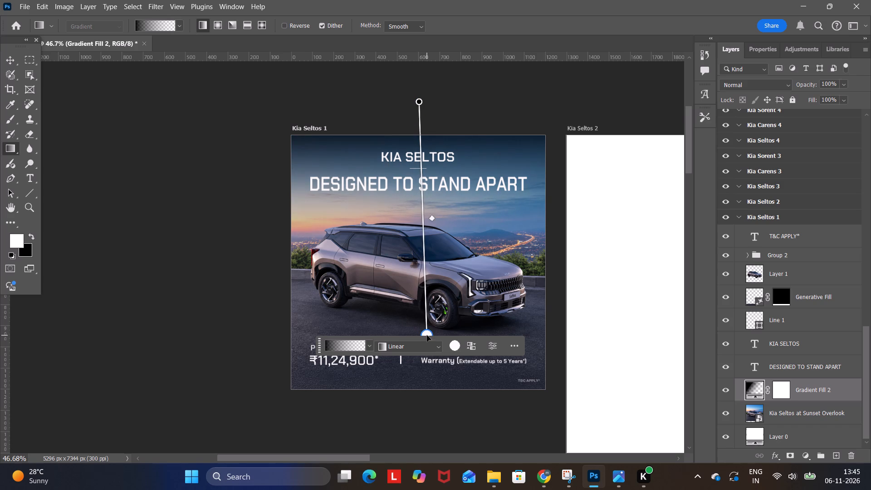
pyautogui.moveTo(427, 335); pyautogui.dragTo(428, 333)
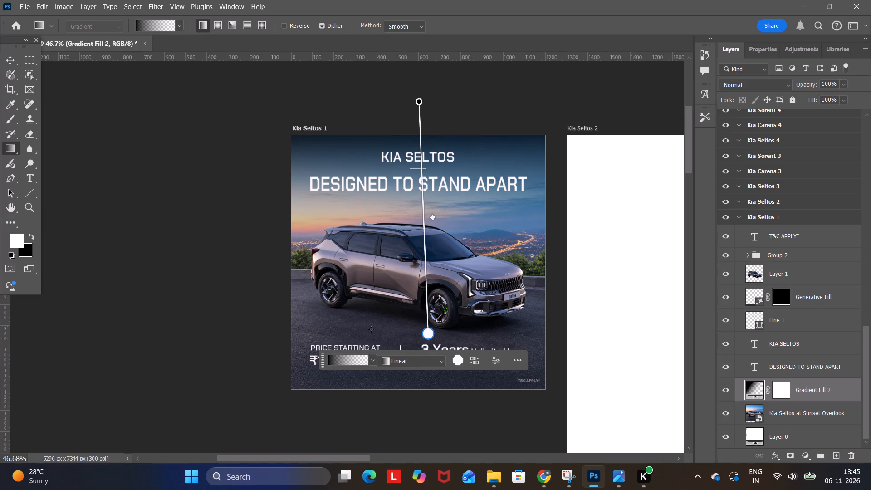
pyautogui.click(4, 61)
pyautogui.click(138, 146)
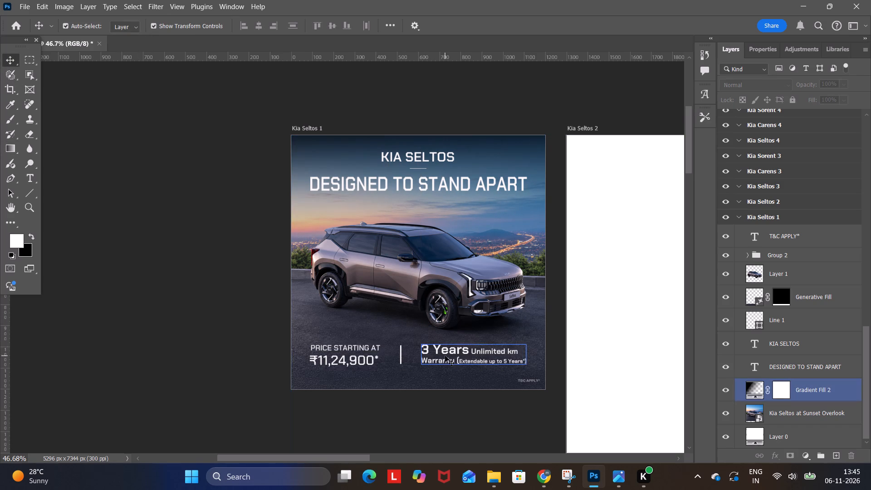
# Nudge Group 2, the price and warranty block on the Kia Seltos 1 poster, slightly right and up.
pyautogui.scroll(-3, 487, 351)
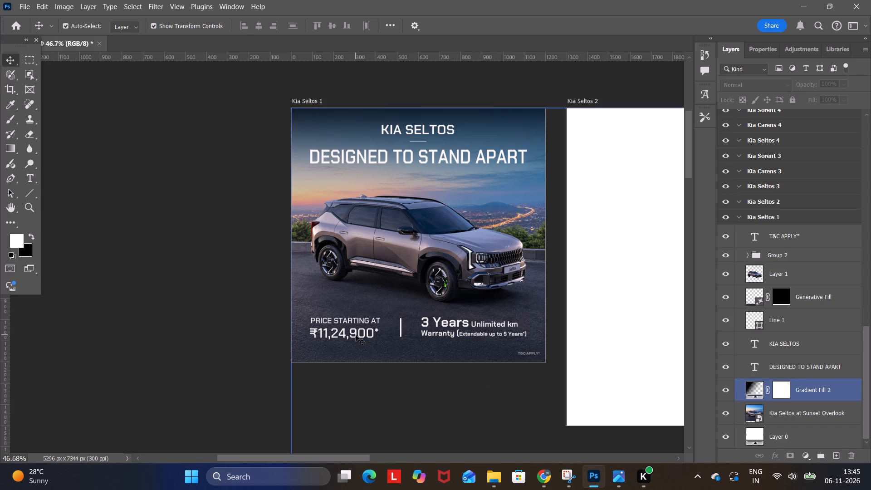
pyautogui.click(797, 254)
pyautogui.press('Right')
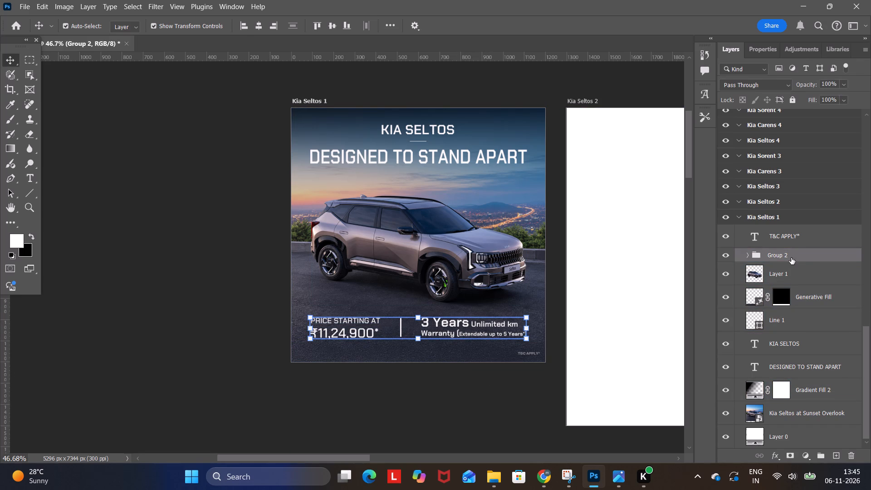
pyautogui.press('Right')
pyautogui.press('Right')
pyautogui.press('Up')
pyautogui.press('Up')
pyautogui.press('Right')
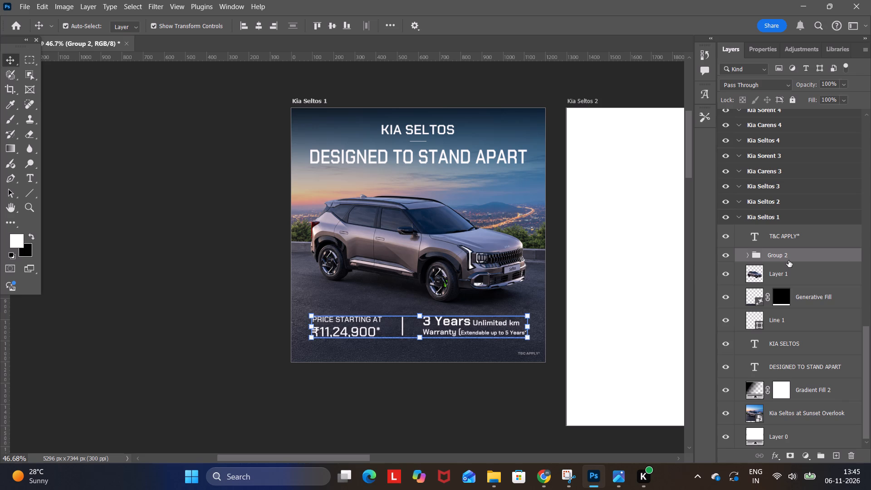
pyautogui.click(393, 382)
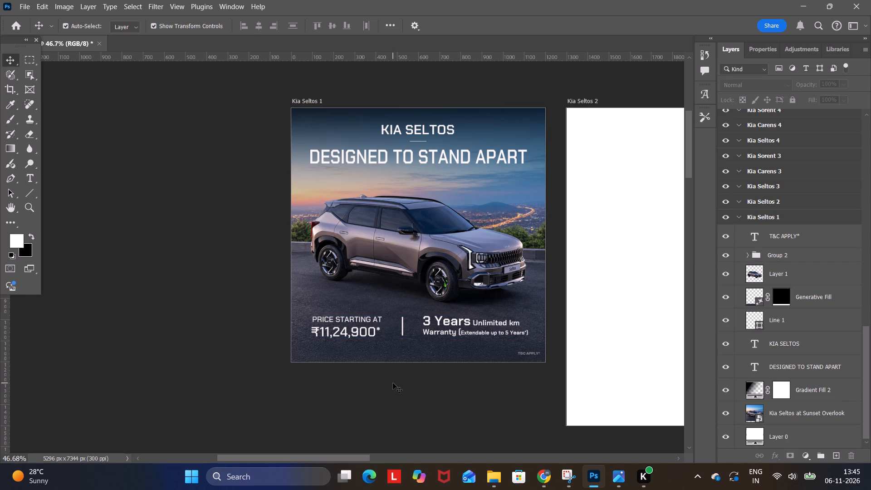
# Nudge the DESIGNED TO STAND APART headline on the Kia Seltos 1 poster slightly down.
pyautogui.click(477, 154)
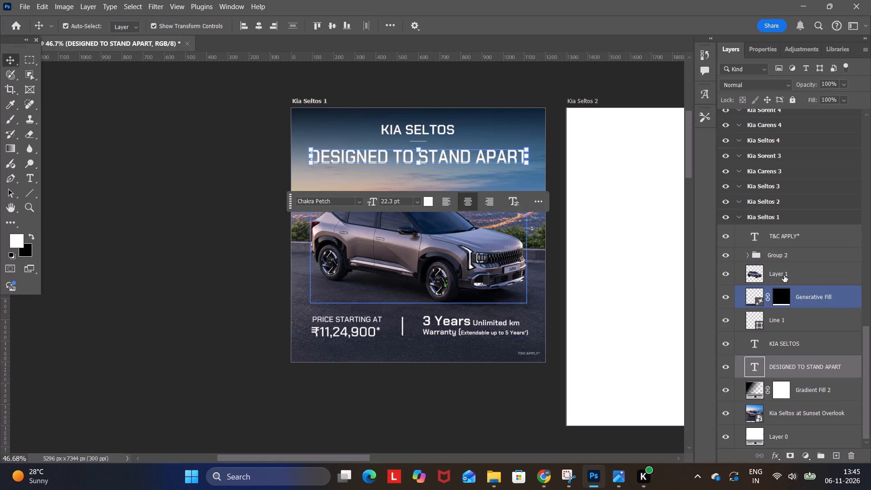
pyautogui.press('Down')
pyautogui.press('Down')
pyautogui.press('Down')
pyautogui.press('Down')
pyautogui.press('Down')
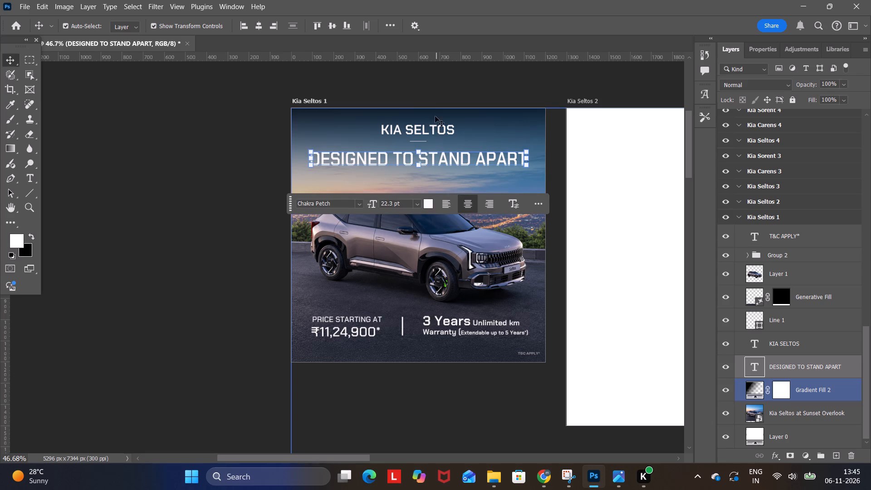
pyautogui.click(432, 91)
# Nudge the short divider line between the KIA SELTOS title and the headline slightly down.
pyautogui.click(424, 142)
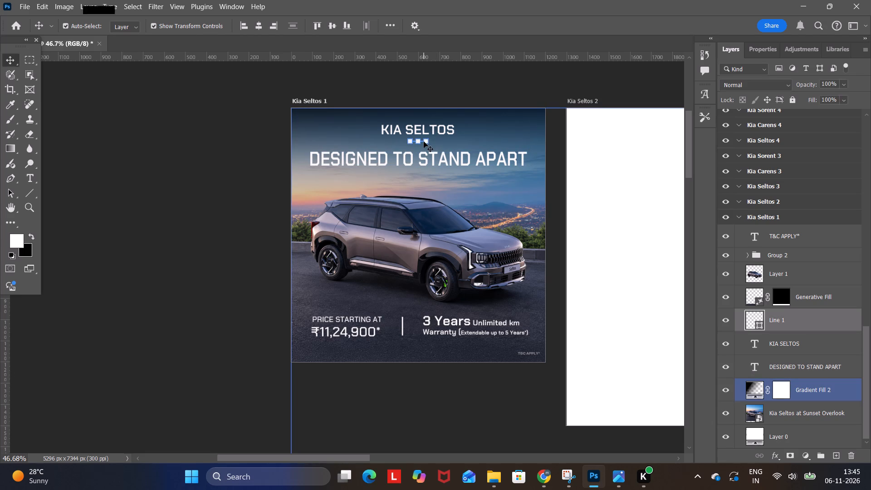
pyautogui.press('Down')
pyautogui.press('Down')
pyautogui.press('Down')
pyautogui.press('Down')
pyautogui.press('Down')
pyautogui.press('Down')
# Nudge the KIA SELTOS title slightly down towards the divider line.
pyautogui.click(438, 129)
pyautogui.press('Down')
pyautogui.press('Down')
pyautogui.press('Down')
pyautogui.press('Down')
pyautogui.press('Down')
pyautogui.press('Down')
pyautogui.press('Down')
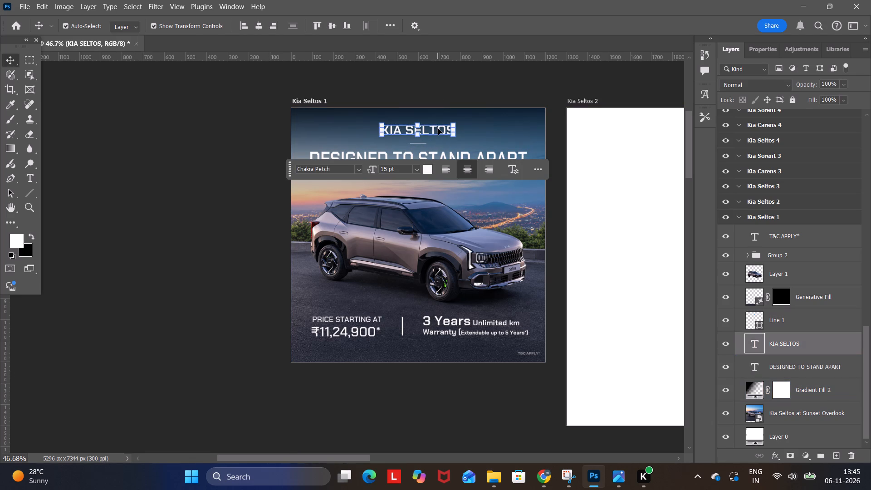
pyautogui.click(442, 100)
pyautogui.click(495, 85)
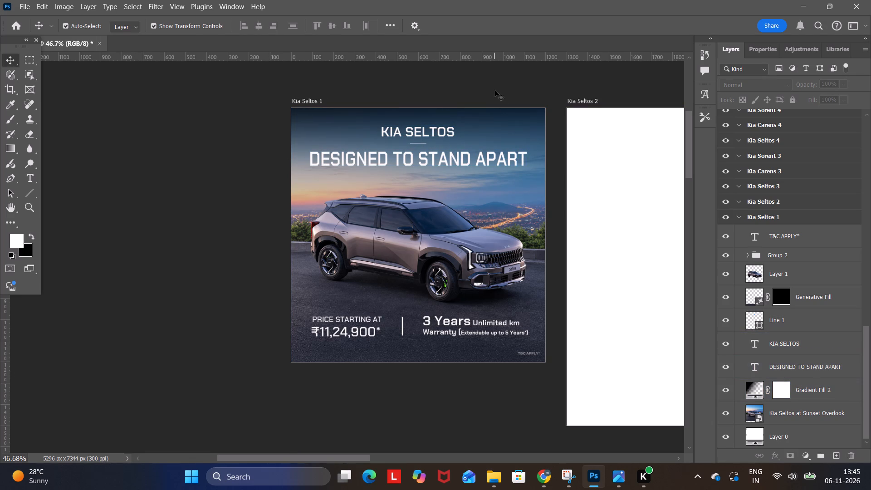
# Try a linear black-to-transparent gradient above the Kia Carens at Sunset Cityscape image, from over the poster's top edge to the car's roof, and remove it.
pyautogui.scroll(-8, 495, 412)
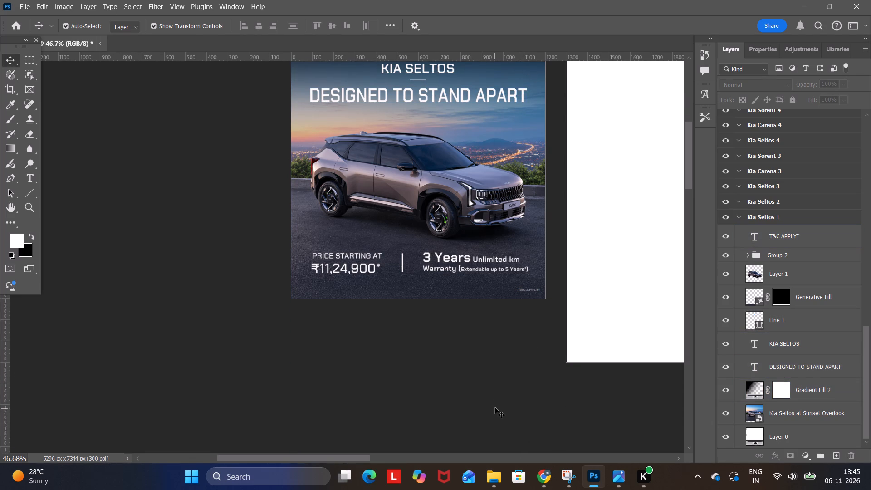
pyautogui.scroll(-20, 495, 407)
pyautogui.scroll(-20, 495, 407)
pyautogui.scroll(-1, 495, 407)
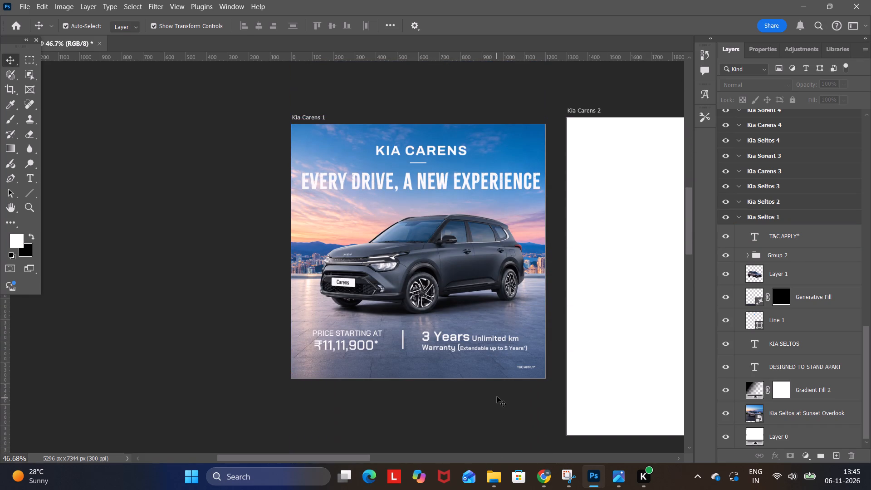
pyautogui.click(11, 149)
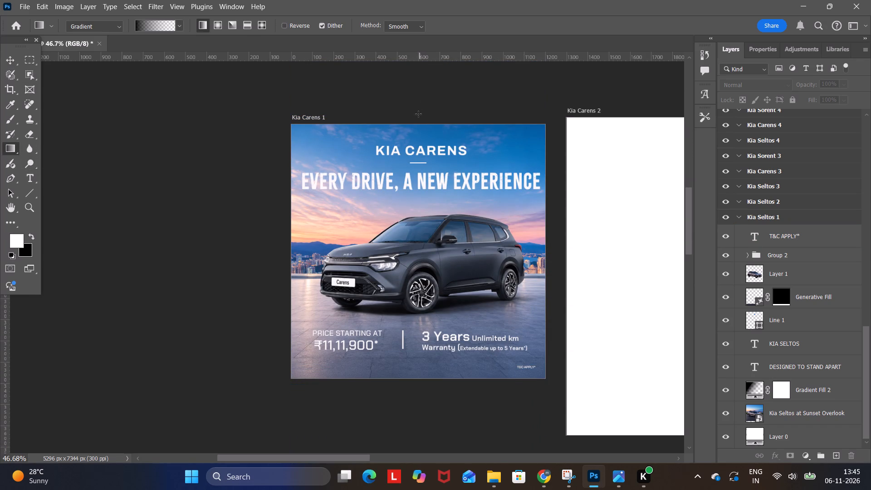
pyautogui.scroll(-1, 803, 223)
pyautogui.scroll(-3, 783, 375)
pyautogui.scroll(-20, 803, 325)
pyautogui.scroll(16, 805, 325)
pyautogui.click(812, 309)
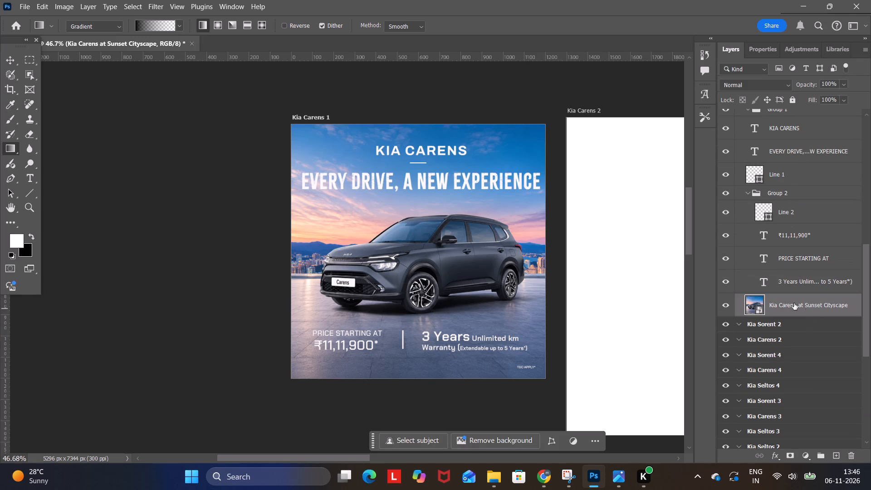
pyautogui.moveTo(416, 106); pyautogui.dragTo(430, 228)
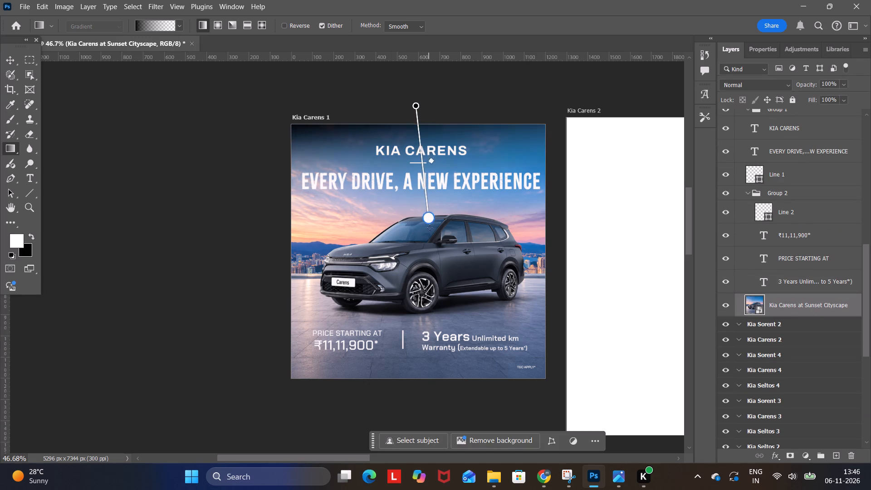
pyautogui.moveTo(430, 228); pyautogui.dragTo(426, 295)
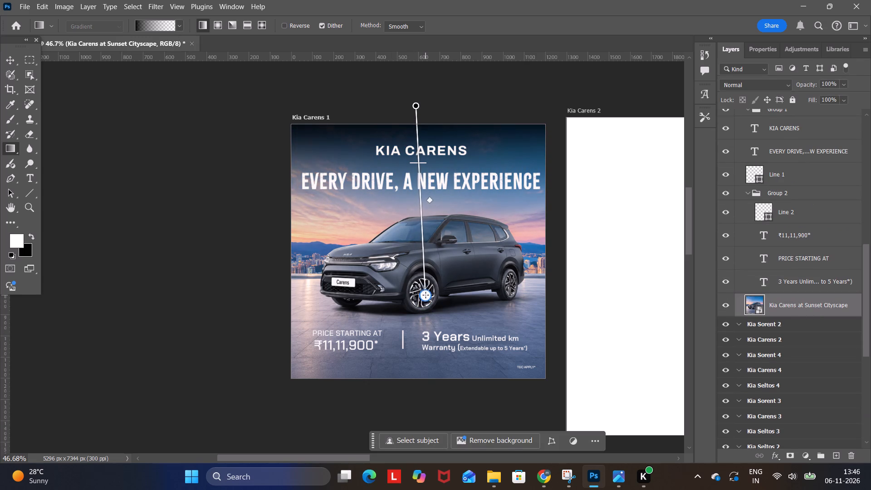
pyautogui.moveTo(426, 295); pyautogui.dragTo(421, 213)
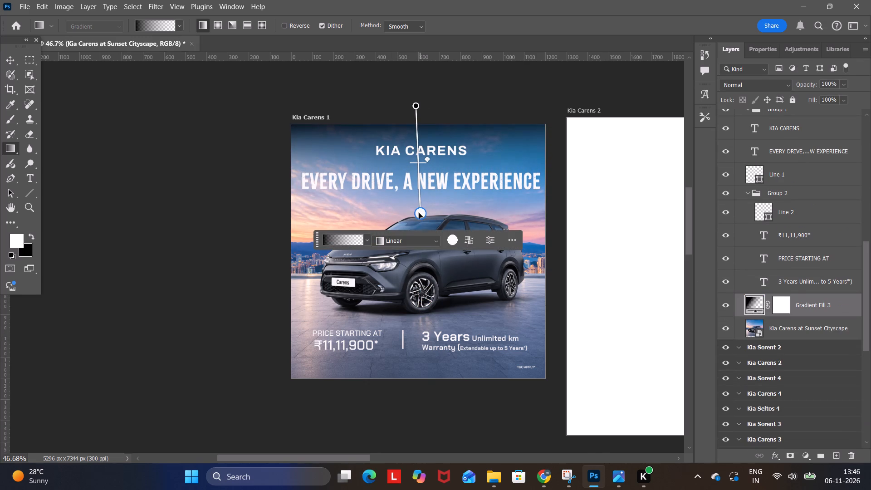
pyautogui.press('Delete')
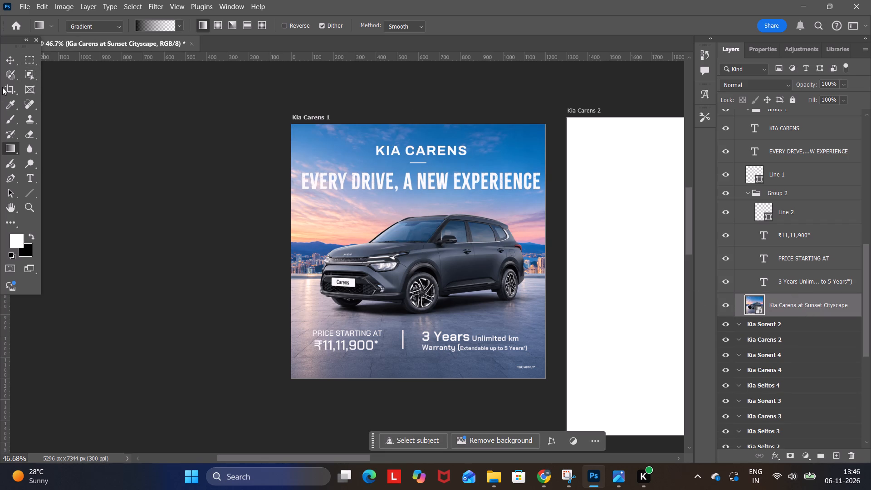
# Select the car in the Kia Carens at Sunset Cityscape image with Object Selection and copy it to a new layer.
pyautogui.click(28, 75)
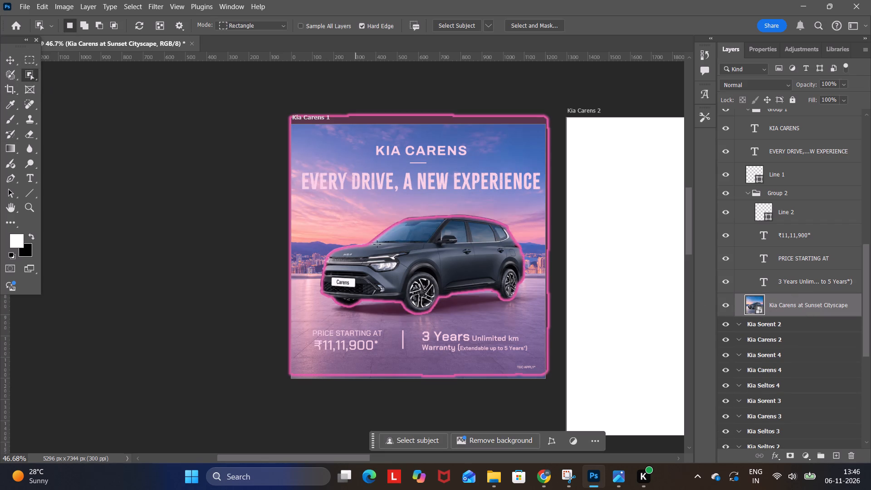
pyautogui.click(401, 262)
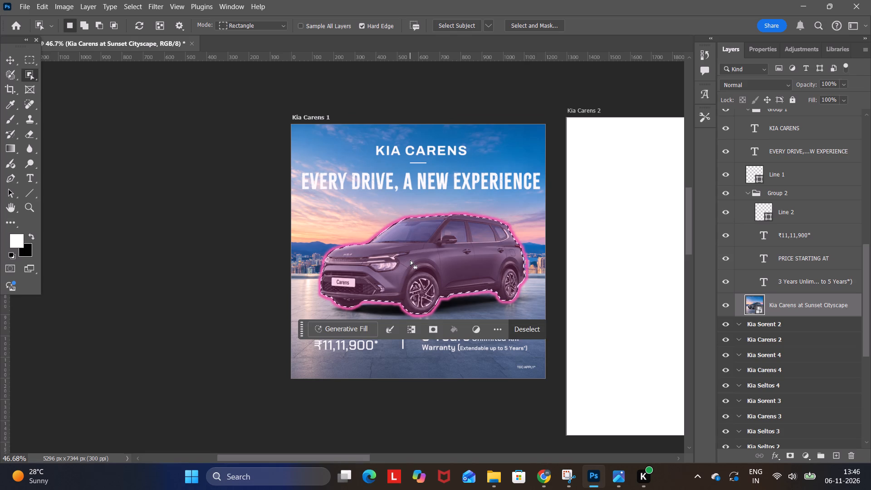
pyautogui.hotkey('ctrl', 'j')
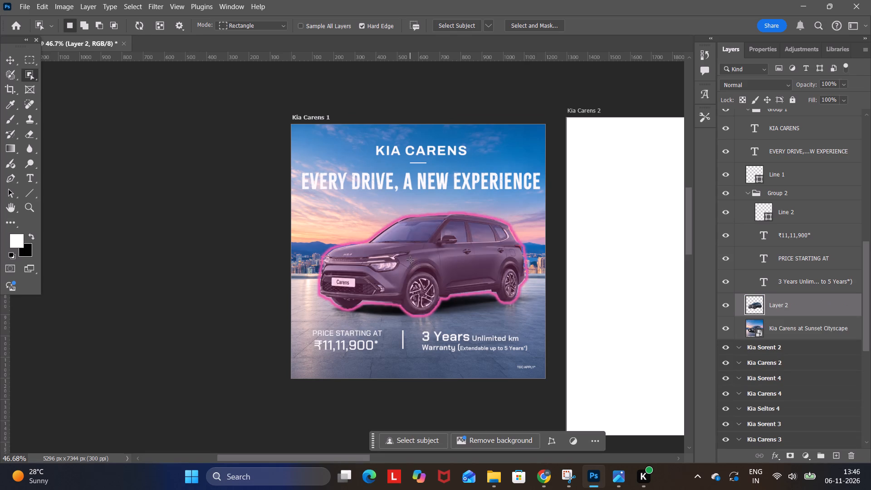
# Move the copied car layer to the top of the Kia Carens 1 artboard, above T&C APPLY*.
pyautogui.scroll(4, 790, 172)
pyautogui.moveTo(774, 361); pyautogui.dragTo(797, 134)
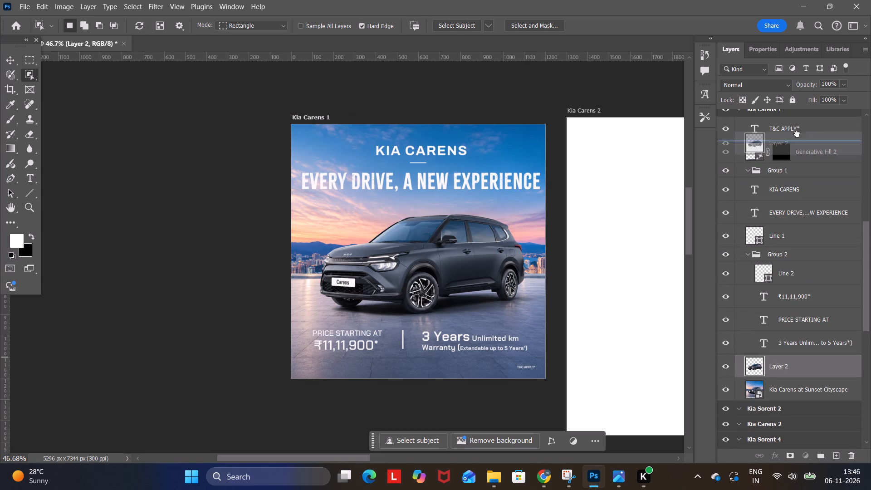
pyautogui.moveTo(797, 134); pyautogui.dragTo(796, 124)
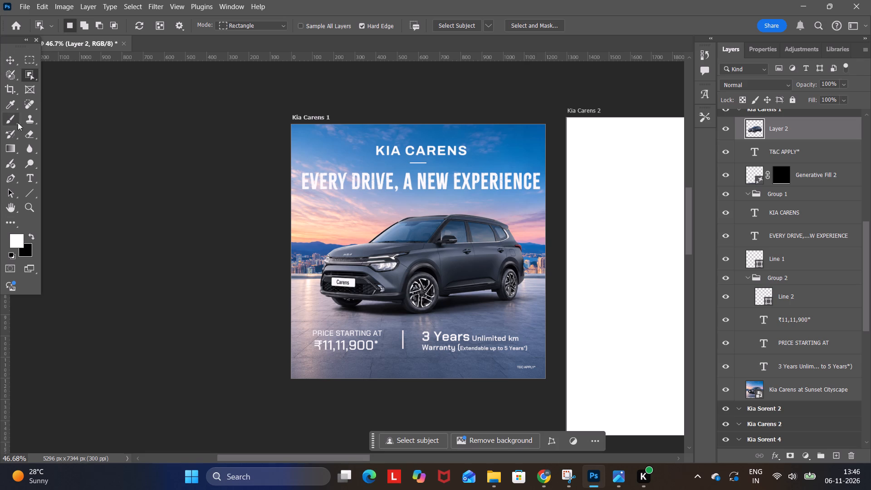
# Add a linear black-to-transparent gradient fill above the Kia Carens at Sunset Cityscape image, from above the poster's top edge to the top of the car's front wheel.
pyautogui.click(762, 386)
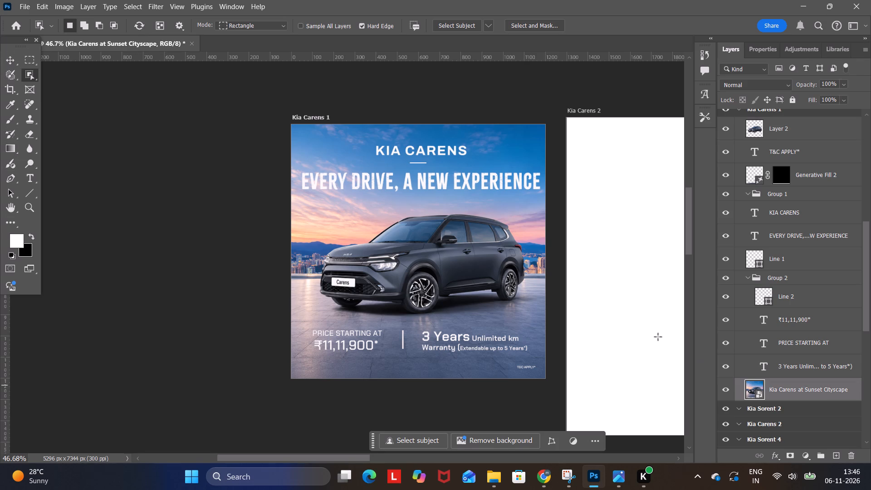
pyautogui.click(8, 146)
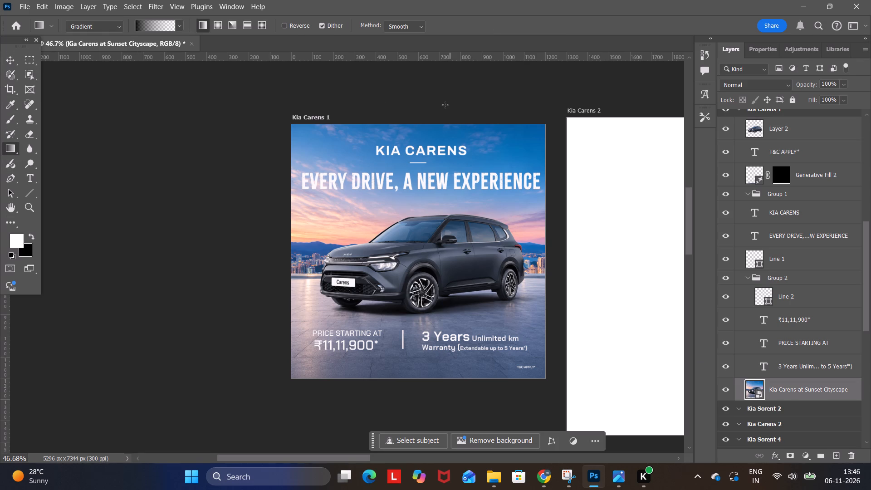
pyautogui.moveTo(427, 99); pyautogui.dragTo(432, 275)
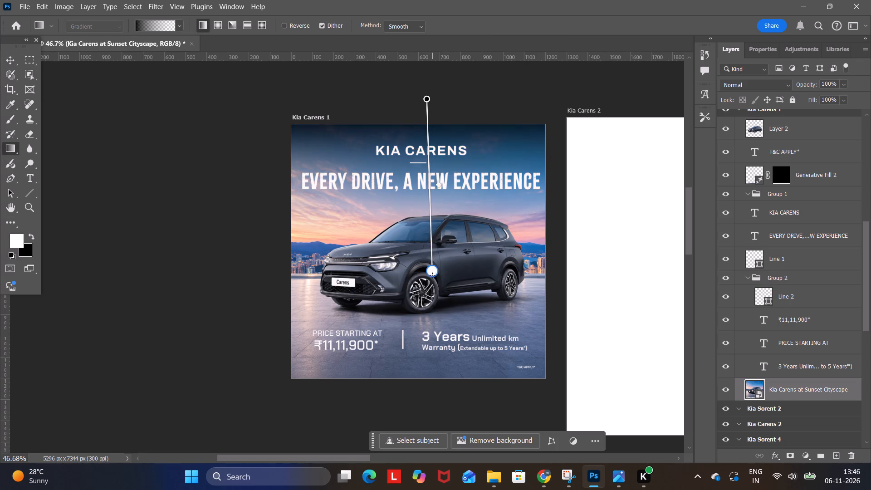
pyautogui.moveTo(432, 275); pyautogui.dragTo(432, 278)
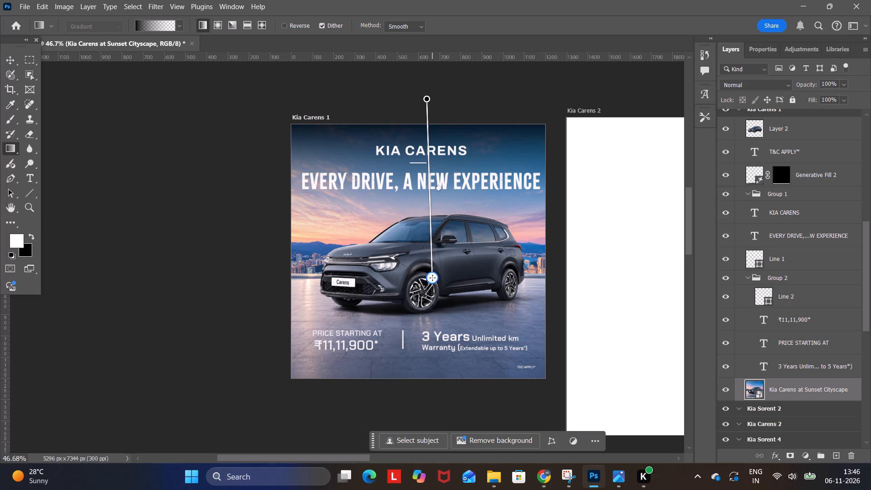
pyautogui.moveTo(432, 278); pyautogui.dragTo(431, 274)
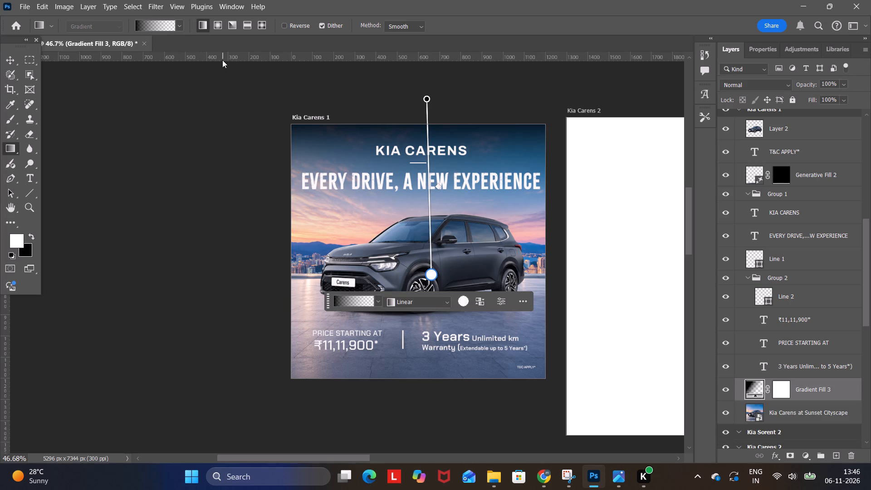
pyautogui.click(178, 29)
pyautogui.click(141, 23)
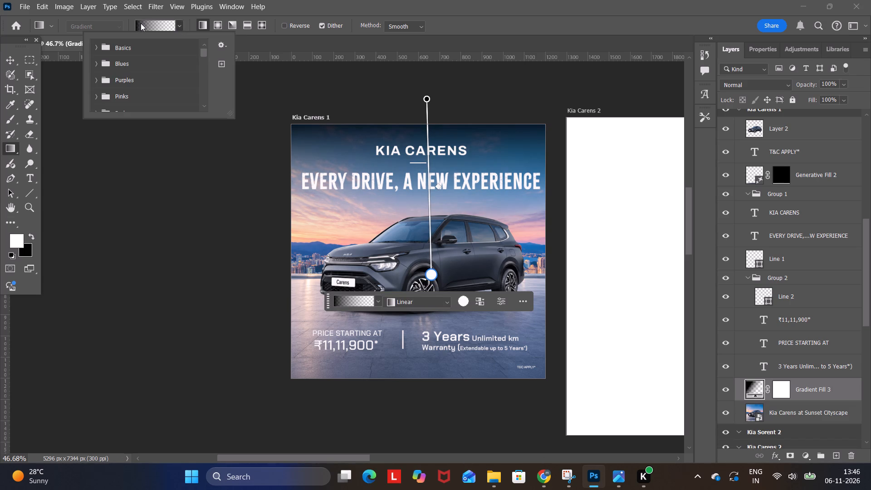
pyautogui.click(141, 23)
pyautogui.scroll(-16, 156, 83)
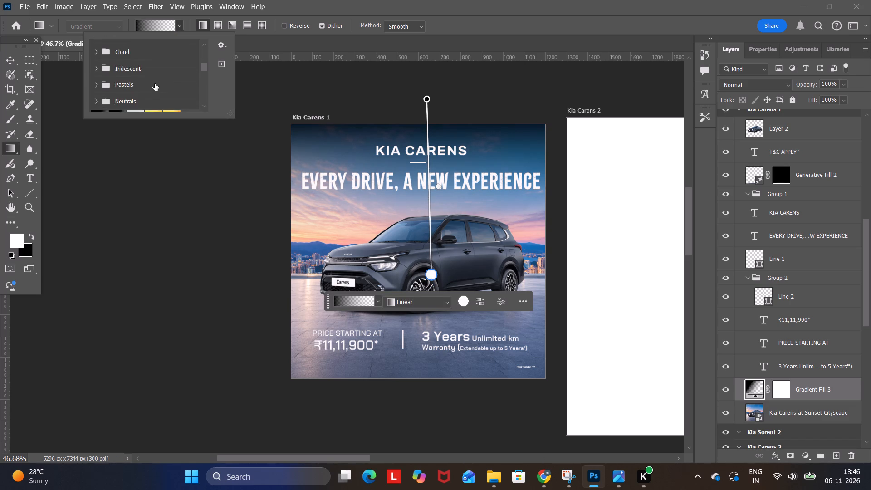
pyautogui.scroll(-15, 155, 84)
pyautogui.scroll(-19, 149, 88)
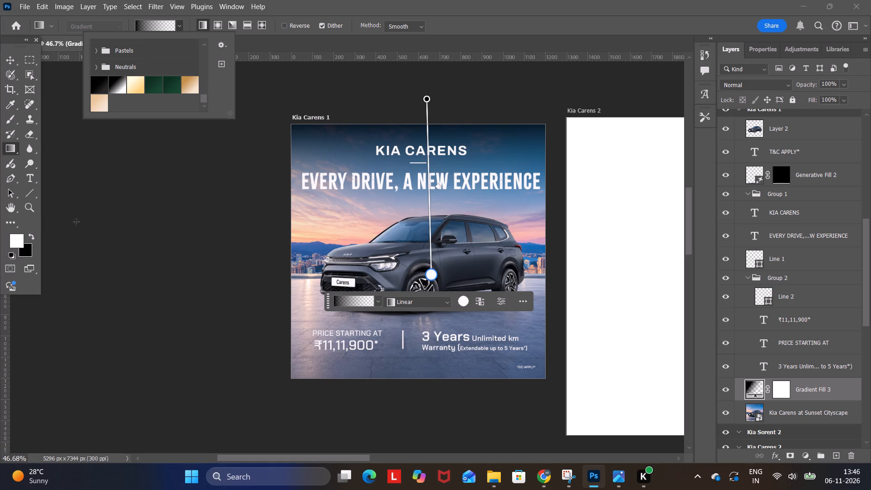
# Set the background colour to a blue sampled from the Carens poster beside the car's hood.
pyautogui.click(21, 250)
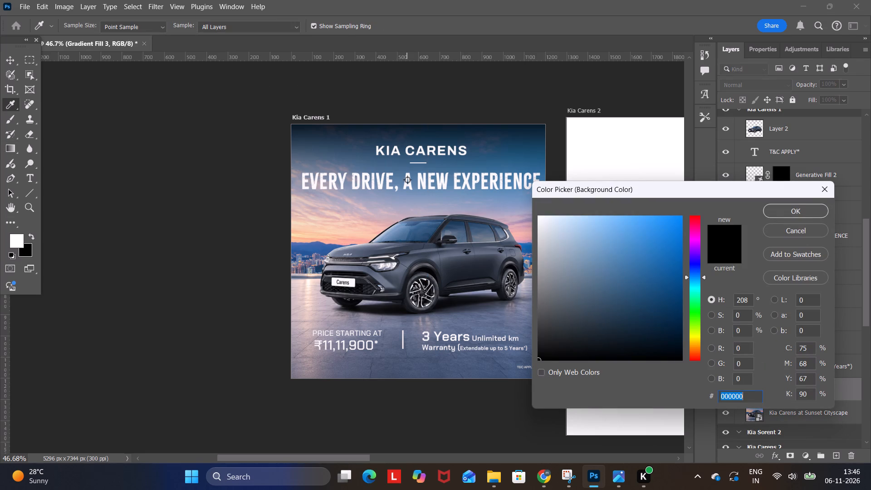
pyautogui.click(320, 245)
pyautogui.click(784, 211)
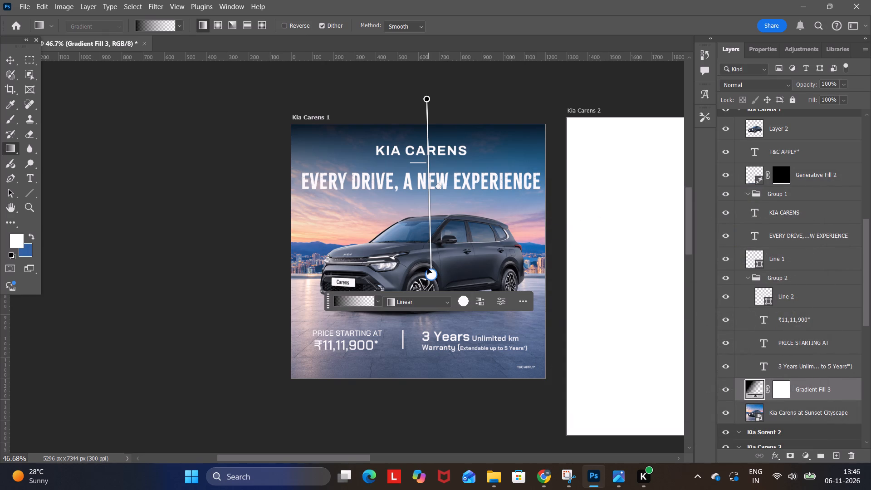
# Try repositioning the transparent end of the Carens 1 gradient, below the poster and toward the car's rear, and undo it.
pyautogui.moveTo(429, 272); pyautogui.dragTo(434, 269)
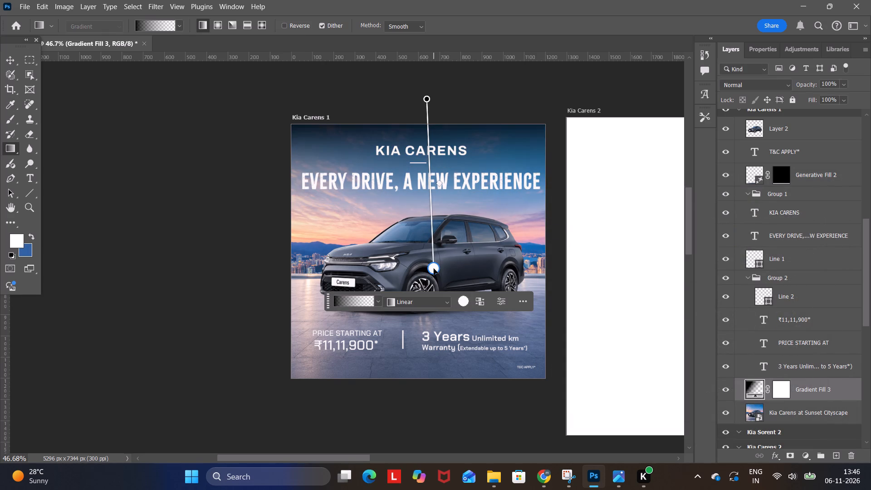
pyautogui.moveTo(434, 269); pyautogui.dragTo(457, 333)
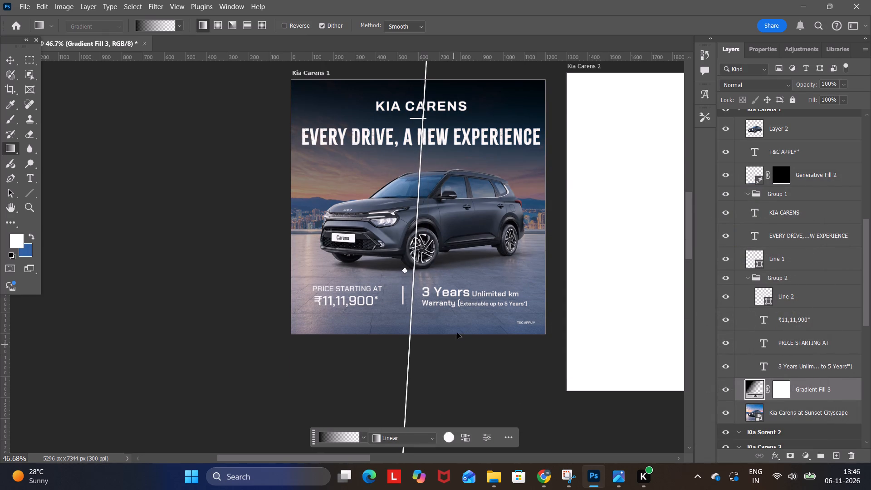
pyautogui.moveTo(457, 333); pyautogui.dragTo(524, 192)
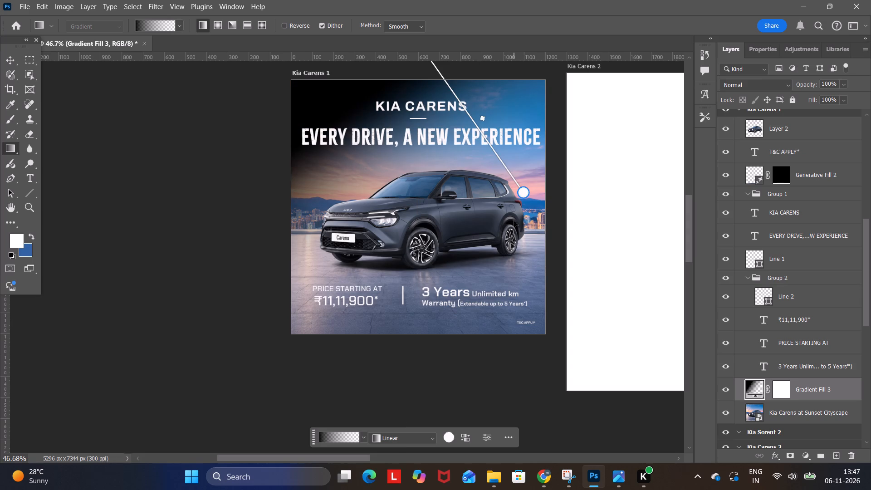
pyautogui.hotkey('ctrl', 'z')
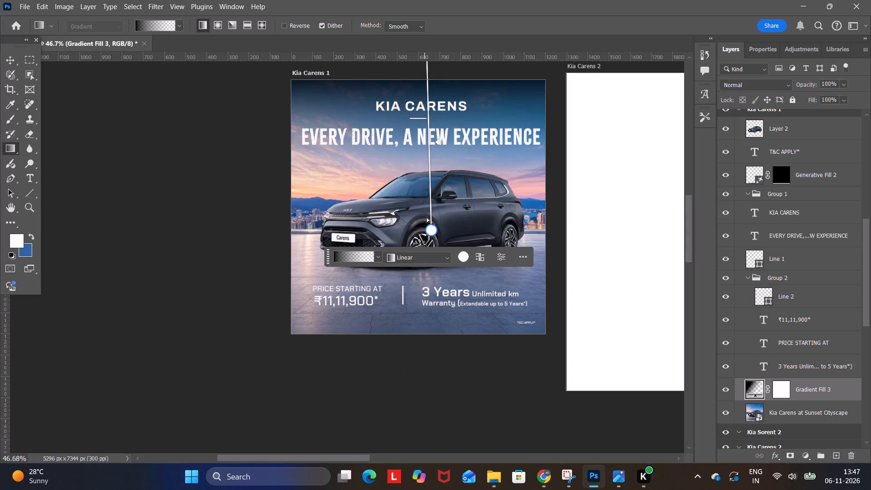
# Extend the transparent end of the Carens 1 gradient slightly lower over the car's front wheel.
pyautogui.moveTo(430, 235); pyautogui.dragTo(431, 241)
pyautogui.click(6, 61)
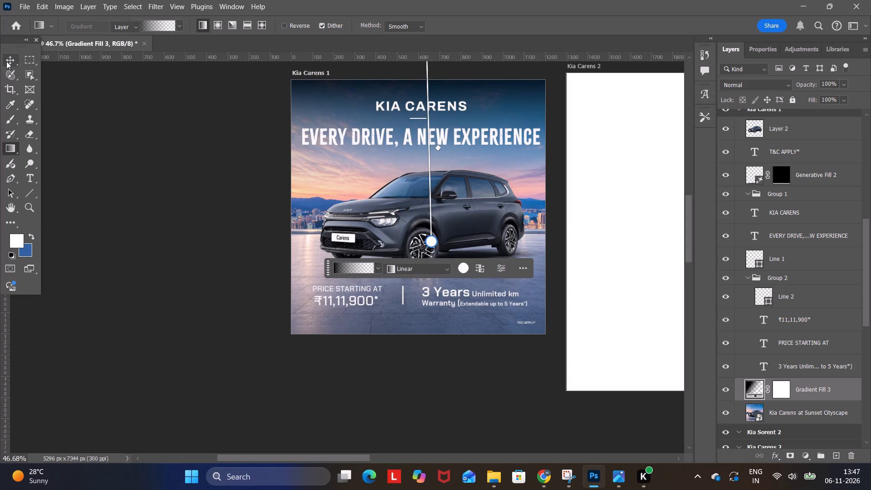
pyautogui.click(150, 165)
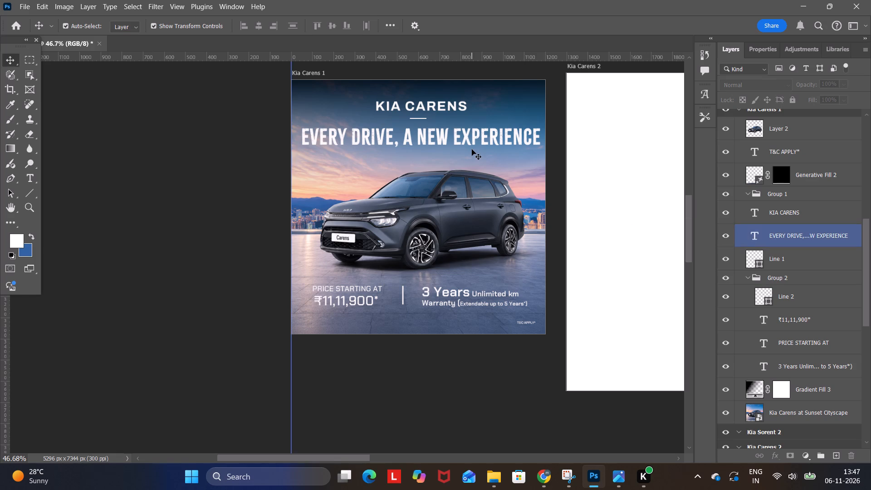
# Set the EVERY DRIVE, A NEW EXPERIENCE headline's font size to 22 pt.
pyautogui.click(473, 144)
pyautogui.click(389, 177)
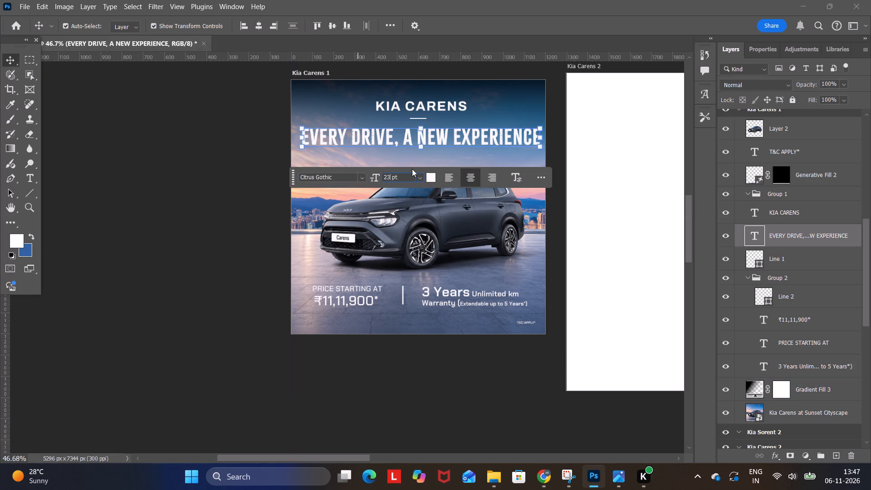
pyautogui.press('BackSpace')
pyautogui.press('2')
pyautogui.press('Return')
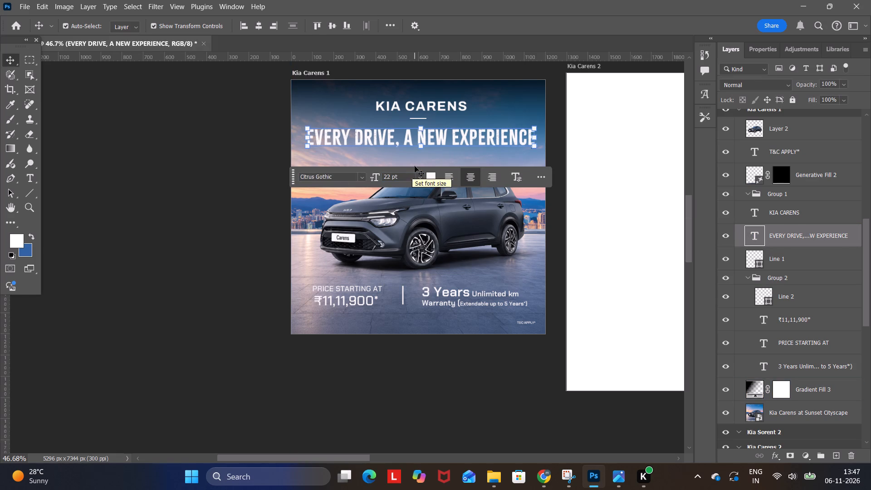
pyautogui.click(227, 206)
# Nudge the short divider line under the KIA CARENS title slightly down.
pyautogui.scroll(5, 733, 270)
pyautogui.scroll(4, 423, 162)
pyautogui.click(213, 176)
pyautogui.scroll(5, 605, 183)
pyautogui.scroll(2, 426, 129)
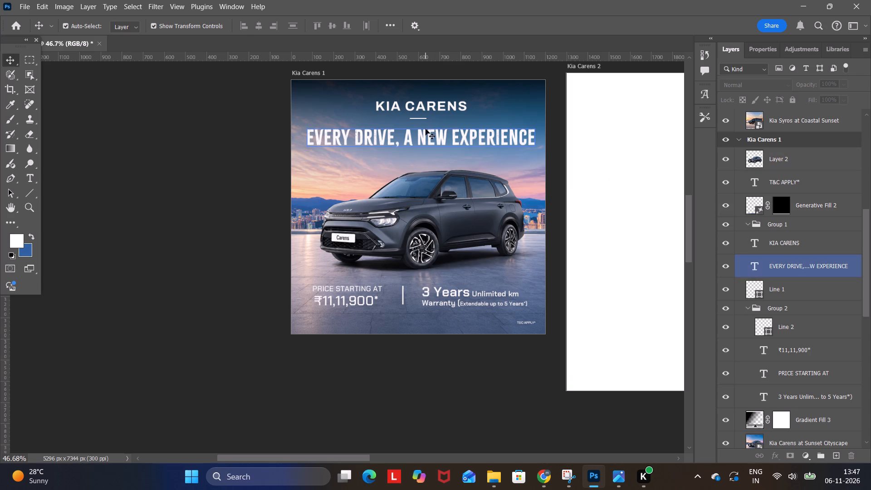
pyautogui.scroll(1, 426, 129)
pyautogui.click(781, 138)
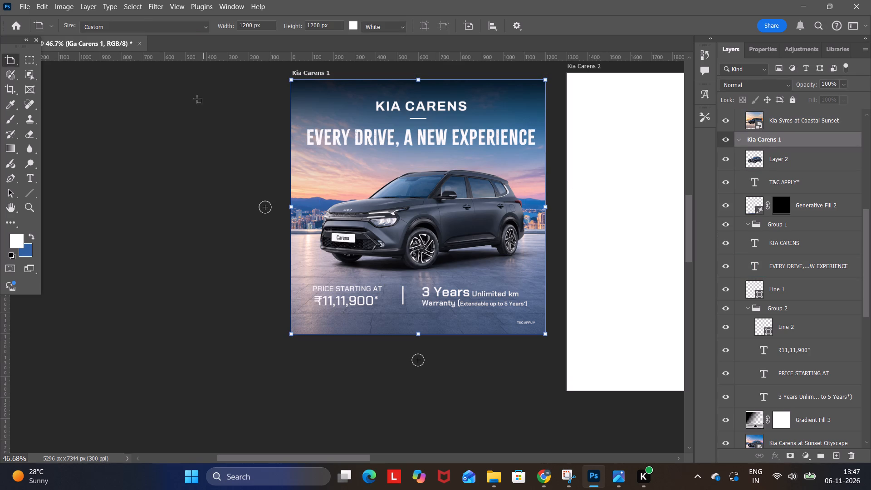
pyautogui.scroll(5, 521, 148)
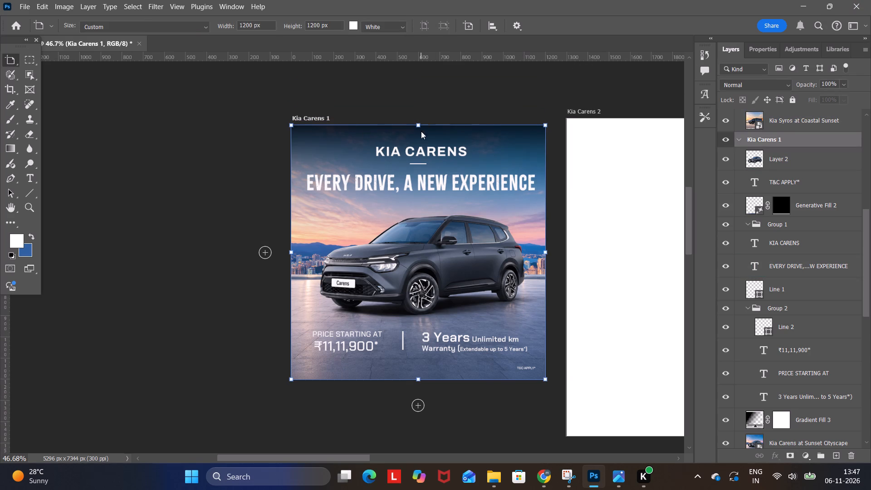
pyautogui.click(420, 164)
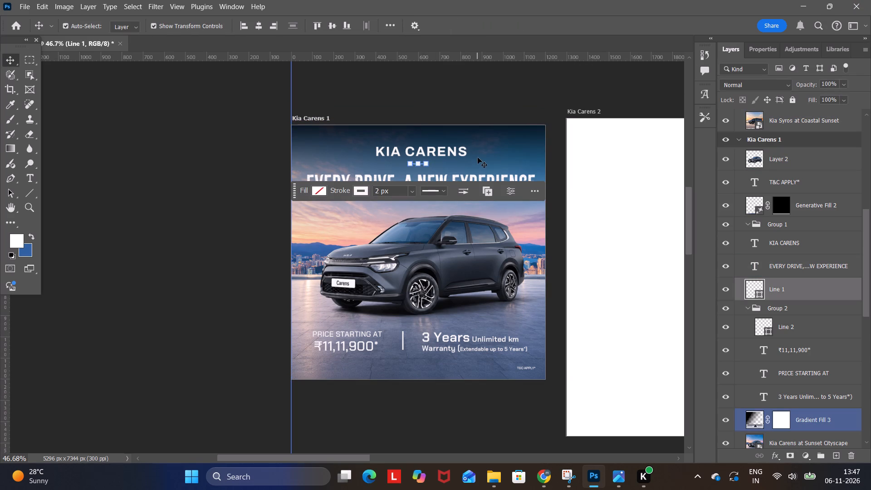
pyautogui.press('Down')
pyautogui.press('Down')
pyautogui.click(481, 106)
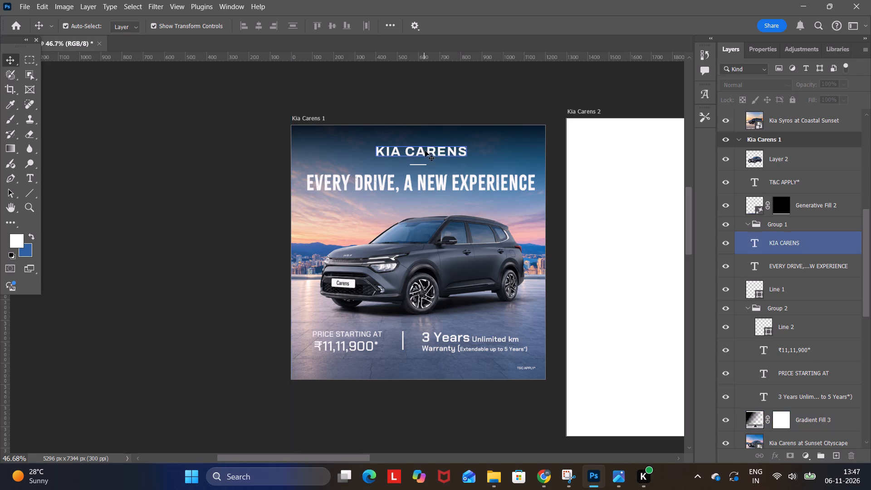
# Nudge the KIA CARENS title slightly down toward the divider line.
pyautogui.click(427, 148)
pyautogui.press('Down')
pyautogui.press('Down')
pyautogui.press('Down')
pyautogui.click(477, 113)
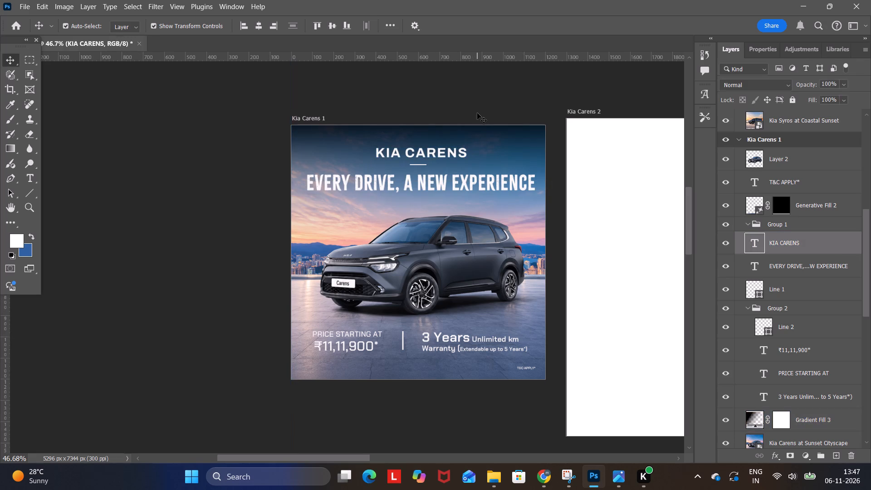
# Delete the short divider line between the KIA CARENS title and the headline.
pyautogui.click(419, 165)
pyautogui.click(437, 107)
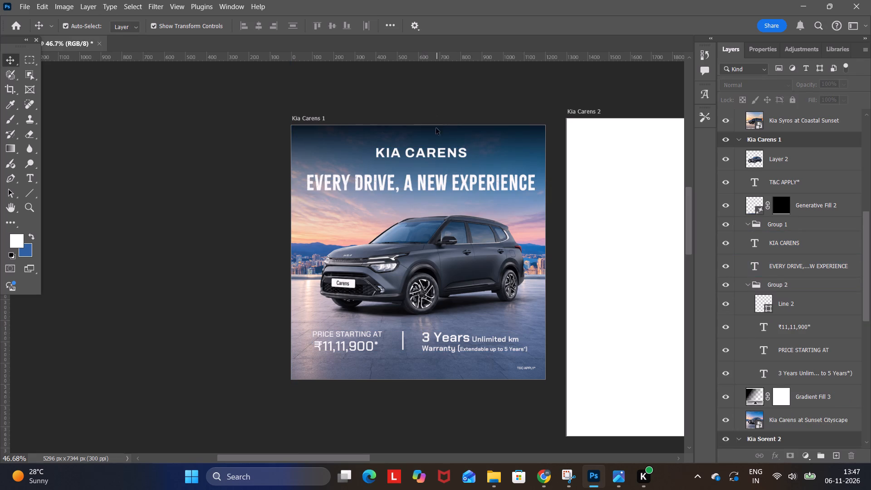
# Move the KIA CARENS title down to sit closer above the EVERY DRIVE, A NEW EXPERIENCE headline.
pyautogui.click(434, 152)
pyautogui.press('Down')
pyautogui.press('Down')
pyautogui.press('Down')
pyautogui.press('Down')
pyautogui.press('Down')
pyautogui.press('Down')
pyautogui.press('Down')
pyautogui.press('Down')
pyautogui.press('Down')
pyautogui.press('Down')
pyautogui.press('Down')
pyautogui.press('Down')
pyautogui.press('Down')
pyautogui.press('Down')
pyautogui.press('Down')
pyautogui.press('Down')
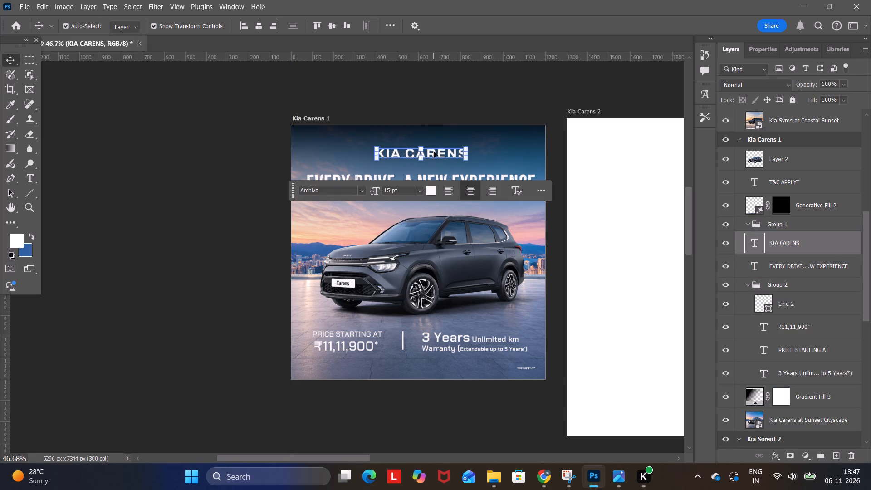
pyautogui.click(469, 114)
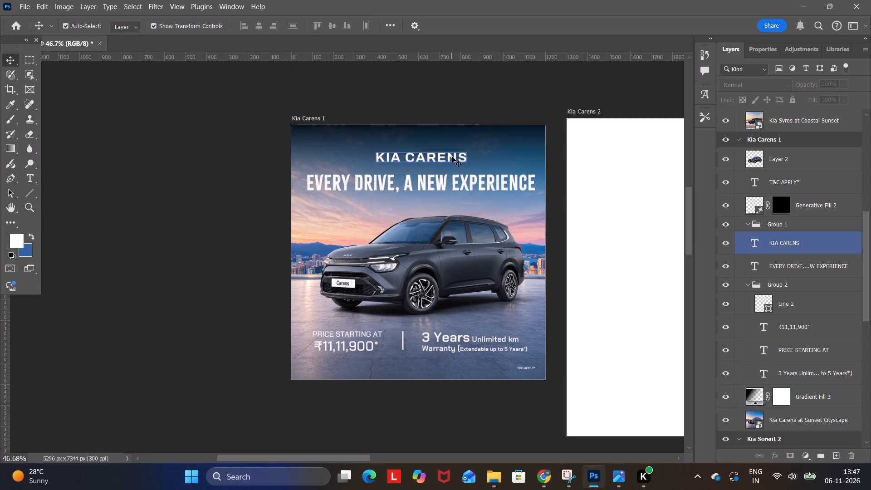
pyautogui.click(452, 157)
pyautogui.press('Down')
pyautogui.press('Down')
pyautogui.press('Down')
pyautogui.press('Down')
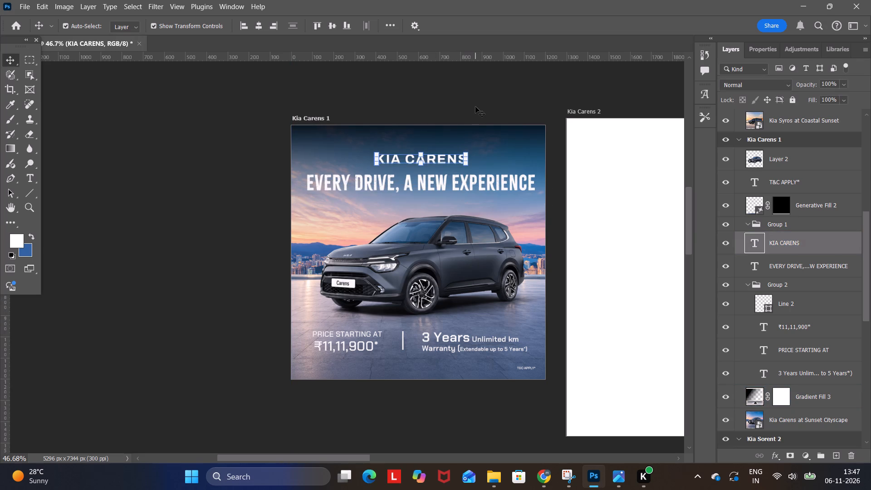
pyautogui.click(475, 107)
# Nudge the EVERY DRIVE, A NEW EXPERIENCE headline slightly down.
pyautogui.click(489, 187)
pyautogui.press('Down')
pyautogui.press('Down')
pyautogui.press('Down')
pyautogui.press('Down')
pyautogui.press('Down')
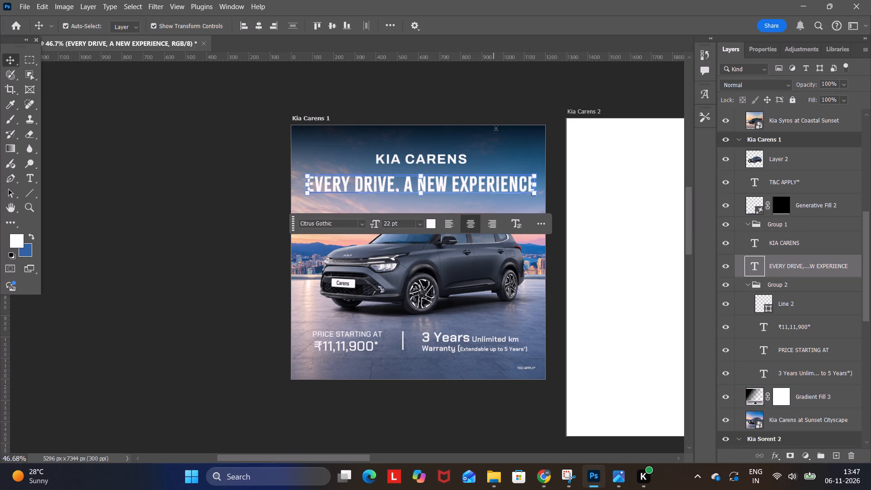
pyautogui.click(492, 106)
# Nudge the KIA CARENS title slightly further down toward the headline.
pyautogui.click(437, 157)
pyautogui.press('Down')
pyautogui.press('Down')
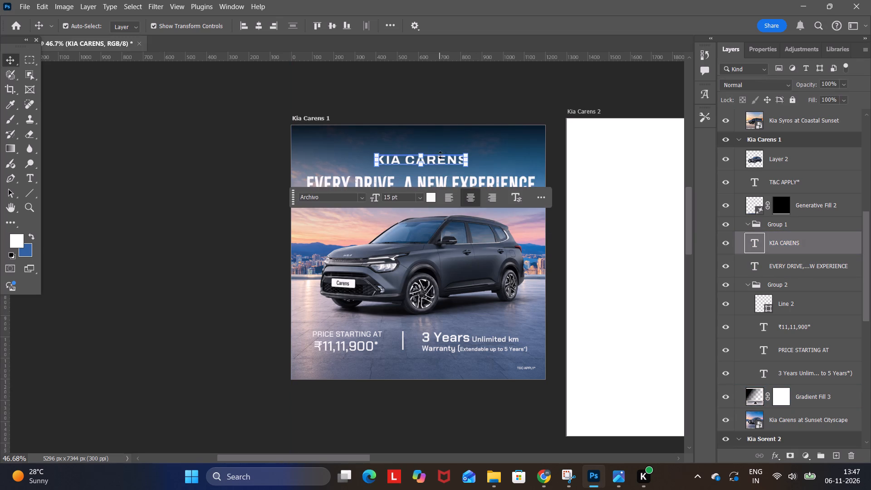
pyautogui.click(465, 113)
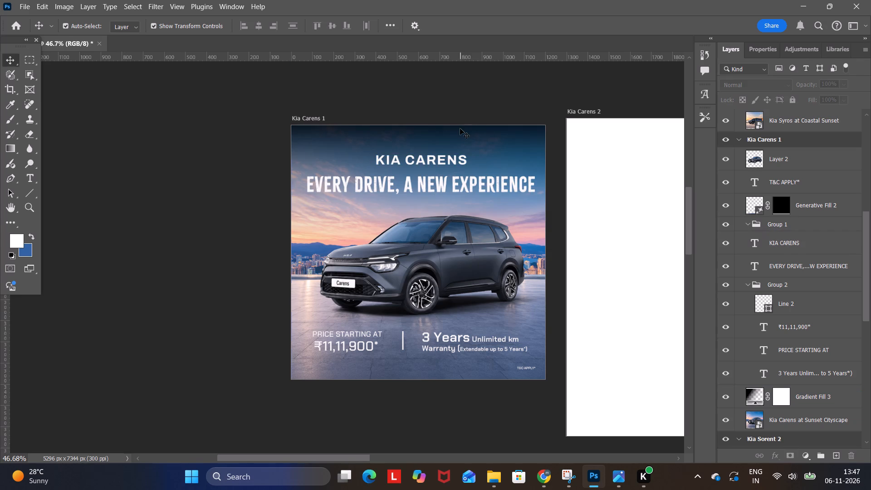
# Draw horizontal 4 px black lines on both sides of KIA CARENS, about 145 px long before it and 131 px after it.
pyautogui.click(32, 195)
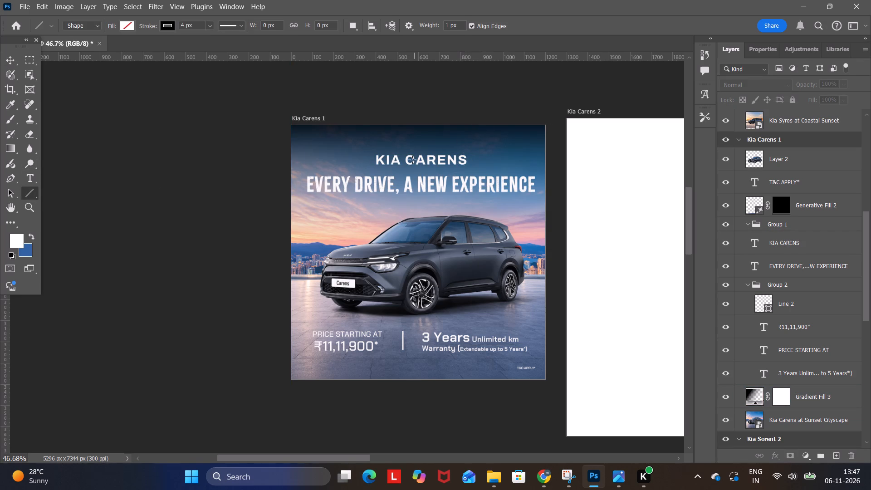
pyautogui.keyDown('shift'); pyautogui.moveTo(336, 161); pyautogui.dragTo(347, 161); pyautogui.keyUp('shift')
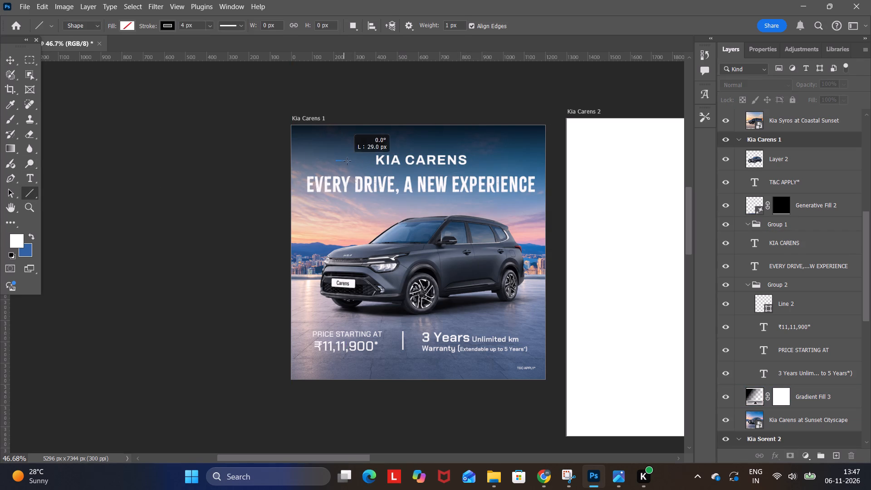
pyautogui.keyDown('shift'); pyautogui.moveTo(347, 161); pyautogui.dragTo(367, 161); pyautogui.keyUp('shift')
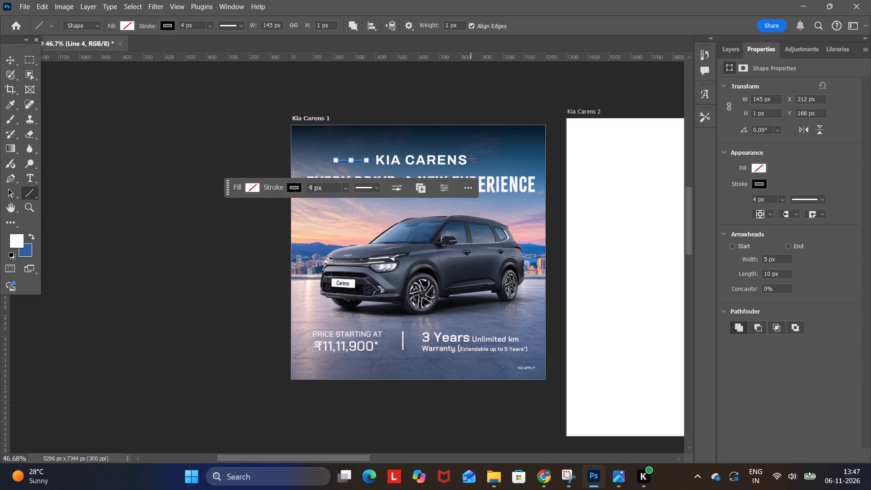
pyautogui.keyDown('shift'); pyautogui.moveTo(473, 160); pyautogui.dragTo(500, 160); pyautogui.keyUp('shift')
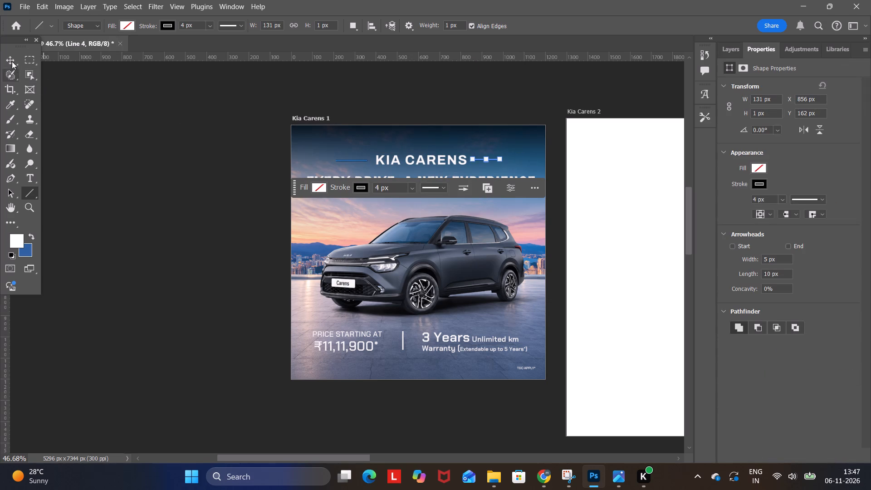
pyautogui.click(8, 60)
pyautogui.click(147, 141)
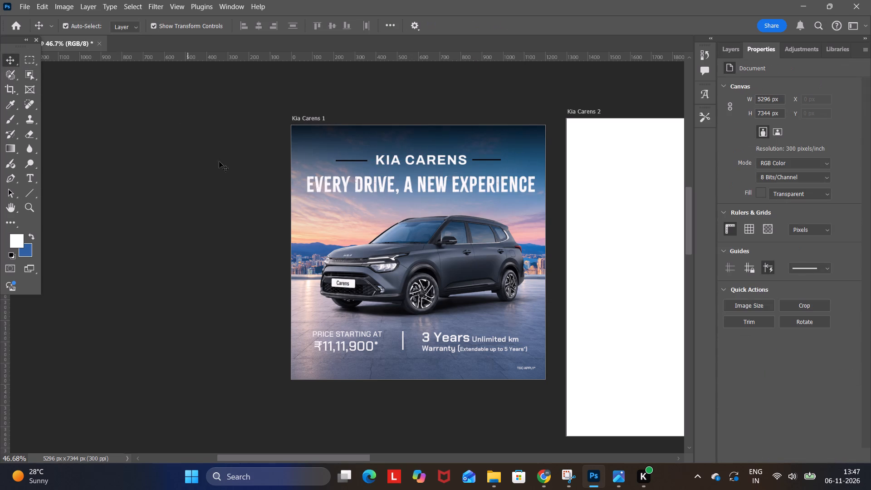
# Set the stroke width of the lines flanking the KIA CARENS title to 2 px.
pyautogui.click(354, 160)
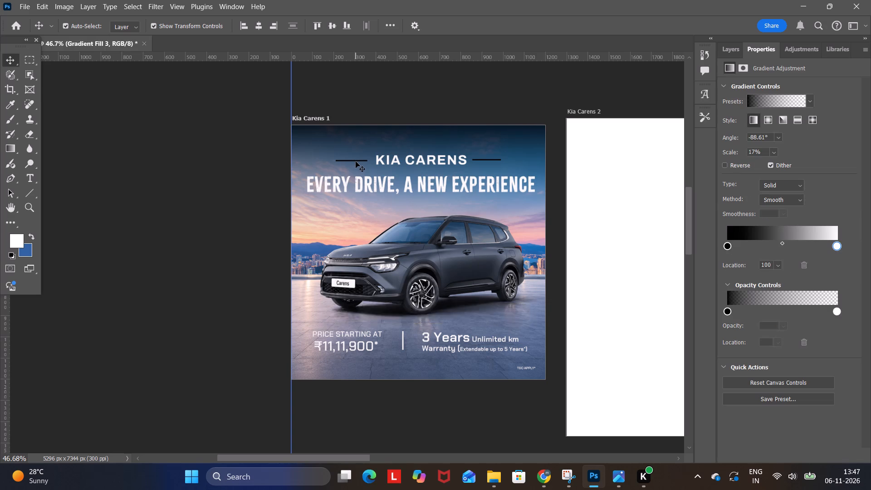
pyautogui.click(356, 162)
pyautogui.click(358, 161)
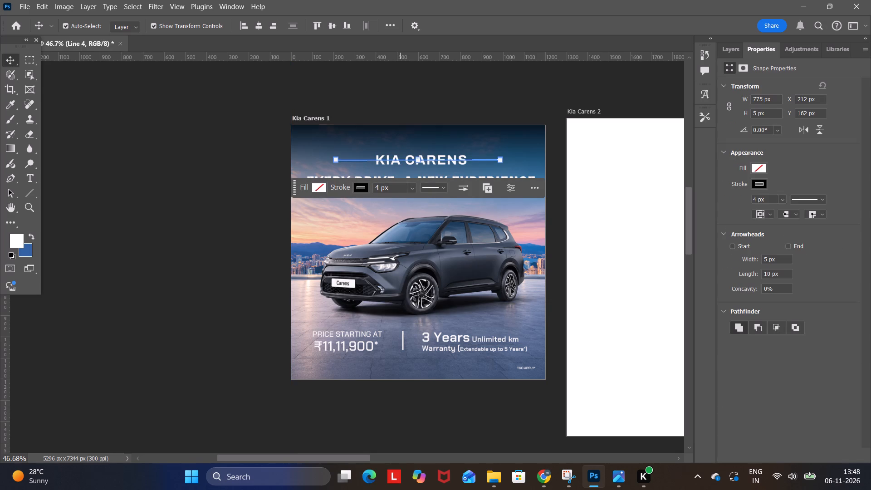
pyautogui.moveTo(380, 189); pyautogui.dragTo(365, 191)
pyautogui.press('2')
pyautogui.press('Return')
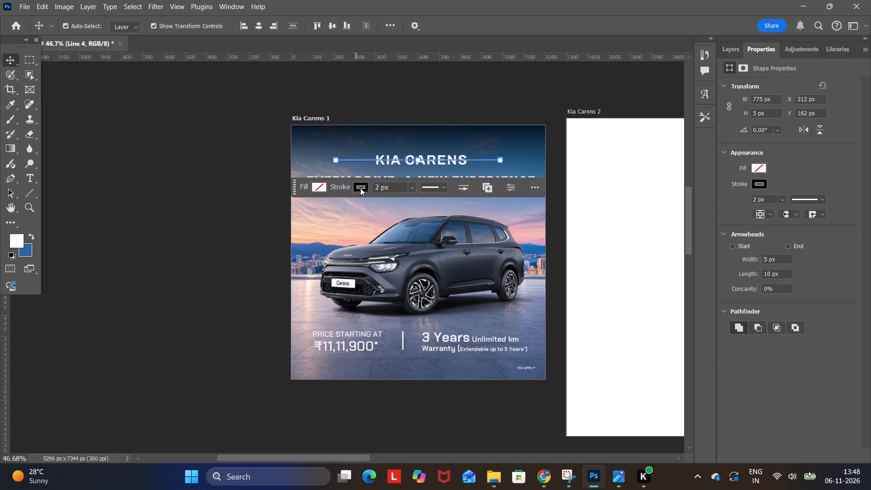
# Set the stroke colour of the lines flanking the KIA CARENS title to white.
pyautogui.click(362, 188)
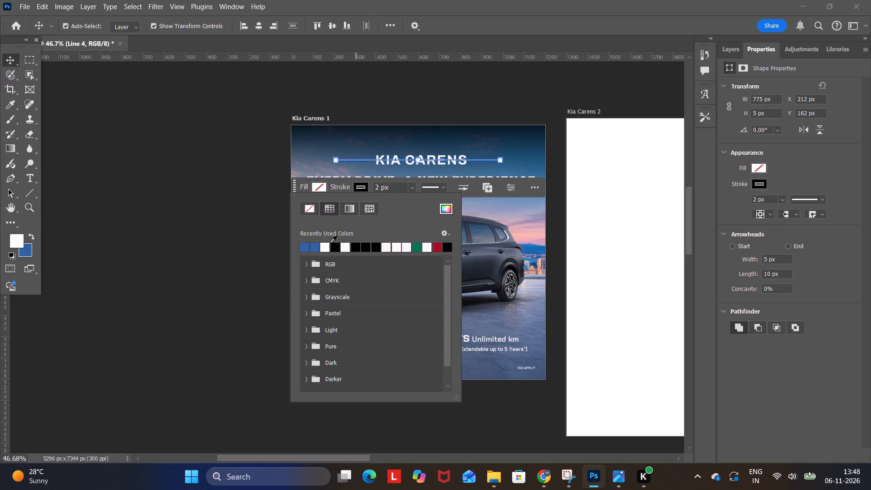
pyautogui.click(327, 245)
pyautogui.click(194, 177)
pyautogui.click(193, 177)
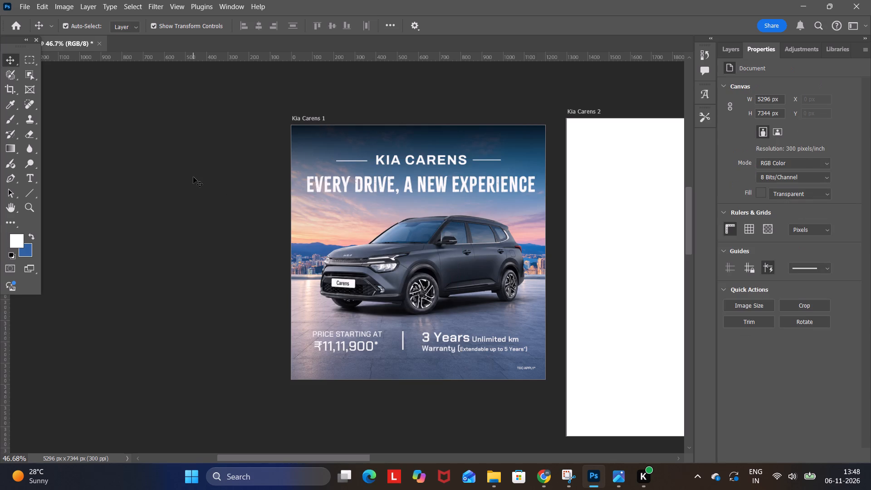
# Nudge the lines flanking the KIA CARENS title slightly right, to X 216 px.
pyautogui.click(492, 161)
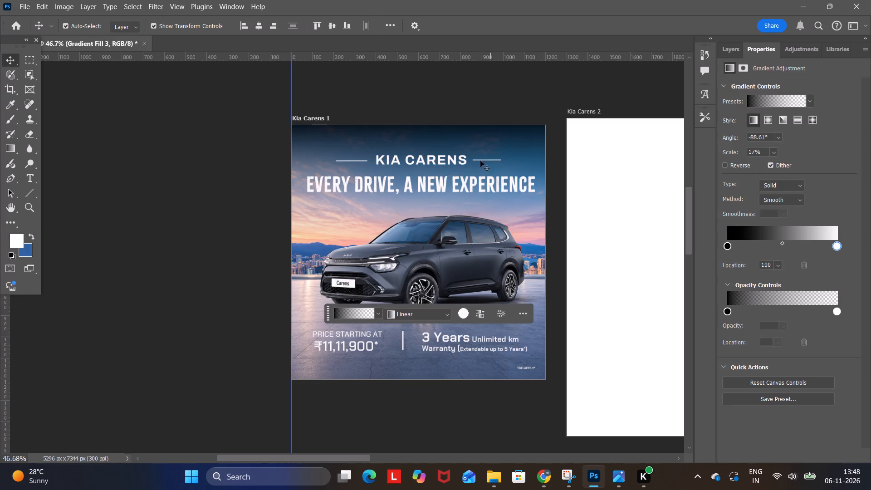
pyautogui.click(346, 160)
pyautogui.press('Right')
pyautogui.press('Right')
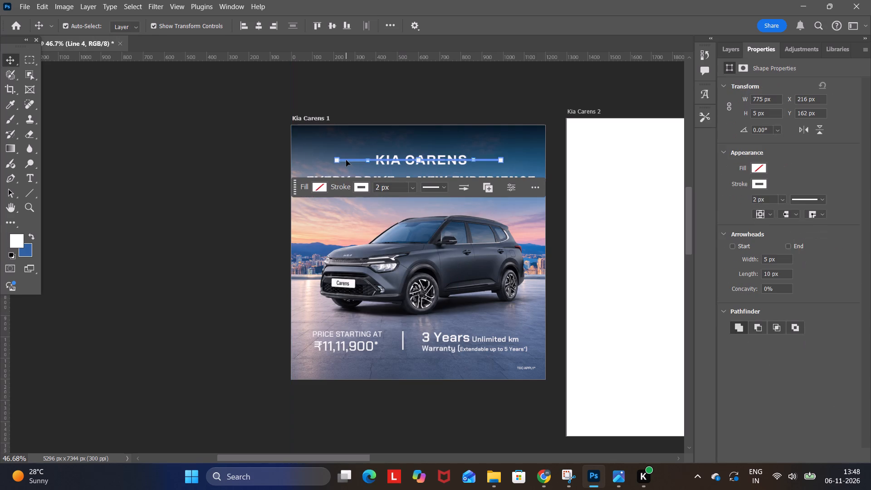
pyautogui.click(288, 175)
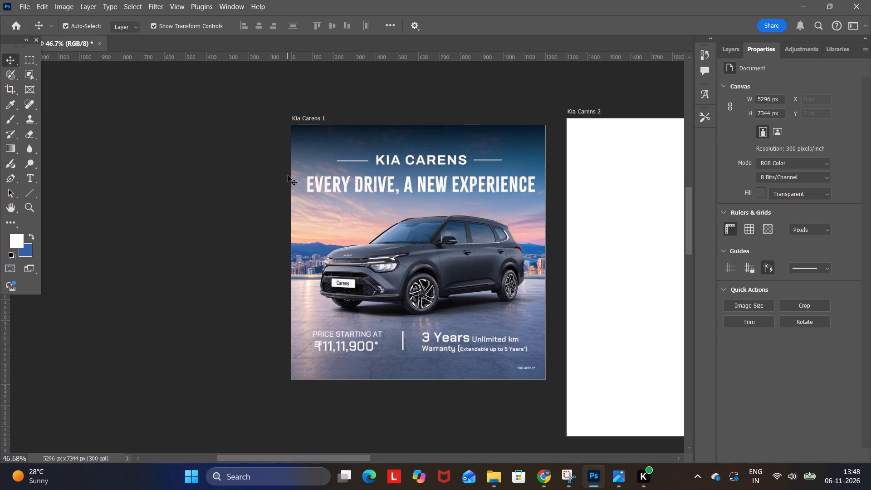
# Set the font style of the PRICE STARTING AT text on the Kia Carens 1 poster to SemiBold.
pyautogui.scroll(-3, 278, 190)
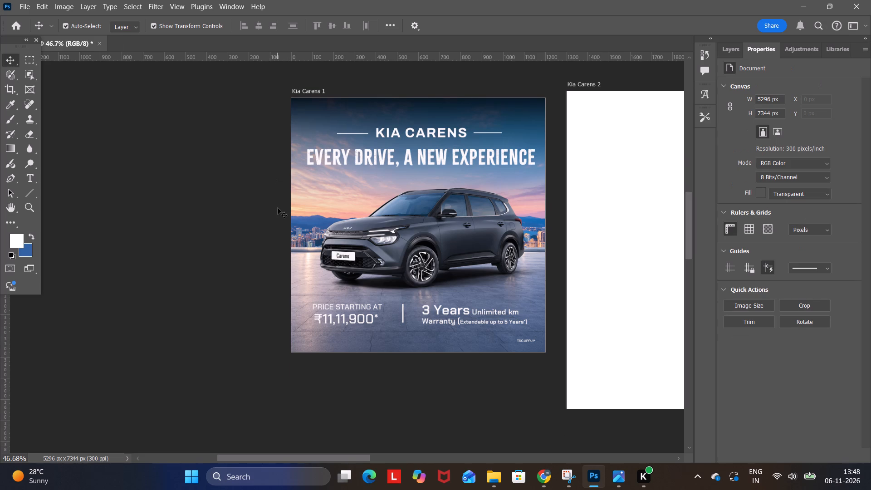
pyautogui.scroll(6, 278, 209)
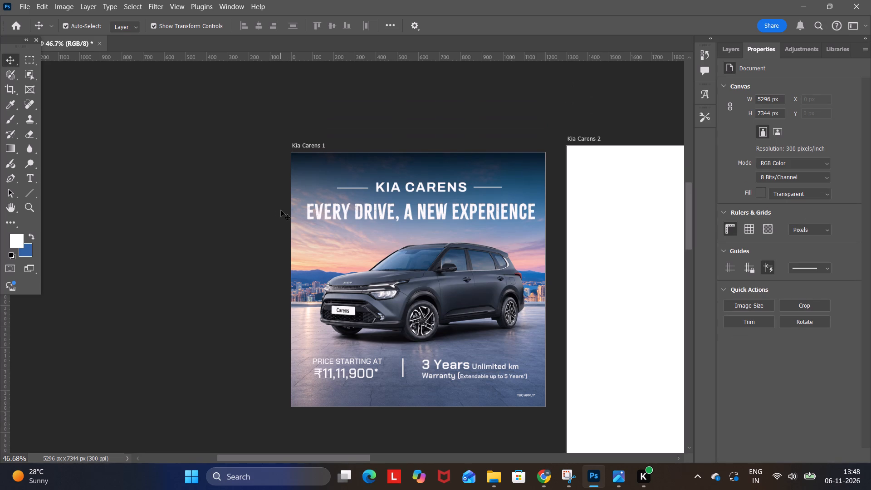
pyautogui.doubleClick(332, 363)
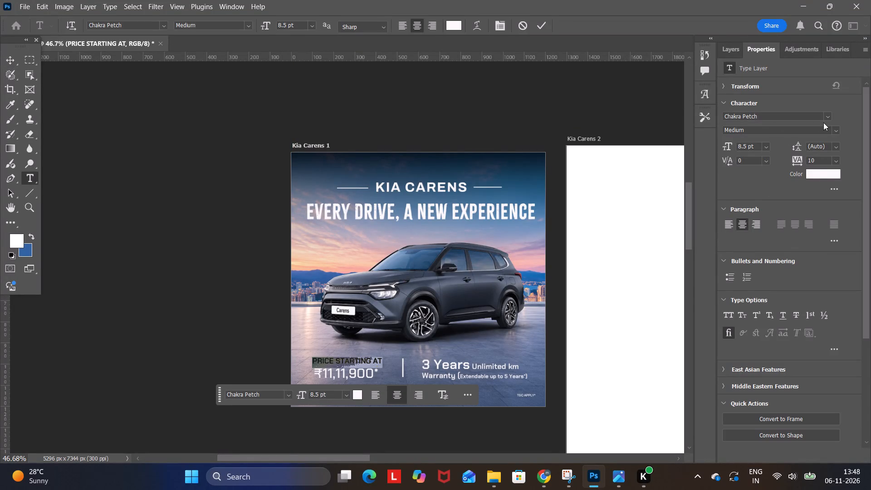
pyautogui.click(836, 127)
pyautogui.click(793, 182)
pyautogui.click(253, 246)
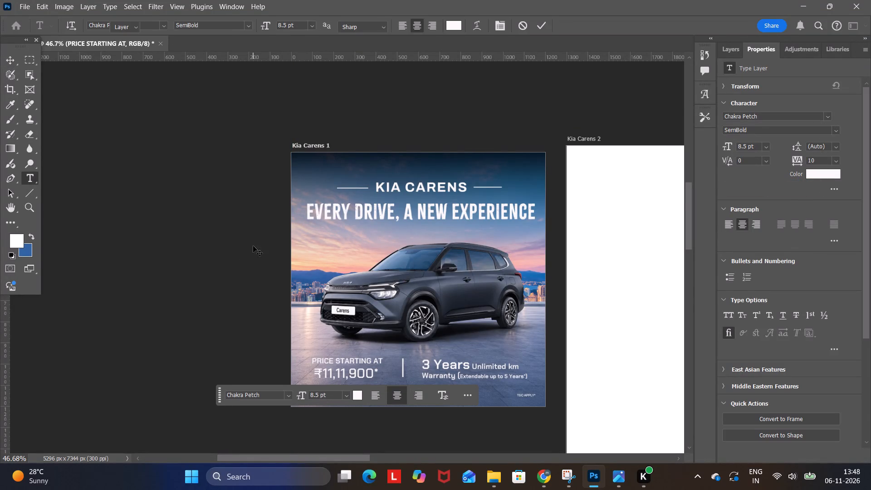
pyautogui.click(141, 265)
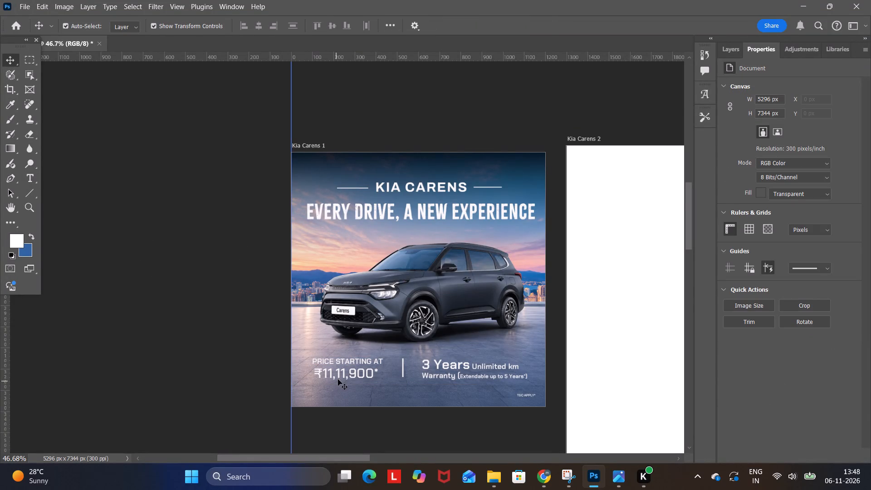
# Nudge the ₹11,11,900* price slightly left on the Kia Carens 1 poster.
pyautogui.click(341, 375)
pyautogui.press('Left')
pyautogui.click(220, 299)
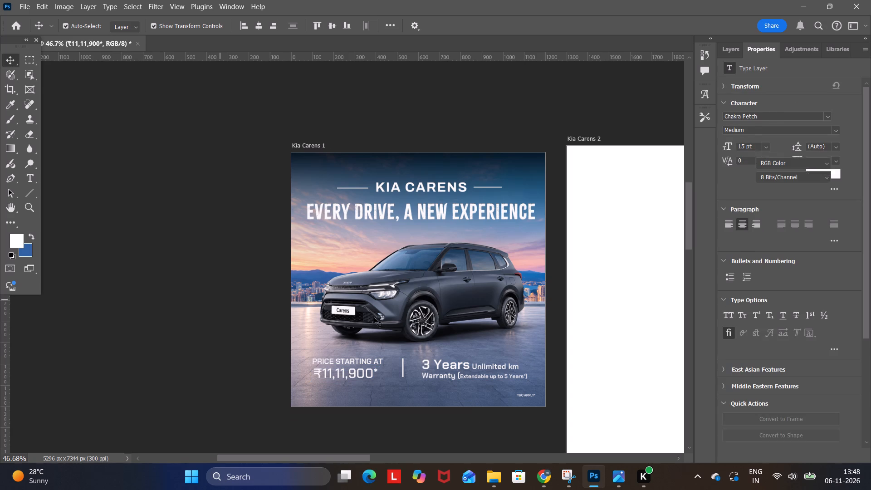
# Choose SemiBold as the font style of the 3 Years Unlimited km Warranty text on the Kia Carens 1 poster.
pyautogui.click(458, 364)
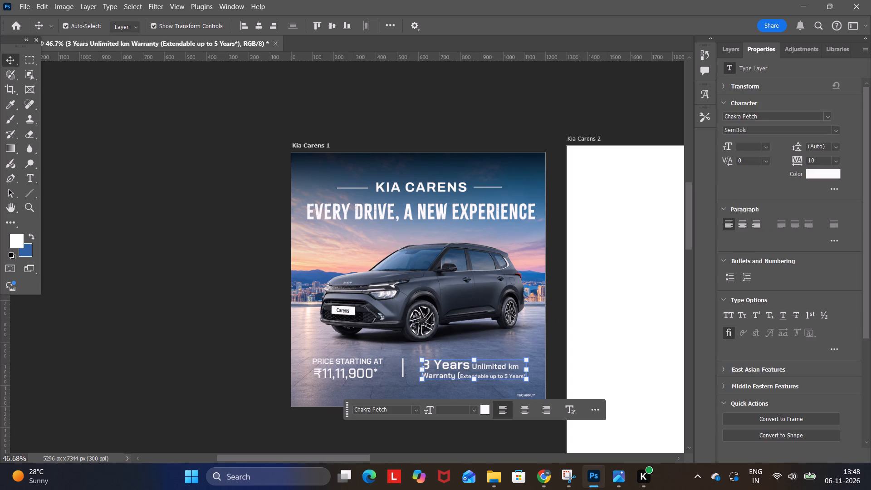
pyautogui.click(833, 132)
pyautogui.click(796, 184)
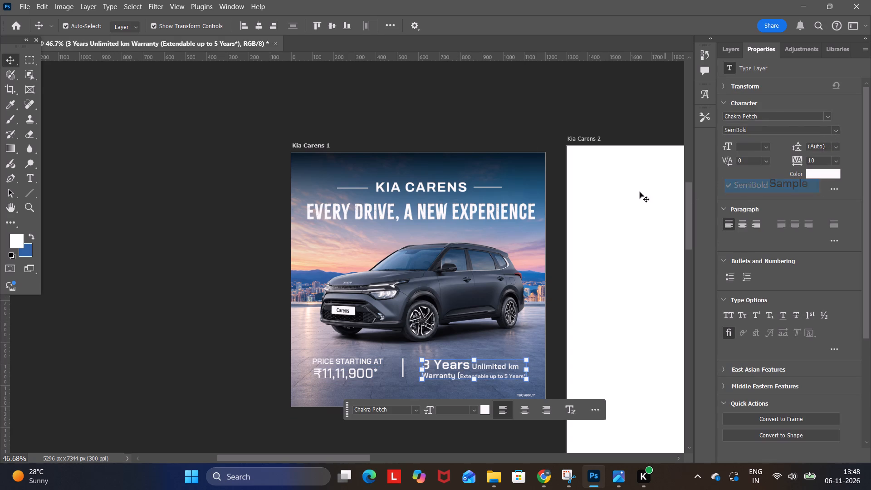
pyautogui.click(497, 124)
# Compare the title, headline and price layouts across the Kia SorentO 1, Kia Carens 1 and Kia Seltos 1 posters.
pyautogui.scroll(-20, 518, 292)
pyautogui.scroll(-19, 518, 292)
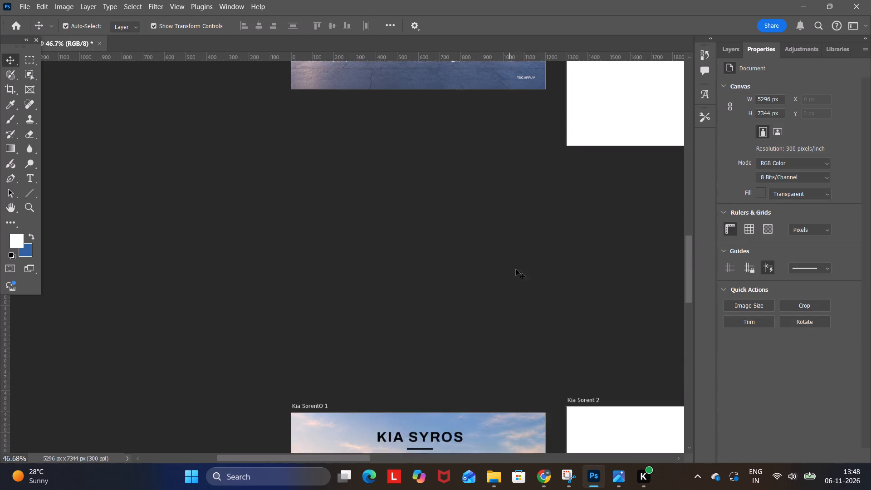
pyautogui.scroll(-20, 516, 269)
pyautogui.scroll(-12, 516, 269)
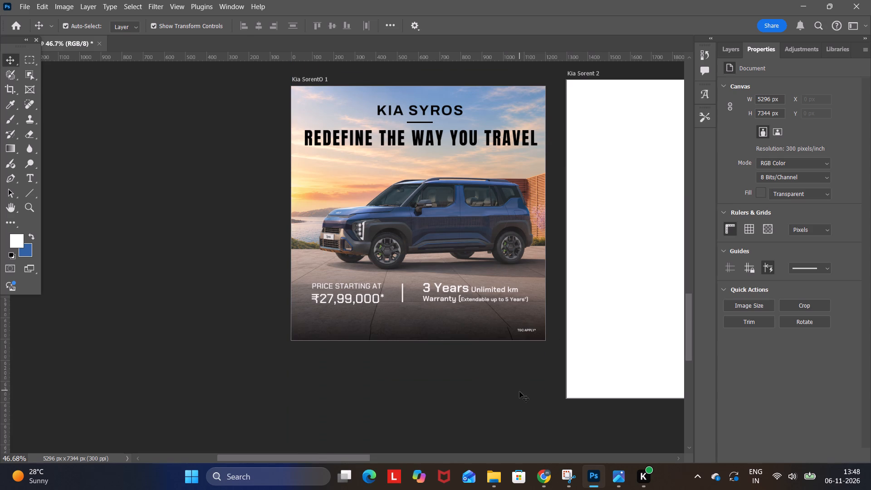
pyautogui.scroll(12, 519, 392)
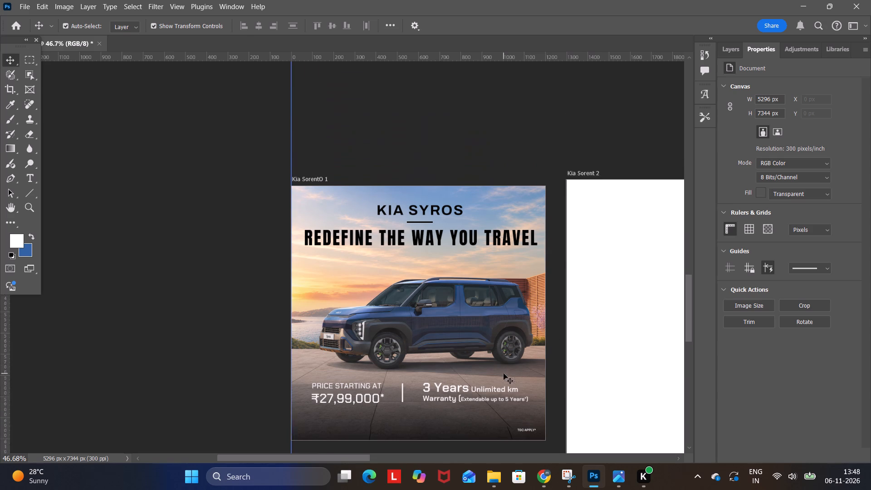
pyautogui.scroll(20, 504, 373)
pyautogui.scroll(20, 504, 373)
pyautogui.scroll(12, 504, 373)
pyautogui.middleClick(507, 375)
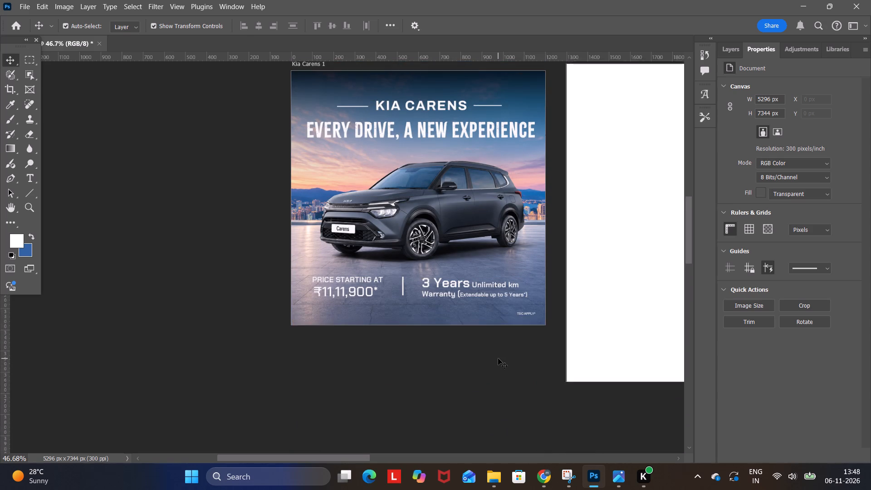
pyautogui.scroll(20, 498, 358)
pyautogui.scroll(20, 498, 358)
pyautogui.scroll(11, 498, 358)
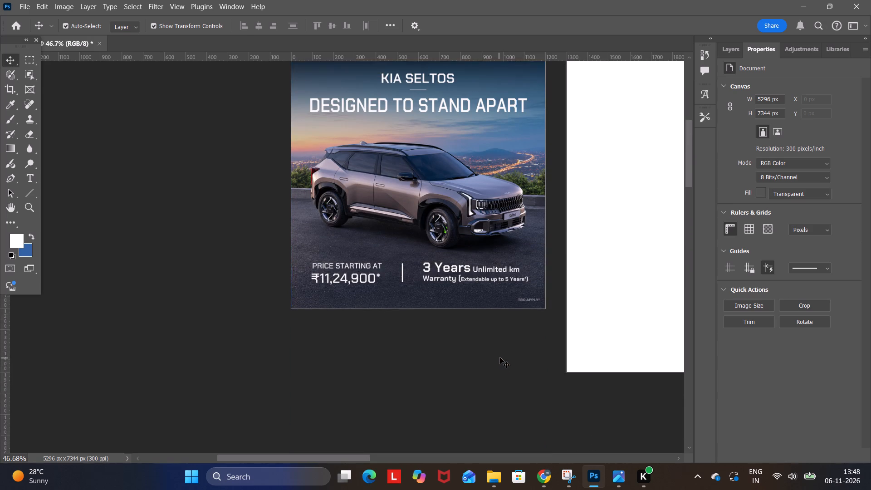
pyautogui.scroll(4, 500, 358)
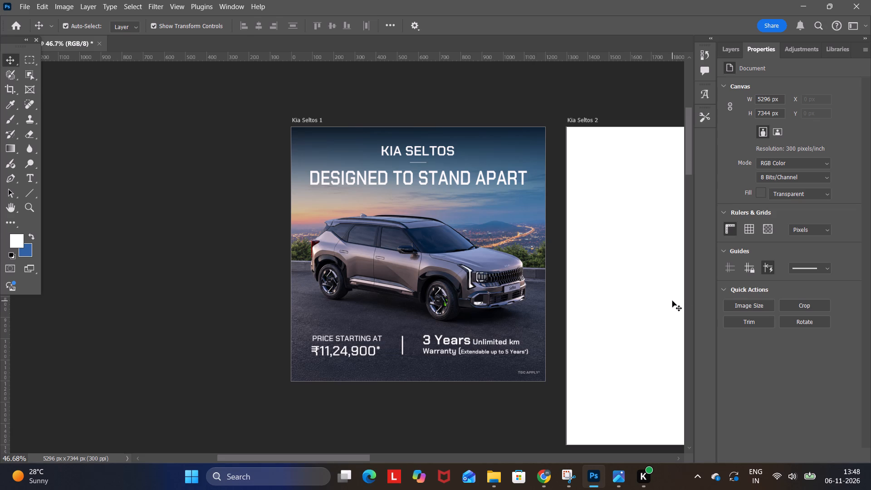
pyautogui.scroll(-20, 624, 293)
pyautogui.scroll(-20, 624, 293)
pyautogui.scroll(-20, 624, 293)
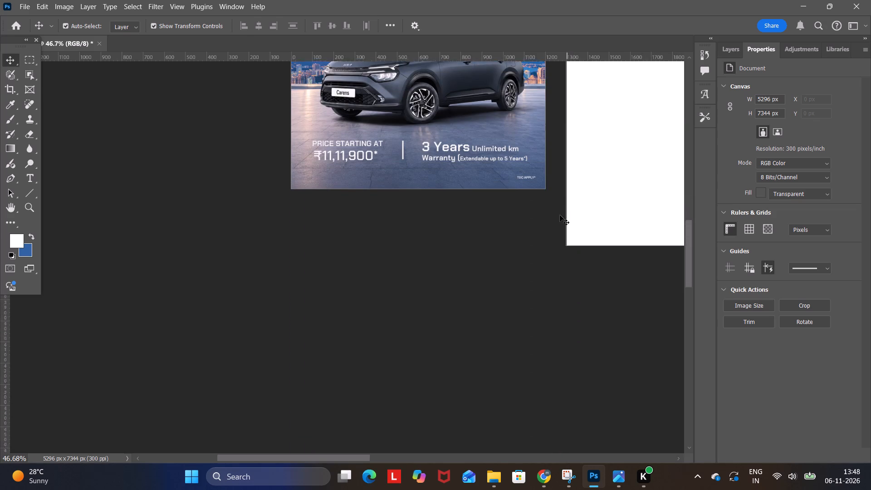
pyautogui.scroll(-20, 560, 215)
pyautogui.scroll(-19, 560, 215)
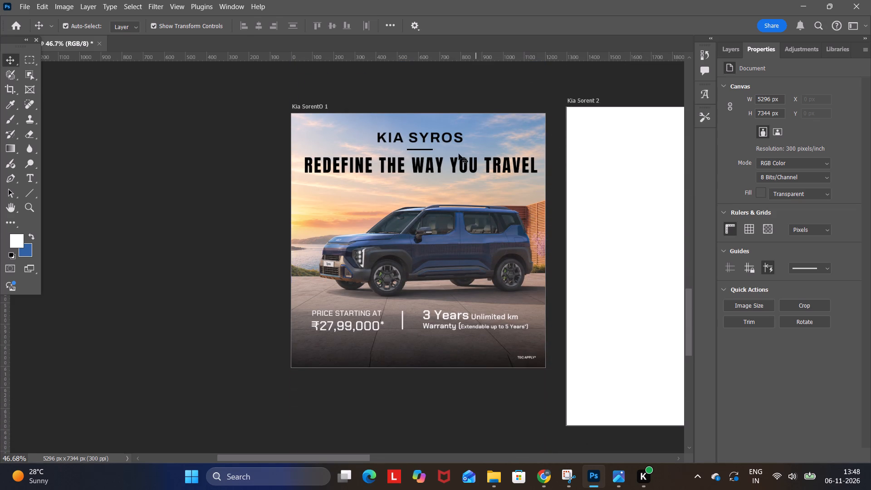
# Nudge the REDEFINE THE WAY YOU TRAVEL headline slightly down on the Kia SorentO 1 poster.
pyautogui.click(457, 168)
pyautogui.press('Down')
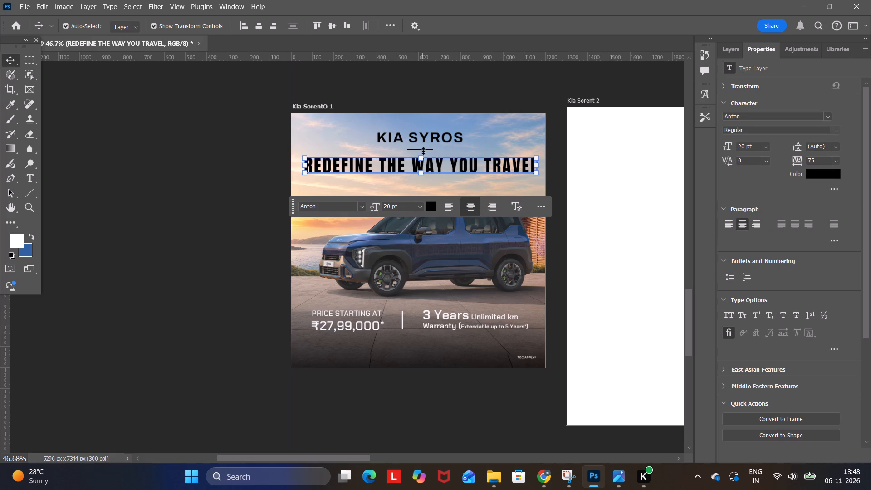
pyautogui.click(344, 93)
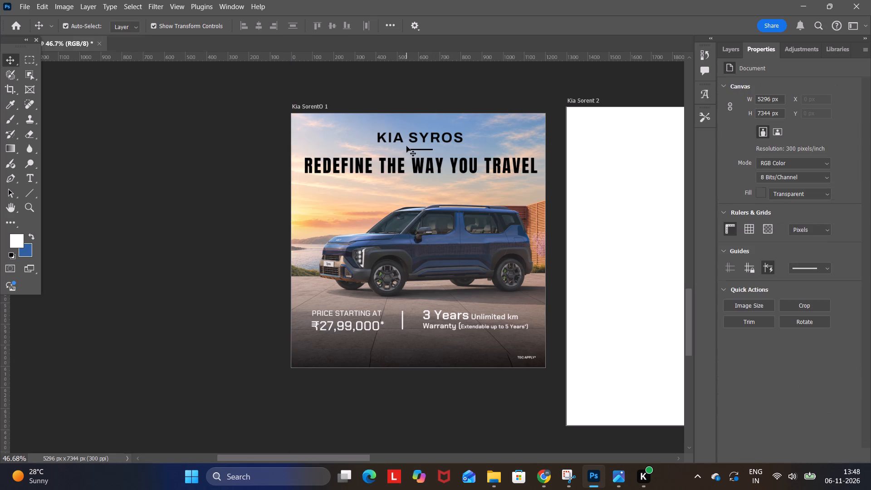
# Delete the short black line between the KIA SYROS title and the headline.
pyautogui.click(413, 148)
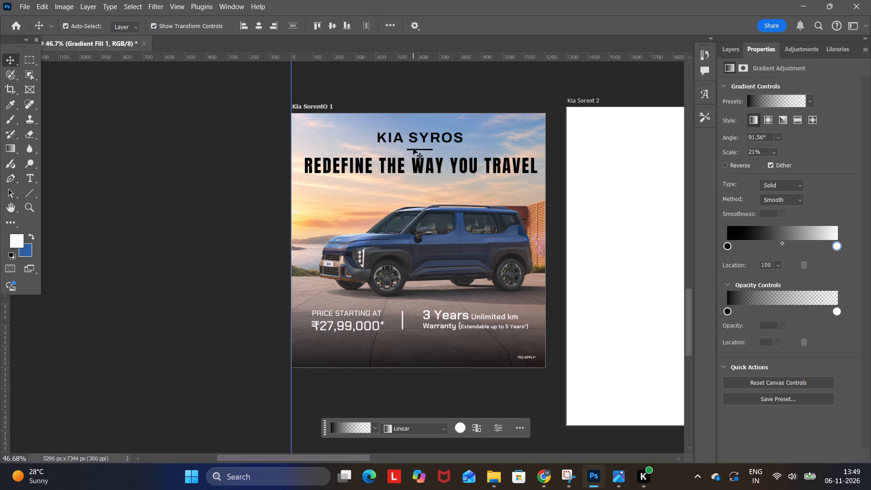
pyautogui.click(413, 149)
pyautogui.press('Delete')
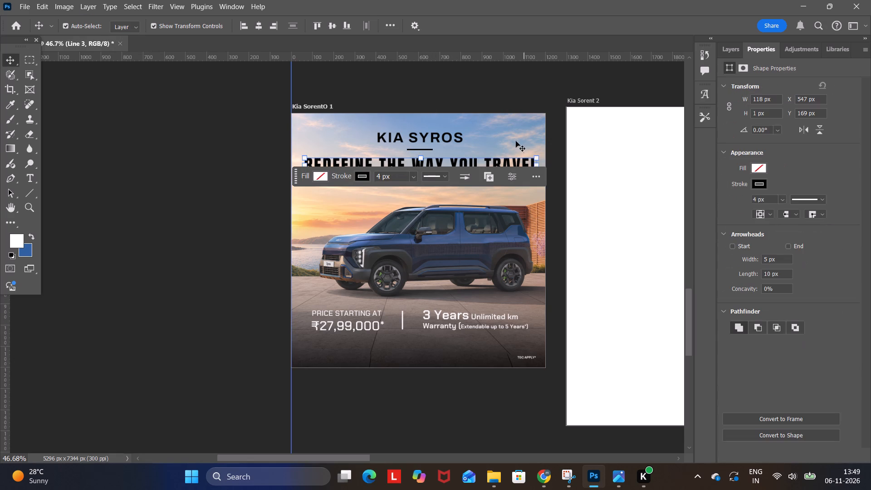
pyautogui.click(206, 150)
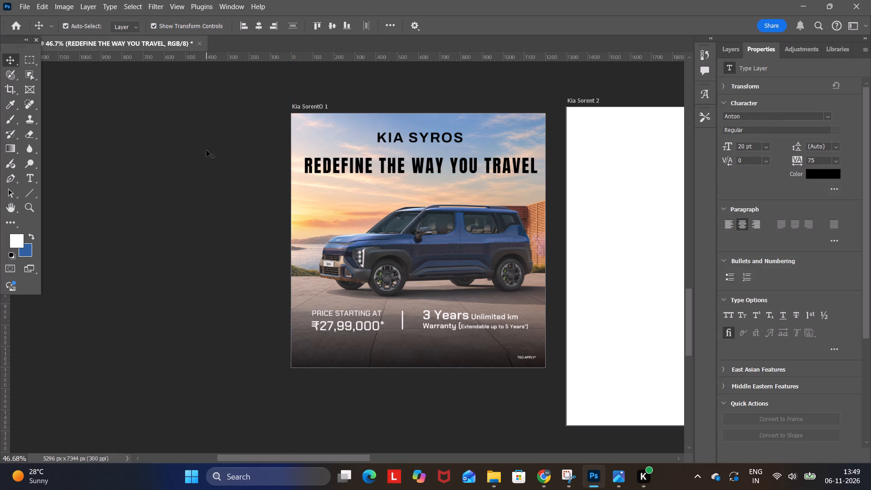
# Set the font size of the KIA SYROS title to 15 pt.
pyautogui.click(443, 138)
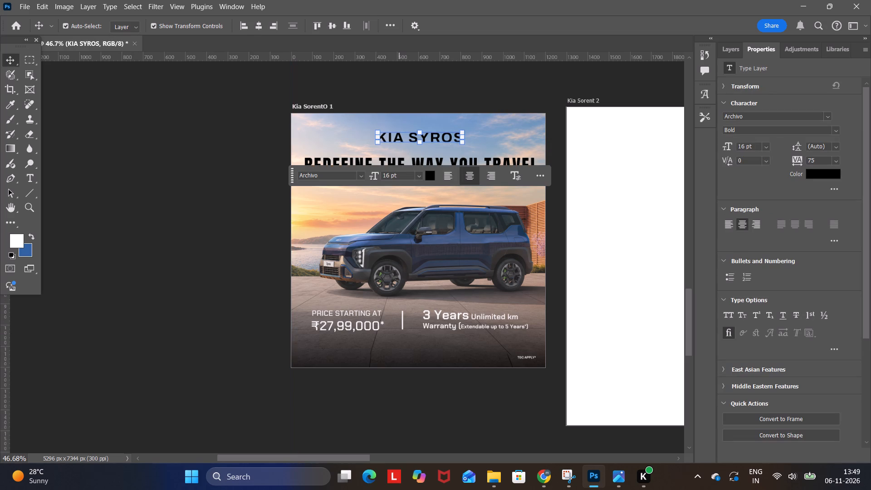
pyautogui.click(389, 175)
pyautogui.press('BackSpace')
pyautogui.press('5')
pyautogui.press('Return')
pyautogui.click(449, 97)
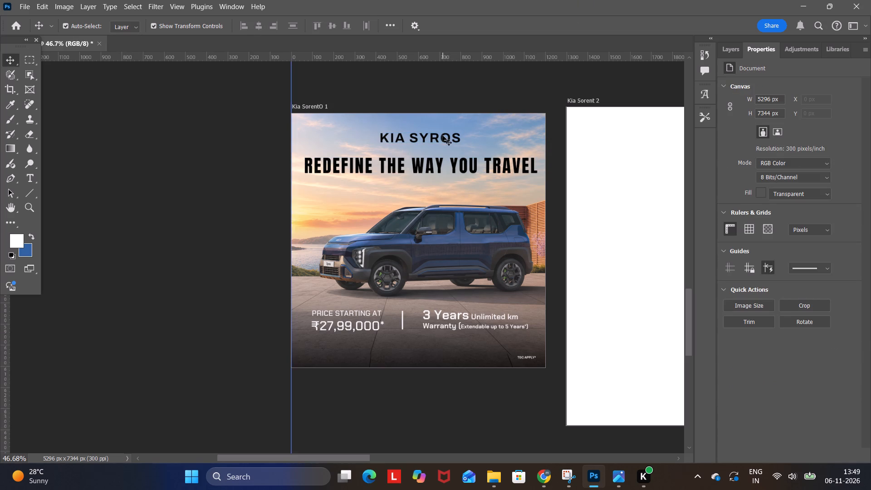
# Move the KIA SYROS title down, closer to the REDEFINE THE WAY YOU TRAVEL headline.
pyautogui.click(441, 137)
pyautogui.press('Down')
pyautogui.press('Down')
pyautogui.press('Down')
pyautogui.press('Down')
pyautogui.press('Down')
pyautogui.press('Down')
pyautogui.press('Down')
pyautogui.press('Down')
pyautogui.press('Down')
pyautogui.press('Down')
pyautogui.press('Down')
pyautogui.press('Down')
pyautogui.press('Down')
pyautogui.press('Down')
pyautogui.press('Down')
pyautogui.press('Down')
pyautogui.press('Down')
pyautogui.press('Down')
pyautogui.press('Down')
pyautogui.press('Down')
pyautogui.press('Down')
pyautogui.press('Down')
pyautogui.press('Down')
pyautogui.press('Down')
pyautogui.press('Down')
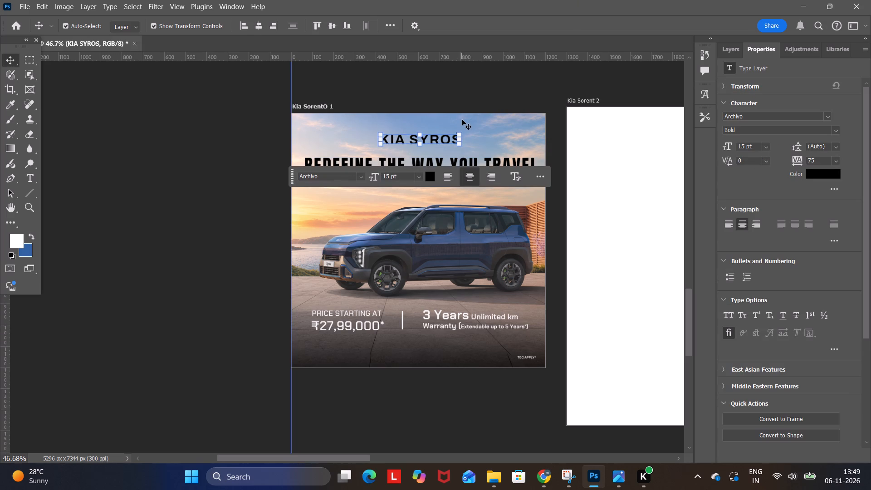
pyautogui.click(460, 101)
# Copy the pair of flanking title lines from the Kia Carens 1 poster and paste them onto the Kia SorentO 1 poster.
pyautogui.scroll(5, 558, 237)
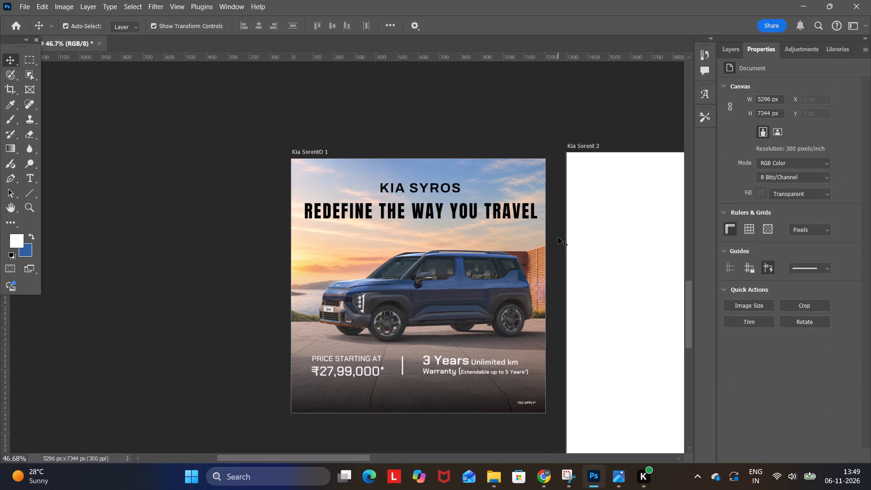
pyautogui.scroll(20, 558, 237)
pyautogui.scroll(20, 558, 237)
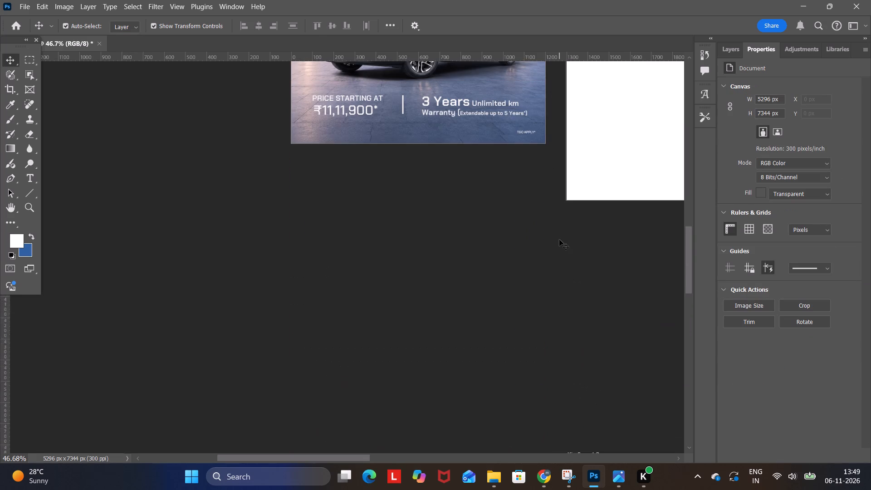
pyautogui.scroll(19, 559, 240)
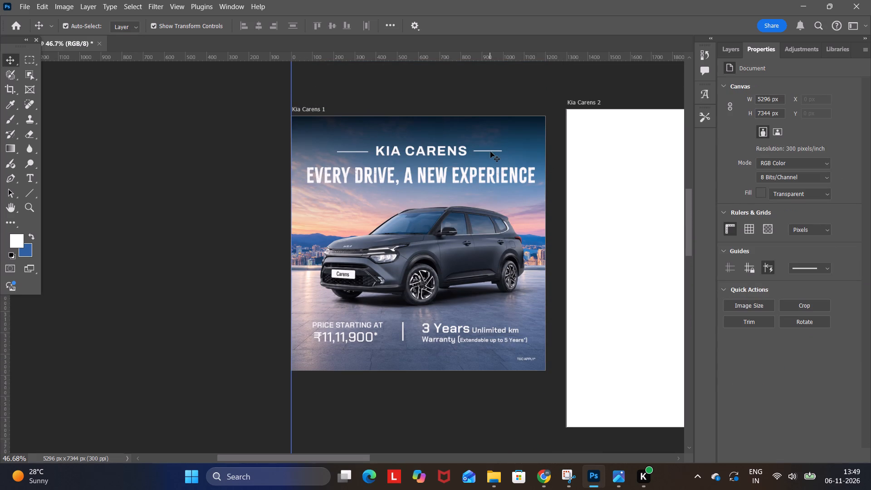
pyautogui.click(492, 150)
pyautogui.click(490, 151)
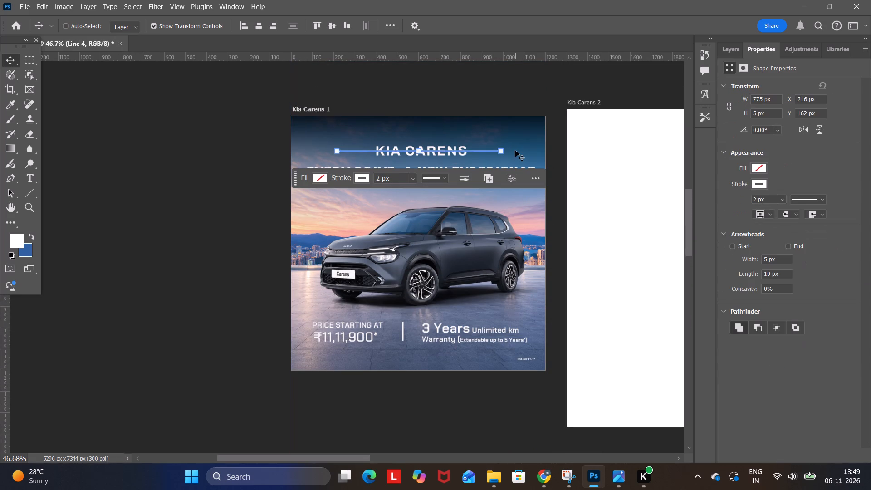
pyautogui.hotkey('ctrl', 'c')
pyautogui.scroll(-20, 520, 203)
pyautogui.scroll(-20, 520, 203)
pyautogui.scroll(-20, 520, 203)
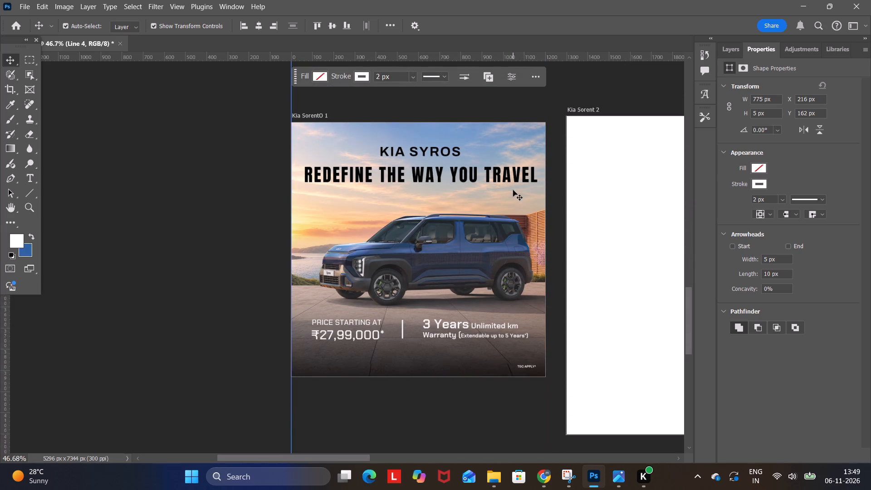
pyautogui.click(533, 174)
pyautogui.click(296, 107)
pyautogui.click(304, 127)
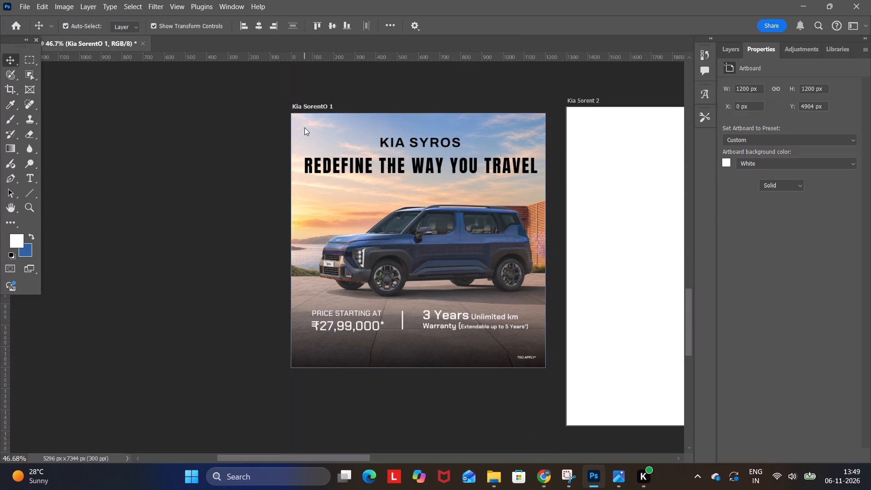
pyautogui.click(318, 108)
pyautogui.hotkey('ctrl', 'v')
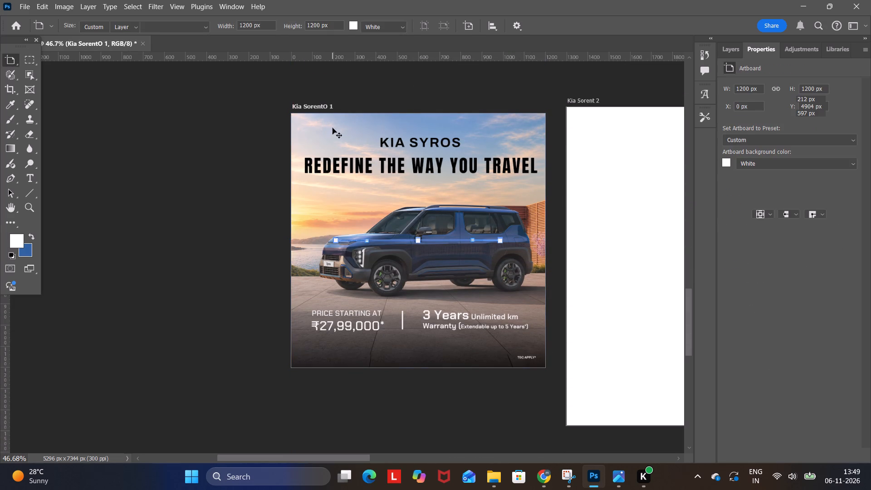
# Move the pasted lines up to flank the KIA SYROS title at mid-height, at Y 135 px.
pyautogui.press('Up')
pyautogui.press('Up')
pyautogui.press('Up')
pyautogui.press('Up')
pyautogui.press('Up')
pyautogui.press('Up')
pyautogui.press('Up')
pyautogui.press('Up')
pyautogui.press('Up')
pyautogui.press('Up')
pyautogui.press('Up')
pyautogui.press('Up')
pyautogui.press('Up')
pyautogui.press('Up')
pyautogui.press('Up')
pyautogui.press('Up')
pyautogui.press('Up')
pyautogui.press('Up')
pyautogui.press('Up')
pyautogui.press('Up')
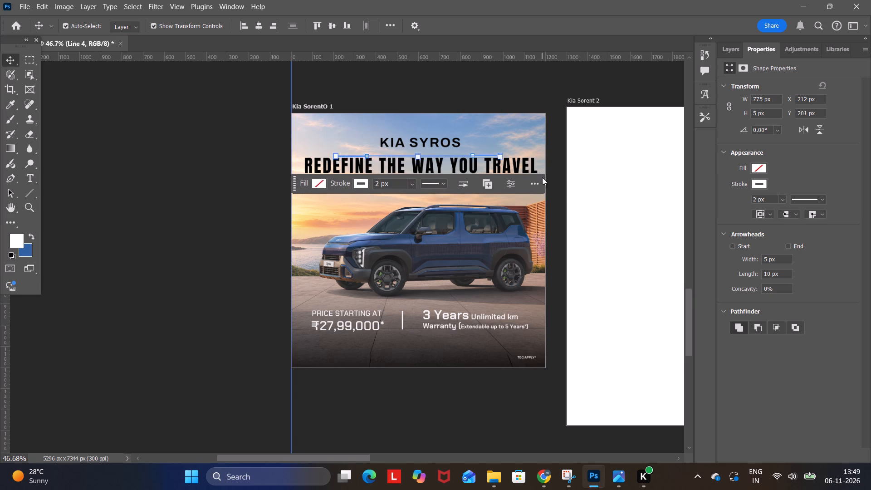
pyautogui.press('Up')
pyautogui.press('Up')
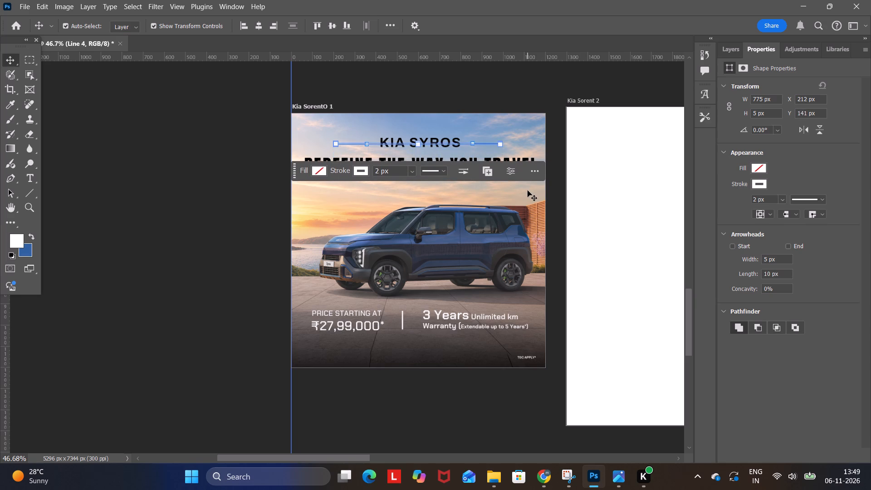
pyautogui.press('Up')
pyautogui.press('Up')
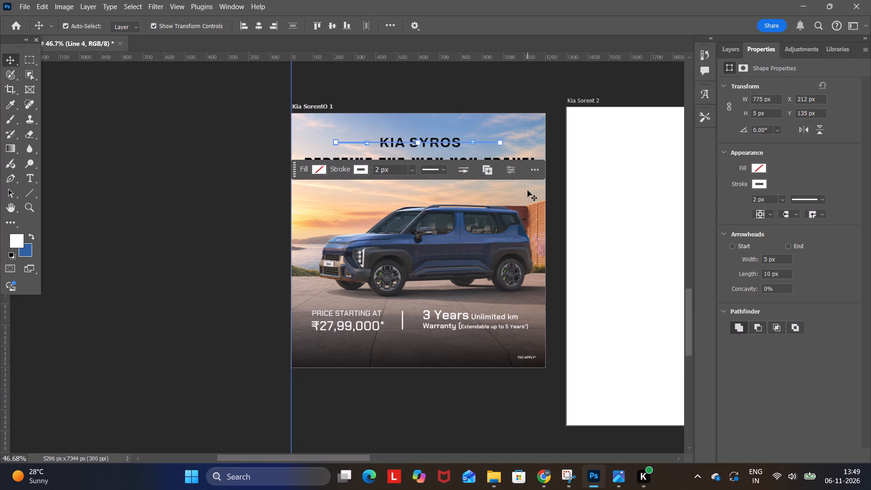
pyautogui.click(452, 101)
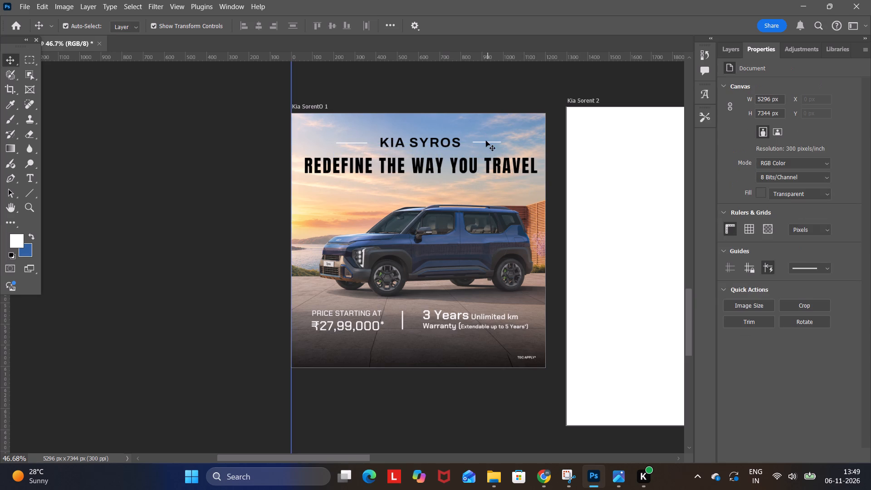
# Change the stroke colour of the lines flanking the KIA SYROS title to black.
pyautogui.click(484, 142)
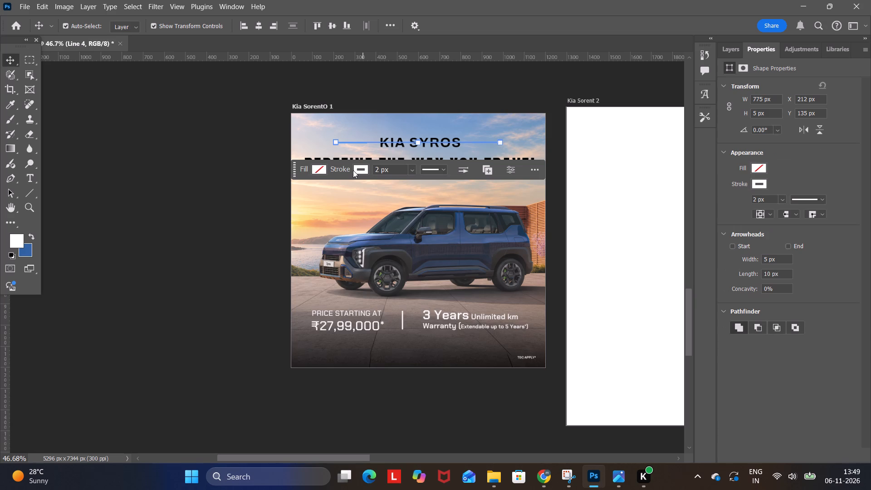
pyautogui.click(353, 170)
pyautogui.click(336, 229)
pyautogui.click(241, 184)
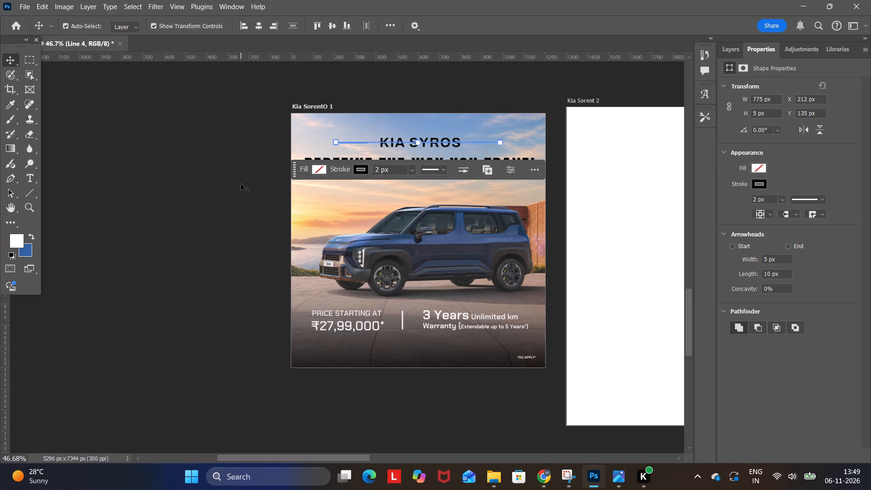
pyautogui.click(241, 184)
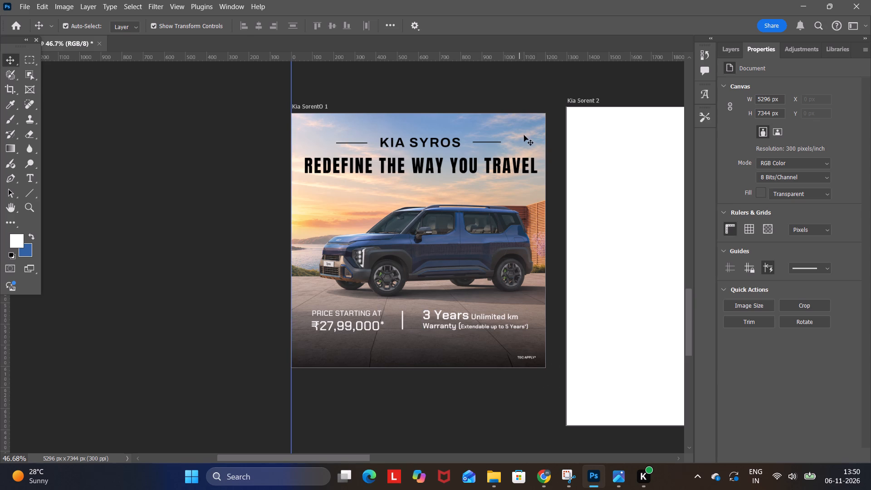
# Nudge the REDEFINE THE WAY YOU TRAVEL headline slightly down, away from the KIA SYROS title.
pyautogui.click(503, 162)
pyautogui.press('Down')
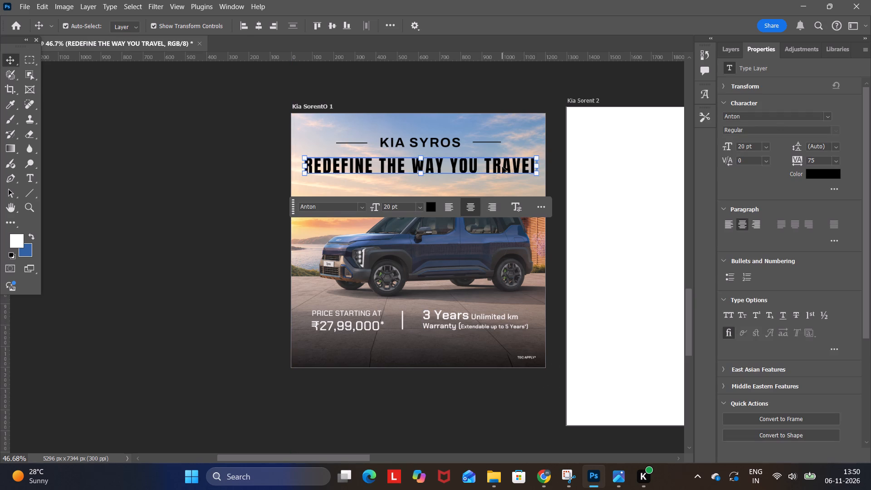
pyautogui.press('Down')
pyautogui.press('Down')
pyautogui.press('Down')
pyautogui.press('Down')
pyautogui.click(495, 96)
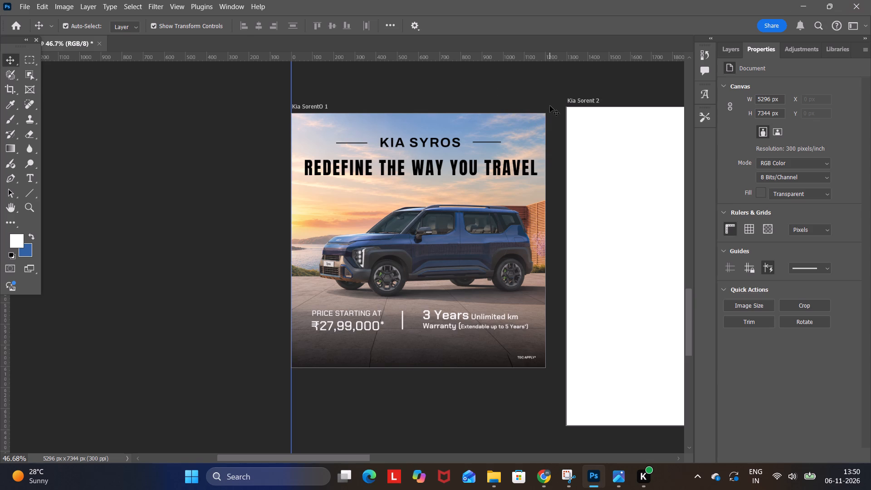
# Shift the REDEFINE THE WAY YOU TRAVEL headline about 8 px left to centre it on the poster.
pyautogui.click(477, 163)
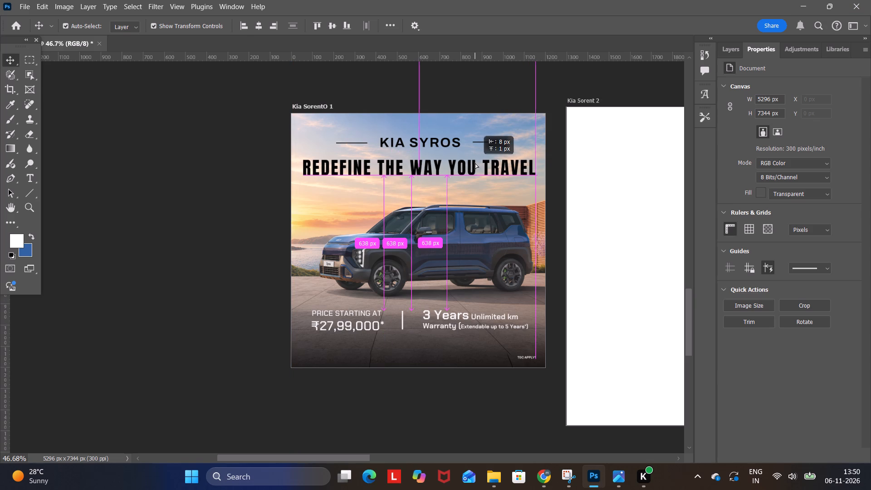
pyautogui.click(503, 92)
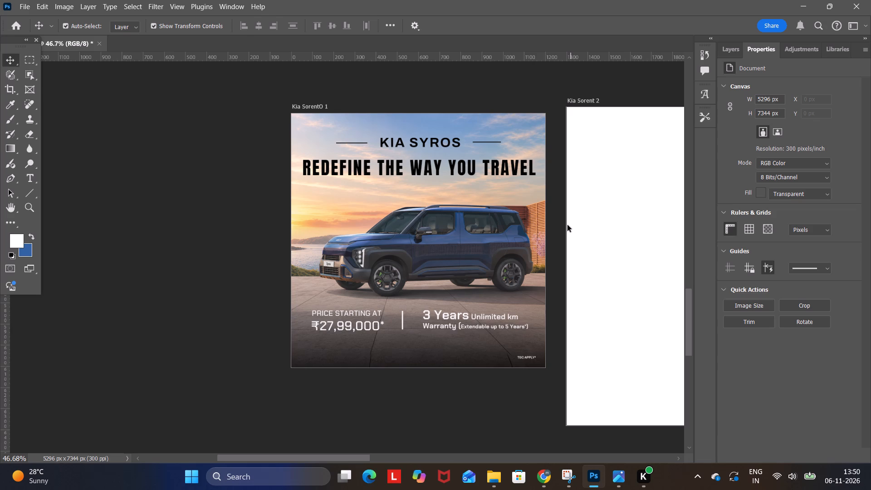
# Delete the short white line between the KIA SELTOS title and the DESIGNED TO STAND APART headline.
pyautogui.scroll(20, 554, 272)
pyautogui.scroll(20, 554, 272)
pyautogui.scroll(2, 554, 272)
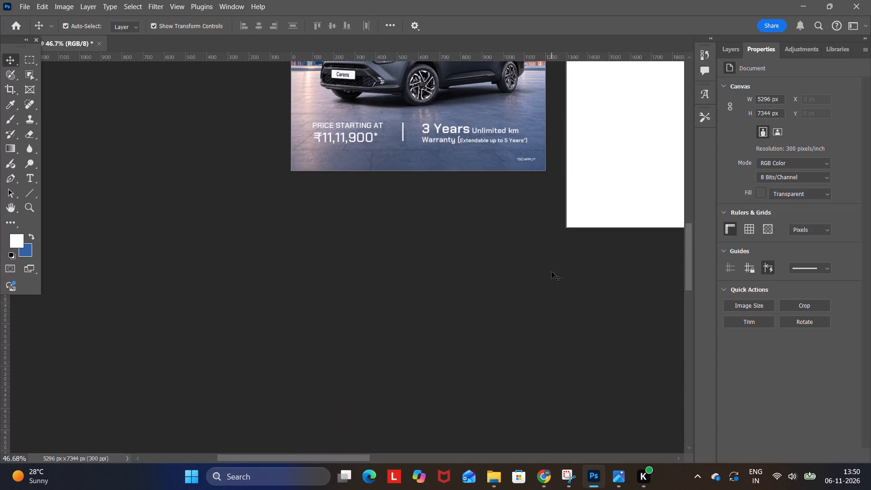
pyautogui.scroll(20, 552, 272)
pyautogui.scroll(2, 552, 272)
pyautogui.scroll(20, 552, 272)
pyautogui.scroll(3, 552, 272)
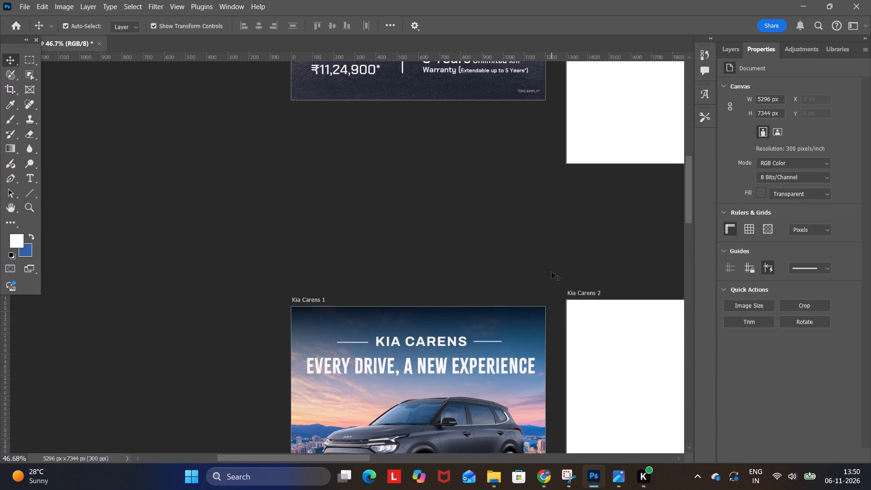
pyautogui.scroll(20, 552, 272)
pyautogui.scroll(11, 552, 272)
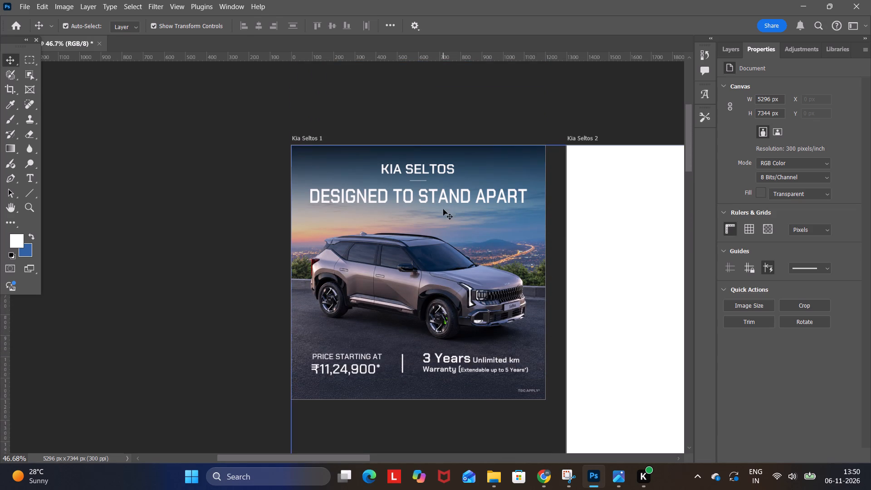
pyautogui.click(422, 181)
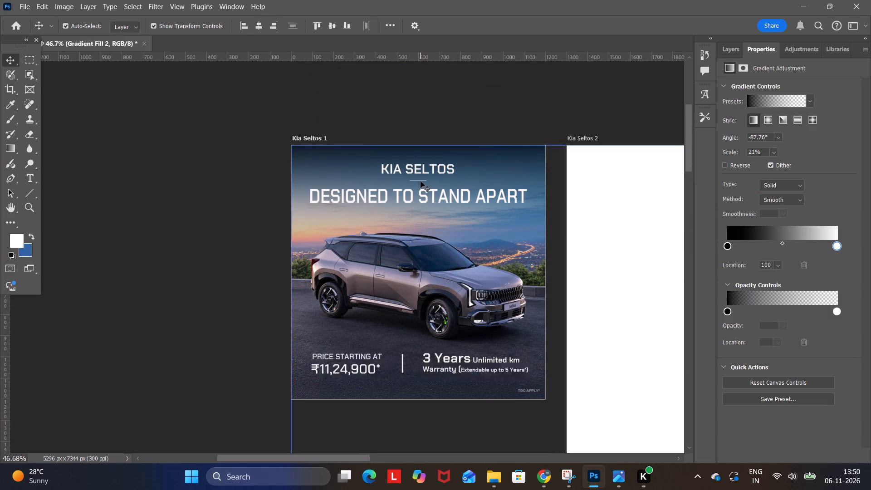
pyautogui.click(421, 181)
pyautogui.click(422, 181)
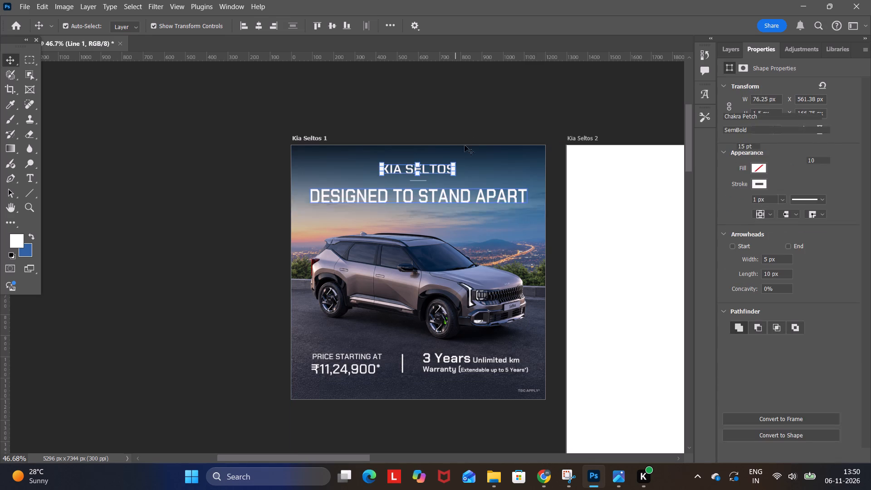
pyautogui.click(468, 128)
# Nudge the KIA SELTOS title down, closer to the DESIGNED TO STAND APART headline.
pyautogui.click(442, 167)
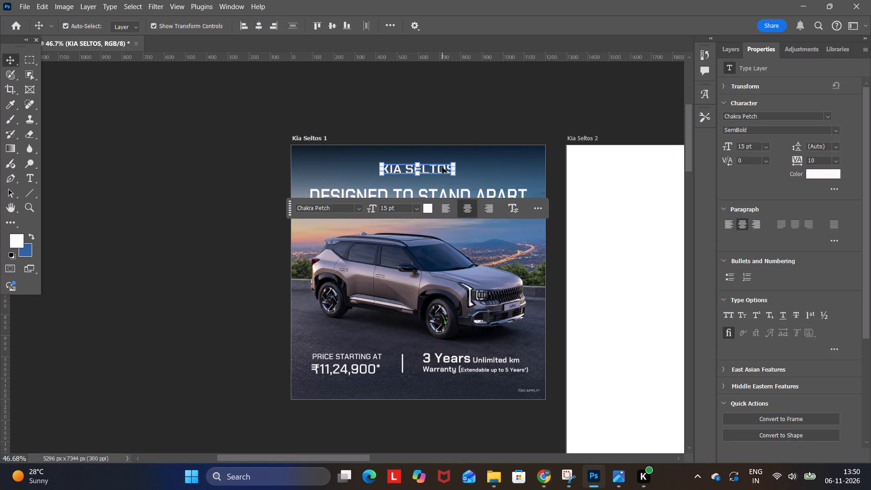
pyautogui.press('Down')
pyautogui.press('Down')
pyautogui.press('Down')
pyautogui.press('Down')
pyautogui.press('Down')
pyautogui.press('Down')
pyautogui.press('Down')
pyautogui.press('Down')
pyautogui.press('Down')
pyautogui.press('Down')
pyautogui.press('Down')
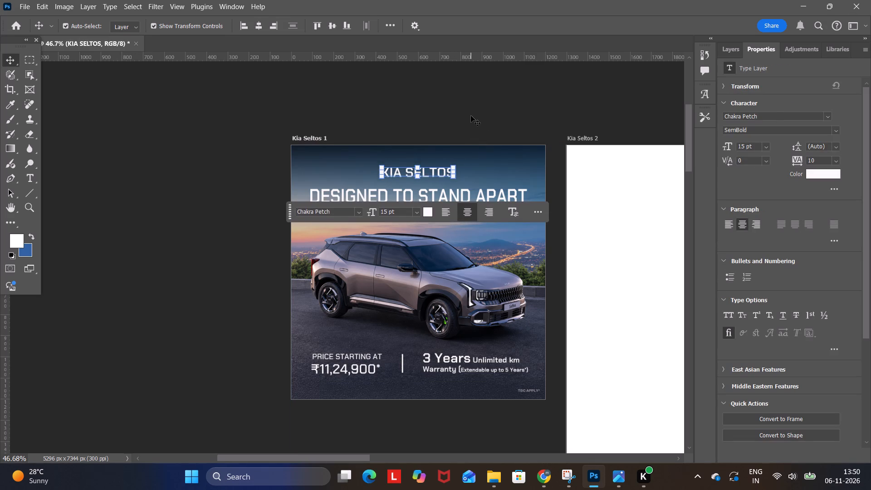
pyautogui.click(471, 116)
# Copy the pair of flanking title lines from the Kia Carens 1 poster and paste them onto the Kia Seltos 1 poster.
pyautogui.scroll(-20, 524, 302)
pyautogui.scroll(-14, 524, 302)
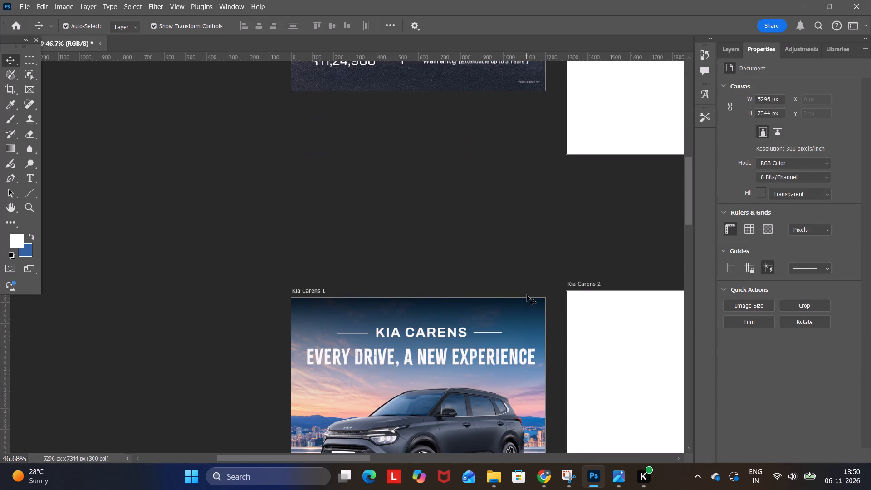
pyautogui.click(488, 332)
pyautogui.hotkey('ctrl', 'c')
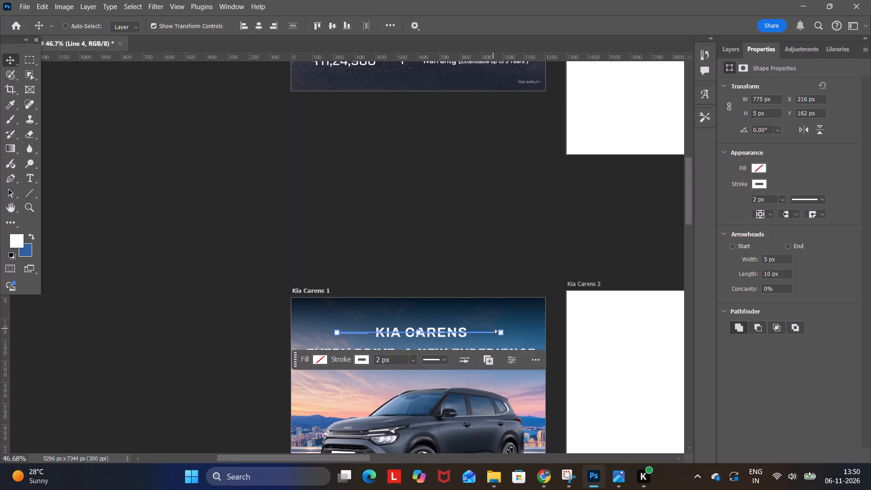
pyautogui.scroll(20, 494, 326)
pyautogui.scroll(9, 494, 326)
pyautogui.click(528, 273)
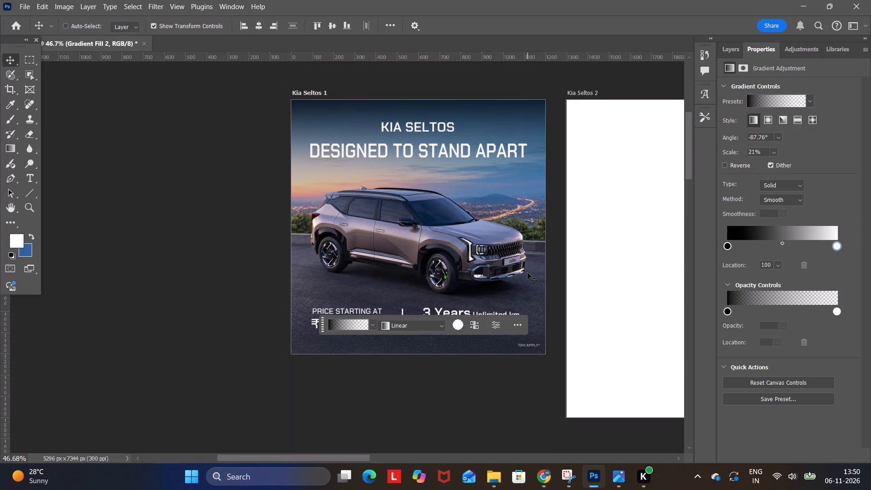
pyautogui.hotkey('ctrl', 'v')
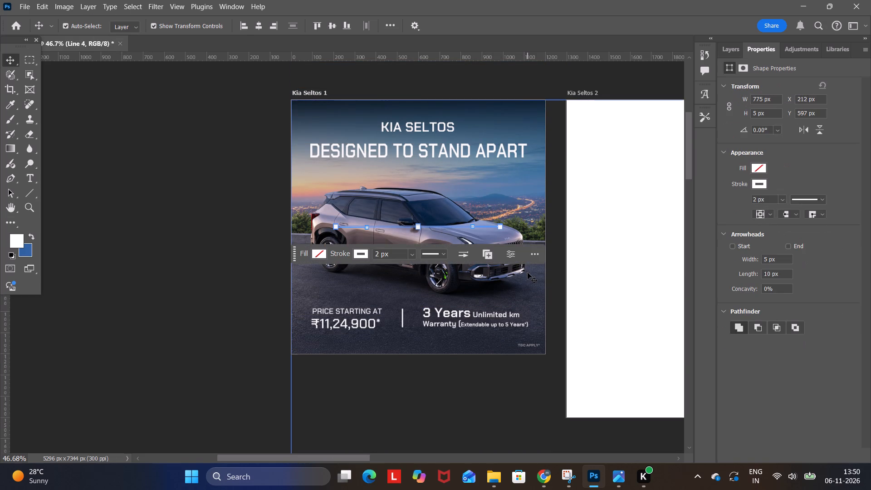
# Move the pasted lines up to flank the KIA SELTOS title at mid-height, at Y 129 px.
pyautogui.press('Up')
pyautogui.press('Up')
pyautogui.press('Up')
pyautogui.press('Up')
pyautogui.press('Up')
pyautogui.press('Up')
pyautogui.press('Up')
pyautogui.press('Up')
pyautogui.press('Up')
pyautogui.press('Up')
pyautogui.press('Up')
pyautogui.press('Up')
pyautogui.press('Up')
pyautogui.press('Up')
pyautogui.press('Up')
pyautogui.press('Up')
pyautogui.press('Up')
pyautogui.press('Up')
pyautogui.press('Up')
pyautogui.press('Up')
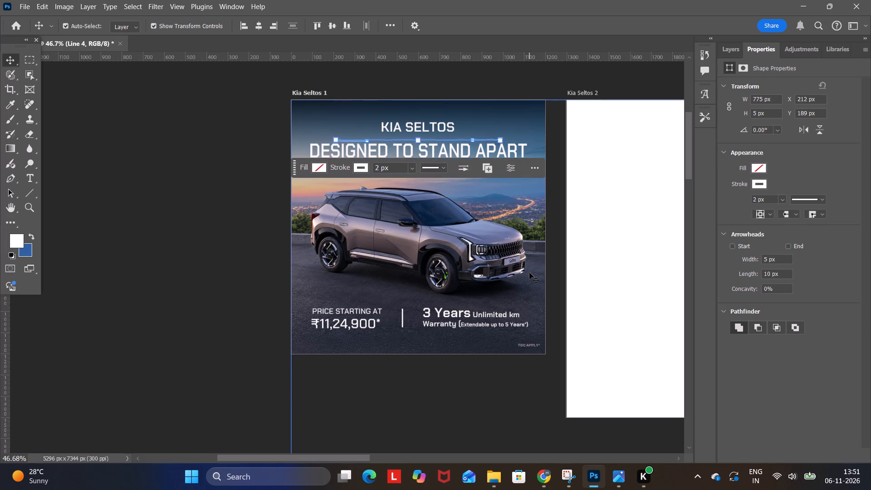
pyautogui.press('Up')
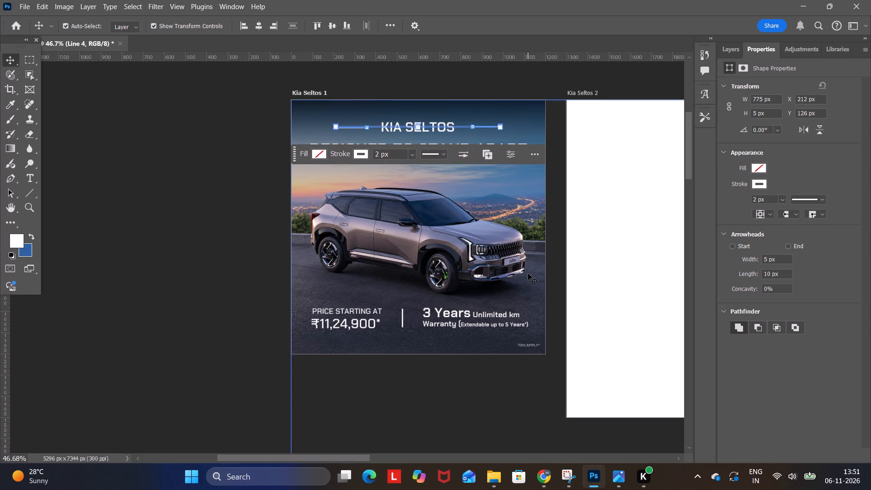
pyautogui.press('Up')
pyautogui.press('Down')
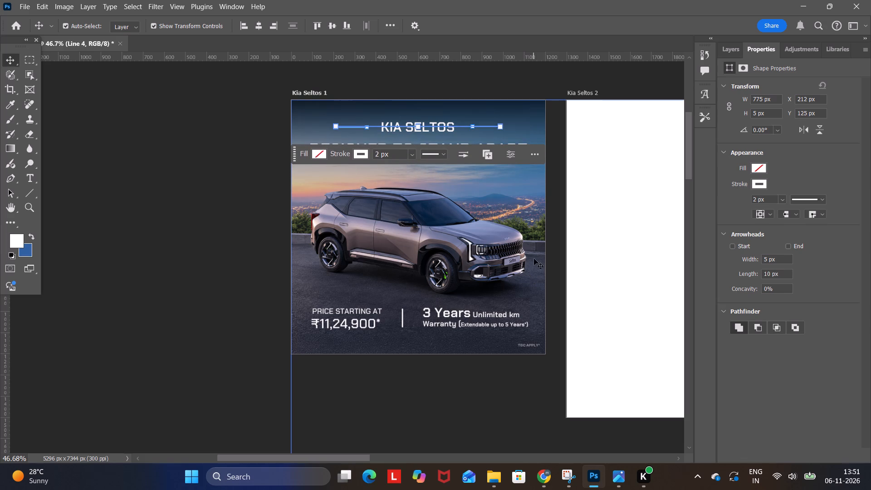
pyautogui.press('Down')
pyautogui.press('Down')
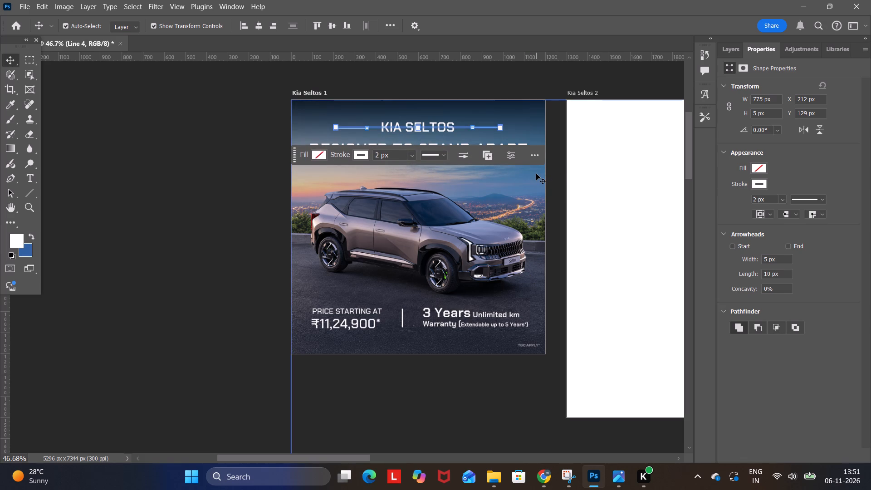
# Set the stroke width of the lines flanking the KIA SELTOS title to 1.5 px.
pyautogui.moveTo(378, 156); pyautogui.dragTo(375, 157)
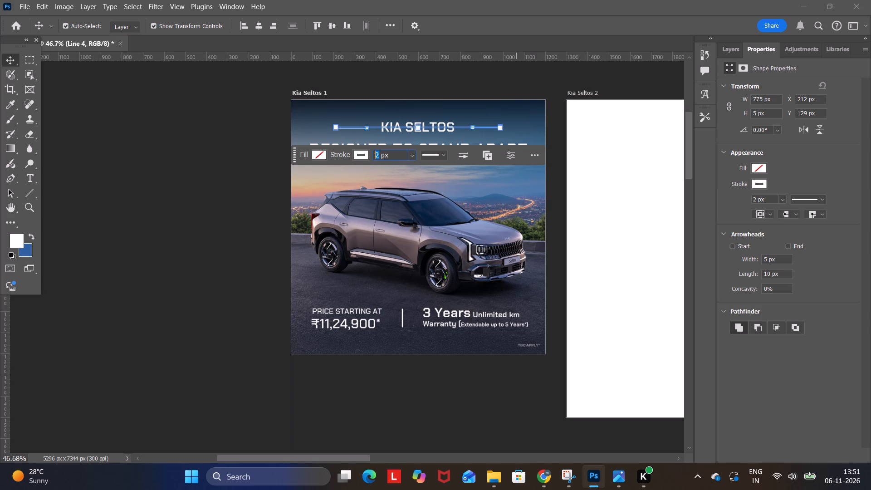
pyautogui.moveTo(375, 157); pyautogui.dragTo(365, 160)
pyautogui.write('1.5')
pyautogui.press('Return')
# Set the letter tracking of the KIA SELTOS title to 200.
pyautogui.click(263, 149)
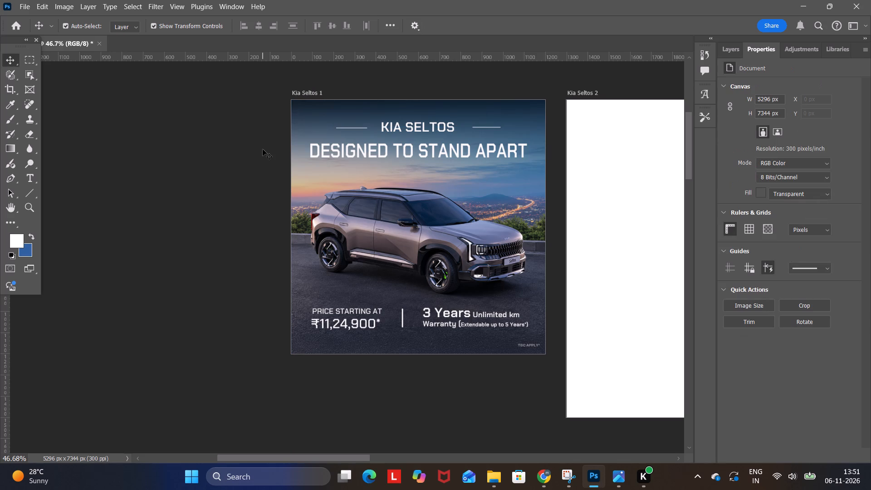
pyautogui.click(416, 127)
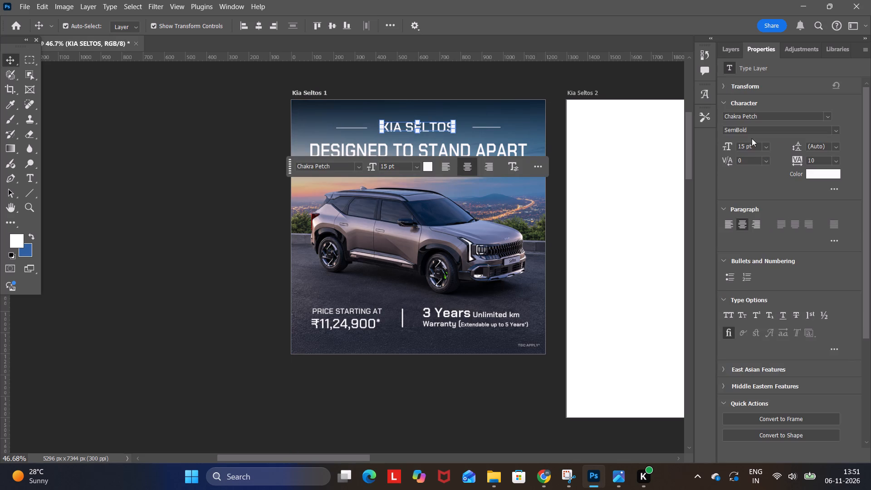
pyautogui.click(837, 162)
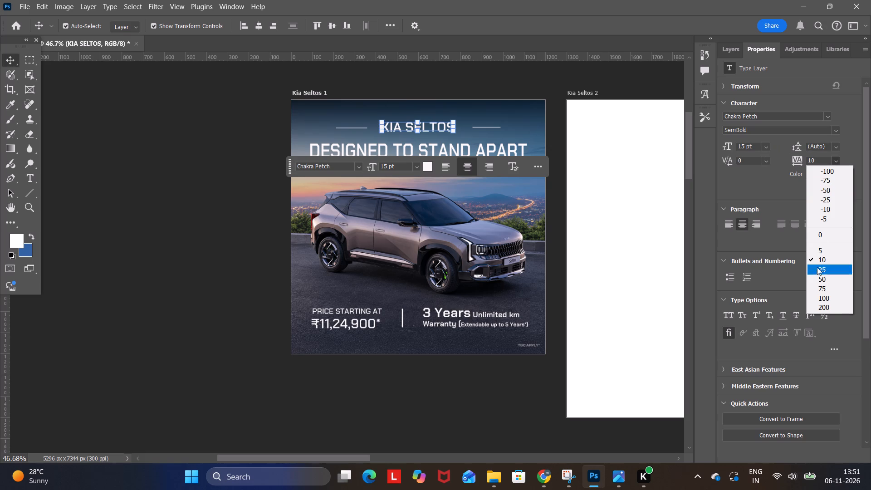
pyautogui.click(817, 280)
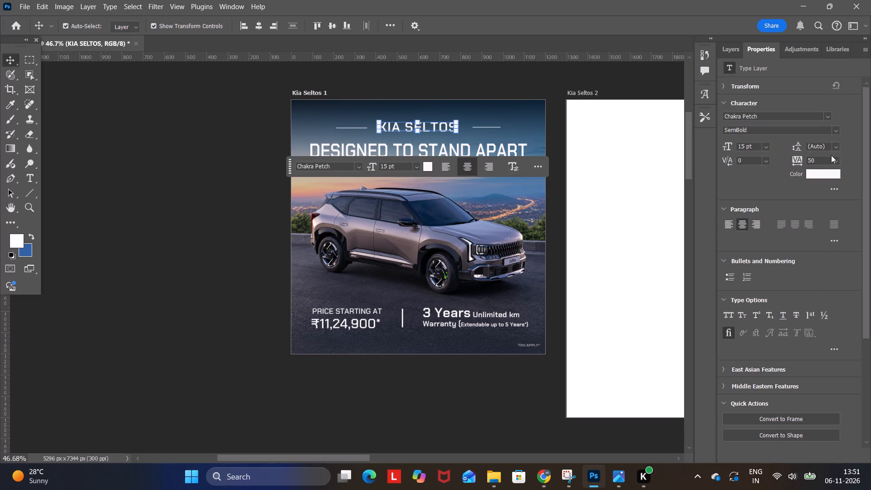
pyautogui.click(833, 161)
pyautogui.click(830, 311)
pyautogui.click(601, 96)
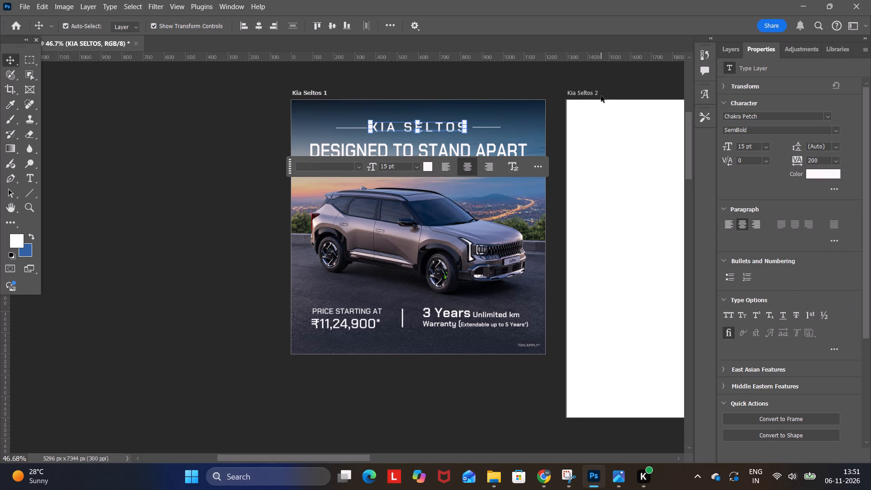
# Move the KIA SELTOS title slightly to the right so it sits centred between its flanking lines.
pyautogui.click(435, 122)
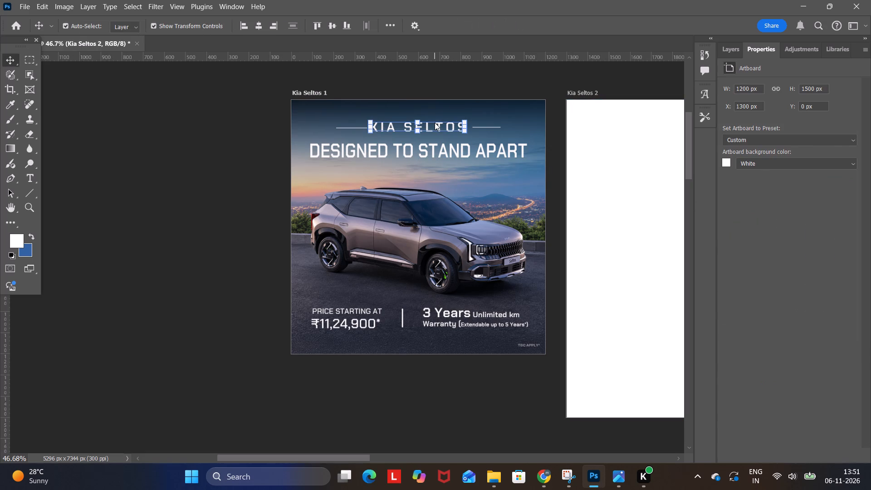
pyautogui.click(440, 127)
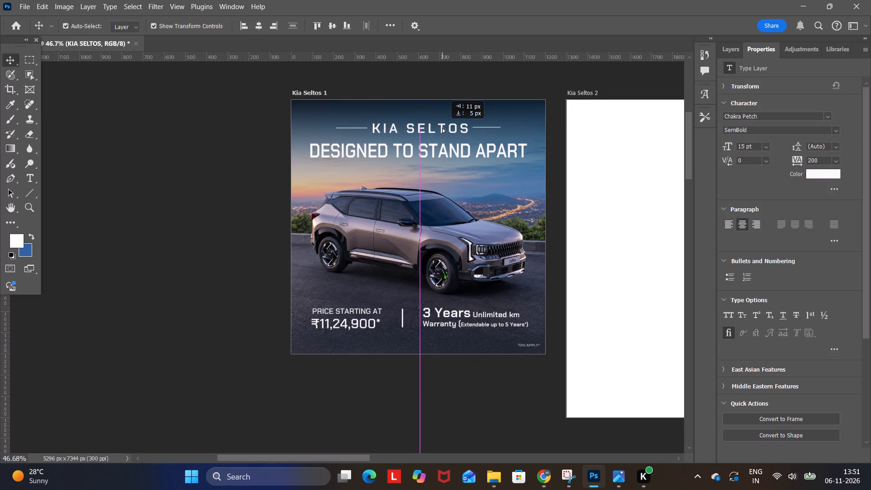
pyautogui.click(505, 90)
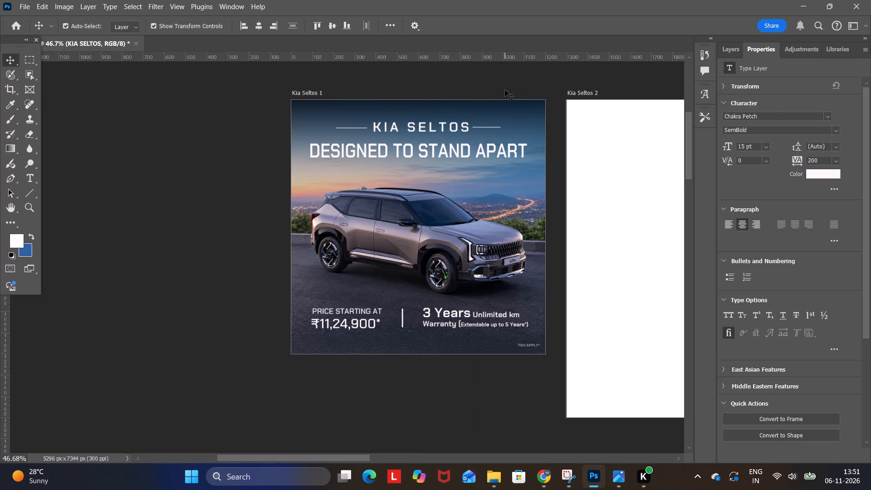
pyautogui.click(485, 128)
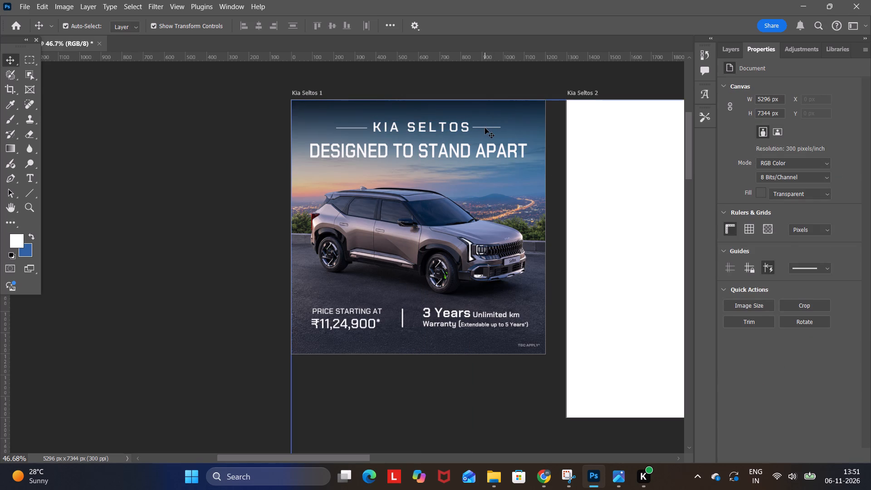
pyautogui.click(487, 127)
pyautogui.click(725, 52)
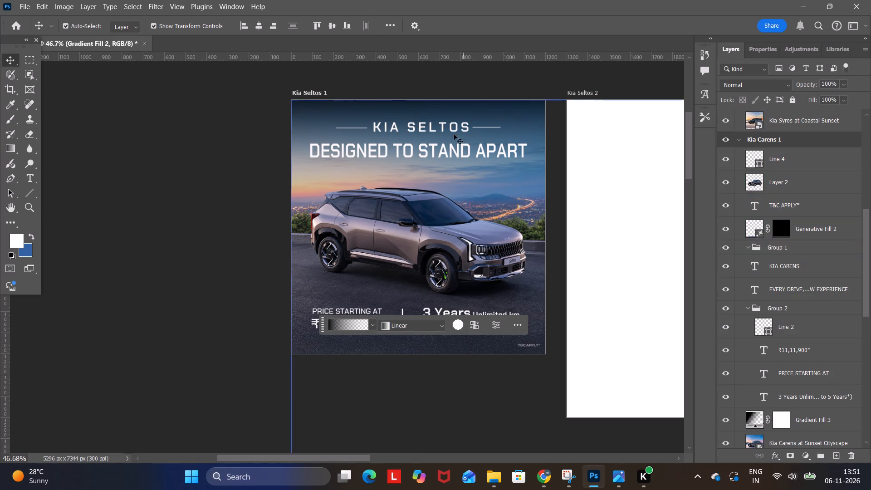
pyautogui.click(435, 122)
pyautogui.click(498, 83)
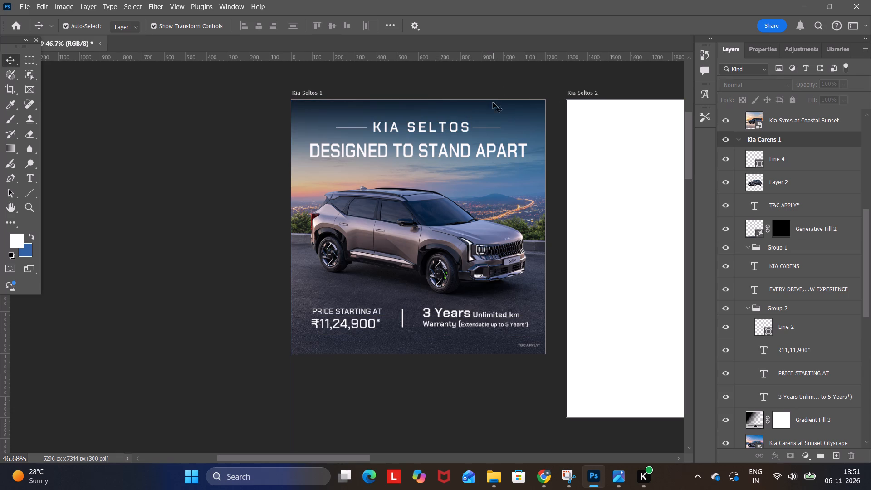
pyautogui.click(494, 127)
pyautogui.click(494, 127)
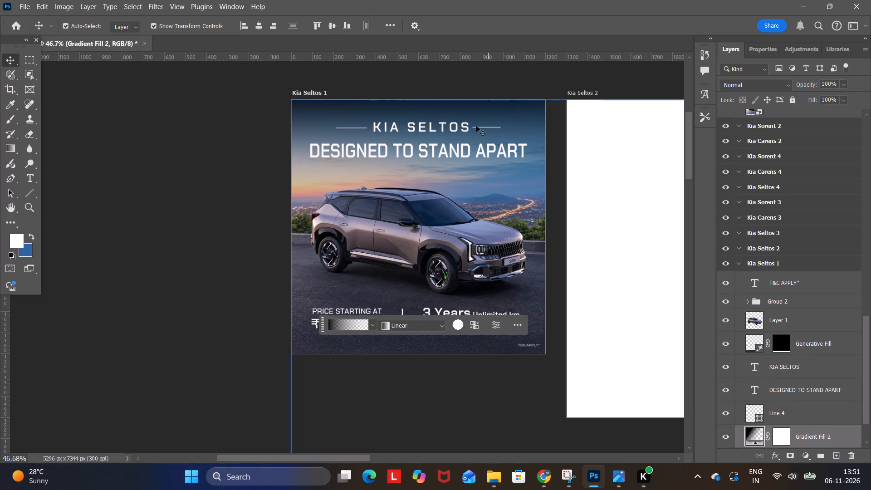
# Nudge the KIA SELTOS title slightly left and up to fine-tune its position between the flanking lines.
pyautogui.click(411, 122)
pyautogui.click(412, 127)
pyautogui.press('space')
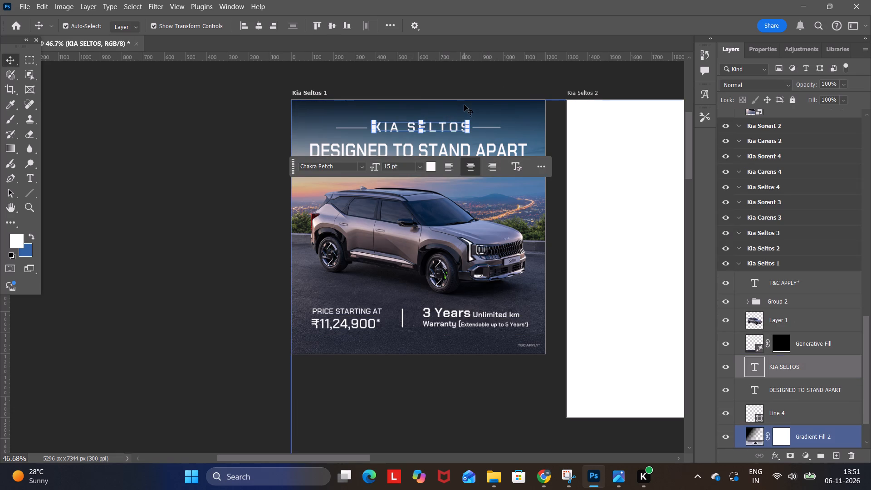
pyautogui.press('Left')
pyautogui.press('Up')
pyautogui.click(473, 88)
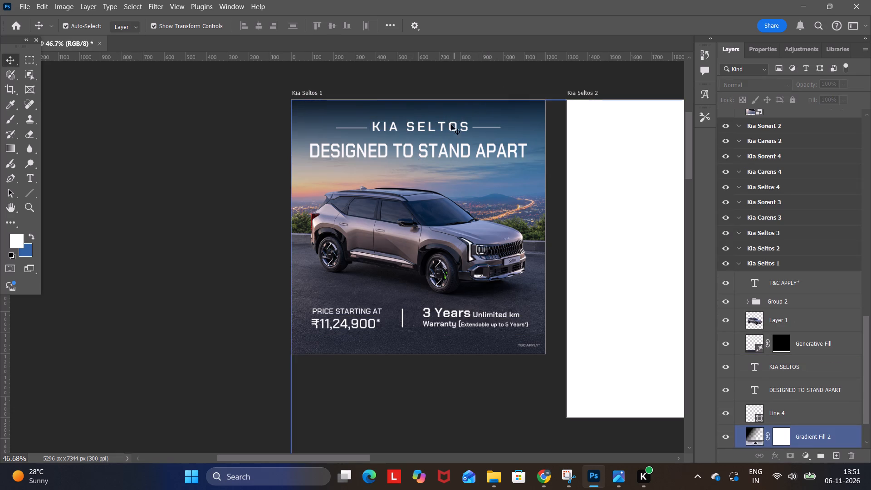
pyautogui.click(491, 93)
pyautogui.click(448, 125)
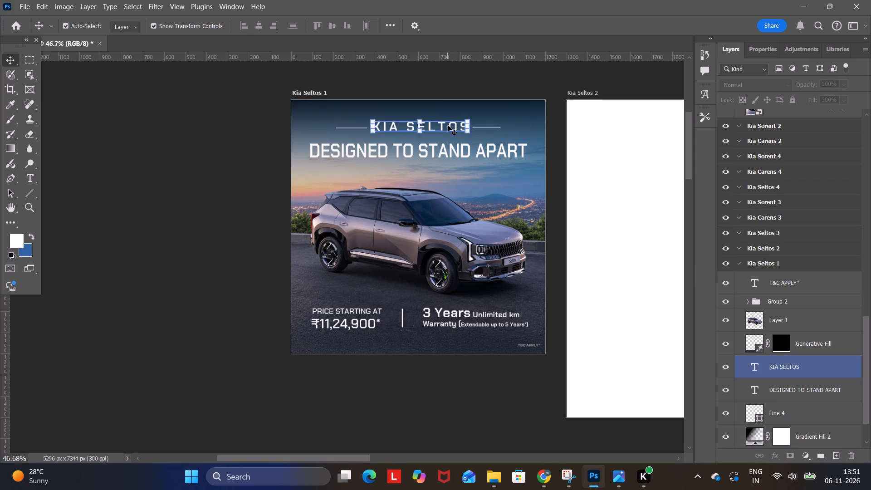
pyautogui.click(464, 94)
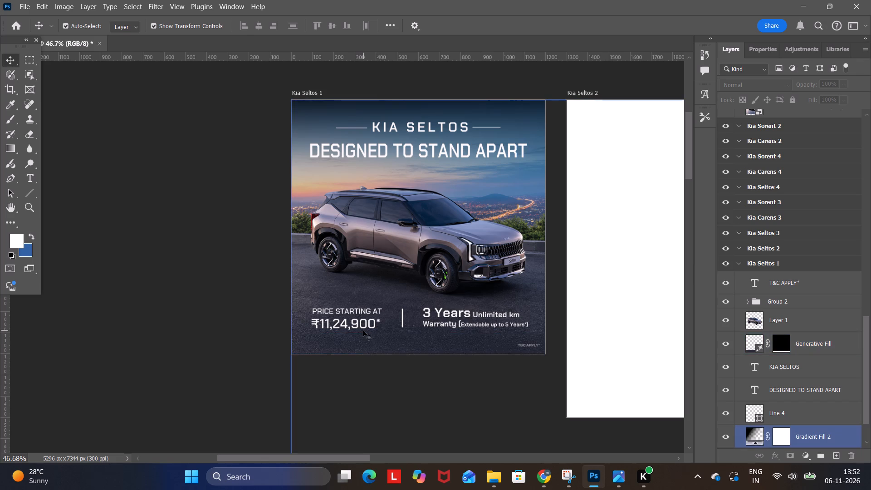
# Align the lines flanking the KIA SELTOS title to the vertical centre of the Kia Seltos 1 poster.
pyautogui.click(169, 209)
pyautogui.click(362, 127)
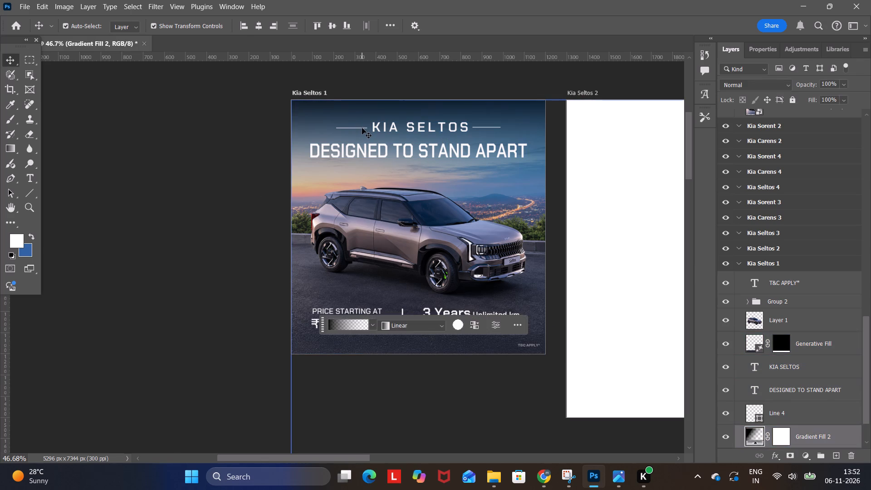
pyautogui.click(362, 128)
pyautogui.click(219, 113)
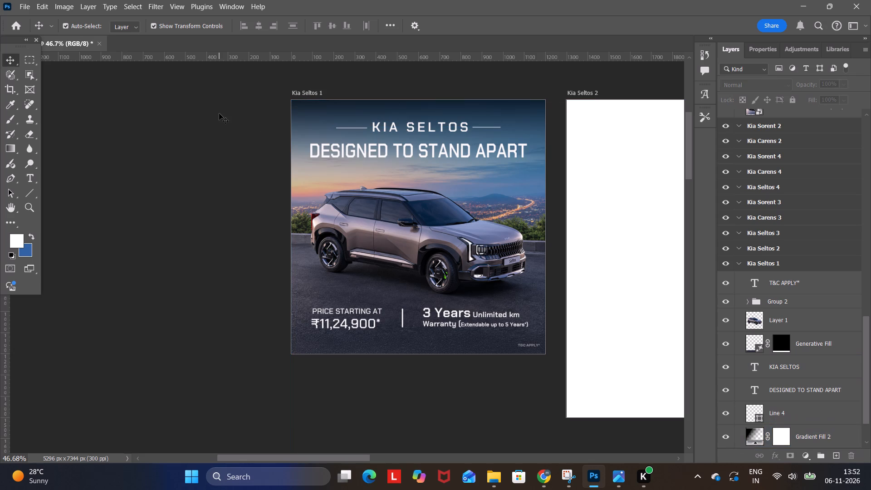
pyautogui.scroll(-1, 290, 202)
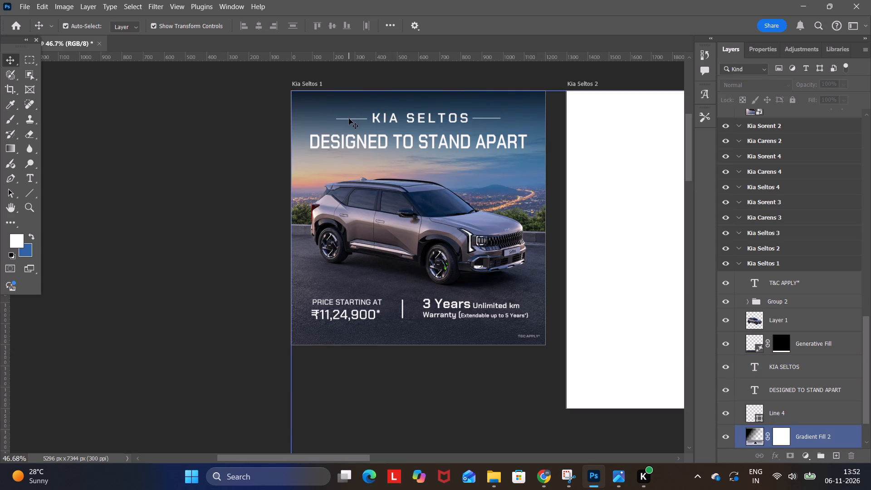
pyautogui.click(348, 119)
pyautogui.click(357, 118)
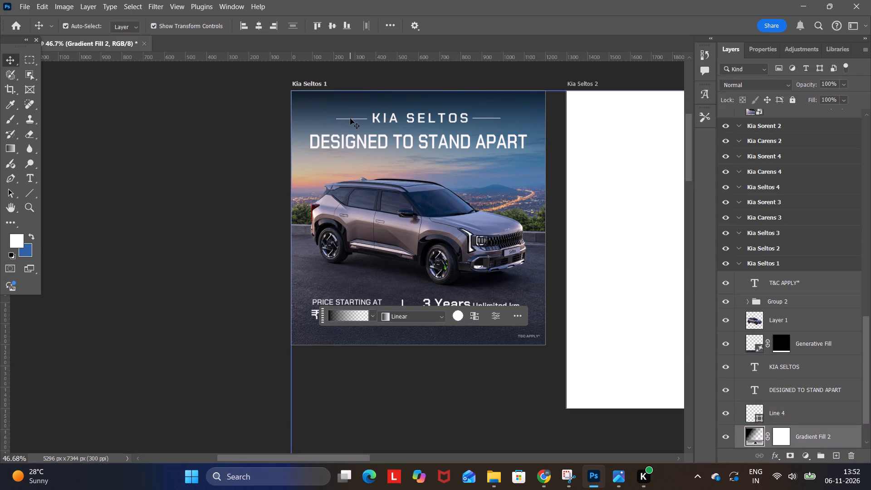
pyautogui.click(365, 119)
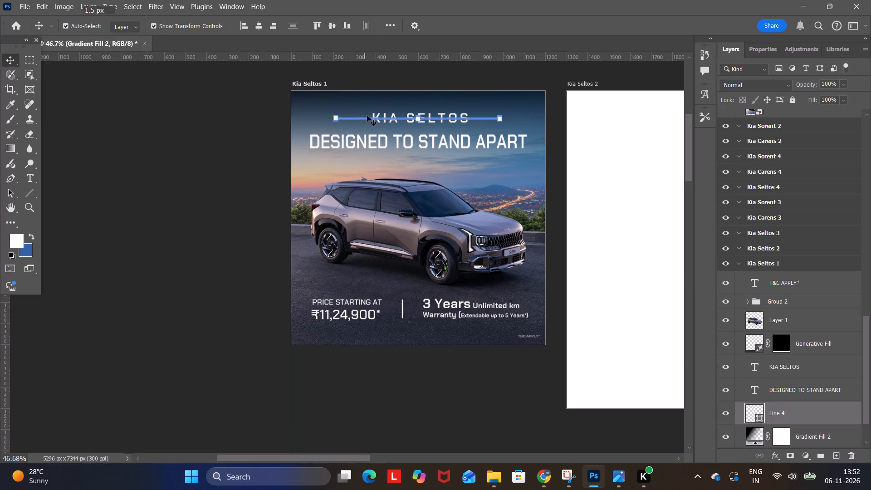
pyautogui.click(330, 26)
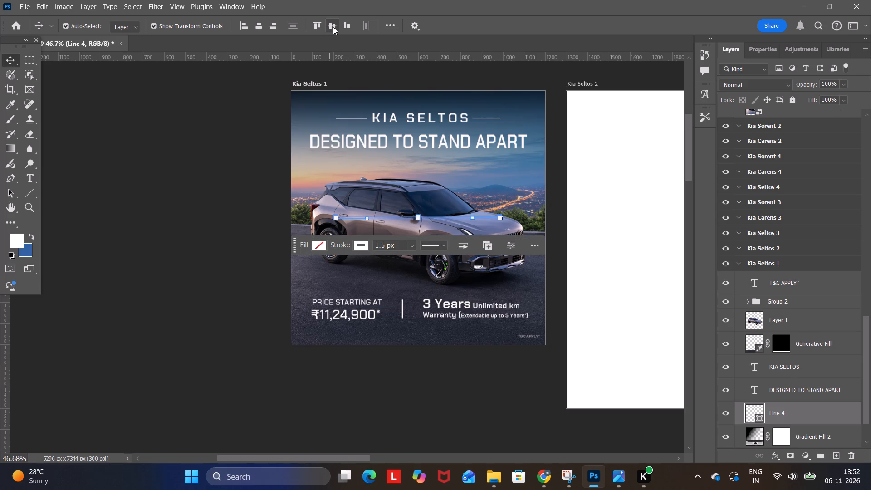
# Move the flanking lines up to the mid-height of the KIA SELTOS title.
pyautogui.press('Up')
pyautogui.press('Up')
pyautogui.press('Up')
pyautogui.press('Up')
pyautogui.press('Up')
pyautogui.press('Up')
pyautogui.press('Up')
pyautogui.press('Up')
pyautogui.press('Up')
pyautogui.press('Up')
pyautogui.press('Up')
pyautogui.press('Up')
pyautogui.press('Up')
pyautogui.press('Up')
pyautogui.press('Up')
pyautogui.press('Up')
pyautogui.press('Up')
pyautogui.press('Up')
pyautogui.press('Up')
pyautogui.press('Up')
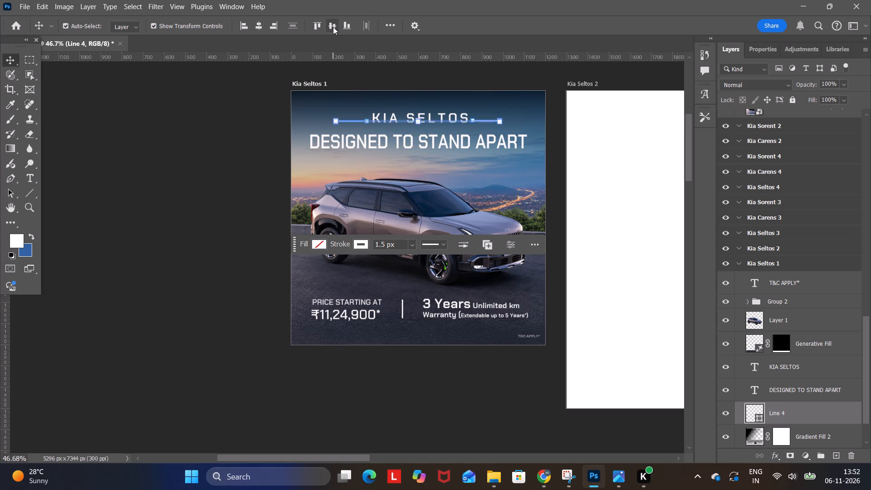
pyautogui.press('Up')
pyautogui.press('Up')
pyautogui.press('Up')
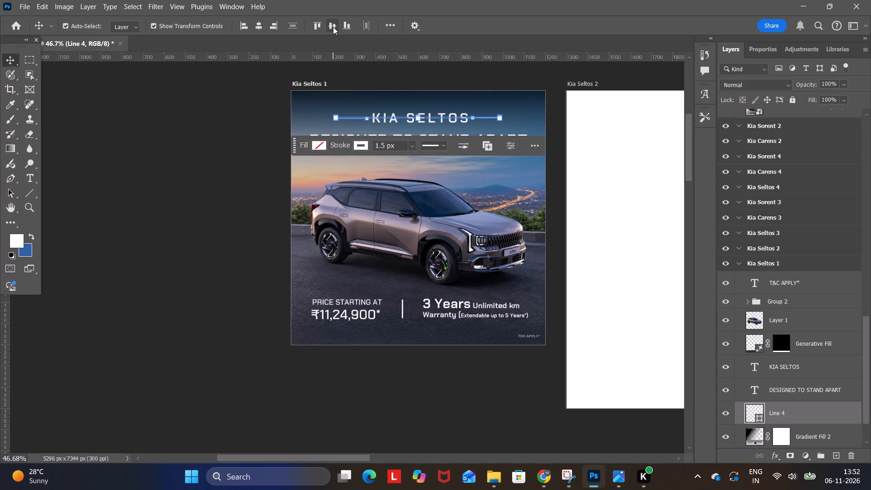
pyautogui.click(208, 185)
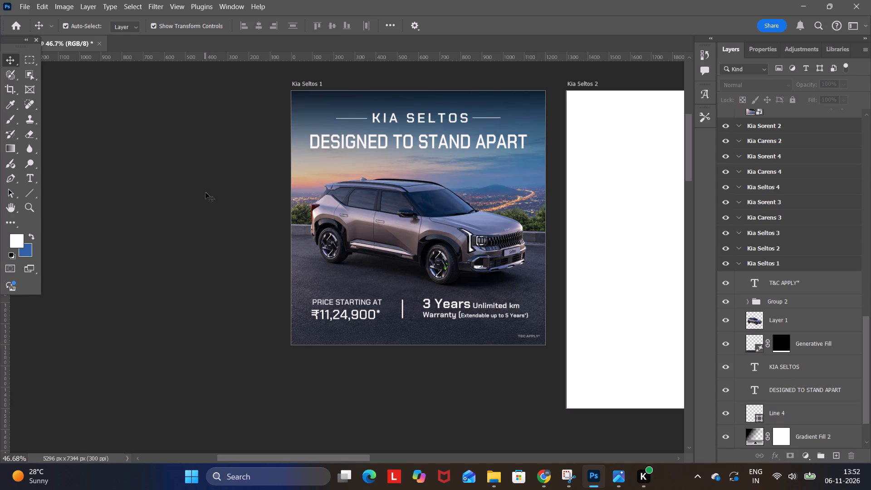
# Review the title and text layout of the Kia Carens 1 and Kia SorentO 1 posters against Kia Seltos 1.
pyautogui.scroll(-20, 241, 252)
pyautogui.scroll(-20, 241, 252)
pyautogui.scroll(-8, 241, 252)
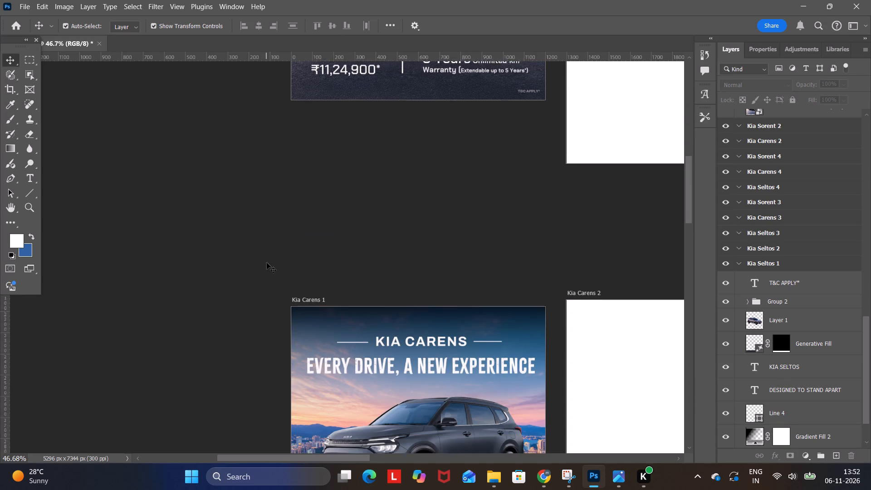
pyautogui.scroll(-20, 267, 263)
pyautogui.scroll(-20, 267, 263)
pyautogui.scroll(-20, 267, 263)
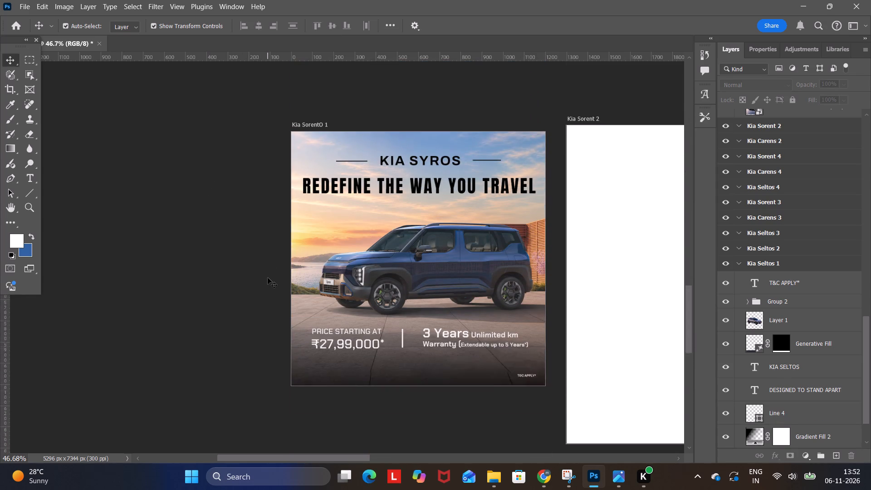
pyautogui.scroll(-20, 268, 278)
pyautogui.scroll(-13, 268, 278)
pyautogui.scroll(18, 258, 289)
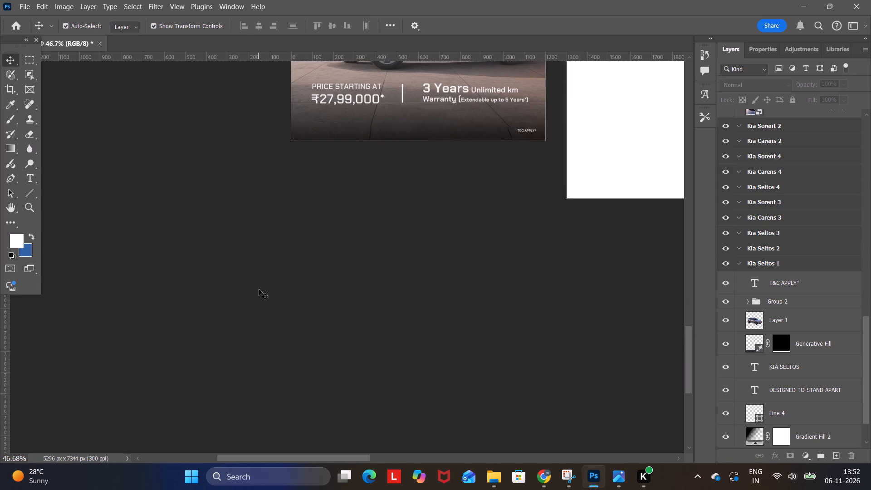
pyautogui.scroll(19, 259, 289)
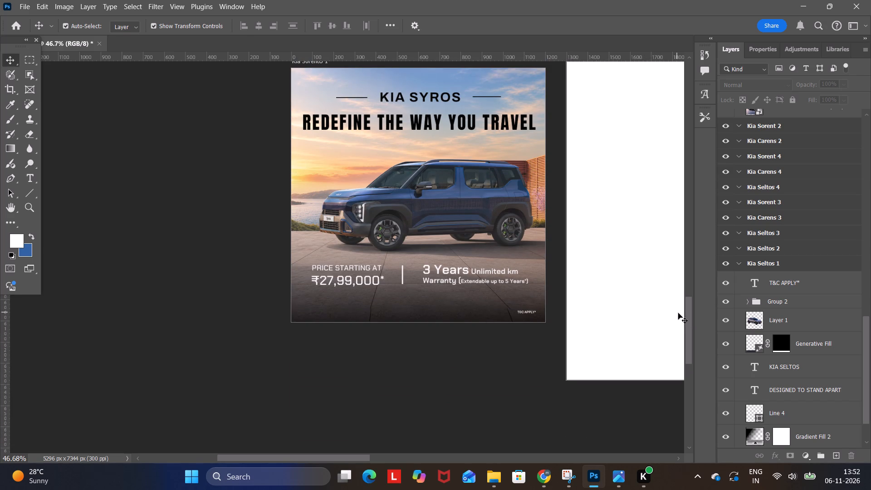
pyautogui.moveTo(690, 314); pyautogui.dragTo(695, 143)
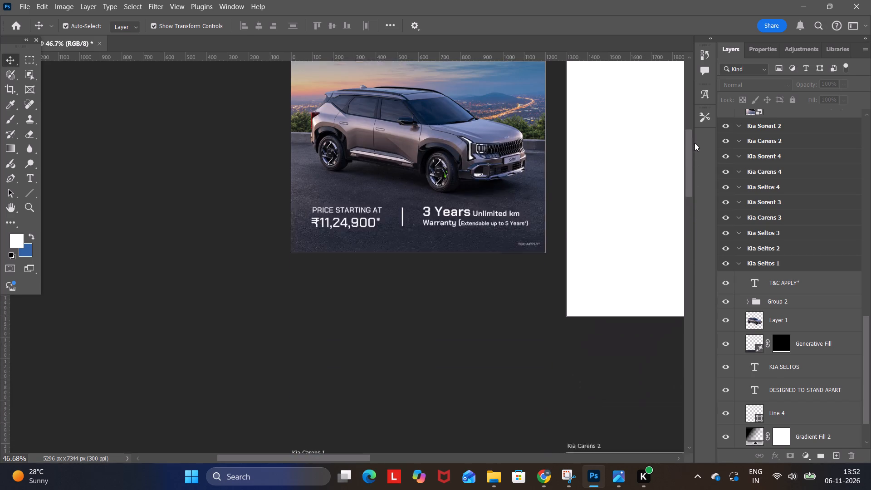
pyautogui.moveTo(695, 143); pyautogui.dragTo(703, 127)
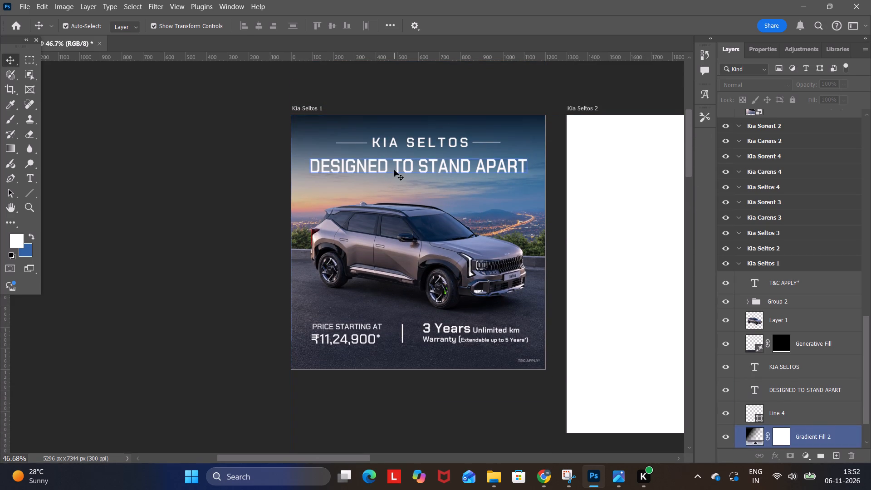
# Nudge the DESIGNED TO STAND APART headline slightly down, away from the KIA SELTOS title.
pyautogui.click(394, 167)
pyautogui.press('Down')
pyautogui.press('Down')
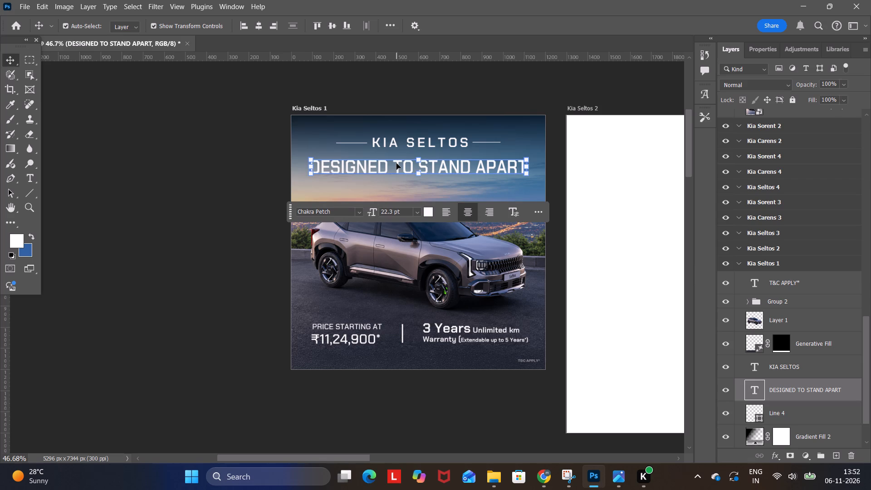
# Quick export the Kia poster artboards as PNG files to the Downloads folder.
pyautogui.click(18, 1)
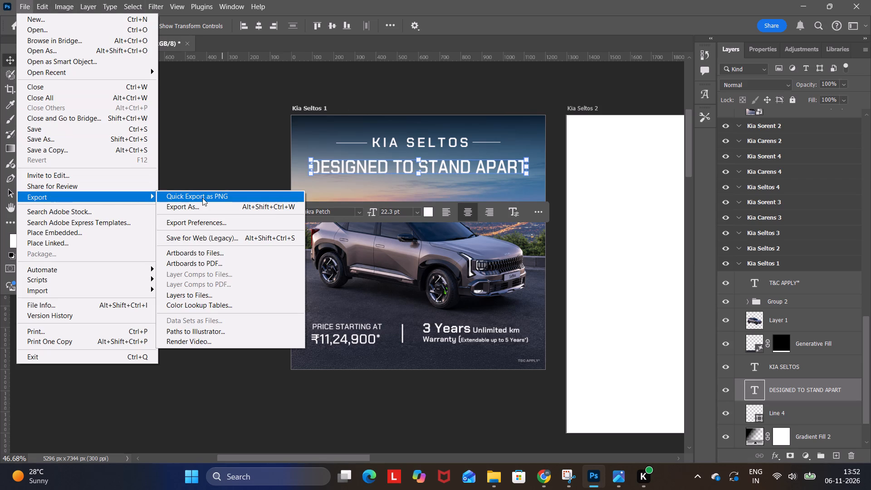
pyautogui.click(202, 198)
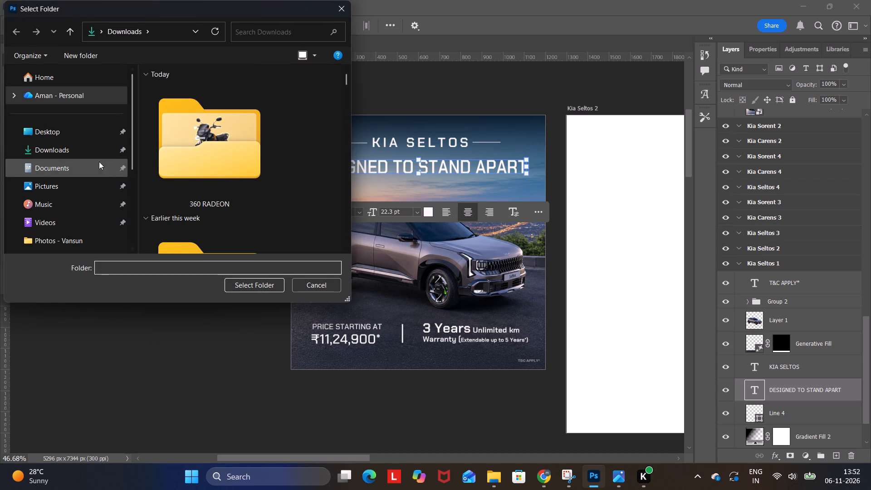
pyautogui.click(88, 154)
pyautogui.click(234, 284)
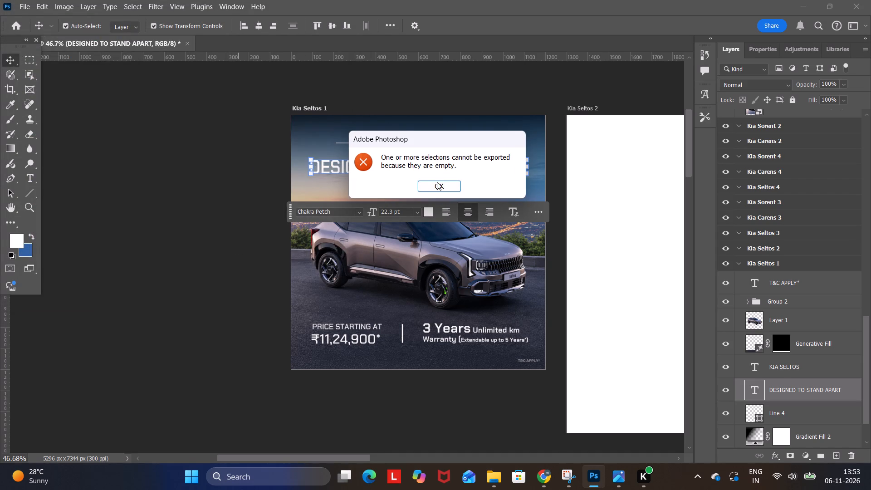
pyautogui.click(437, 183)
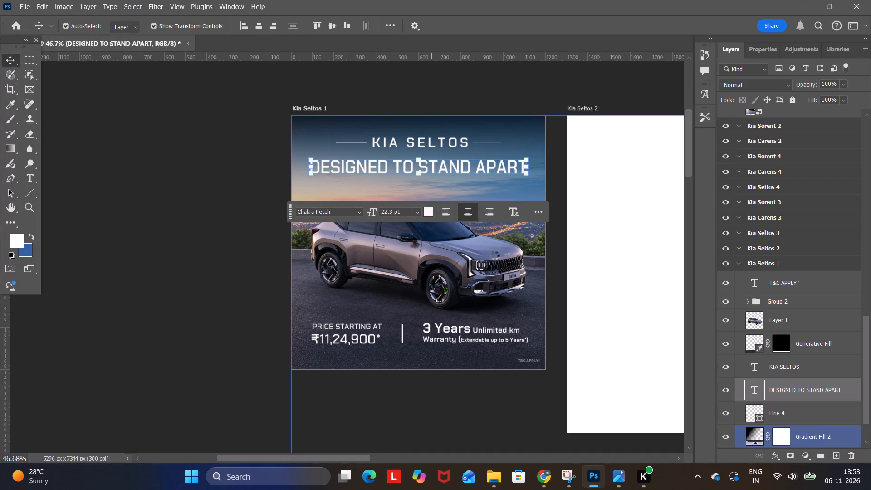
# Open the exported Kia Carens 1 PNG from Downloads in Photos and review it alongside Kia SorentO 1 and Kia Seltos 1.
pyautogui.click(495, 482)
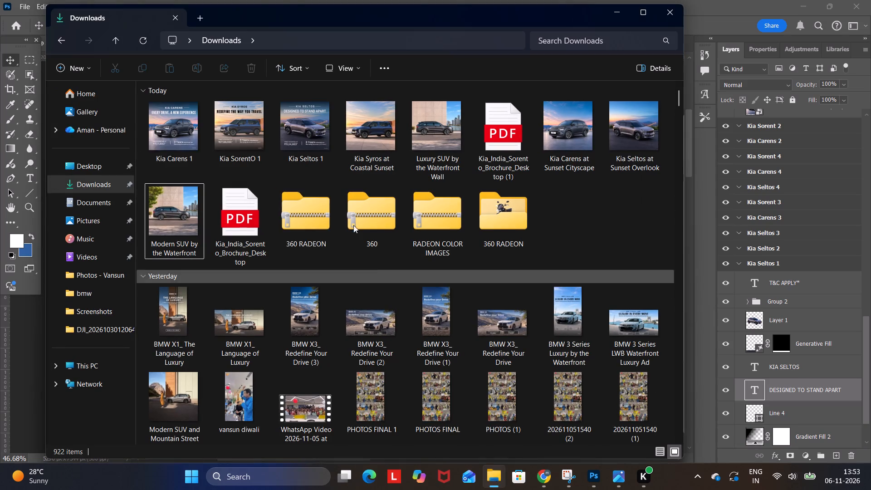
pyautogui.doubleClick(163, 139)
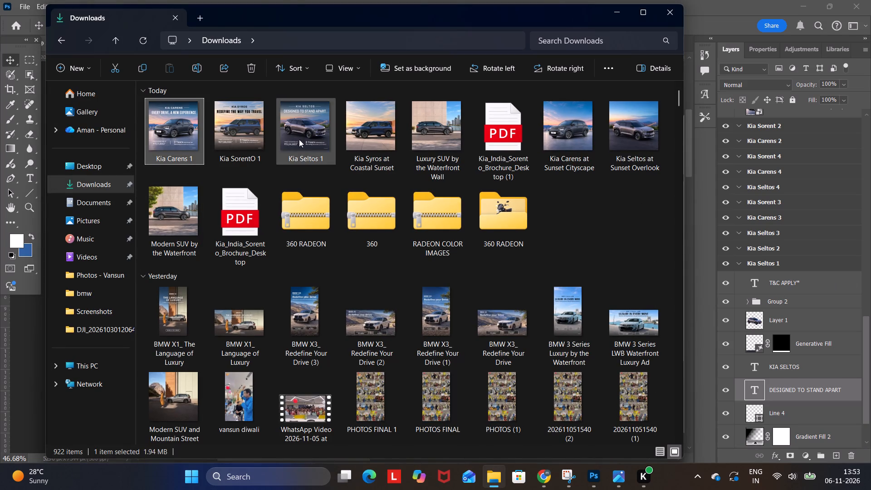
pyautogui.doubleClick(195, 126)
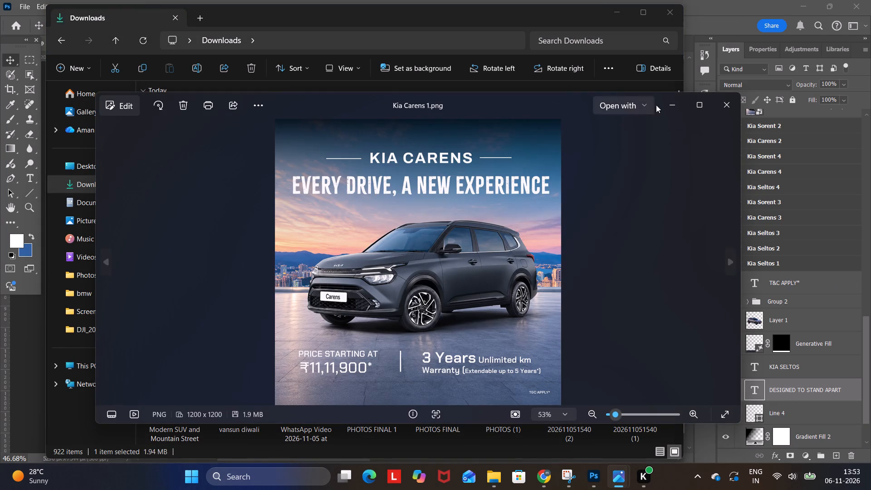
pyautogui.click(705, 104)
pyautogui.press('Right')
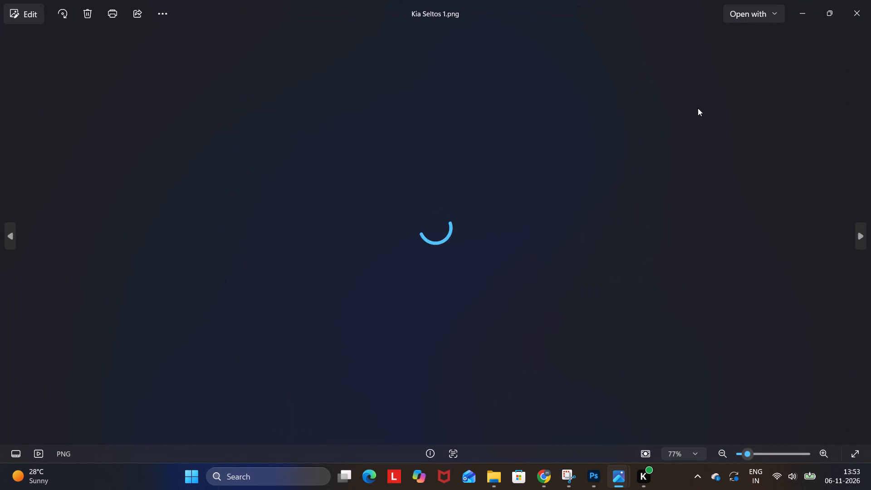
pyautogui.press('Right')
pyautogui.press('Right')
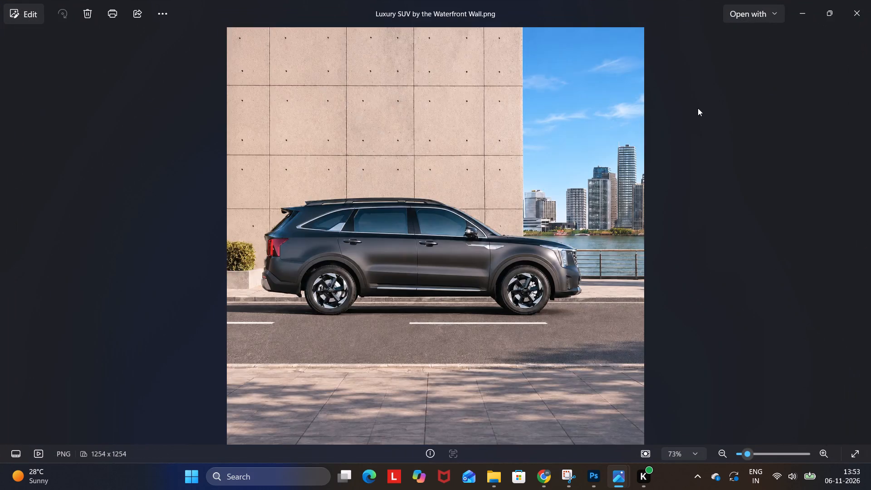
pyautogui.press('Left')
pyautogui.press('Left')
pyautogui.press('Left')
pyautogui.press('Left')
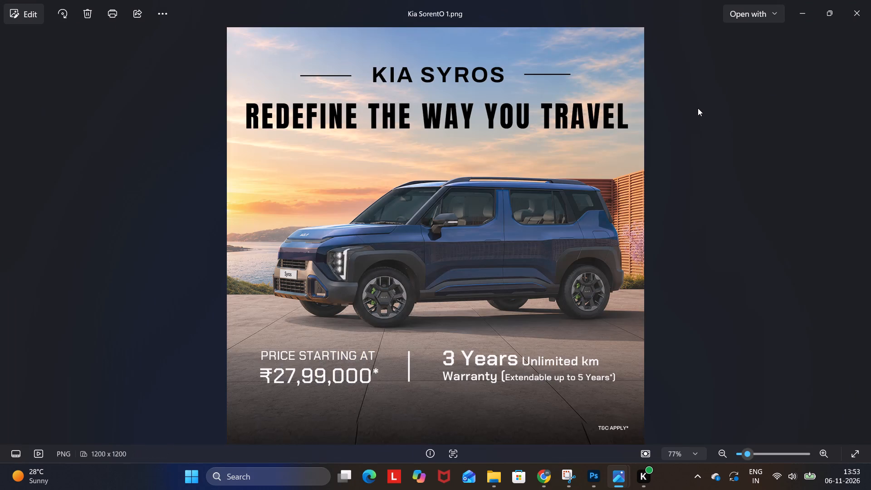
pyautogui.press('Right')
pyautogui.press('Right')
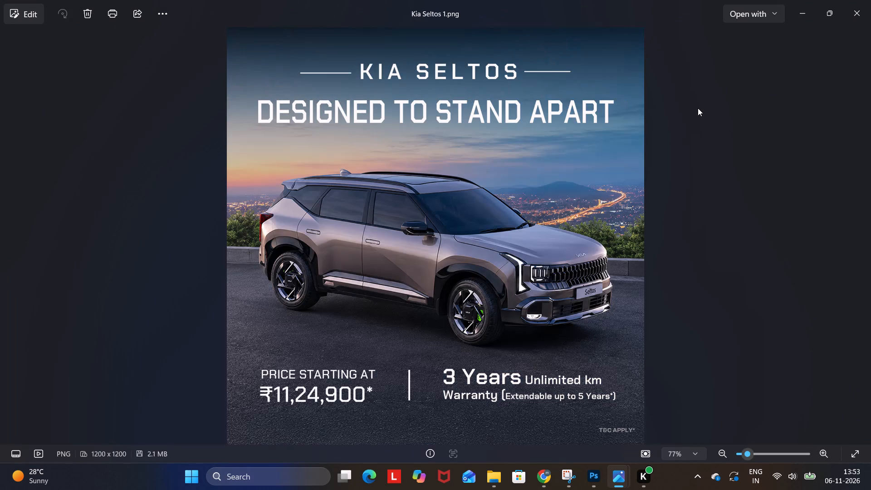
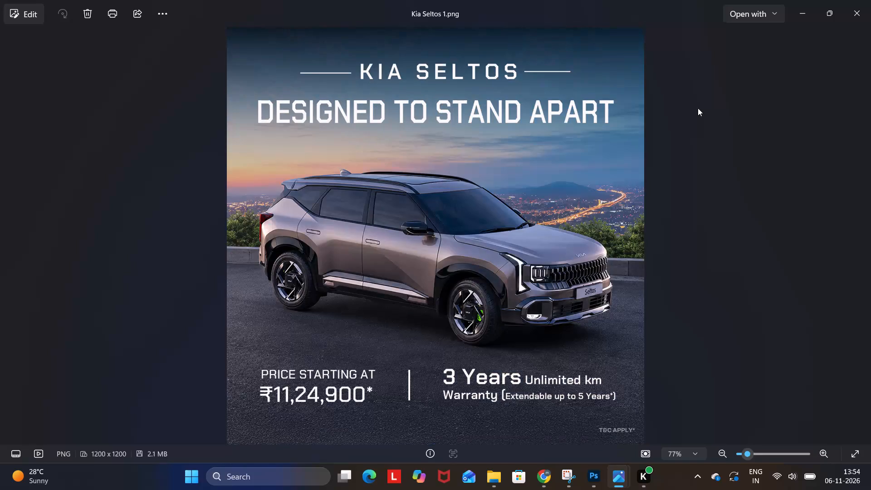
# Compare the exported Kia Seltos 1, Kia Carens 1 and Kia SorentO 1 posters in Photos.
pyautogui.press('Left')
pyautogui.press('Right')
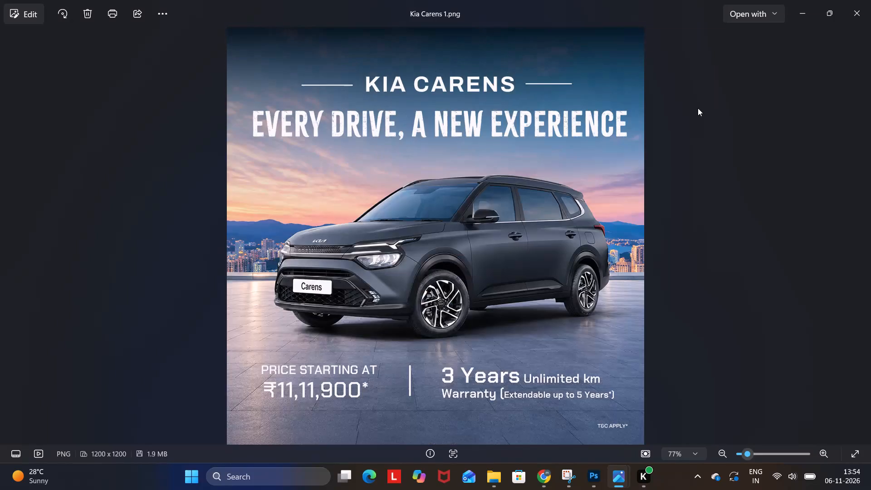
pyautogui.press('Left')
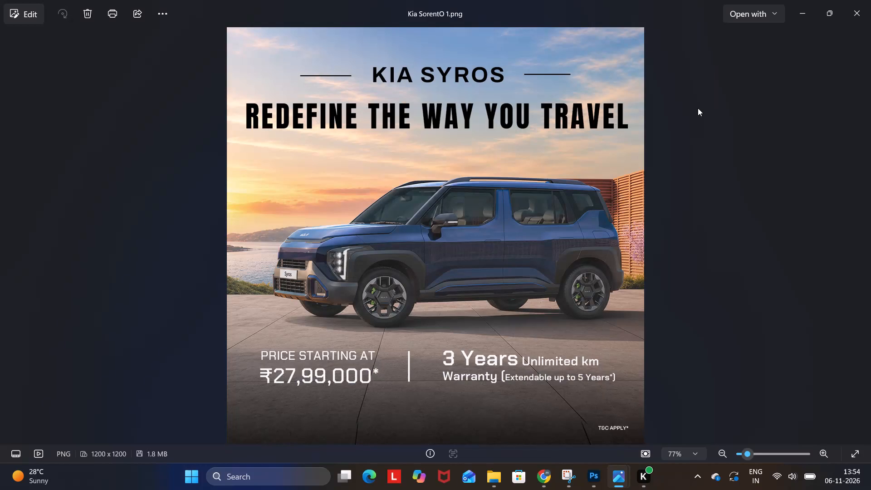
pyautogui.press('Right')
pyautogui.press('Right')
pyautogui.press('Left')
pyautogui.press('Left')
pyautogui.click(595, 474)
pyautogui.click(490, 380)
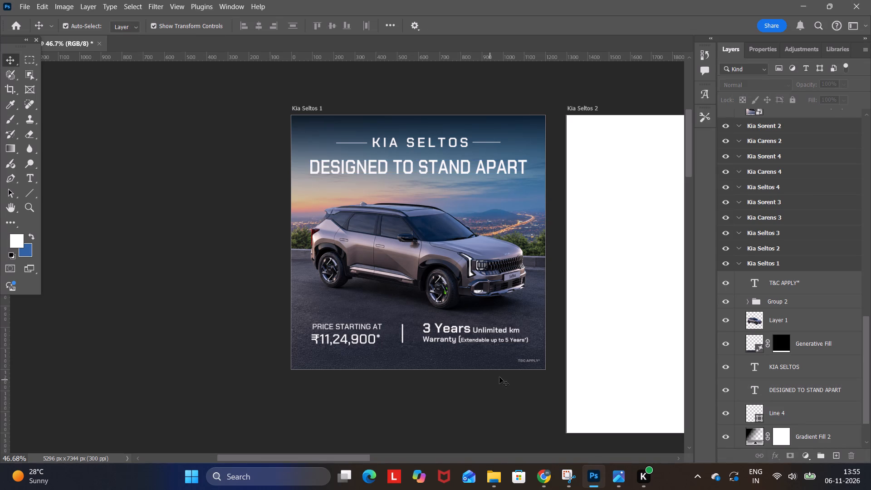
pyautogui.scroll(-20, 508, 375)
pyautogui.scroll(-20, 508, 375)
pyautogui.scroll(-20, 508, 375)
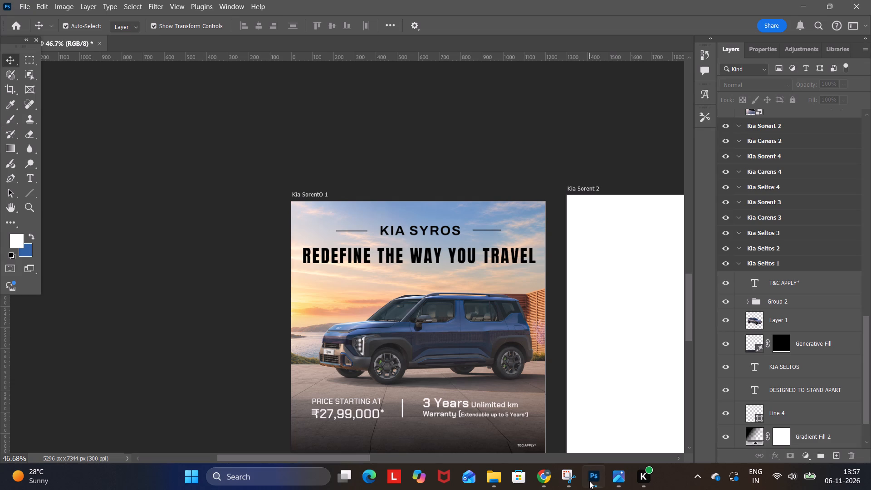
pyautogui.click(524, 359)
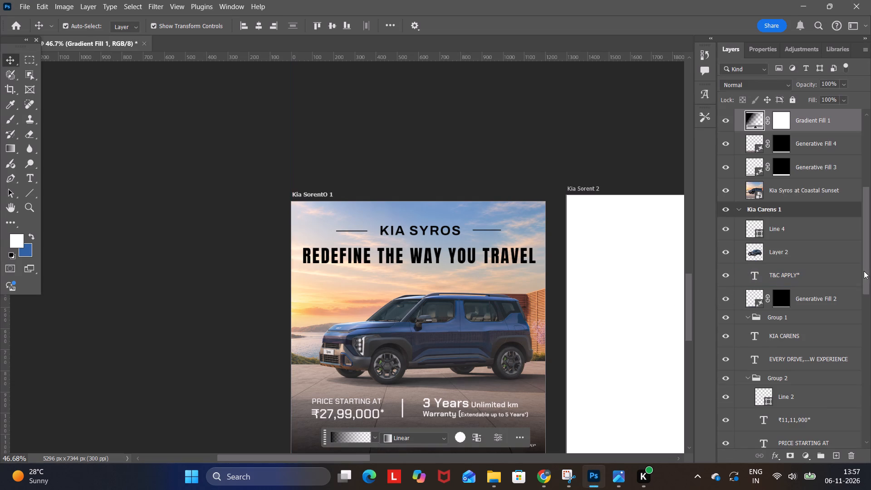
pyautogui.scroll(-1, 858, 272)
pyautogui.scroll(2, 816, 218)
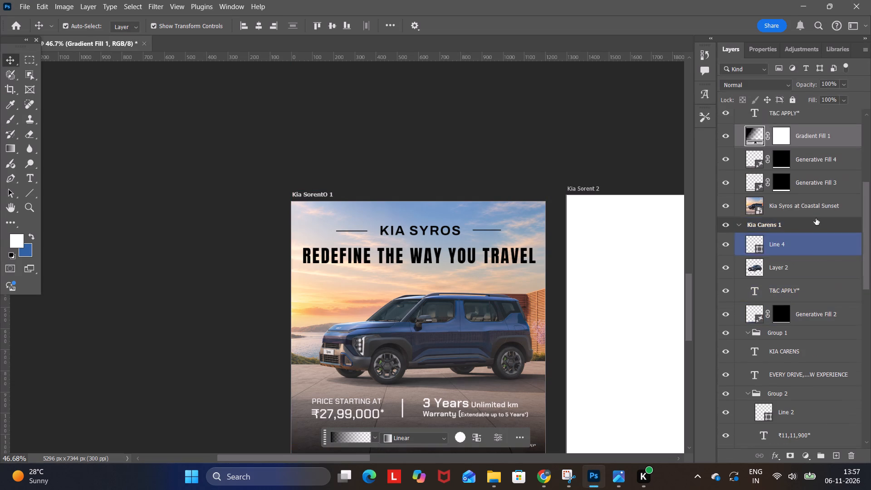
pyautogui.scroll(6, 816, 218)
pyautogui.scroll(-1, 413, 272)
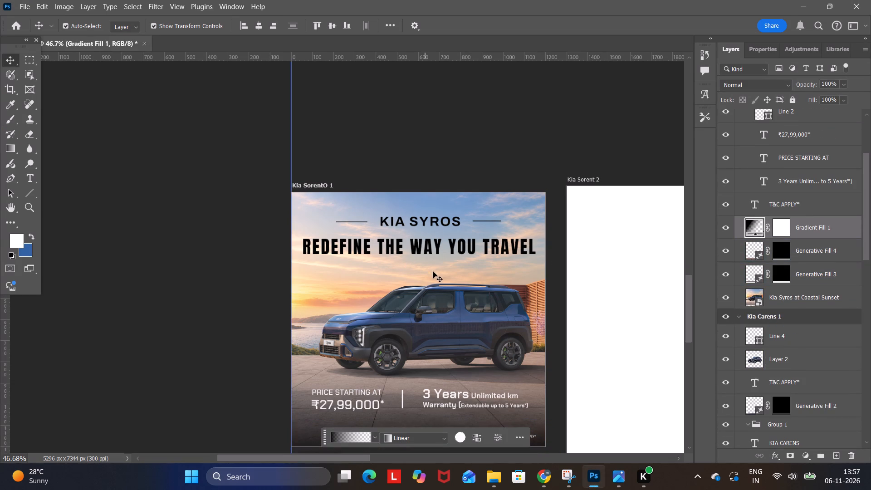
pyautogui.doubleClick(316, 185)
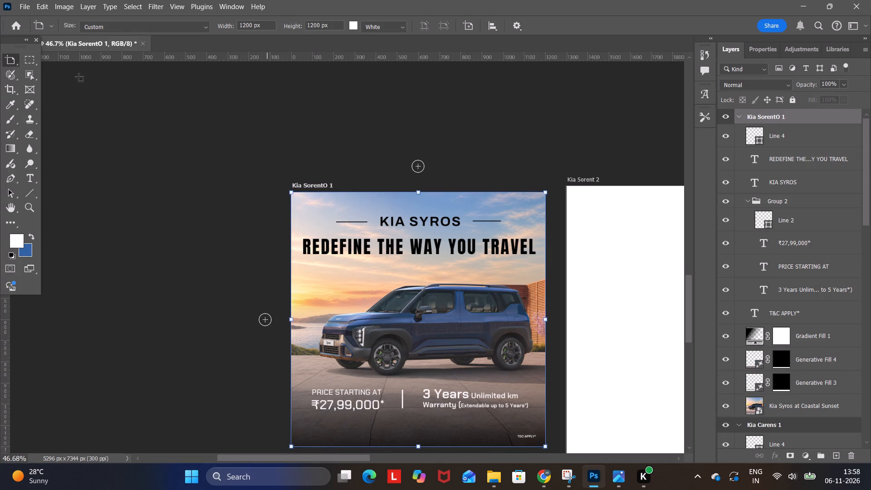
pyautogui.doubleClick(785, 117)
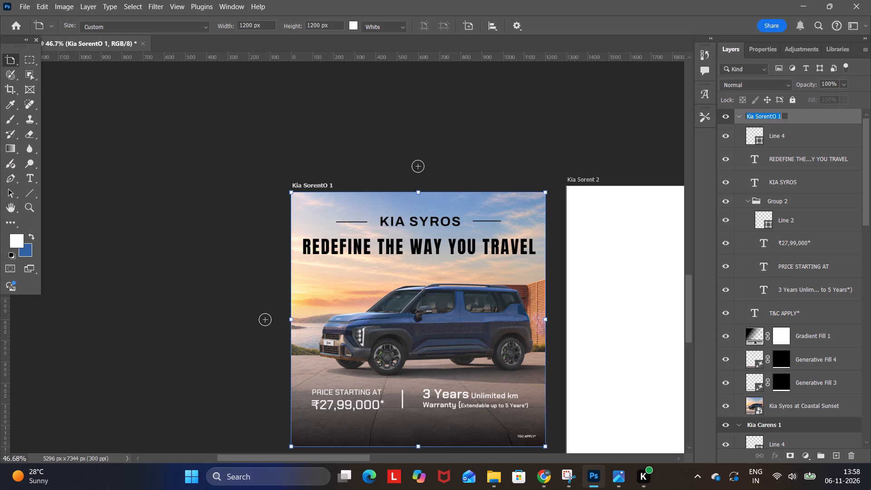
pyautogui.click(776, 117)
pyautogui.press('BackSpace')
pyautogui.press('BackSpace')
pyautogui.press('BackSpace')
pyautogui.press('BackSpace')
pyautogui.press('BackSpace')
pyautogui.press('BackSpace')
pyautogui.write('YROS')
# Copy the word SYROS from the first artboard's name and use it to rename the Kia Sorent 2 artboard as Kia SYROS 2.
pyautogui.moveTo(754, 117); pyautogui.dragTo(771, 116)
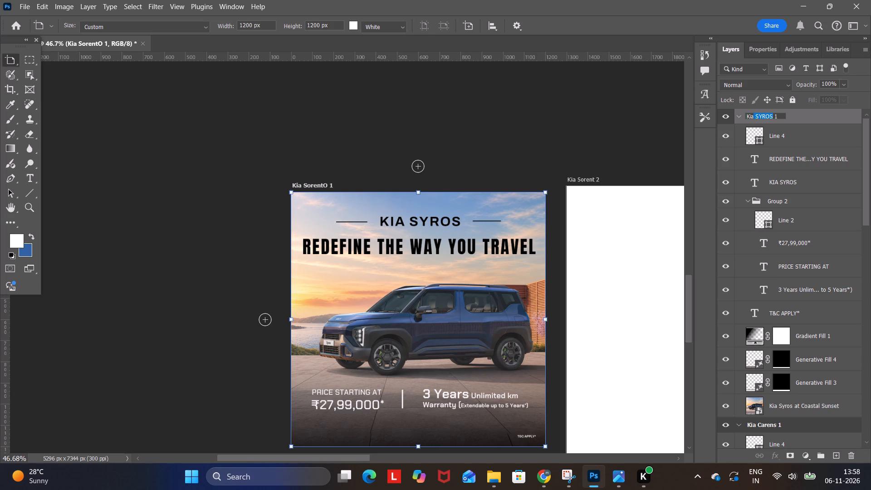
pyautogui.hotkey('ctrl', 'c')
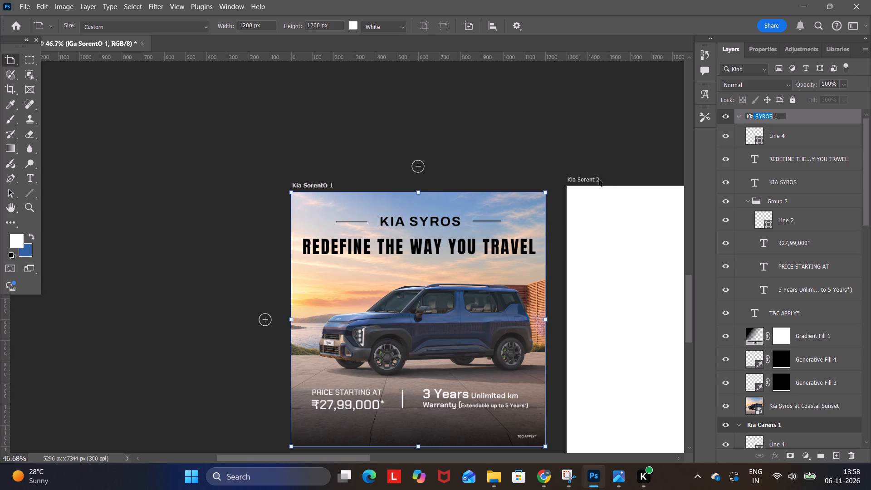
pyautogui.click(597, 177)
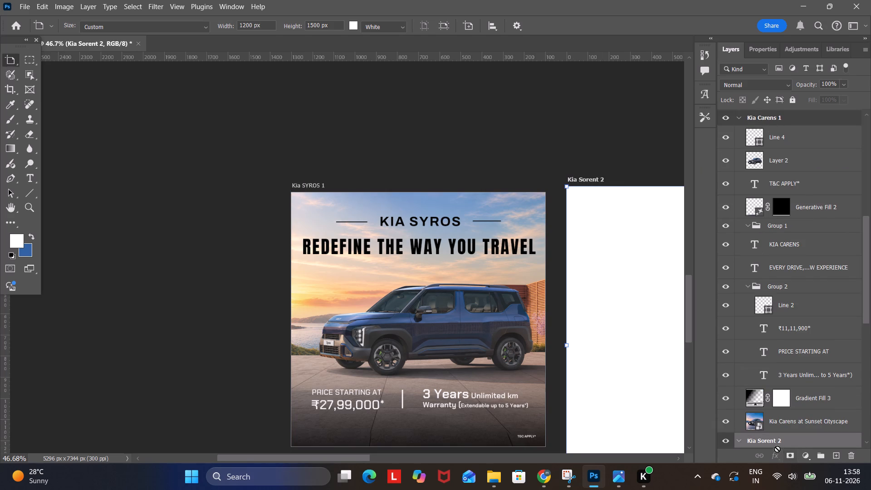
pyautogui.click(777, 446)
pyautogui.doubleClick(777, 443)
pyautogui.moveTo(773, 437); pyautogui.dragTo(767, 440)
pyautogui.moveTo(767, 440); pyautogui.dragTo(756, 444)
pyautogui.hotkey('ctrl', 'v')
pyautogui.press('space')
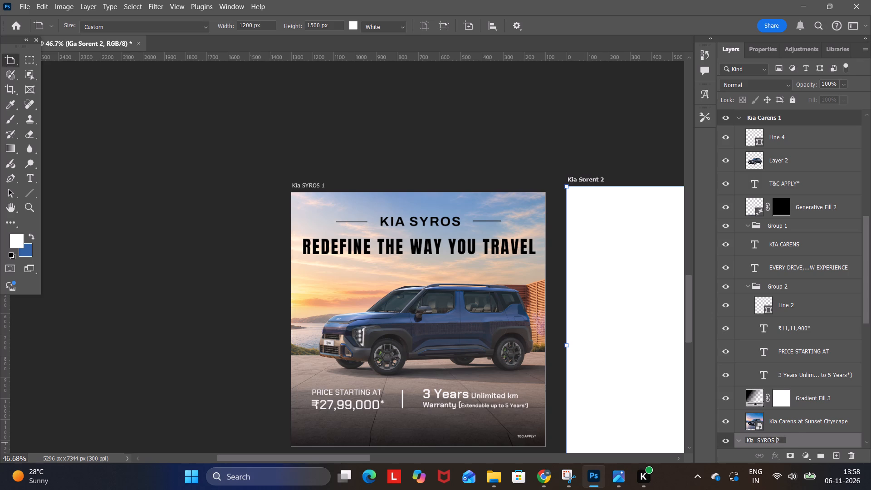
pyautogui.click(756, 442)
pyautogui.press('BackSpace')
# Copy SYROS from the second artboard's name and rename the Kia Sorent 3 artboard as Kia SYROS 3.
pyautogui.moveTo(755, 442); pyautogui.dragTo(773, 441)
pyautogui.moveTo(773, 441); pyautogui.dragTo(772, 442)
pyautogui.hotkey('ctrl', 'c')
pyautogui.moveTo(368, 461); pyautogui.dragTo(416, 461)
pyautogui.click(132, 281)
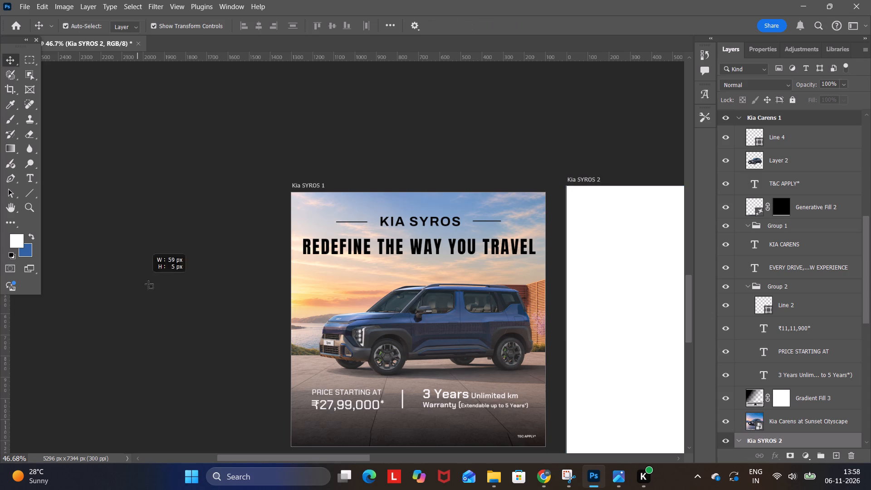
pyautogui.click(223, 381)
pyautogui.moveTo(308, 457); pyautogui.dragTo(416, 464)
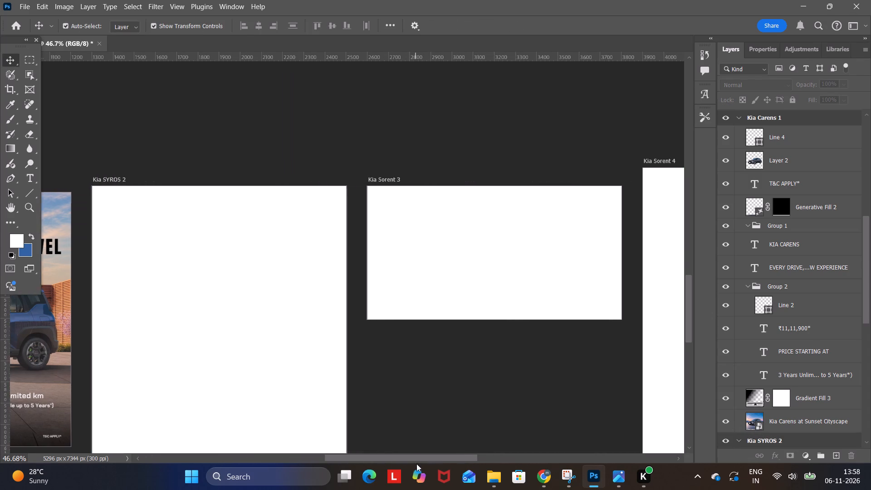
pyautogui.moveTo(416, 464); pyautogui.dragTo(417, 461)
pyautogui.click(383, 180)
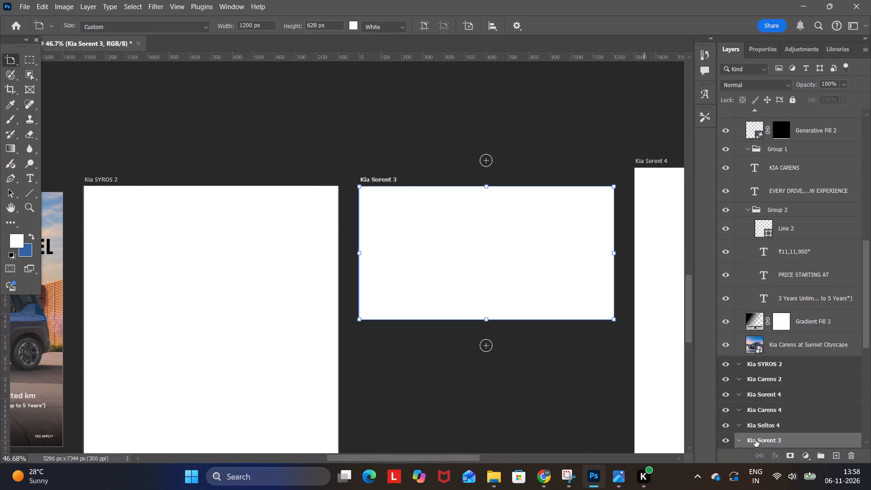
pyautogui.doubleClick(761, 442)
pyautogui.click(773, 441)
pyautogui.moveTo(772, 442); pyautogui.dragTo(756, 445)
pyautogui.hotkey('ctrl', 'v')
pyautogui.click(560, 441)
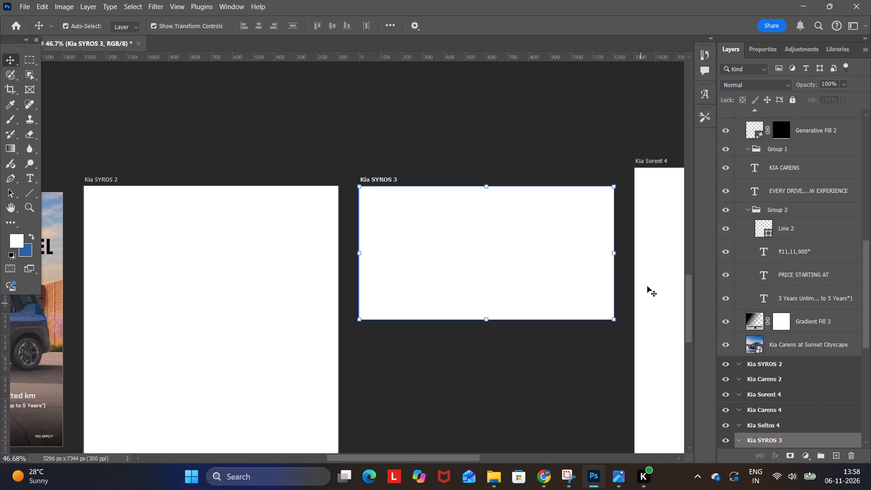
# Rename the Kia Sorent 4 artboard as Kia SYROS 4 with the copied word.
pyautogui.click(646, 165)
pyautogui.doubleClick(763, 393)
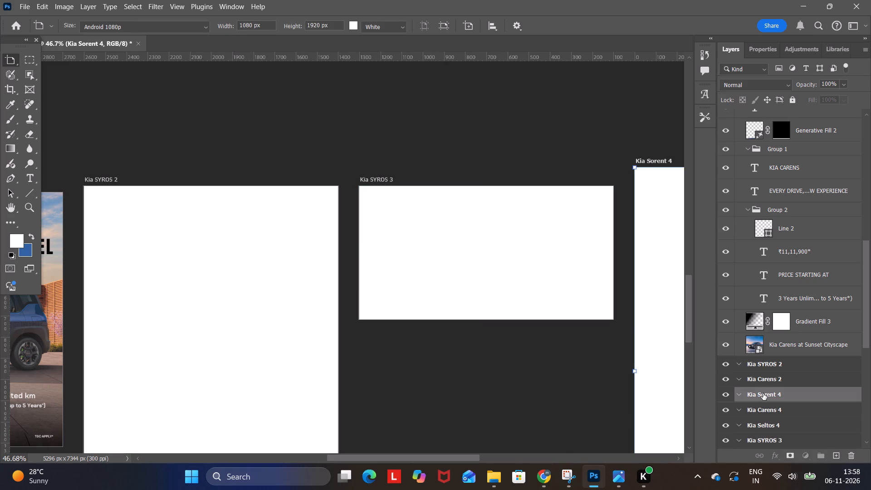
pyautogui.moveTo(773, 396); pyautogui.dragTo(755, 399)
pyautogui.hotkey('ctrl', 'v')
pyautogui.click(477, 386)
pyautogui.click(491, 383)
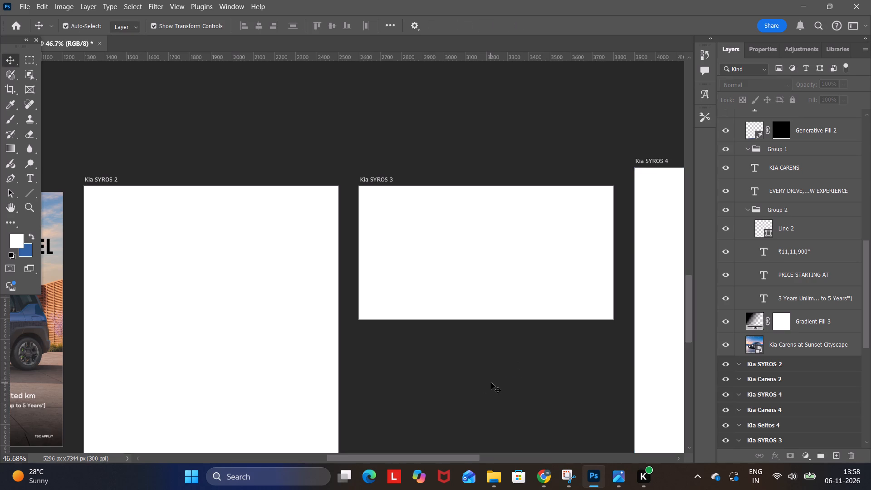
# Delete the Kia Syros at Coastal Sunset image layer from the Kia SYROS 1 artboard.
pyautogui.moveTo(454, 456); pyautogui.dragTo(384, 451)
pyautogui.scroll(-9, 371, 405)
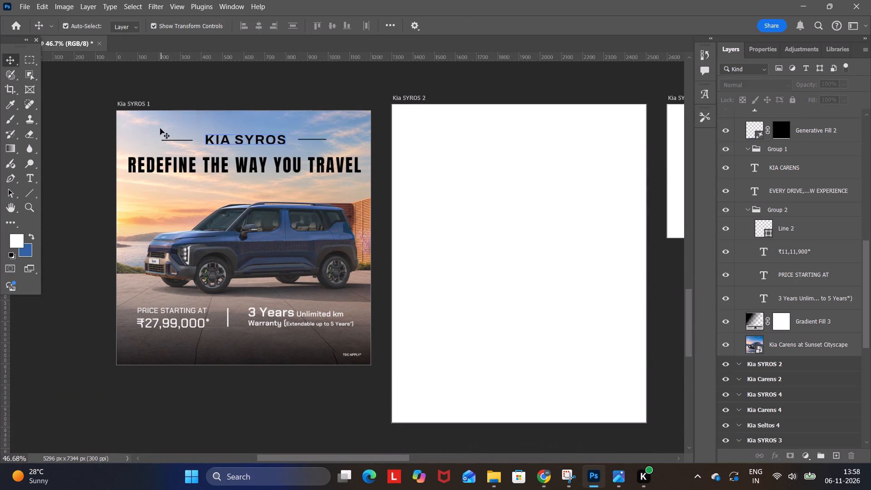
pyautogui.click(147, 107)
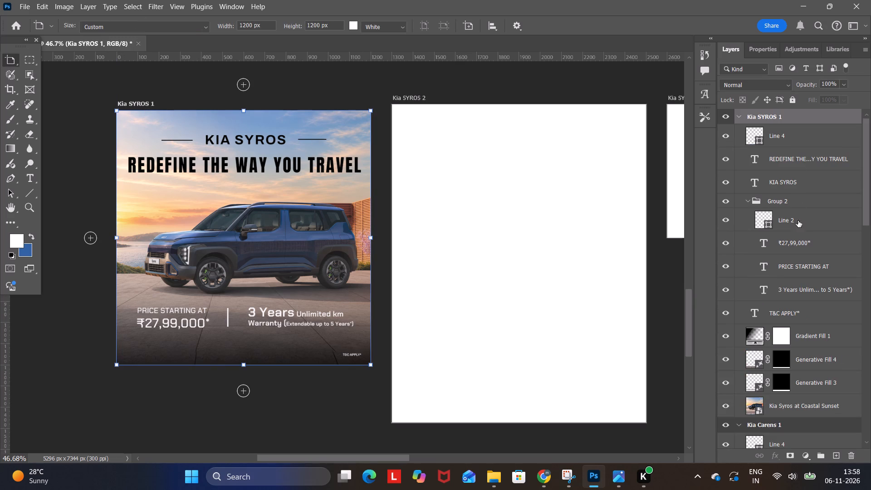
pyautogui.click(805, 402)
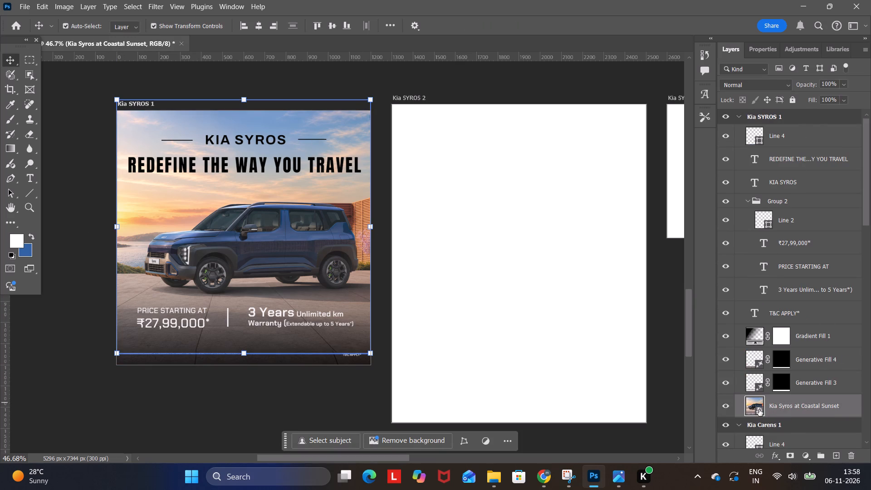
pyautogui.rightClick(777, 407)
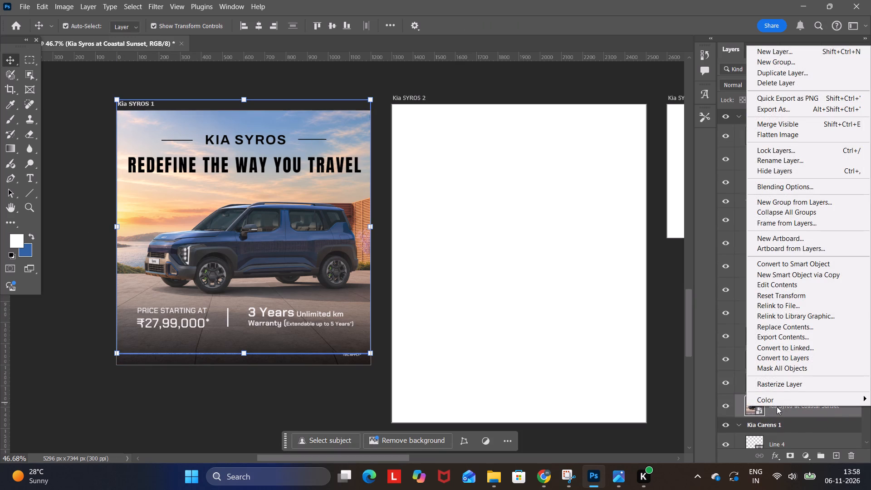
pyautogui.press('Delete')
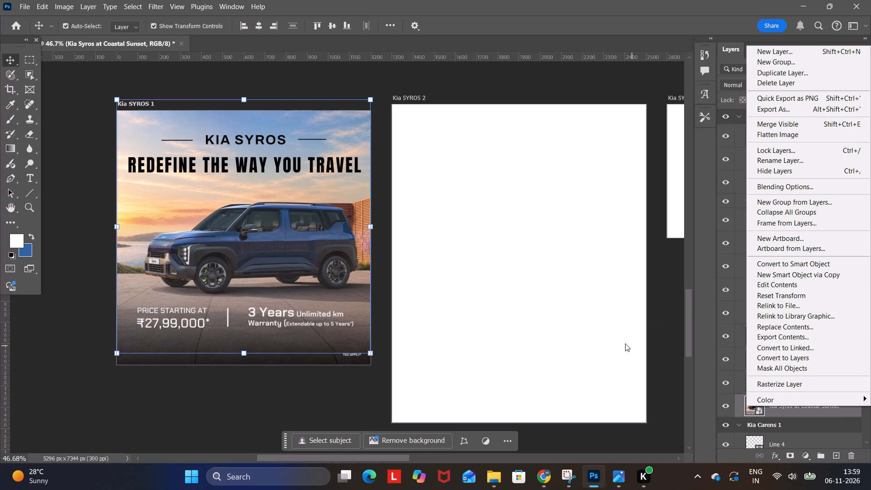
pyautogui.click(332, 401)
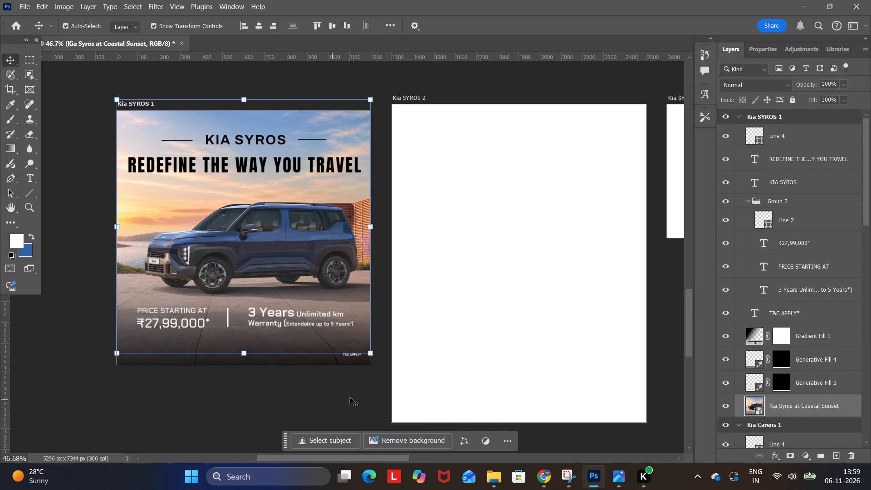
pyautogui.click(807, 405)
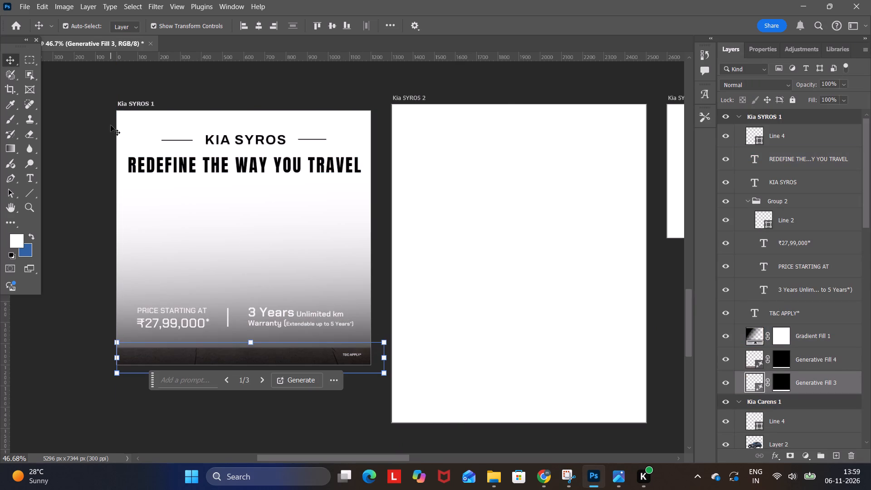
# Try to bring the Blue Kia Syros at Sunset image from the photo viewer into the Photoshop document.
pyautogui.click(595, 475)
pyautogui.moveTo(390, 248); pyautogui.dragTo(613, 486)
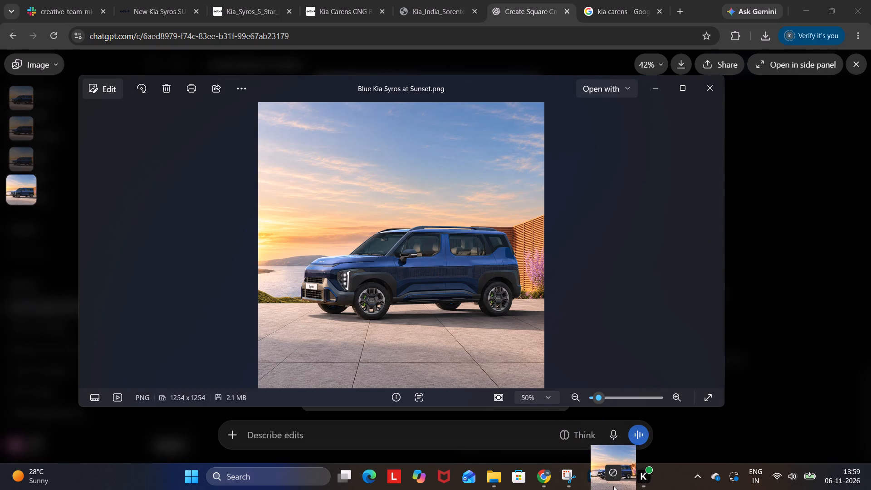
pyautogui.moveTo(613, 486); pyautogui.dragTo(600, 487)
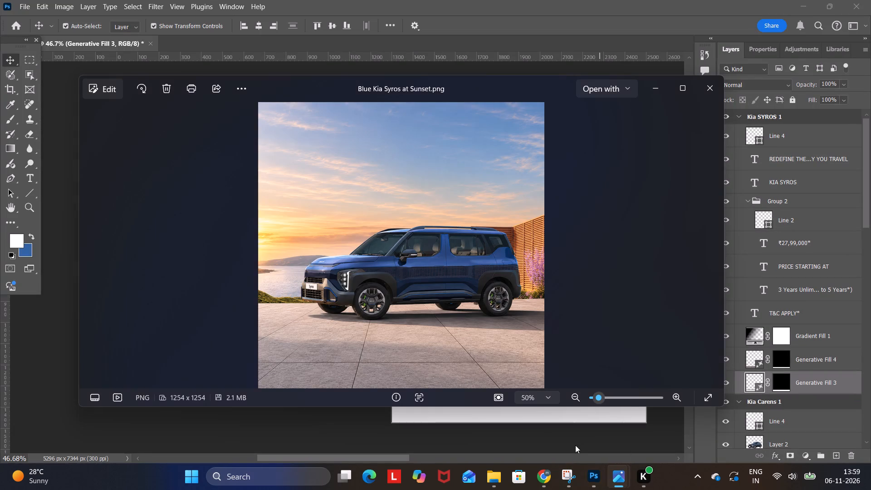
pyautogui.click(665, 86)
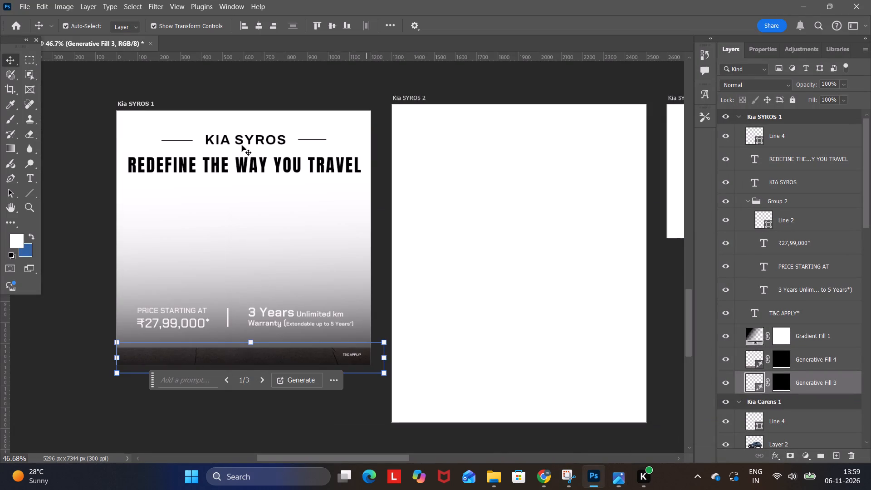
# Place the Blue Kia Syros at Sunset image from the photo viewer into the Kia SYROS 1 artboard, filling it.
pyautogui.click(241, 210)
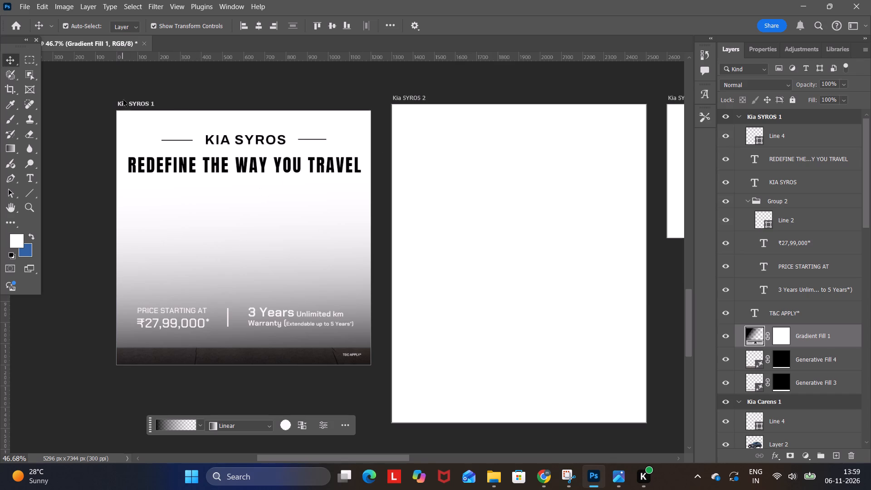
pyautogui.click(124, 101)
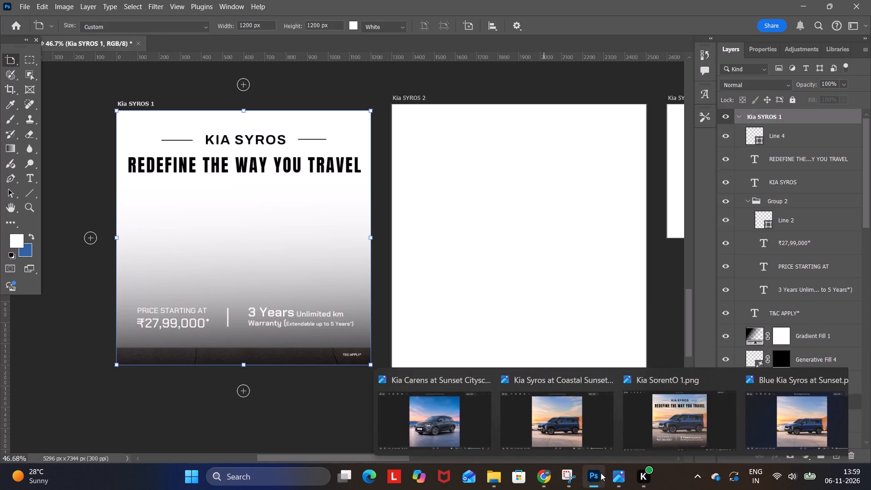
pyautogui.click(601, 473)
pyautogui.click(607, 479)
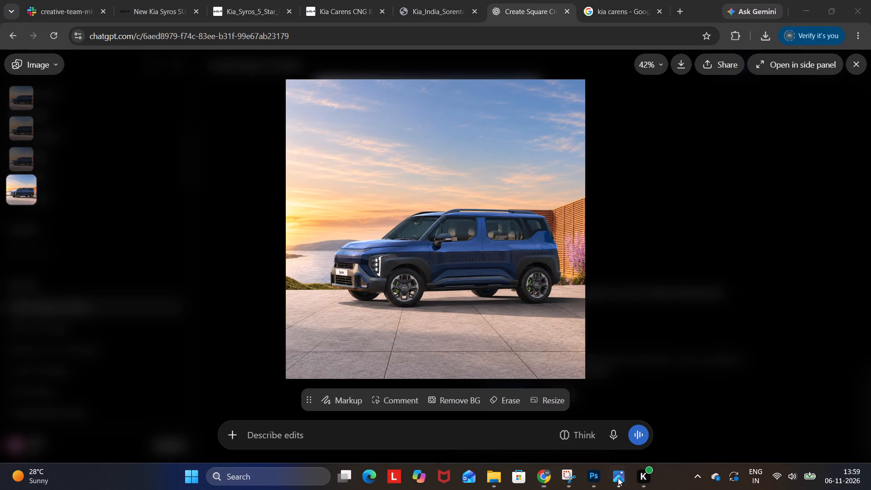
pyautogui.click(600, 478)
pyautogui.click(619, 480)
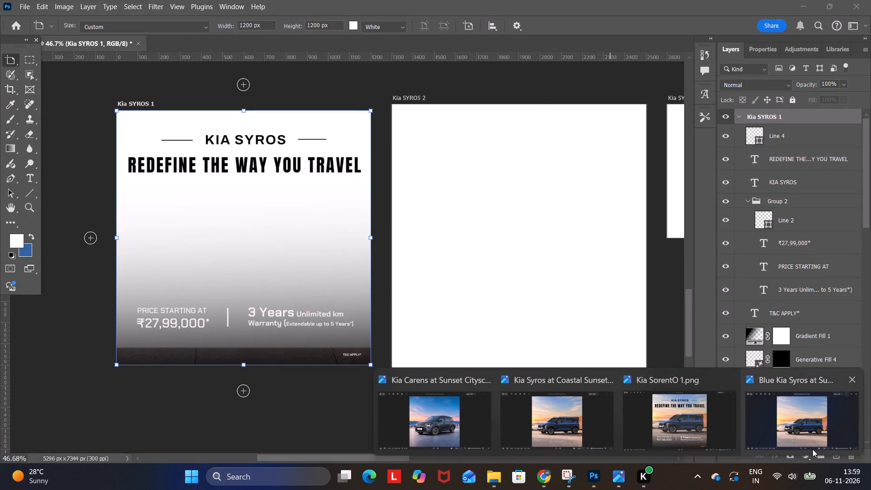
pyautogui.click(812, 449)
pyautogui.moveTo(483, 307); pyautogui.dragTo(362, 316)
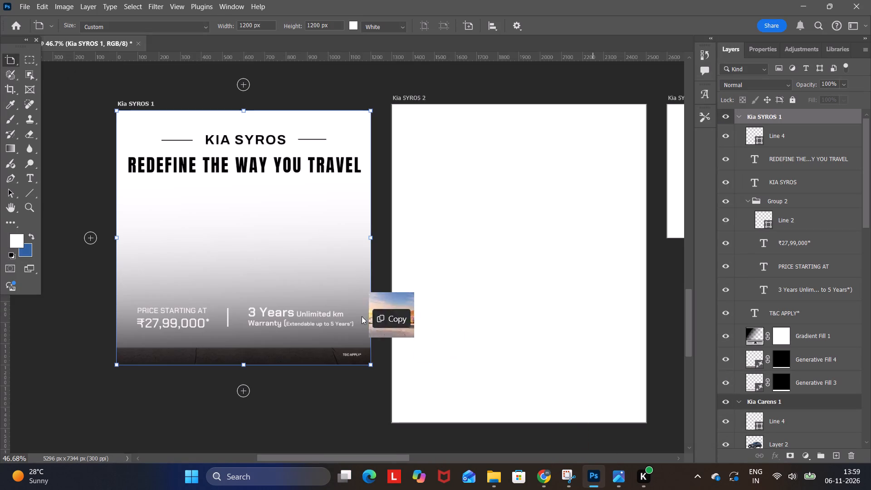
pyautogui.moveTo(362, 316); pyautogui.dragTo(327, 282)
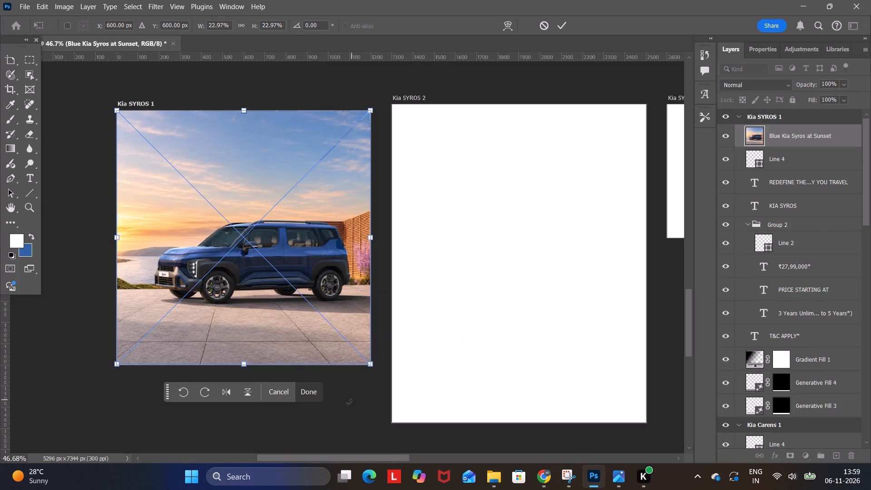
pyautogui.click(308, 396)
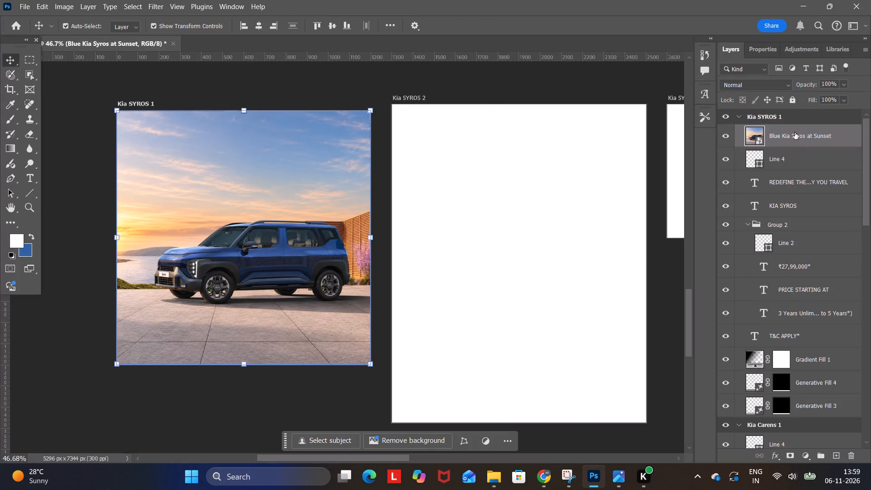
# Move the Blue Kia Syros at Sunset layer down between Generative Fill 4 and Generative Fill 3.
pyautogui.moveTo(795, 132); pyautogui.dragTo(811, 402)
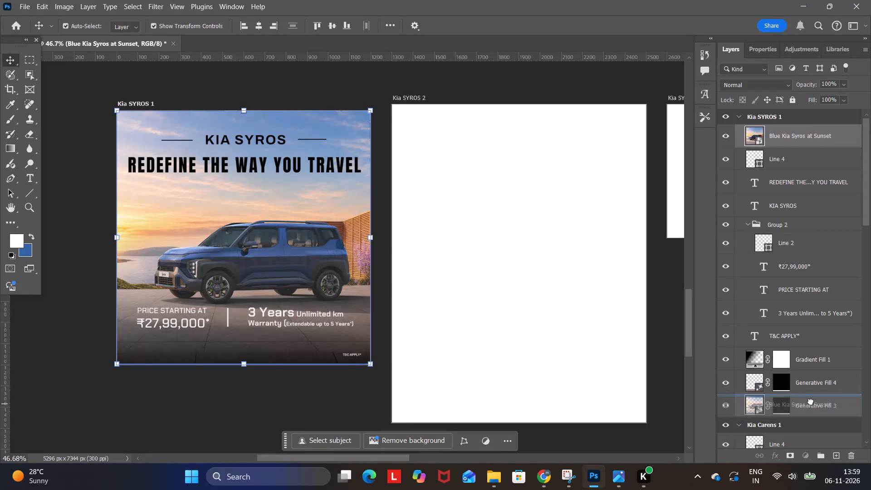
pyautogui.moveTo(811, 402); pyautogui.dragTo(811, 400)
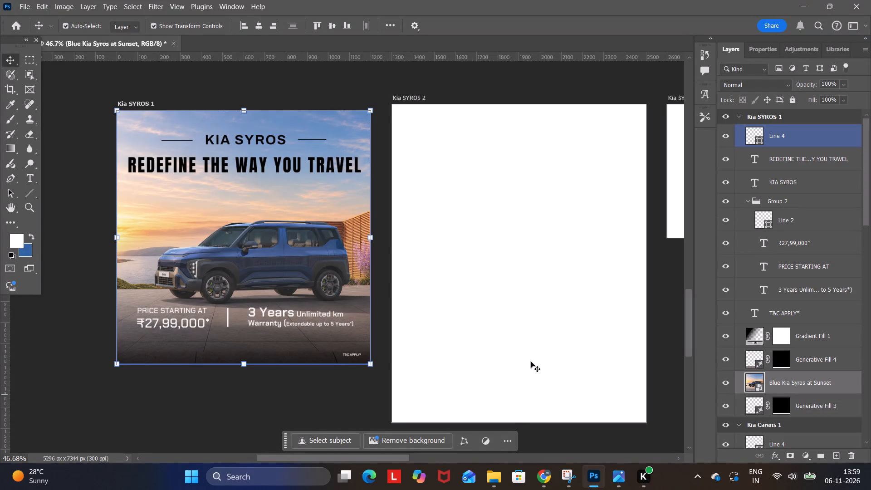
pyautogui.click(342, 403)
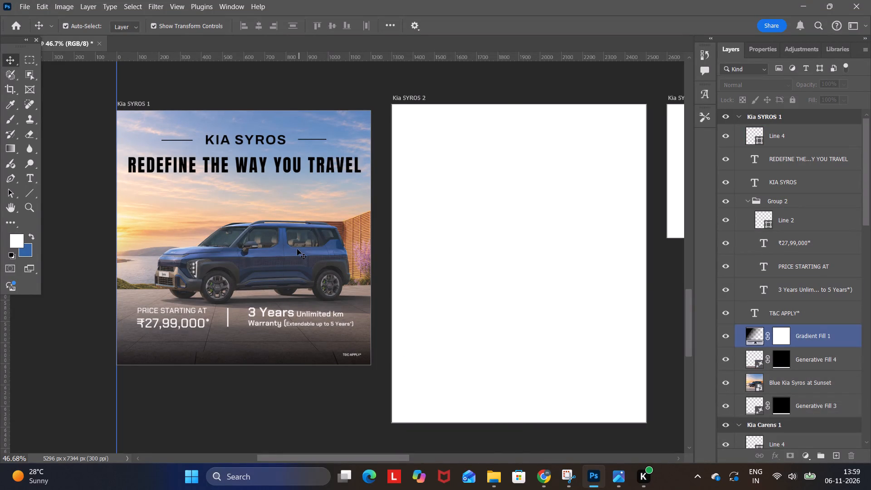
# Nudge the Blue Kia Syros at Sunset image upward so the car sits clear above the price and warranty text.
pyautogui.click(811, 381)
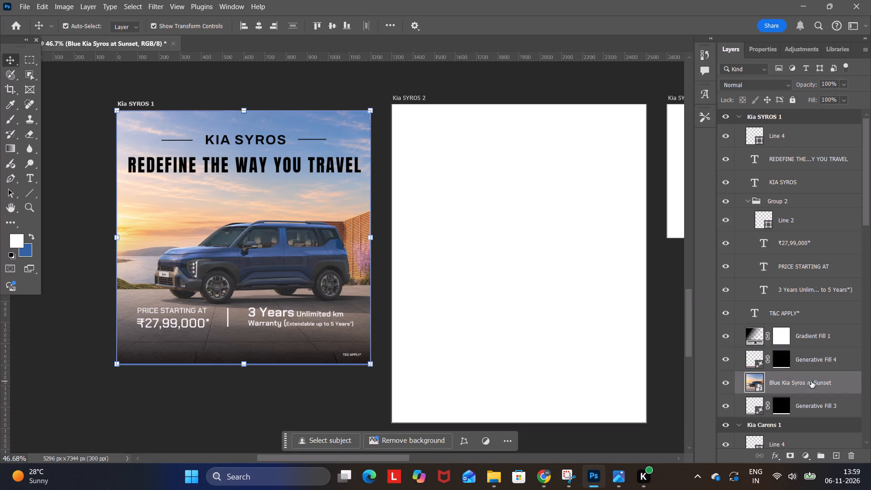
pyautogui.press('Up')
pyautogui.press('Up')
pyautogui.press('Up')
pyautogui.press('Up')
pyautogui.press('Up')
pyautogui.press('Up')
pyautogui.press('Up')
pyautogui.press('Up')
pyautogui.press('Up')
pyautogui.press('Up')
pyautogui.press('Up')
pyautogui.press('Up')
pyautogui.press('Up')
pyautogui.press('Up')
pyautogui.press('Up')
pyautogui.press('Up')
pyautogui.press('Up')
pyautogui.press('Up')
pyautogui.press('Up')
pyautogui.press('Up')
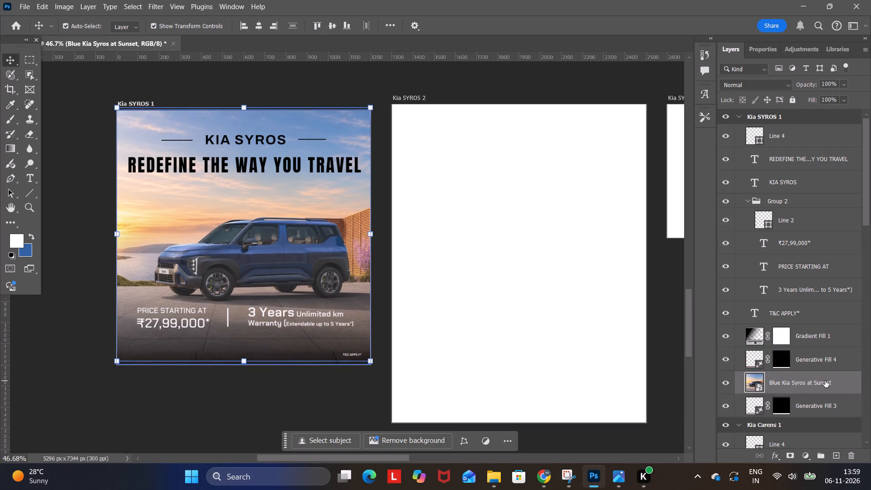
pyautogui.press('Up')
pyautogui.press('Up')
pyautogui.press('Up')
pyautogui.press('Up')
pyautogui.press('Up')
pyautogui.press('Up')
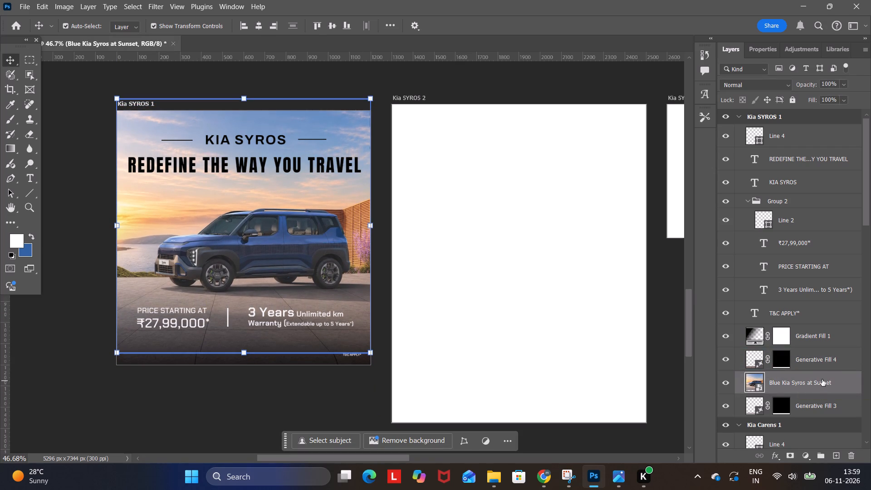
pyautogui.press('Up')
pyautogui.click(566, 93)
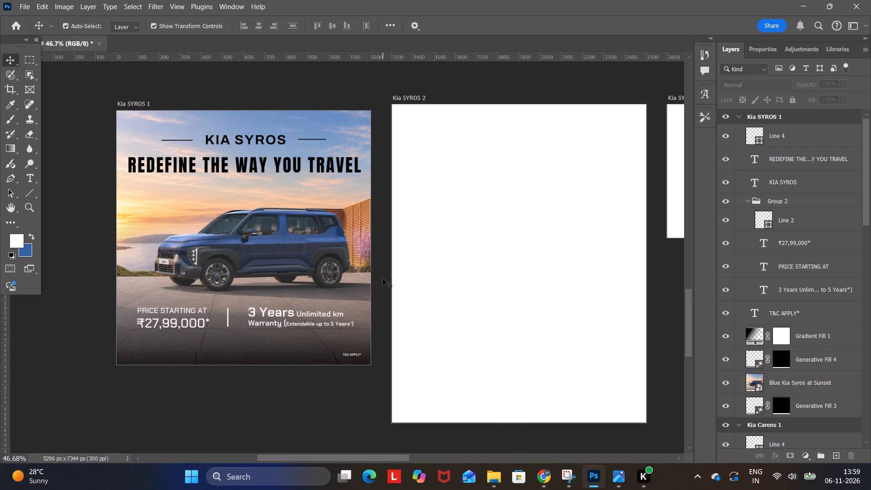
# With Gradient Fill 1 hidden, select the car in the Blue Kia Syros at Sunset image and copy it to its own layer.
pyautogui.scroll(4, 383, 280)
pyautogui.click(296, 278)
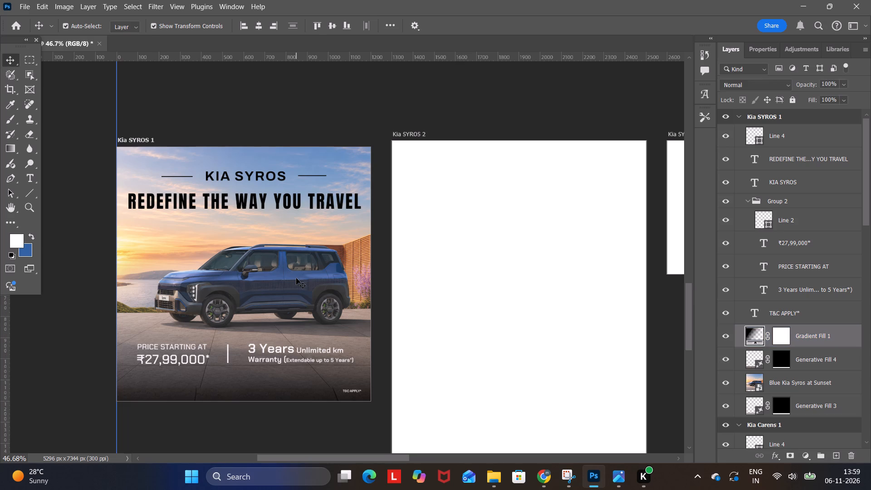
pyautogui.click(786, 380)
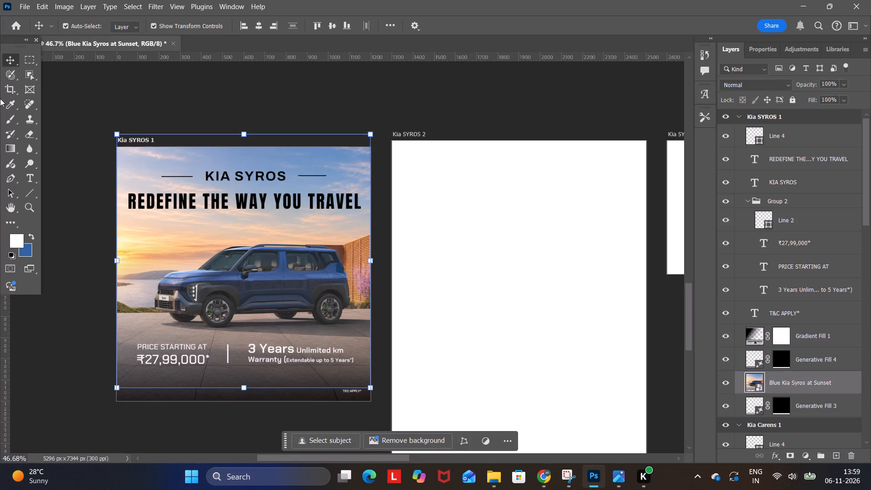
pyautogui.click(727, 335)
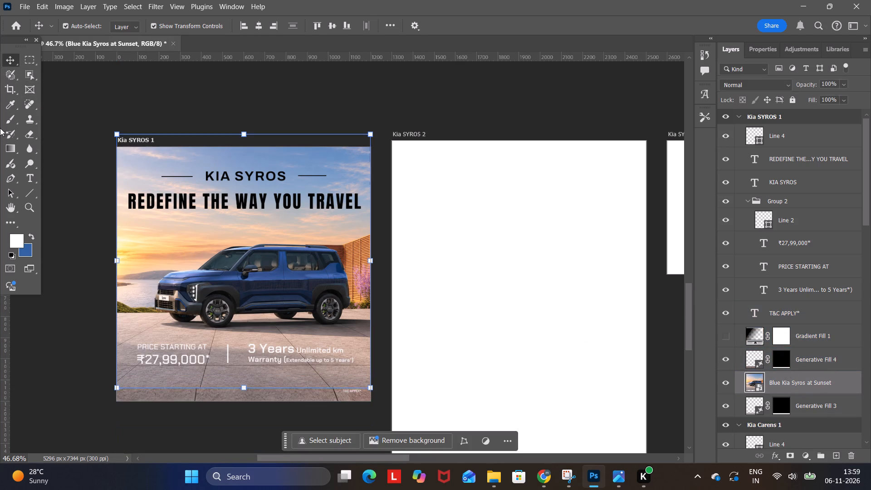
pyautogui.click(34, 80)
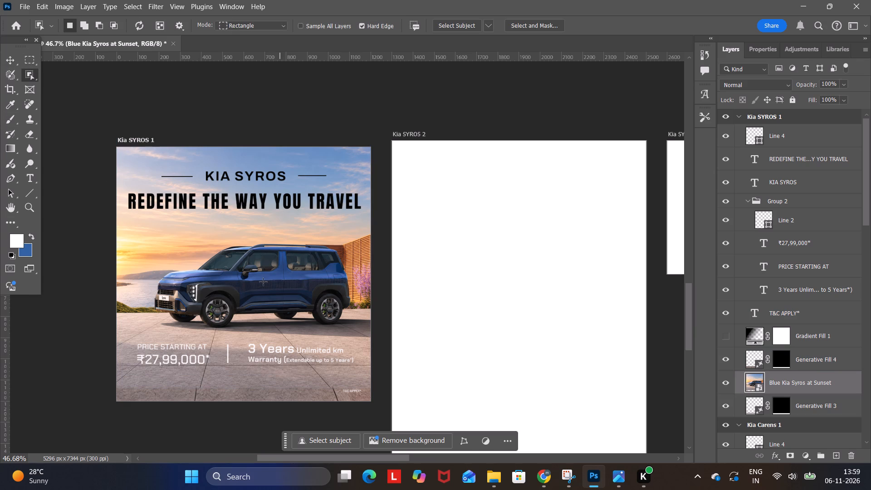
pyautogui.moveTo(155, 237); pyautogui.dragTo(349, 319)
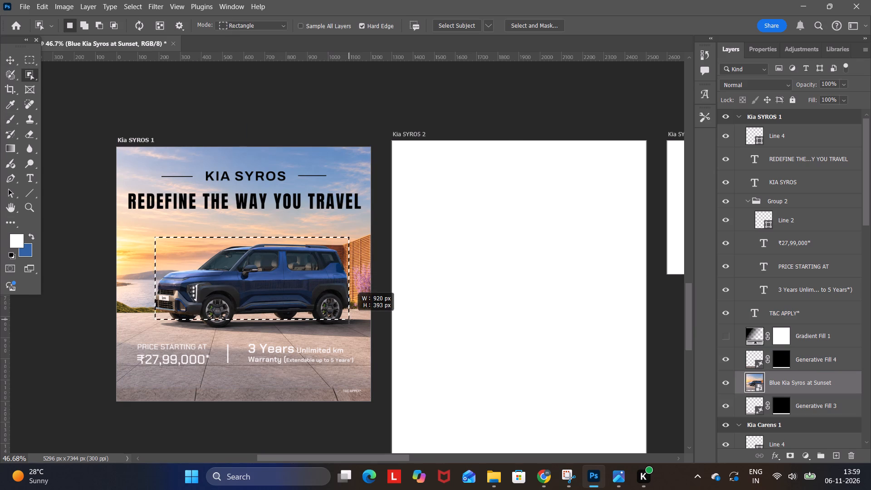
pyautogui.moveTo(349, 319); pyautogui.dragTo(349, 320)
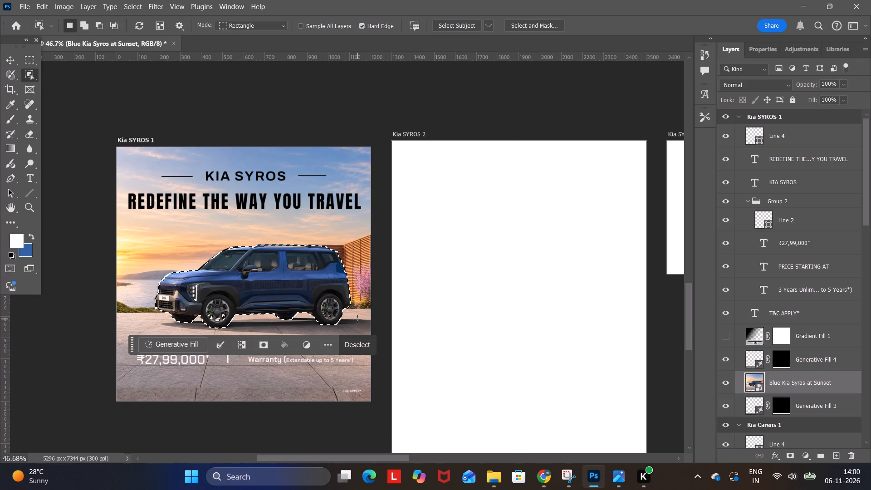
pyautogui.hotkey('ctrl', 'j')
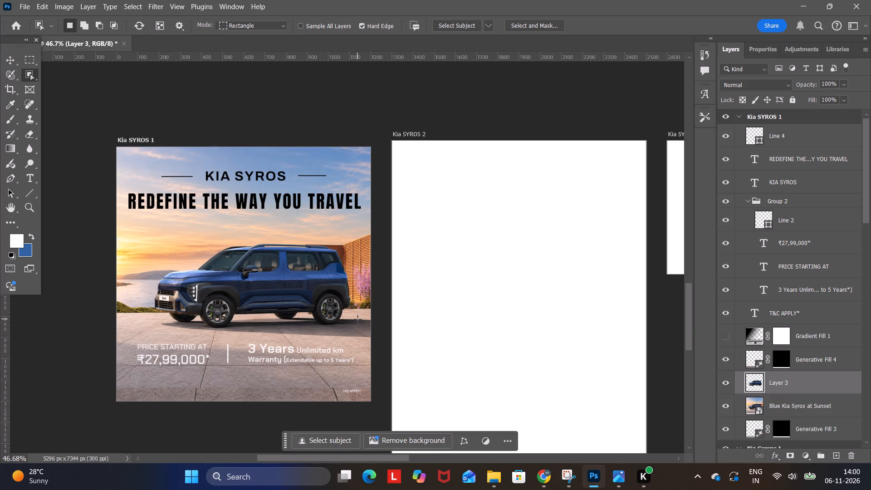
# Move the car cutout layer up between the REDEFINE THE WAY YOU TRAVEL and KIA SYROS text layers.
pyautogui.moveTo(779, 384); pyautogui.dragTo(783, 178)
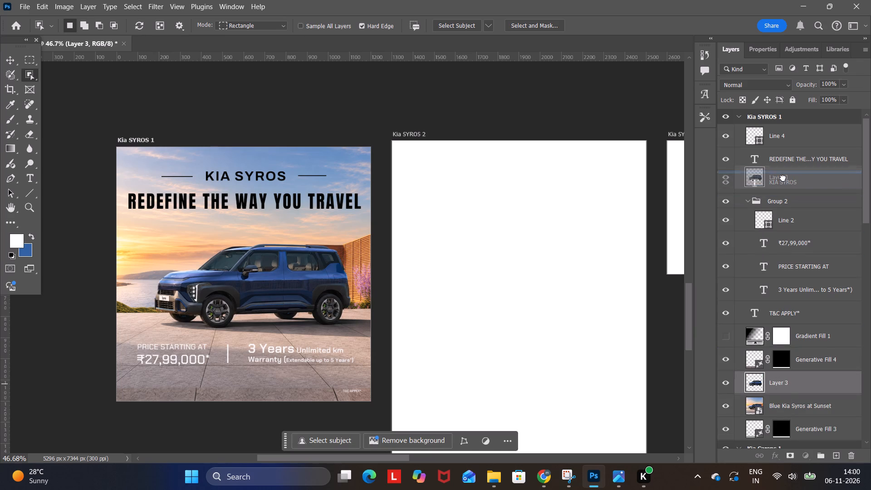
pyautogui.moveTo(783, 178); pyautogui.dragTo(782, 177)
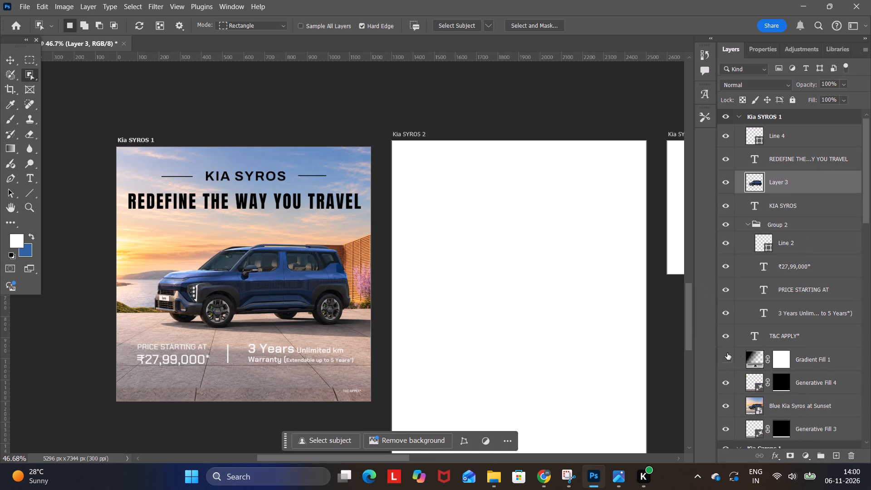
# Show the Gradient Fill 1 layer of the Kia SYROS 1 artboard again and deselect all layers.
pyautogui.scroll(-4, 739, 351)
pyautogui.click(727, 300)
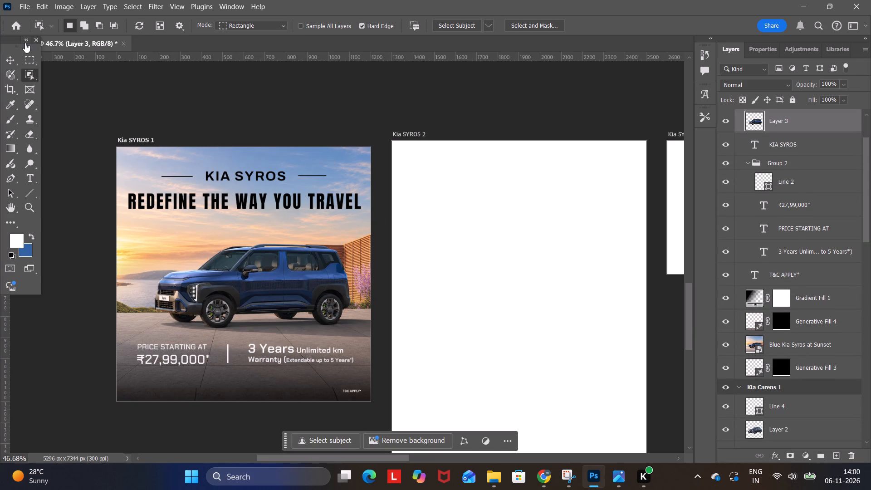
pyautogui.click(7, 59)
pyautogui.click(139, 84)
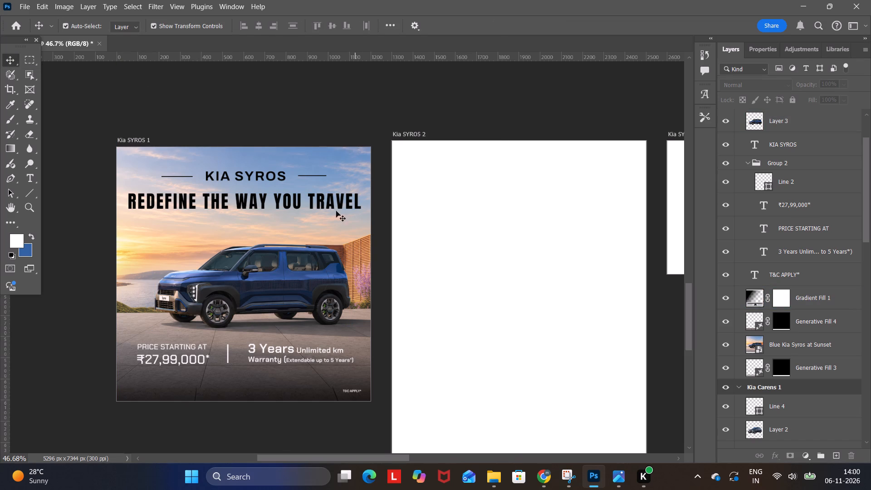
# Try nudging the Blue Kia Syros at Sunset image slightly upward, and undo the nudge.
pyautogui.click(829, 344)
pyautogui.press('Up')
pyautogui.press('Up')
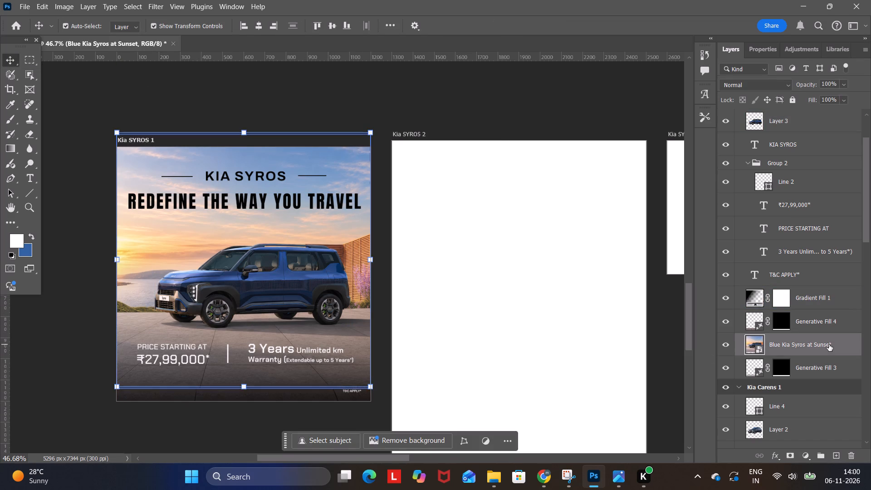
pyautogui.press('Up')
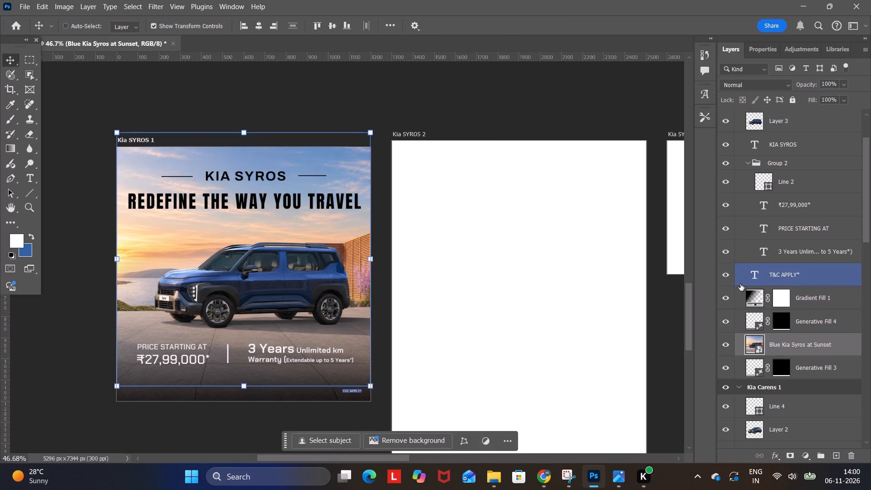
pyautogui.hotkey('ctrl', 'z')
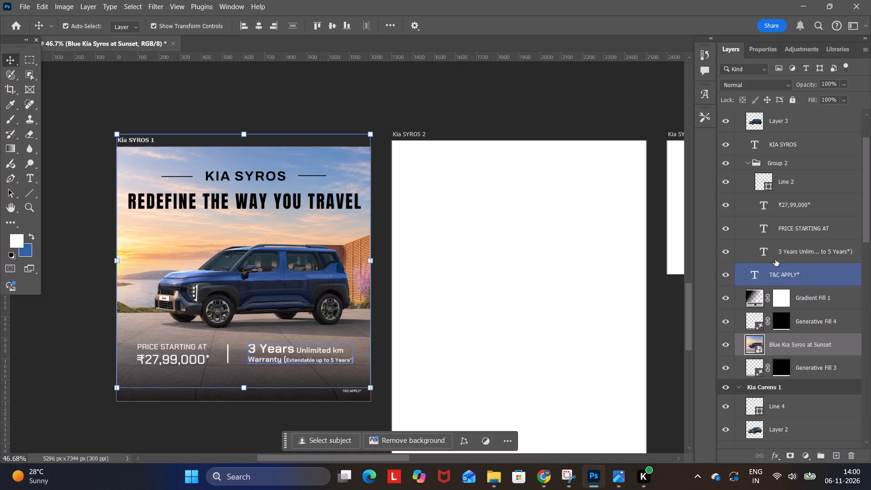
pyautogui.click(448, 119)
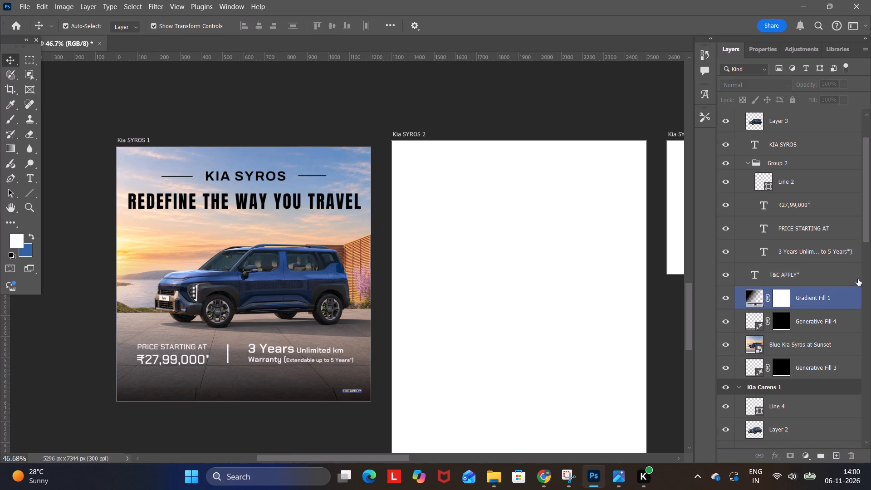
# Extend the upper end of the Kia SYROS 1 poster's Gradient Fill 1 to just above the artboard's top edge.
pyautogui.click(828, 292)
pyautogui.click(11, 152)
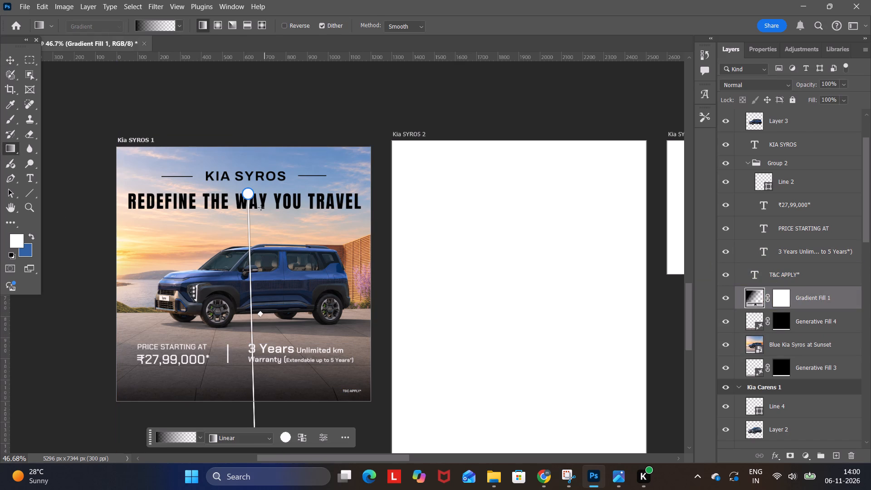
pyautogui.moveTo(248, 192); pyautogui.dragTo(249, 142)
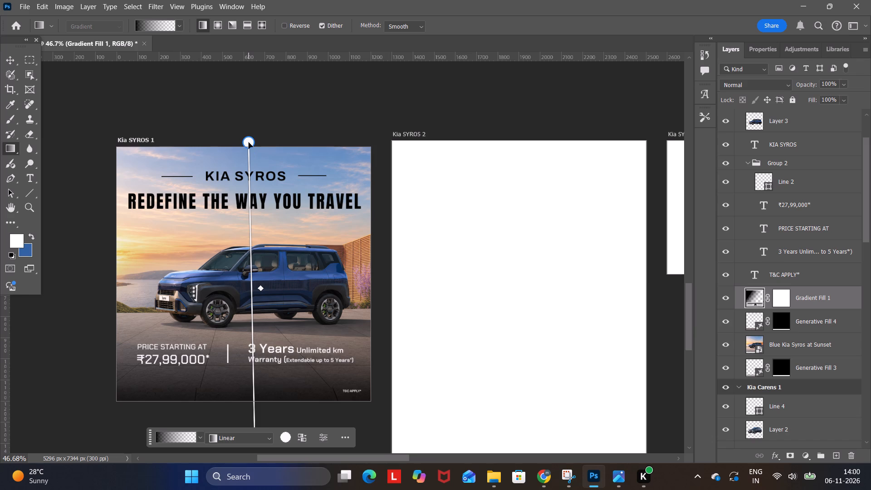
pyautogui.moveTo(249, 142); pyautogui.dragTo(253, 131)
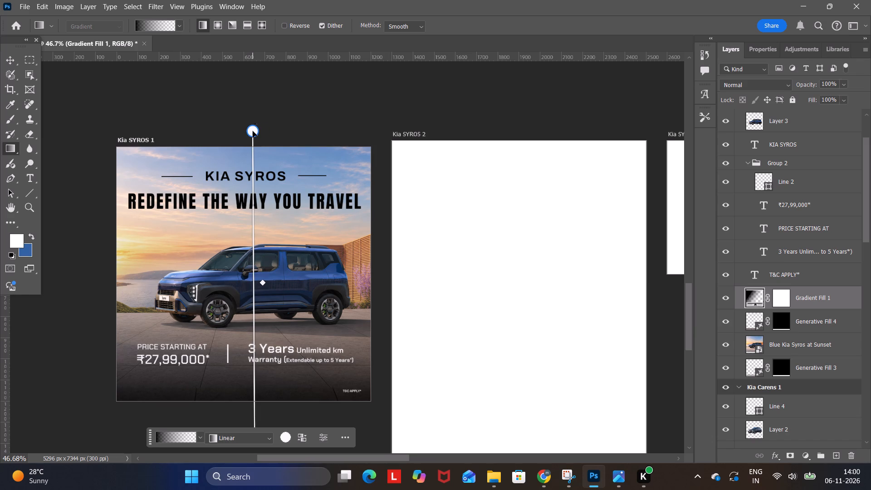
pyautogui.click(12, 58)
pyautogui.click(118, 111)
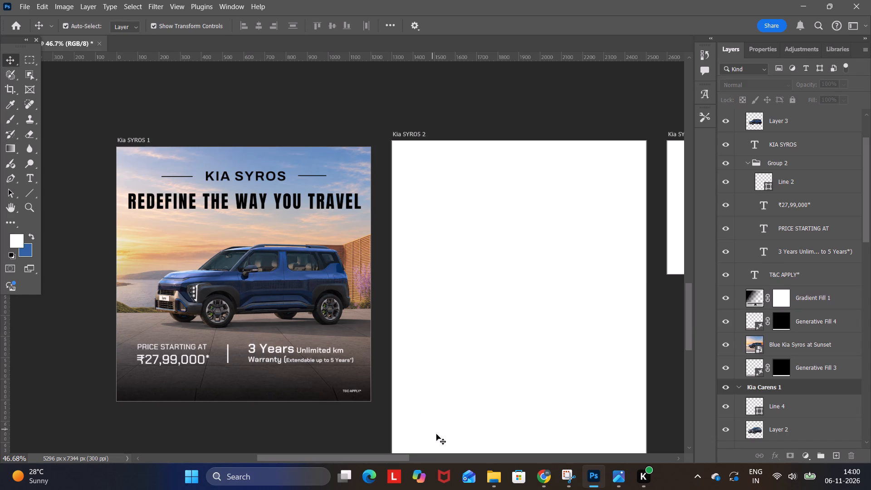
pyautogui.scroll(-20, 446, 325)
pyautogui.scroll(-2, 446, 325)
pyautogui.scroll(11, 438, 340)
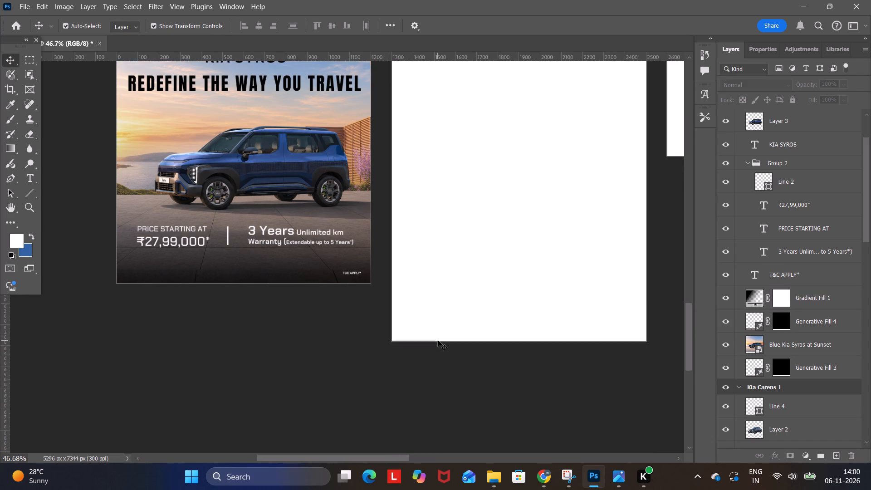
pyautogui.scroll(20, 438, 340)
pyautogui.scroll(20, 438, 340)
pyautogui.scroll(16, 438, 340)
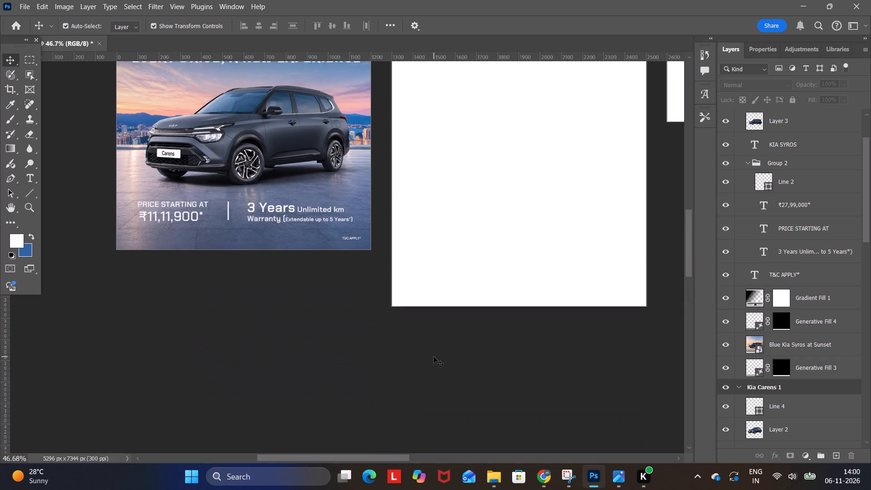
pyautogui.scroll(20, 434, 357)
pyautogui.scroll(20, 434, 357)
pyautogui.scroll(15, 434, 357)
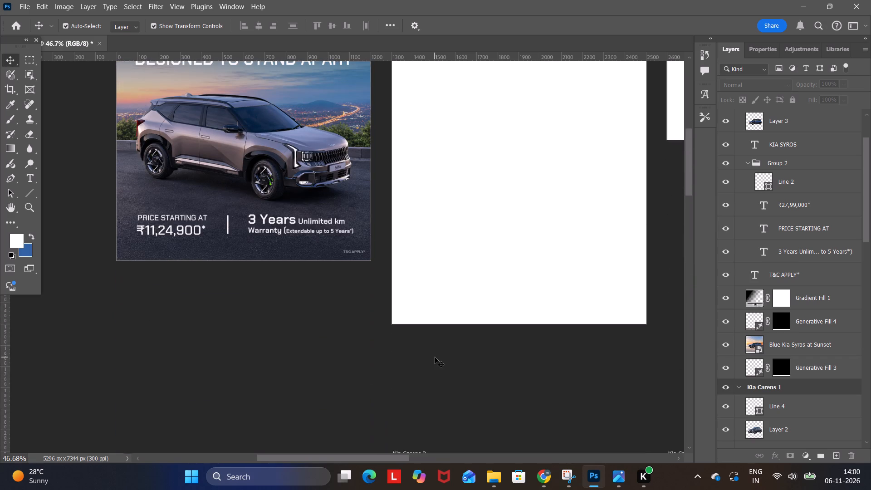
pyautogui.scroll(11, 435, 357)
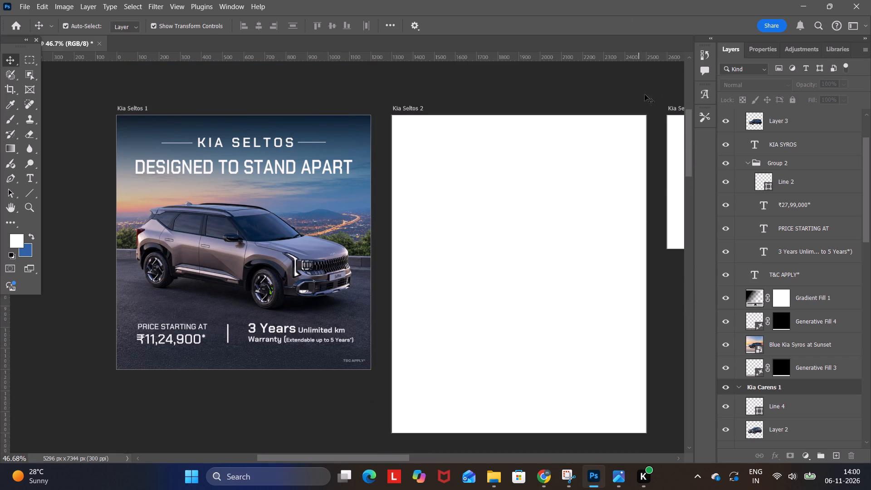
# Delete the earlier exports Kia Carens 1, Kia SorentO 1 and Kia Seltos 1 from the Downloads folder.
pyautogui.click(504, 483)
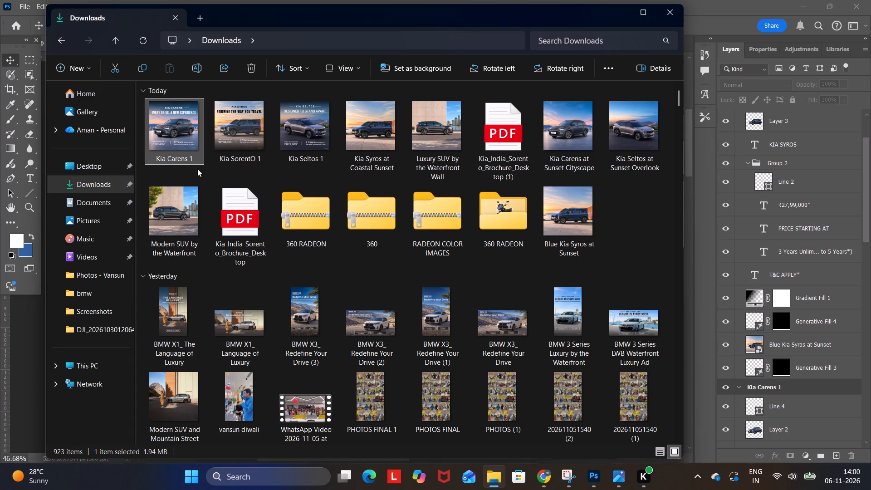
pyautogui.hotkey('shift', 'Right')
pyautogui.hotkey('shift', 'Right')
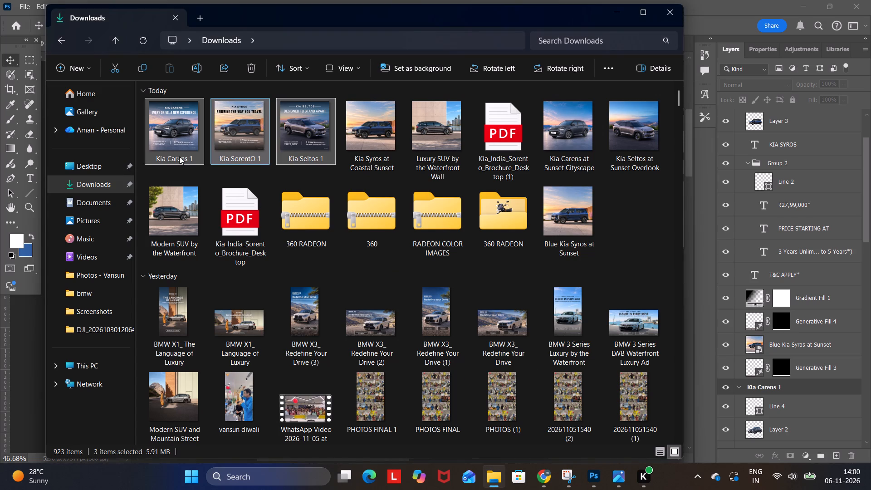
pyautogui.press('Delete')
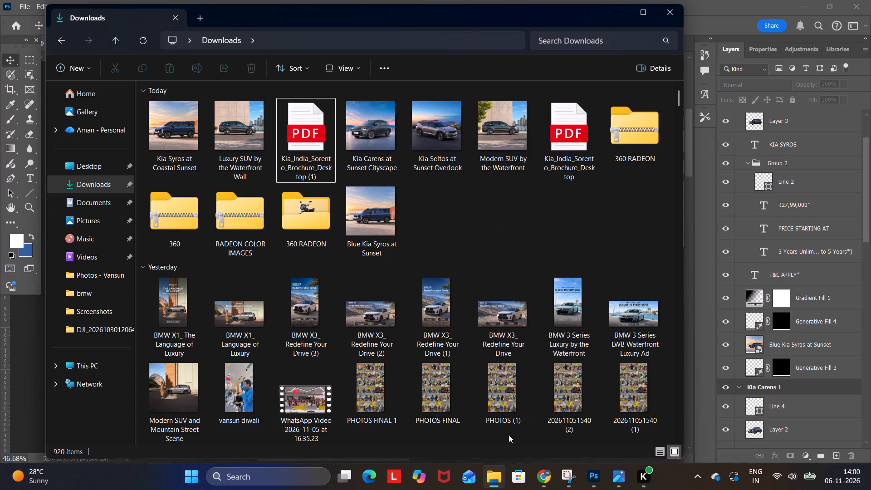
# Back in Photoshop, quick-export the poster document as PNG files into the Downloads folder.
pyautogui.click(595, 483)
pyautogui.click(28, 2)
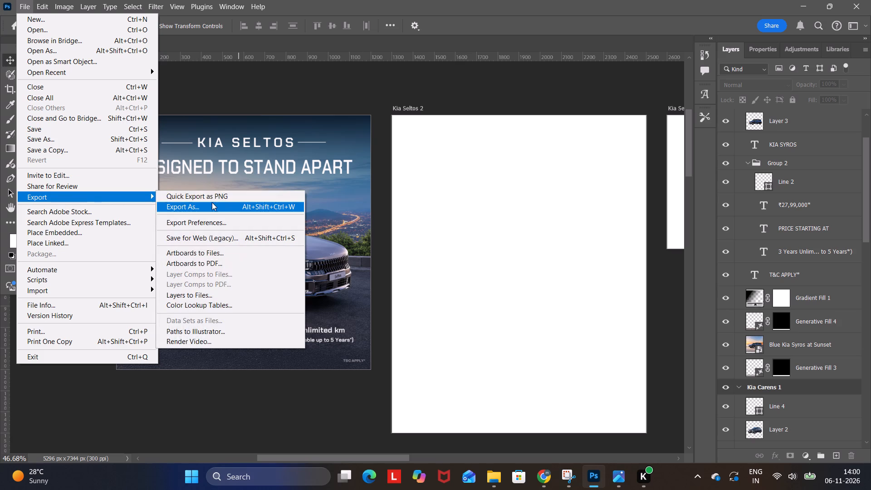
pyautogui.click(216, 196)
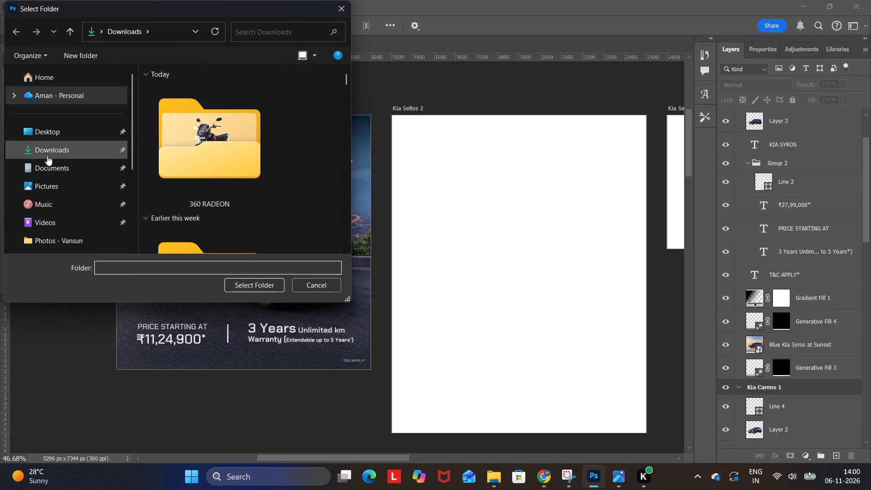
pyautogui.click(48, 155)
pyautogui.click(254, 285)
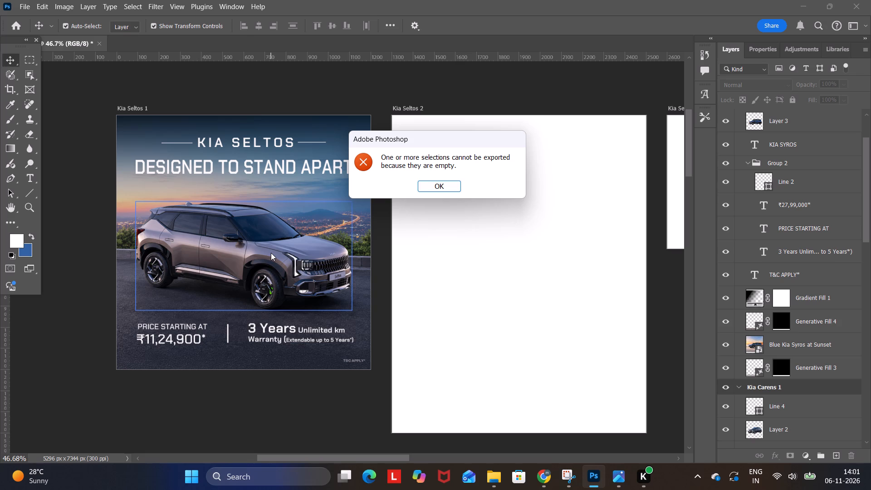
pyautogui.press('Return')
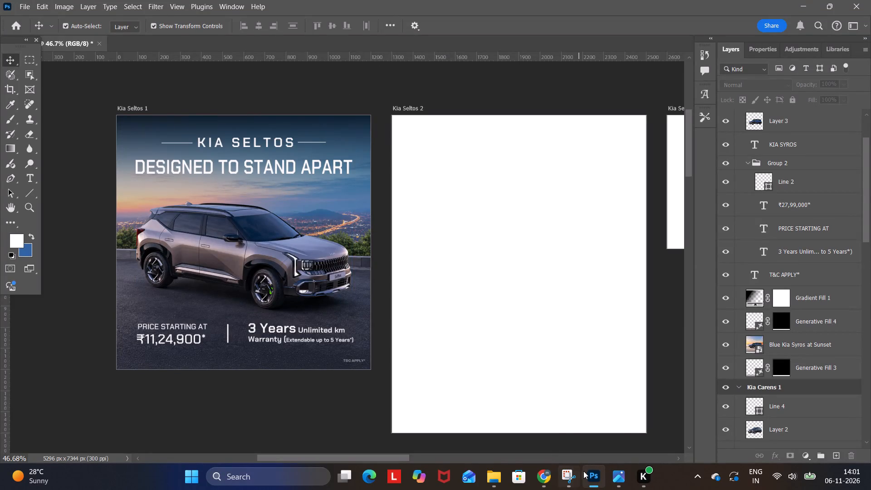
# Switch to the Chrome browser.
pyautogui.click(594, 476)
pyautogui.click(549, 476)
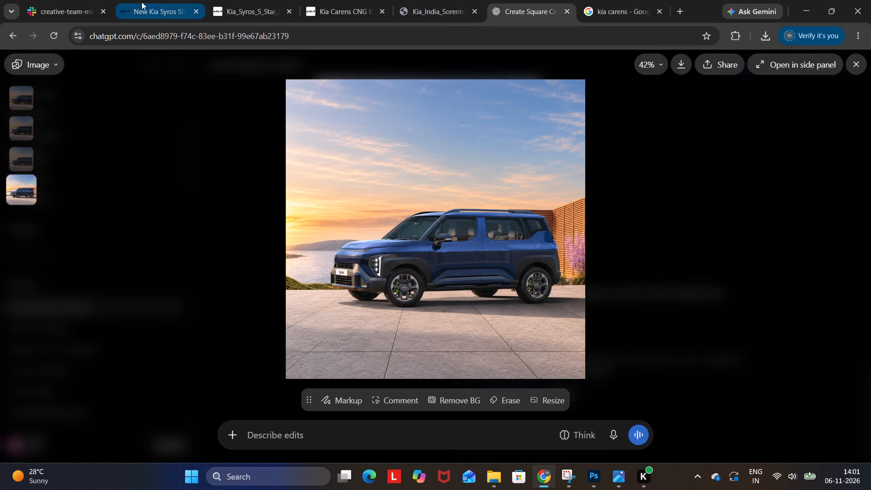
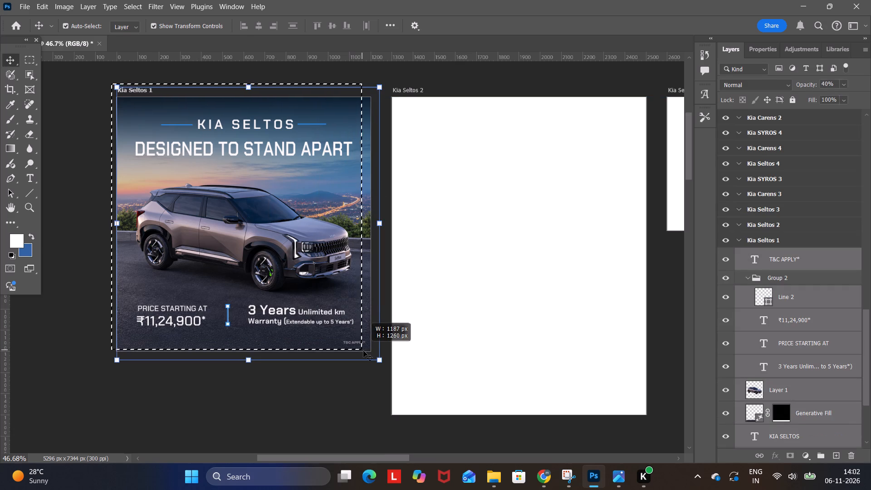
# Copy all the design layers of the Kia Seltos 1 artboard and paste them into the Kia Seltos 2 artboard.
pyautogui.moveTo(363, 351); pyautogui.dragTo(375, 358)
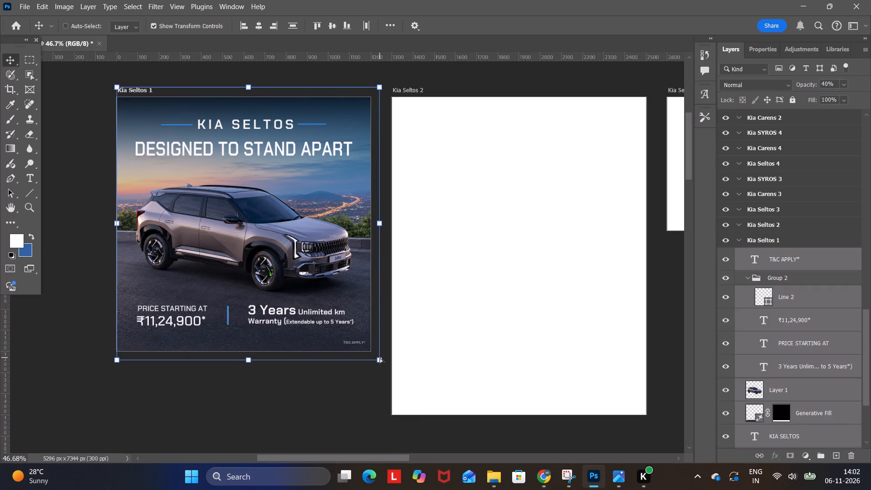
pyautogui.hotkey('ctrl', 'c')
pyautogui.click(494, 301)
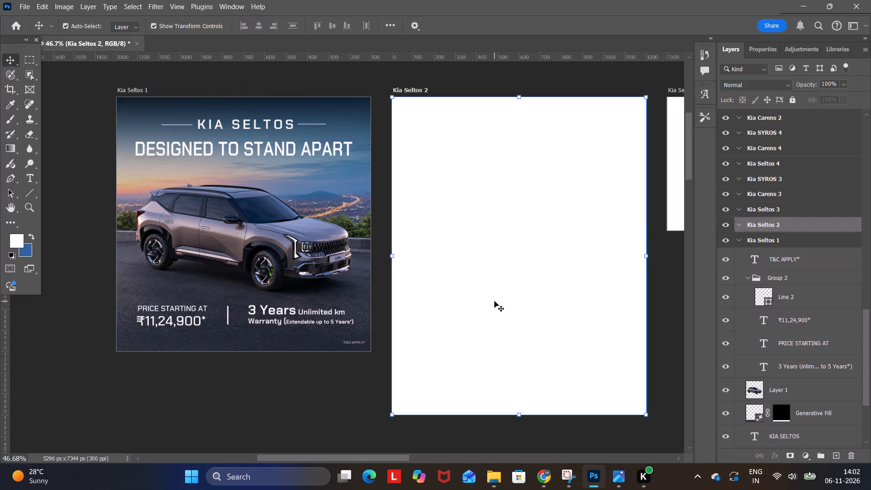
pyautogui.hotkey('ctrl', 'v')
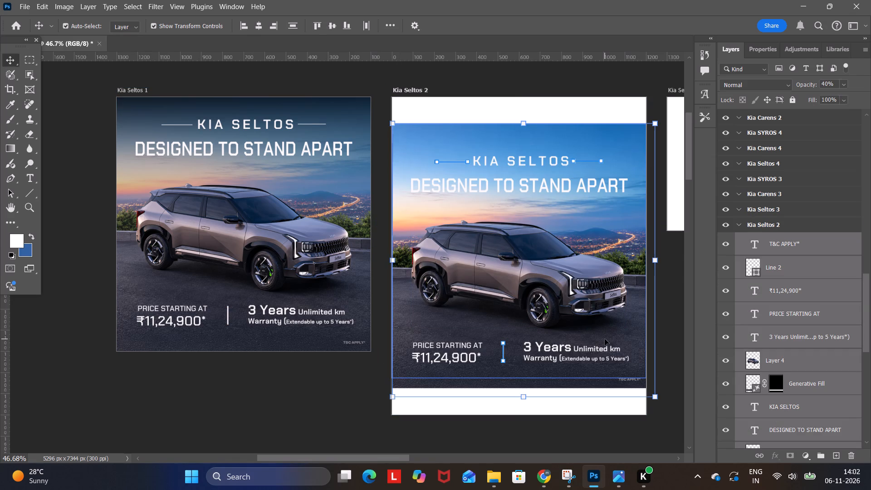
# Nudge the pasted layers sideways so the background image lines up with the Kia Seltos 2 artboard's side edges, and deselect them.
pyautogui.press('Left')
pyautogui.press('Left')
pyautogui.press('Left')
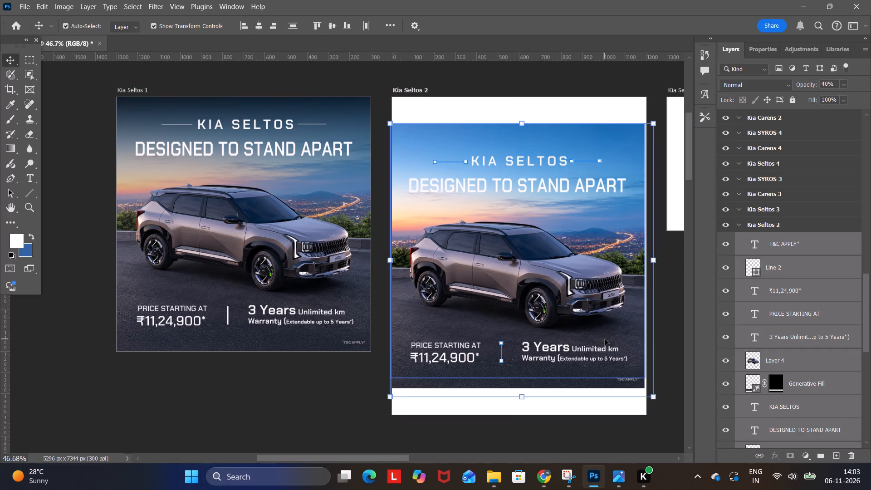
pyautogui.press('Right')
pyautogui.press('Right')
pyautogui.press('Right')
pyautogui.press('Right')
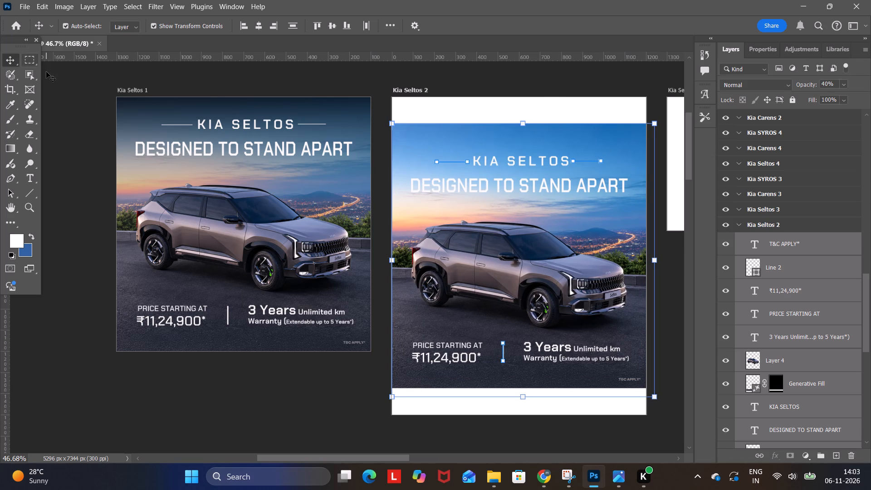
pyautogui.click(61, 89)
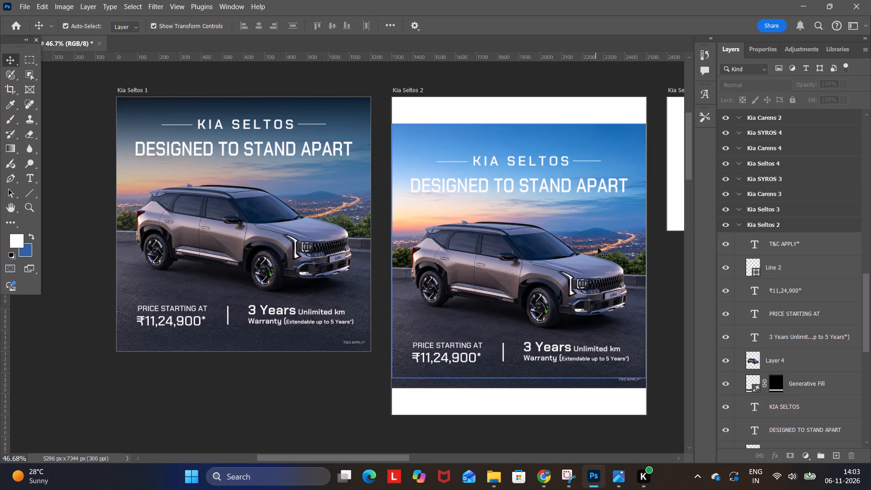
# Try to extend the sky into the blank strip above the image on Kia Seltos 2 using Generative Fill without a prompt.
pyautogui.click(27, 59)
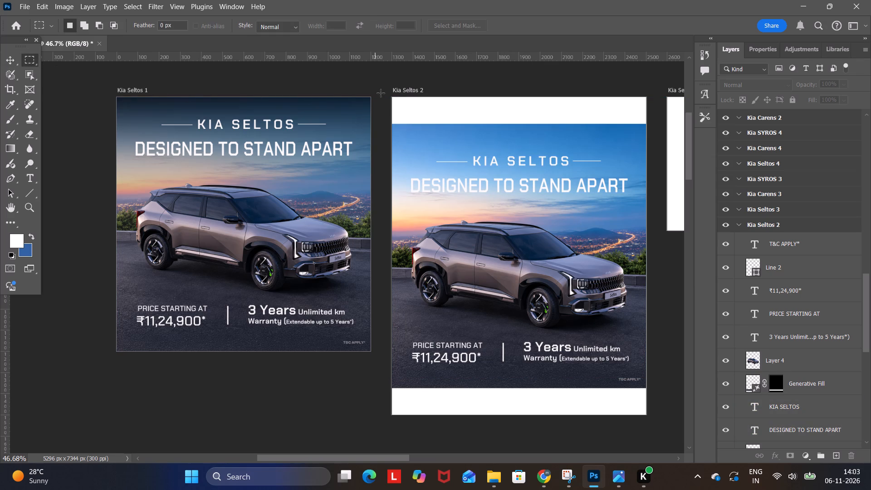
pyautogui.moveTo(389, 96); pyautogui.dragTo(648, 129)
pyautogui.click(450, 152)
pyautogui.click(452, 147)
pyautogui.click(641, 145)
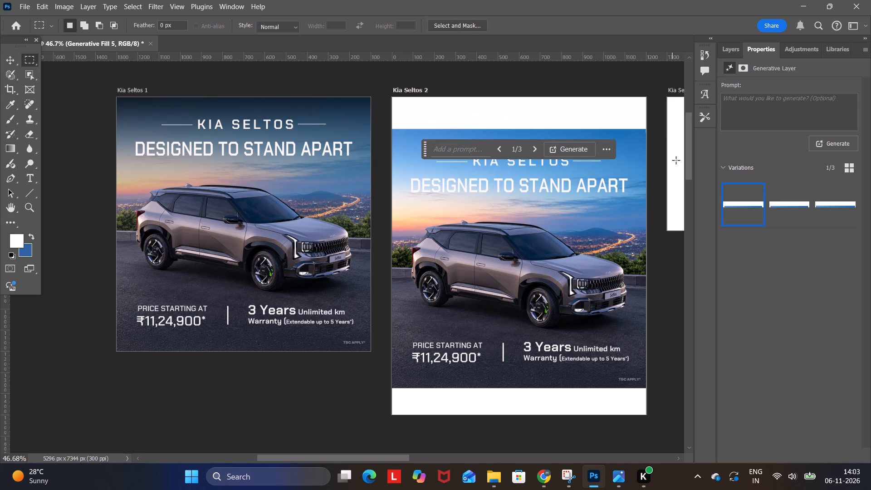
# Make the Kia Seltos 2 artboard active and switch to the Rectangular Marquee tool for another area selection.
pyautogui.click(17, 58)
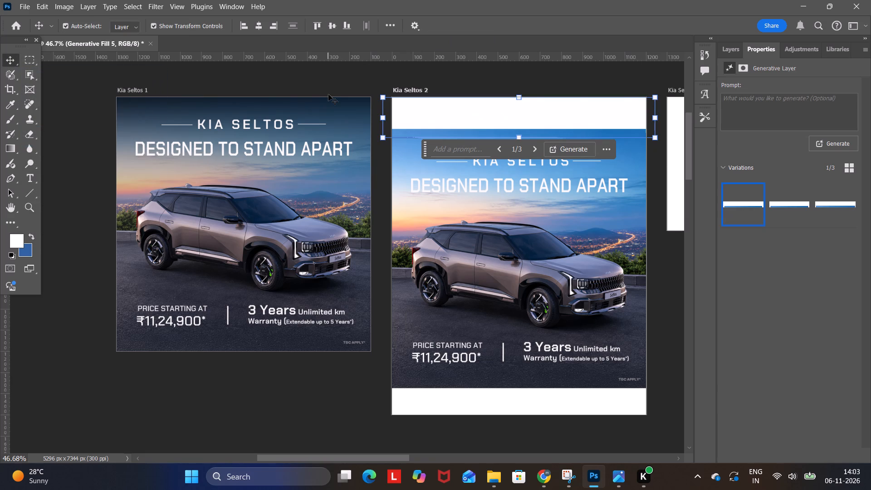
pyautogui.click(419, 92)
pyautogui.click(28, 63)
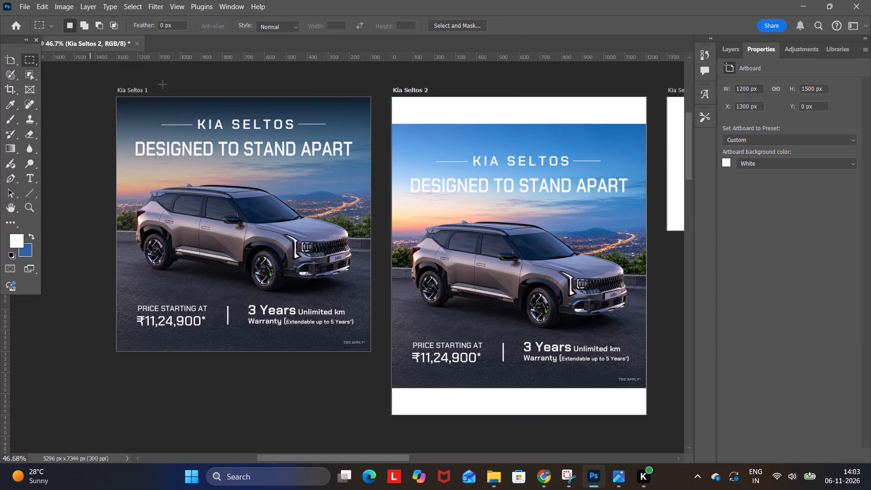
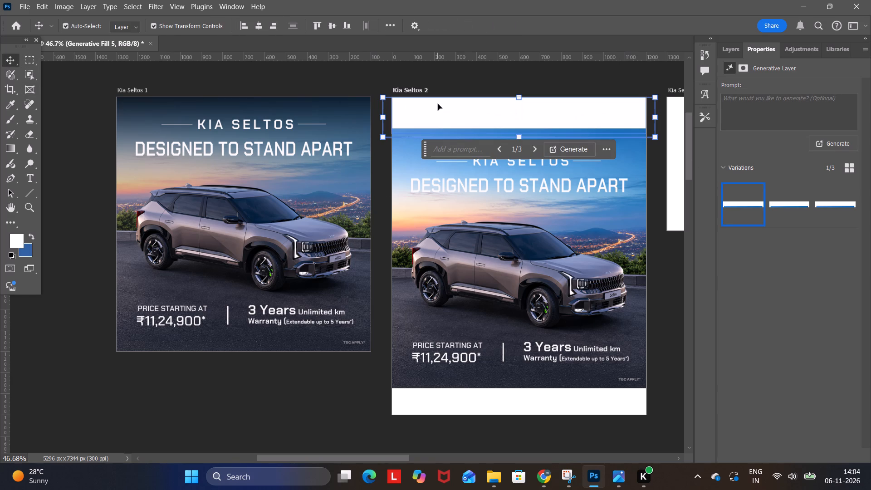
# Delete the Generative Fill layer from the strip above the image on Kia Seltos 2.
pyautogui.press('Delete')
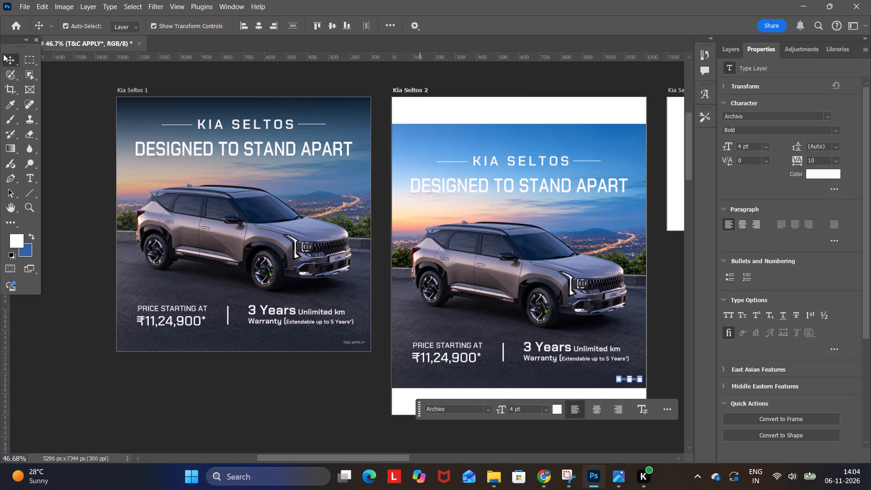
# Marquee the blank strip below the Kia Seltos 2 image, about 1200 by 135 px, and fill it with promptless Generative Fill, choosing the second variation.
pyautogui.click(31, 58)
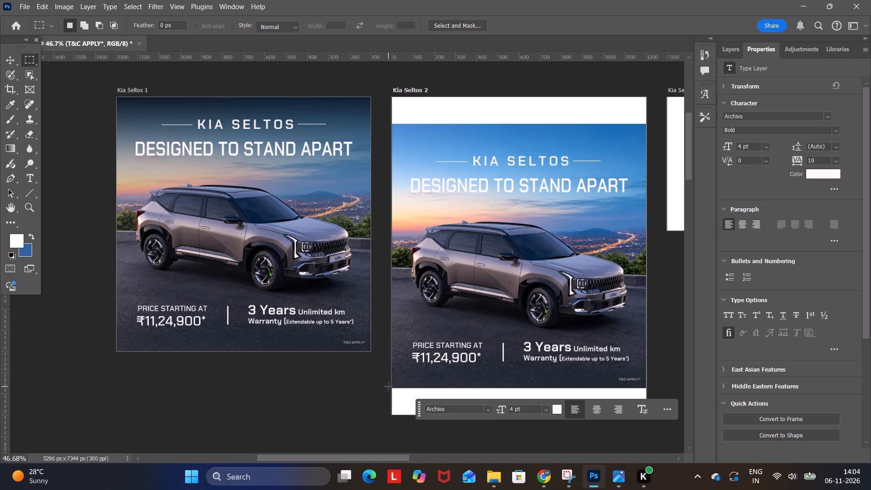
pyautogui.moveTo(388, 387); pyautogui.dragTo(649, 415)
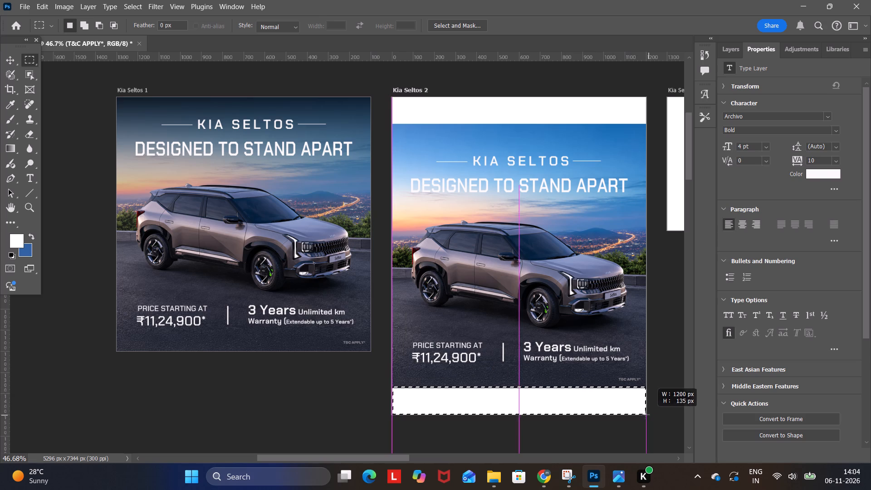
pyautogui.click(445, 430)
pyautogui.click(625, 427)
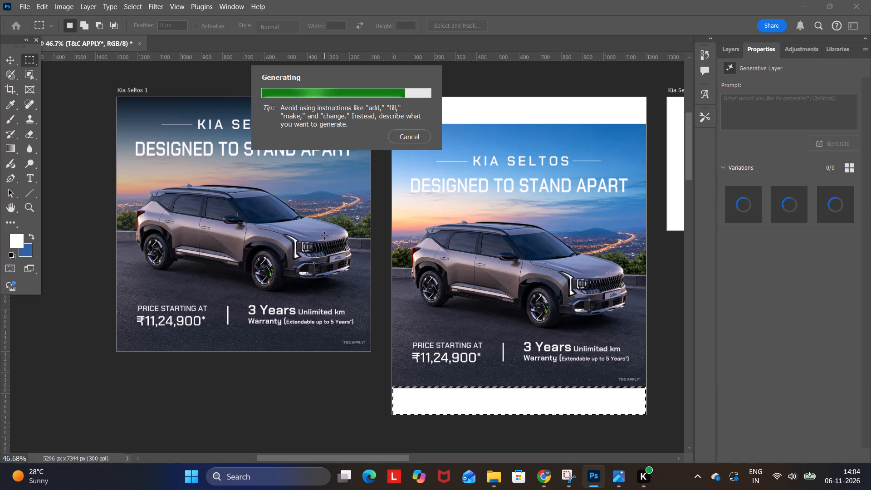
pyautogui.press('Down')
pyautogui.press('Down')
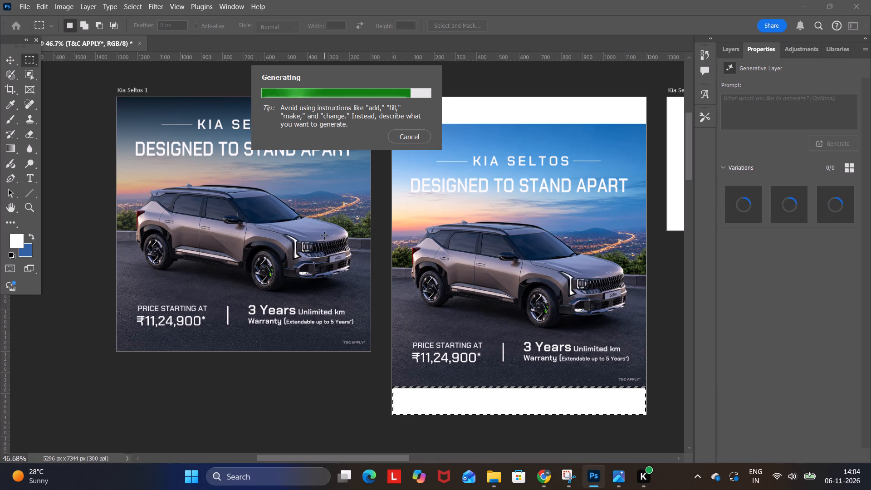
pyautogui.press('Left')
pyautogui.press('Left')
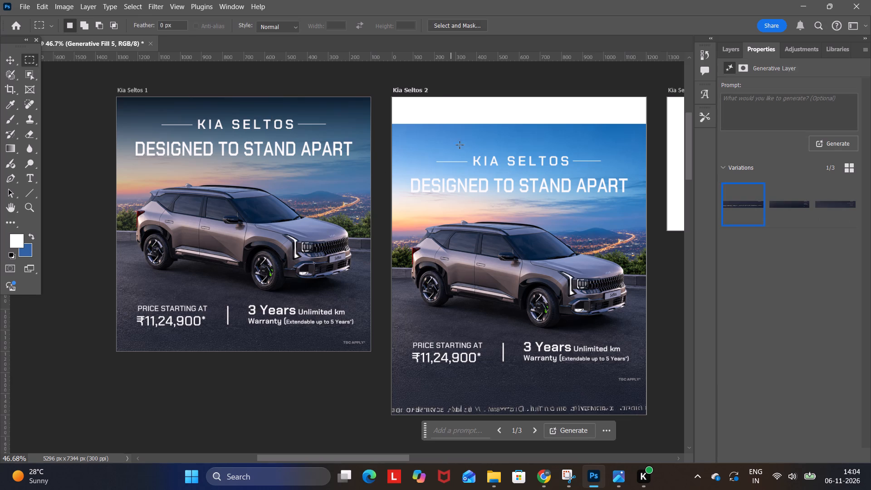
pyautogui.click(796, 197)
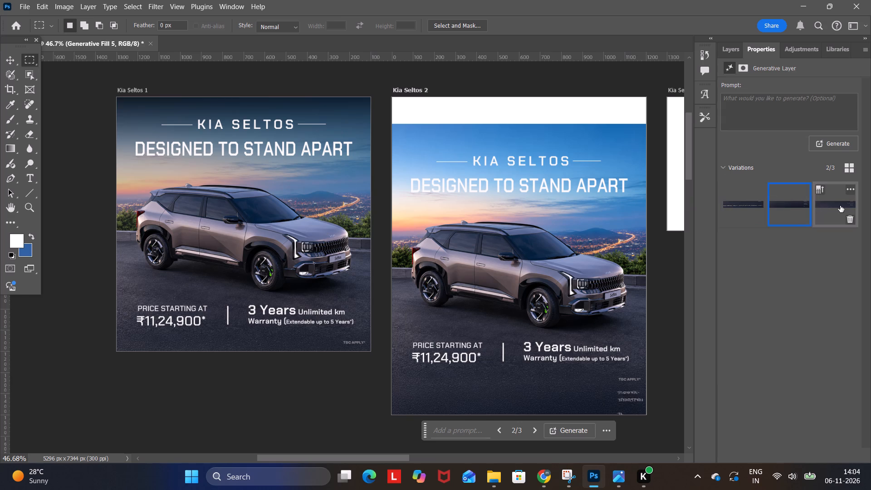
pyautogui.click(840, 206)
pyautogui.click(799, 207)
# Remove the stray text marks below the T&C line on Kia Seltos 2 with promptless Generative Fill, choose the second variation, and deselect the layer.
pyautogui.moveTo(608, 388); pyautogui.dragTo(652, 422)
pyautogui.click(478, 434)
pyautogui.click(648, 438)
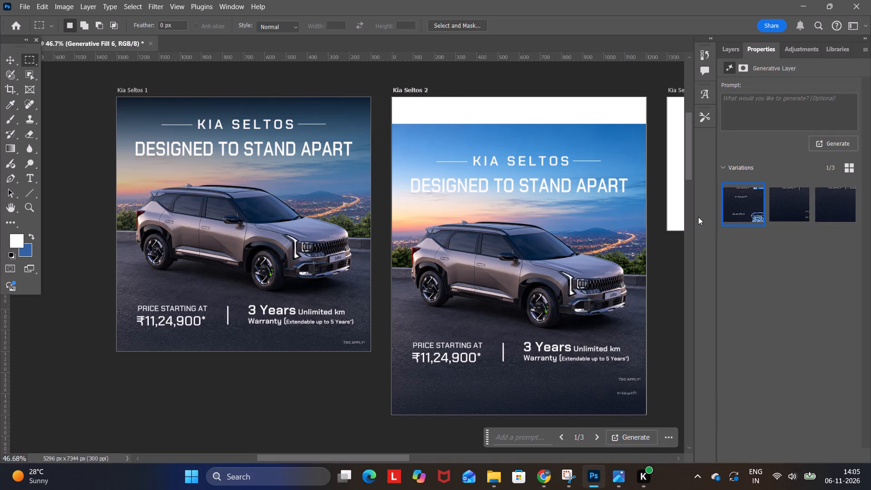
pyautogui.click(799, 208)
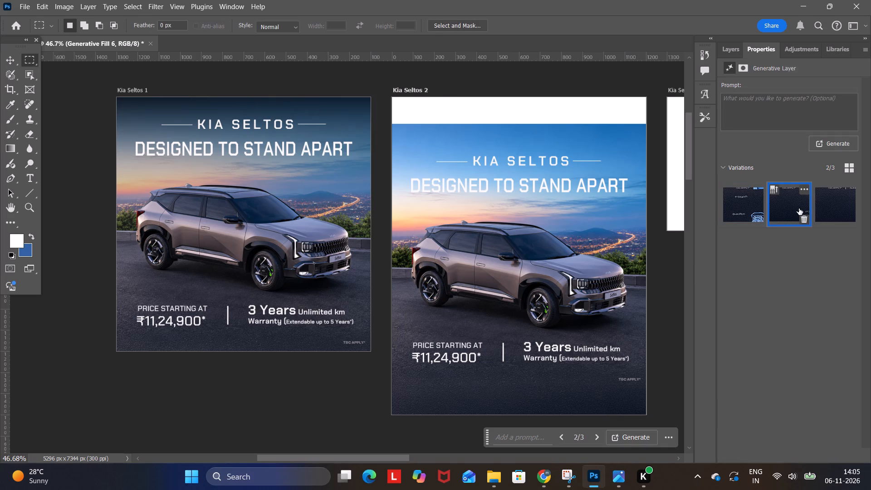
pyautogui.click(10, 62)
pyautogui.click(64, 83)
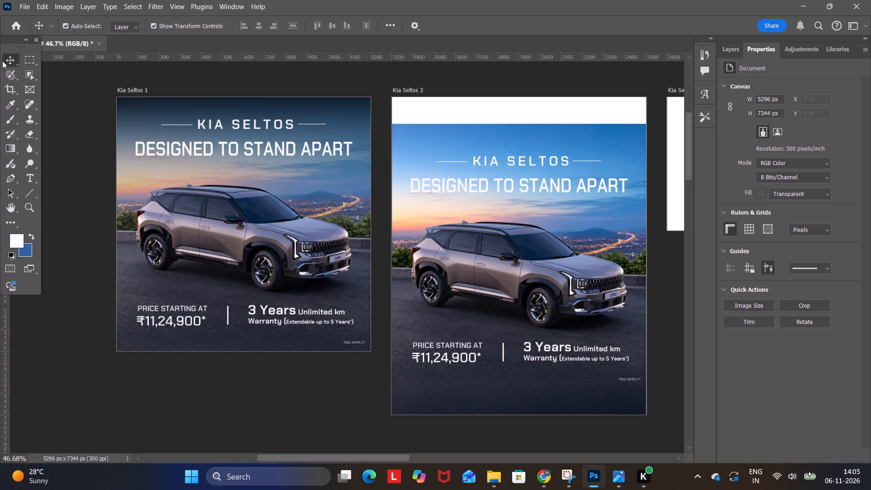
# Marquee the blank strip above the Kia Seltos 2 image, slightly overlapping the sky, and start a Generative Fill on it.
pyautogui.click(30, 63)
pyautogui.moveTo(391, 95); pyautogui.dragTo(423, 107)
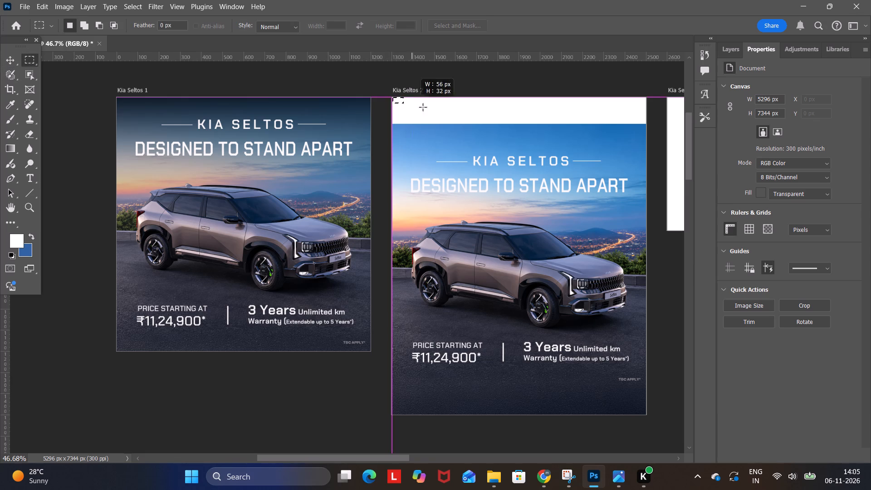
pyautogui.moveTo(423, 107); pyautogui.dragTo(644, 133)
pyautogui.click(455, 144)
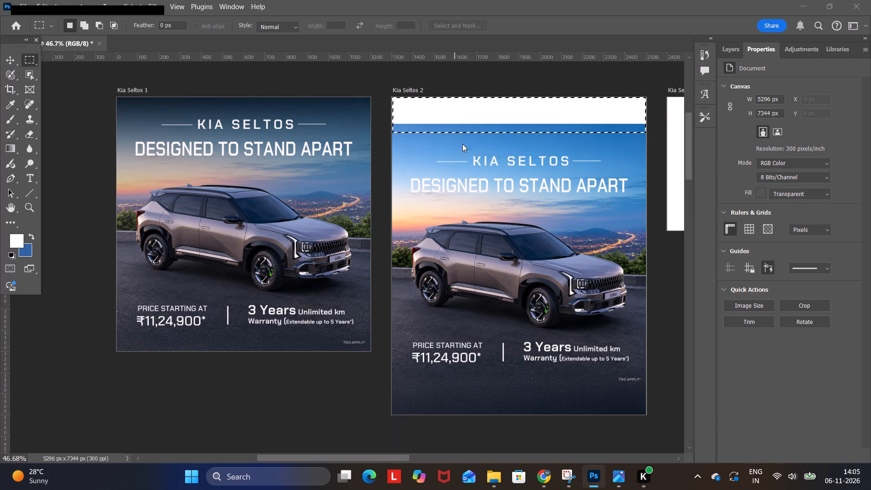
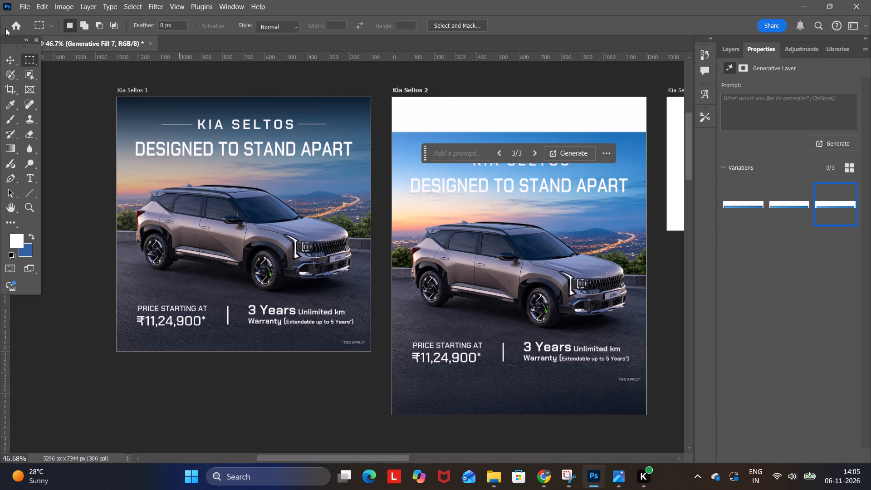
# Stretch the generated fill layer above the Kia Seltos 2 image upward to 150% height, apply the transform, and deselect it.
pyautogui.click(10, 54)
pyautogui.moveTo(517, 93); pyautogui.dragTo(517, 83)
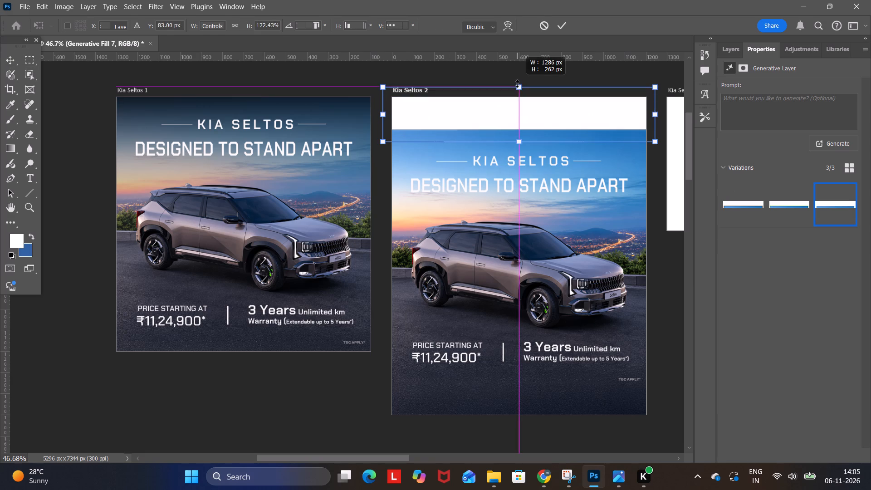
pyautogui.moveTo(517, 83); pyautogui.dragTo(517, 70)
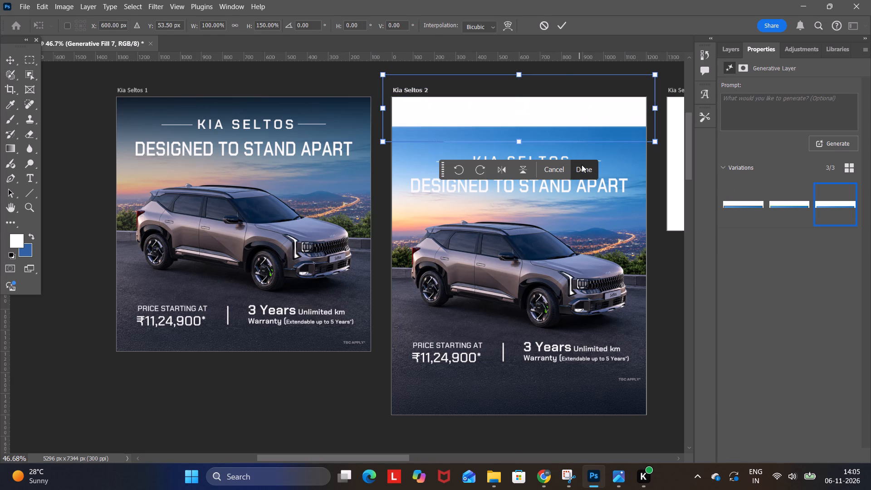
pyautogui.click(582, 165)
pyautogui.click(670, 254)
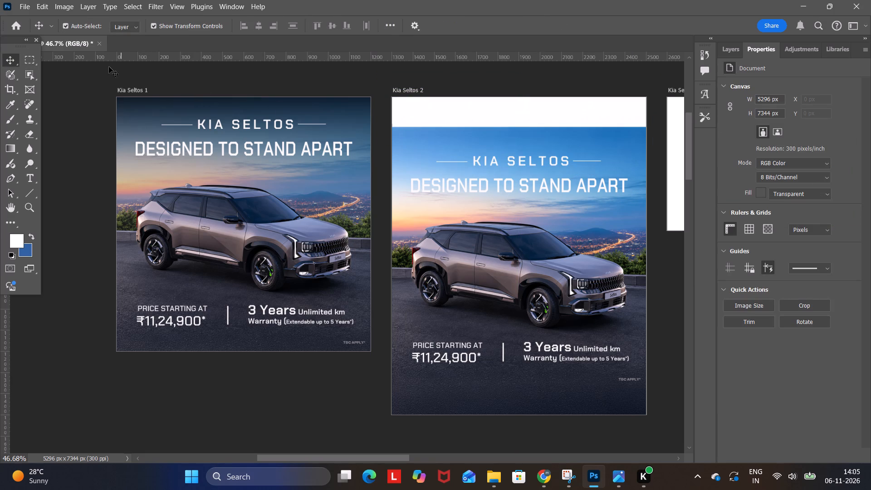
# Marquee the remaining white strip atop Kia Seltos 2, slightly overlapping the sky, and fill it with promptless Generative Fill.
pyautogui.click(27, 58)
pyautogui.moveTo(393, 96); pyautogui.dragTo(401, 98)
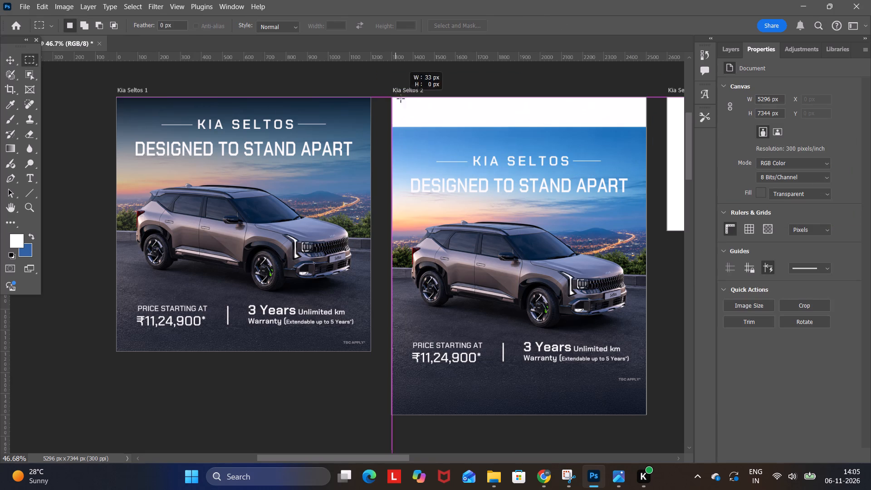
pyautogui.moveTo(401, 98); pyautogui.dragTo(649, 130)
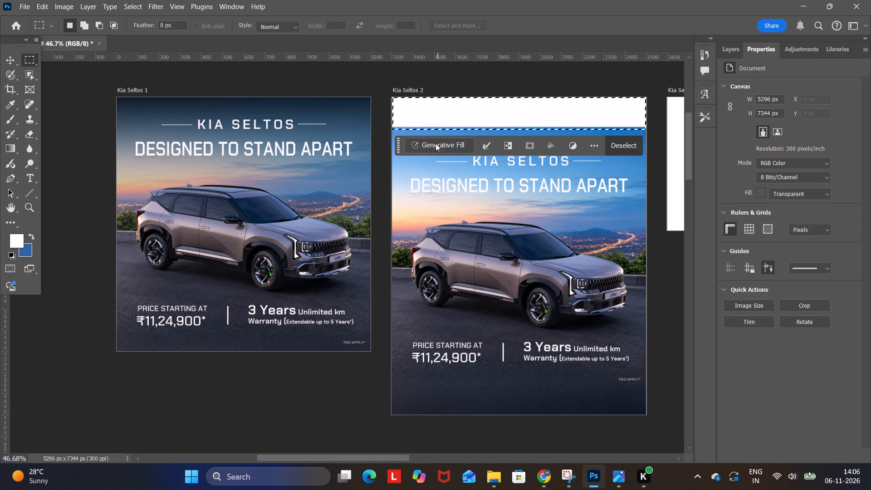
pyautogui.click(435, 147)
pyautogui.click(614, 149)
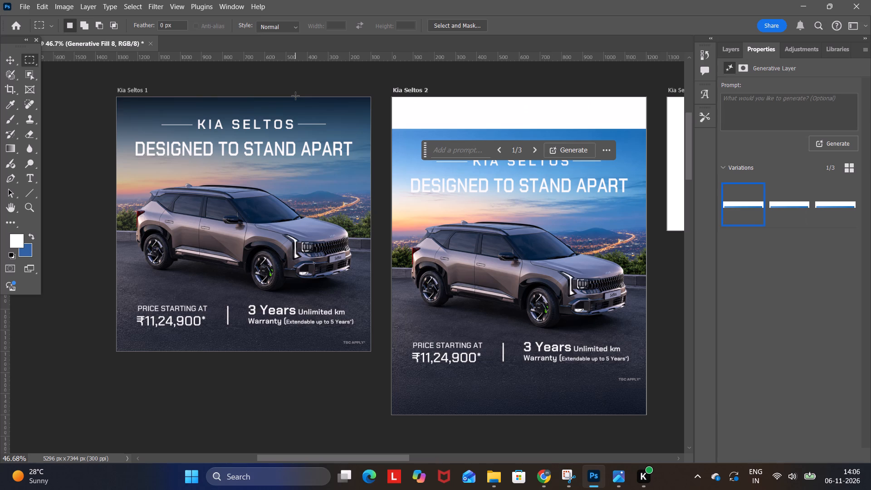
# Stretch the new fill layer upward to about 262% height and shift it down, realigned to cover the full Kia Seltos 2 width.
pyautogui.click(8, 61)
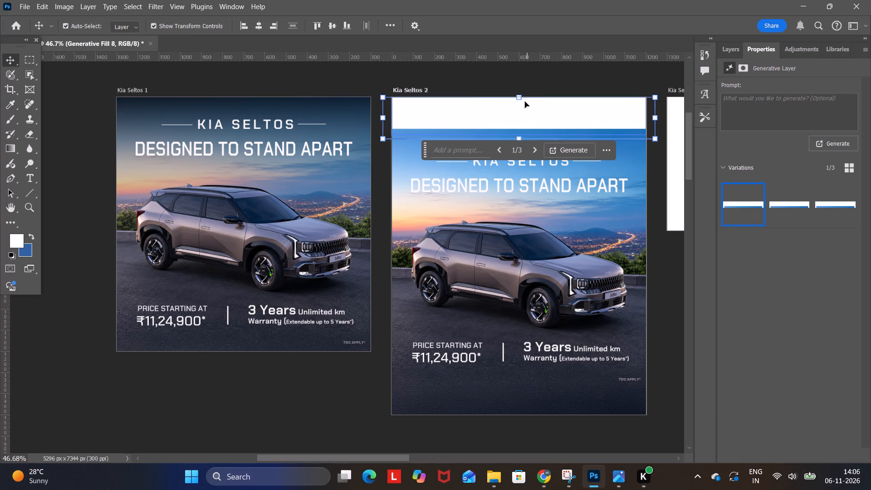
pyautogui.moveTo(521, 97); pyautogui.dragTo(528, 53)
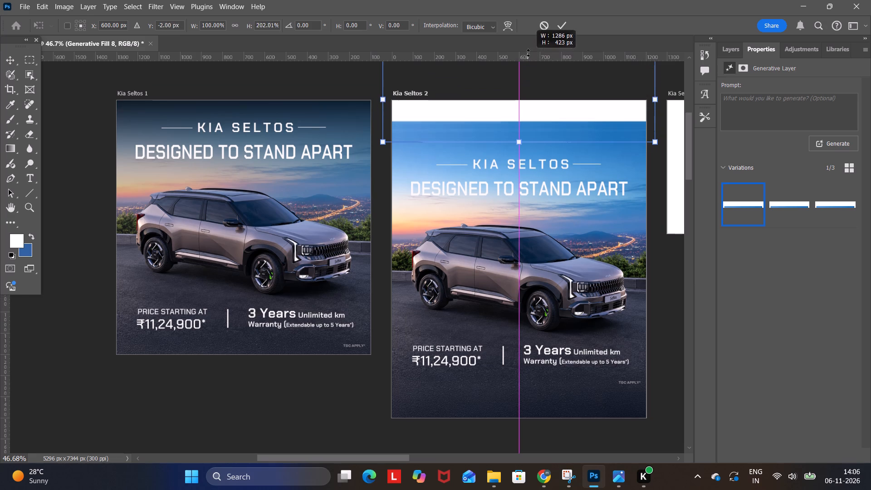
pyautogui.moveTo(528, 53); pyautogui.dragTo(527, 118)
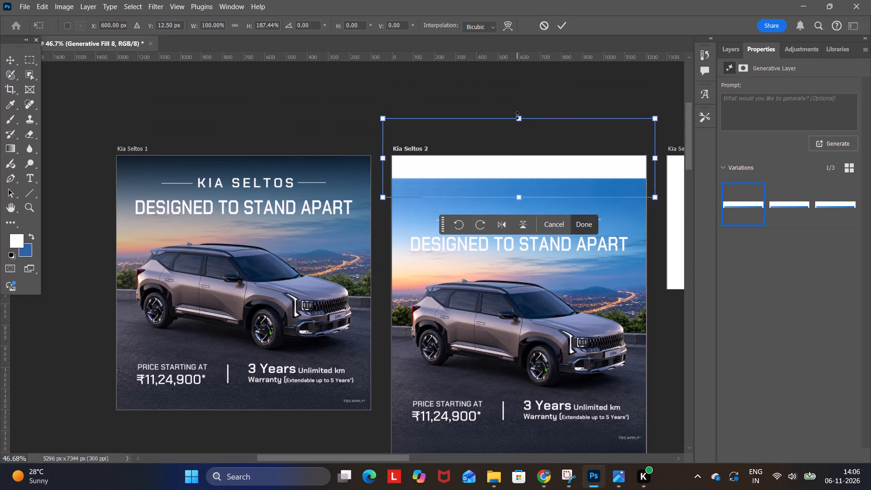
pyautogui.moveTo(519, 119); pyautogui.dragTo(522, 88)
pyautogui.moveTo(516, 175); pyautogui.dragTo(517, 176)
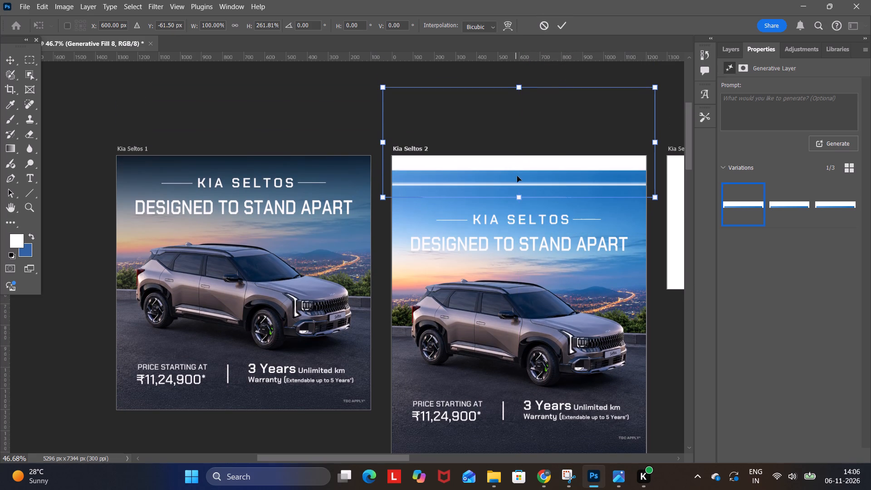
pyautogui.moveTo(517, 176); pyautogui.dragTo(514, 183)
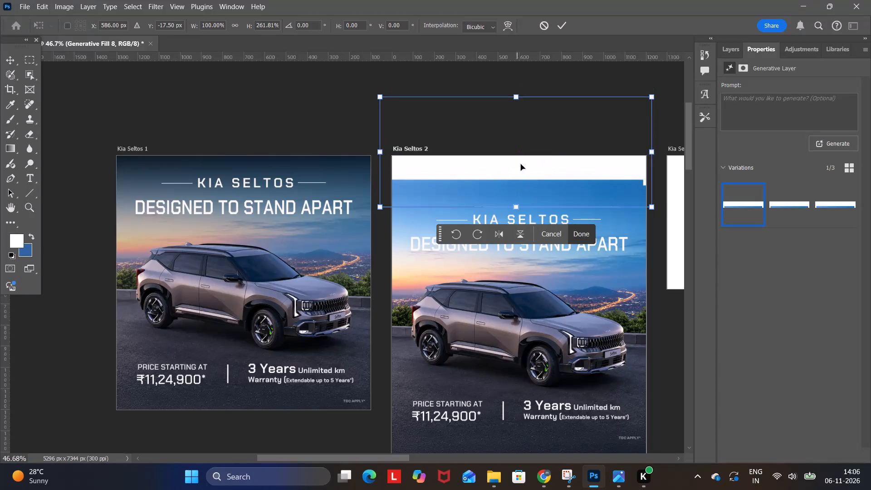
pyautogui.press('Right')
pyautogui.press('Right')
pyautogui.press('Right')
pyautogui.press('Right')
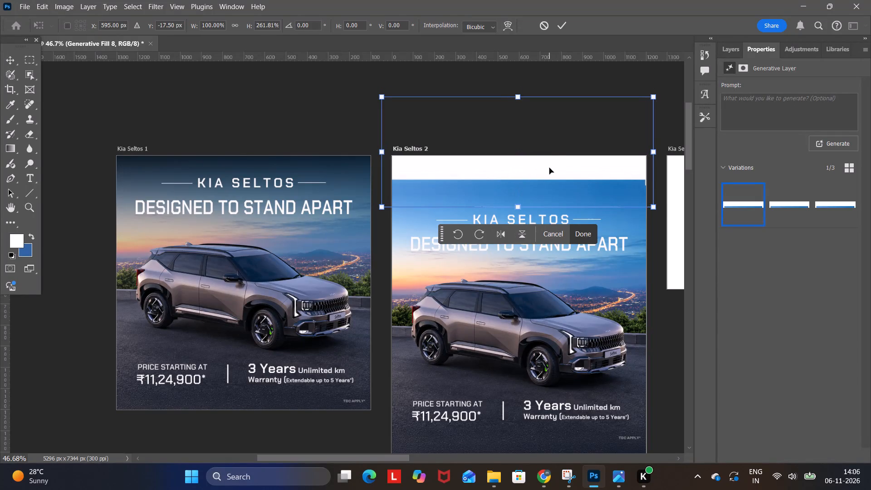
pyautogui.press('Right')
pyautogui.press('Right')
pyautogui.press('Right')
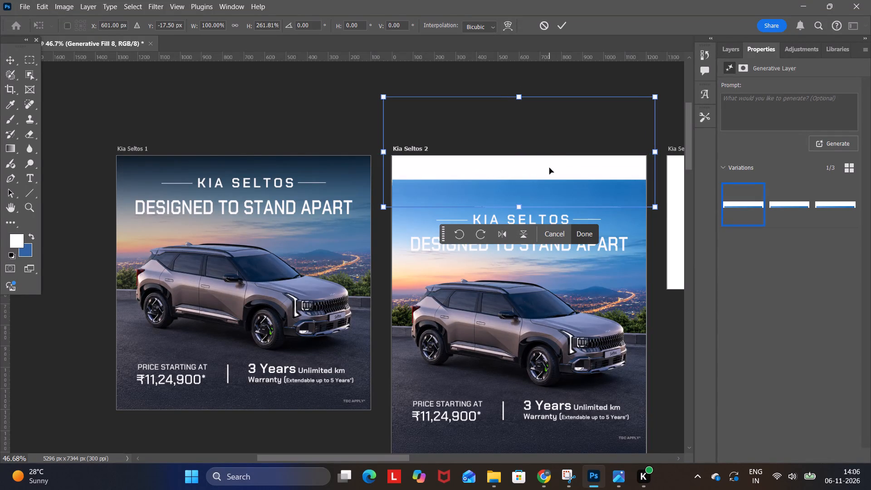
# Stretch the same sky fill layer further upward to about 380% height, move it slightly down, apply the transform, and deselect.
pyautogui.moveTo(519, 94); pyautogui.dragTo(508, 63)
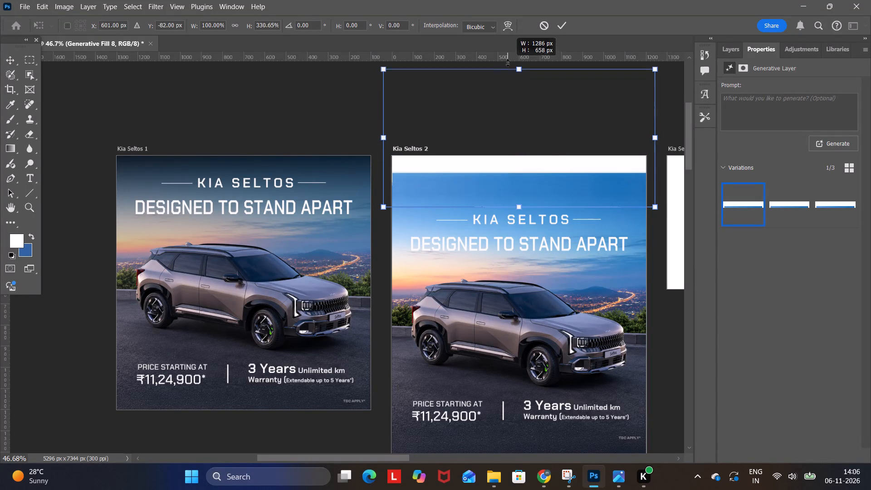
pyautogui.moveTo(508, 63); pyautogui.dragTo(507, 55)
pyautogui.click(520, 185)
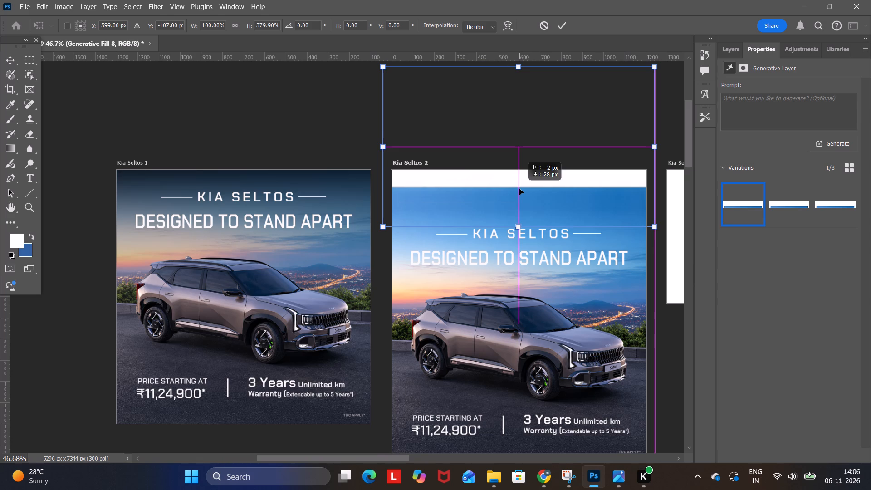
pyautogui.click(579, 251)
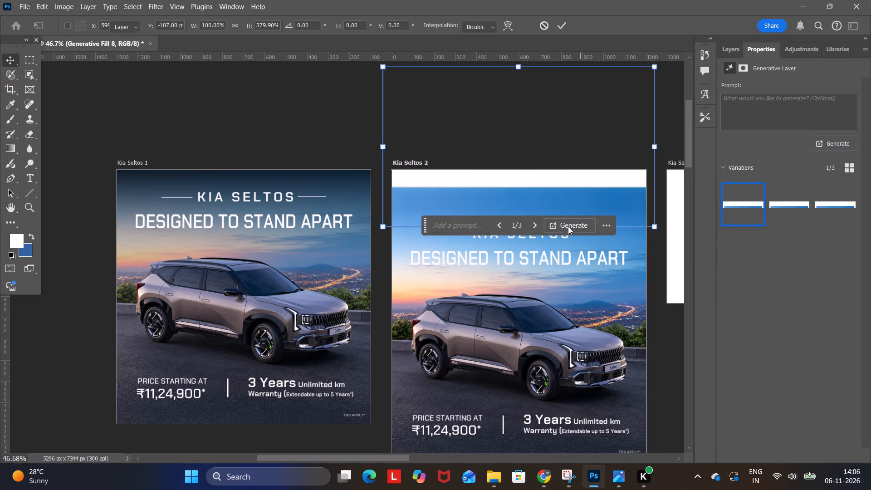
pyautogui.click(287, 134)
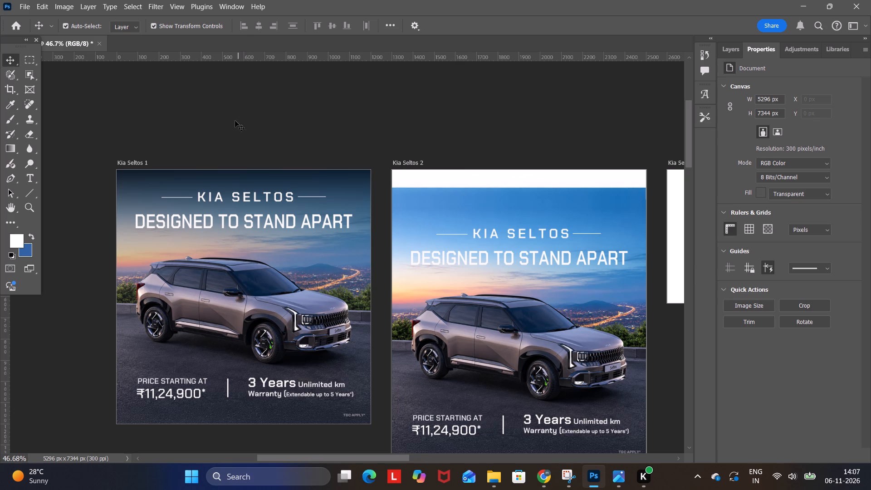
# Marquee the remaining white strip atop Kia Seltos 2 with a slight sky overlap, run promptless Generative Fill, and keep the first variation.
pyautogui.click(33, 64)
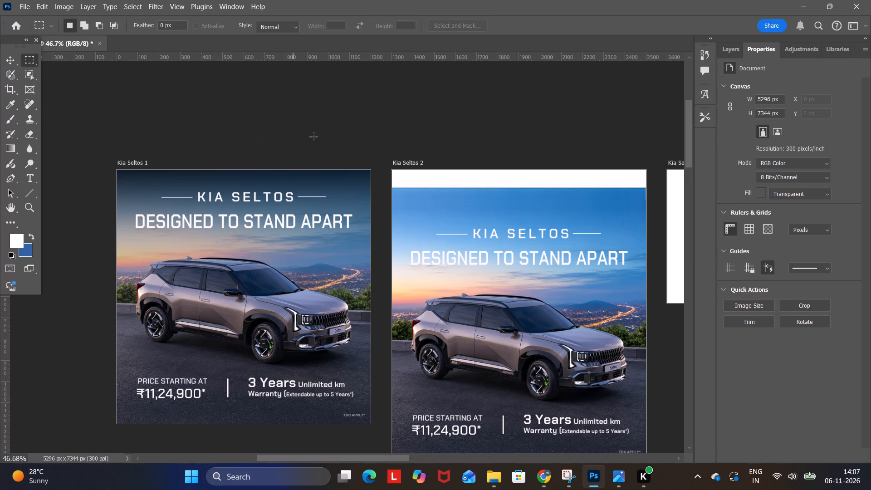
pyautogui.moveTo(390, 167); pyautogui.dragTo(432, 179)
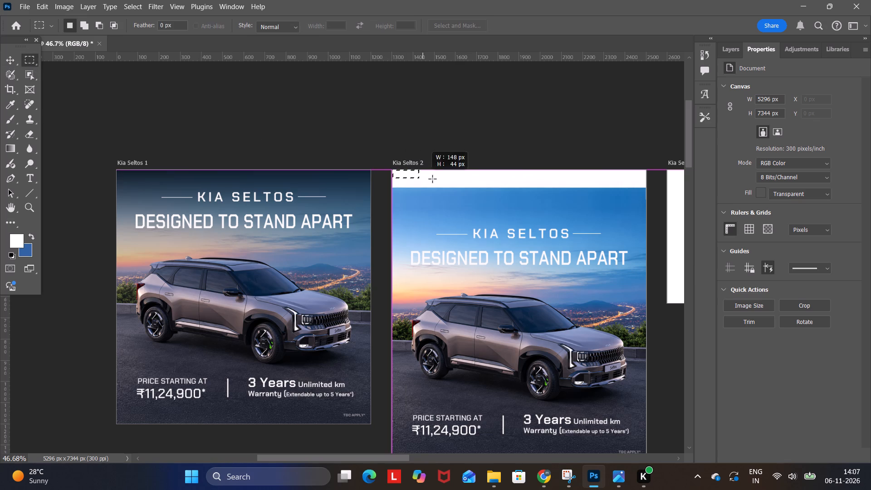
pyautogui.moveTo(432, 179); pyautogui.dragTo(646, 191)
pyautogui.click(460, 207)
pyautogui.click(617, 211)
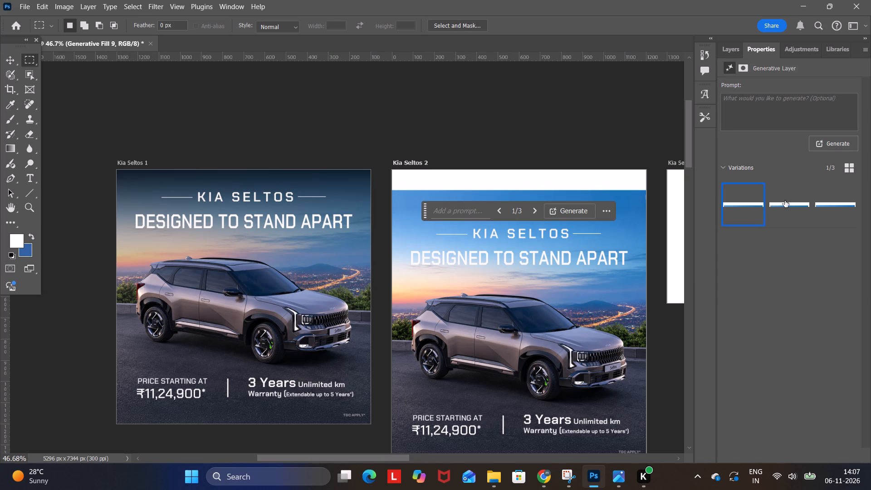
pyautogui.click(785, 201)
pyautogui.click(754, 210)
# Stretch the new strip fill layer upward to about 201% height, apply the transform, and deselect it.
pyautogui.click(4, 58)
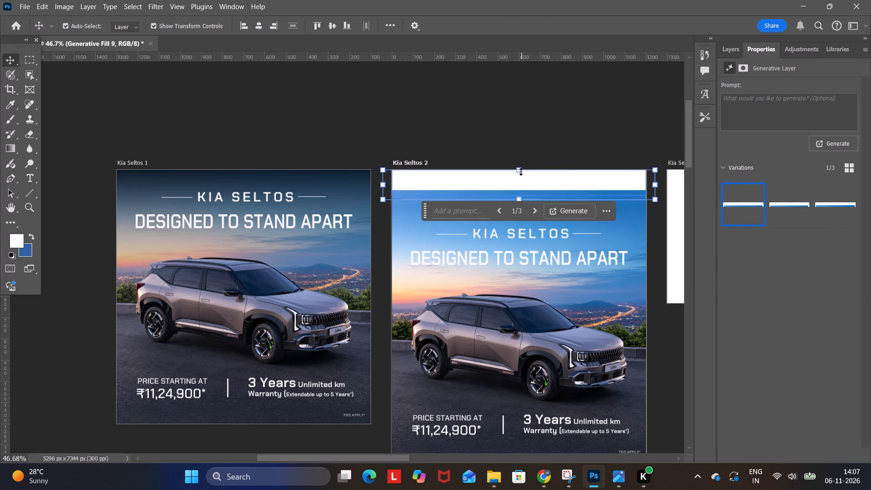
pyautogui.moveTo(521, 171); pyautogui.dragTo(526, 139)
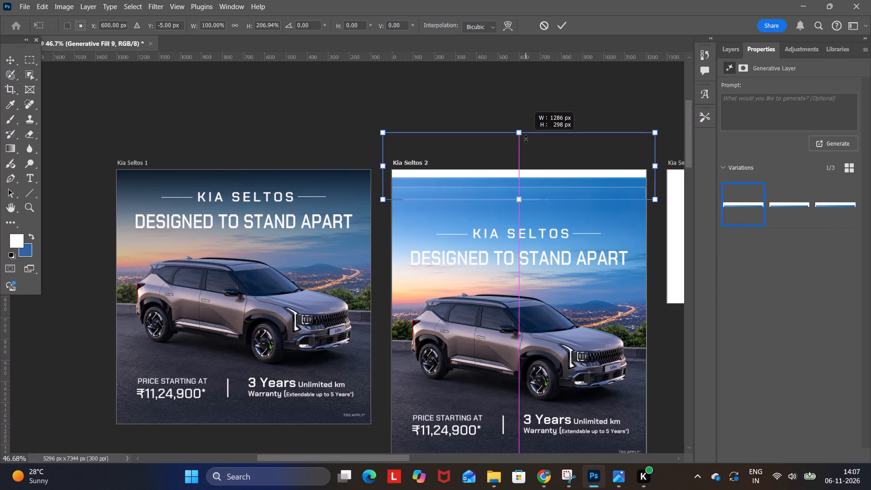
pyautogui.moveTo(526, 139); pyautogui.dragTo(526, 141)
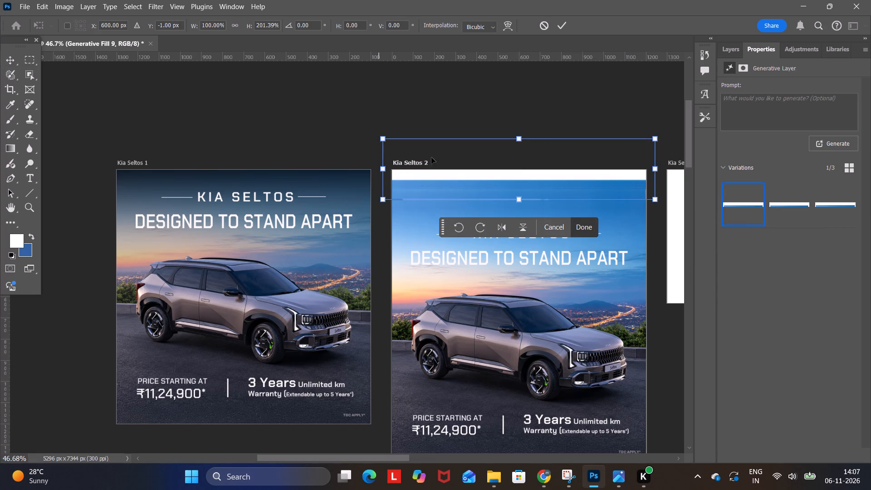
pyautogui.click(588, 223)
pyautogui.click(133, 91)
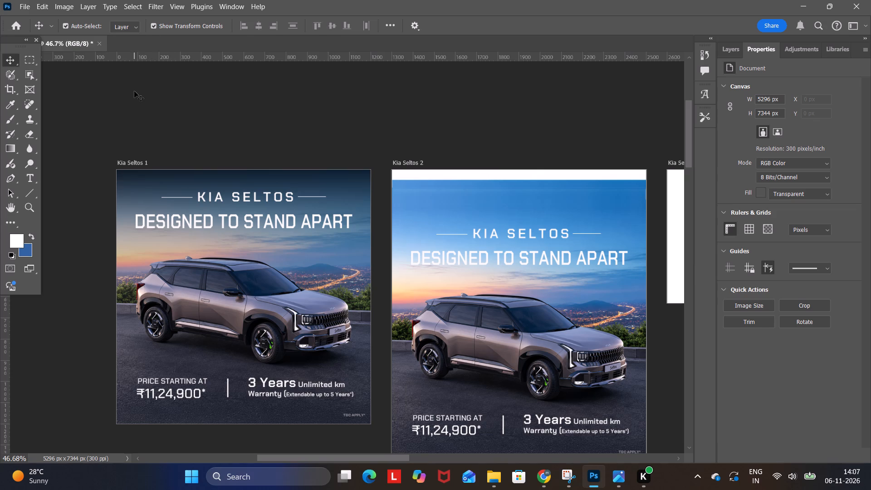
# Marquee the thin white strip atop Kia Seltos 2, about 1200 px wide, run promptless Generative Fill, and choose the third variation.
pyautogui.click(27, 59)
pyautogui.moveTo(389, 168); pyautogui.dragTo(420, 179)
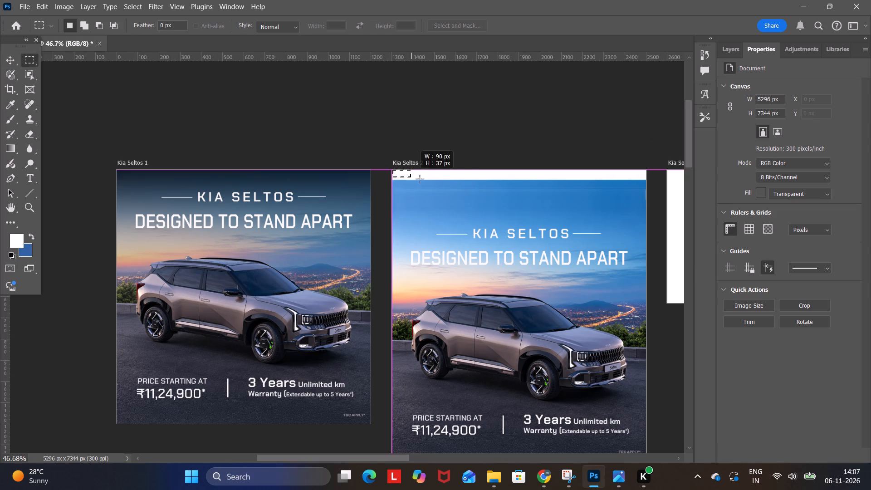
pyautogui.moveTo(420, 179); pyautogui.dragTo(643, 183)
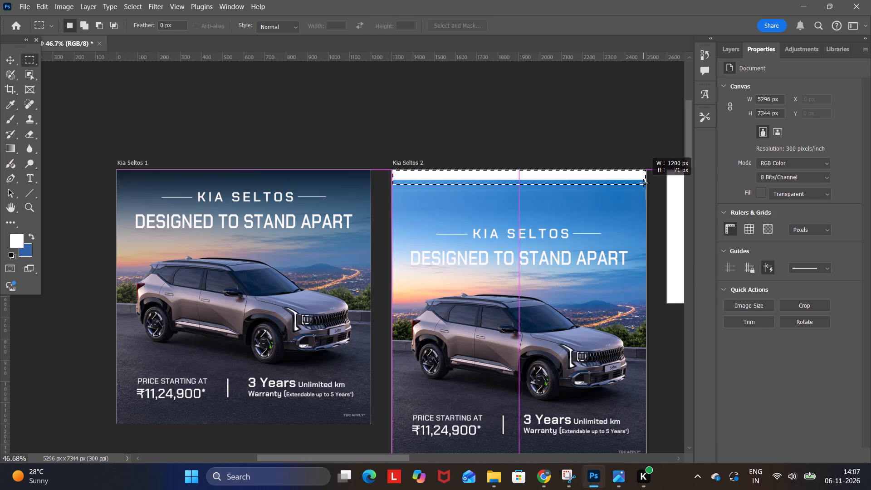
pyautogui.moveTo(643, 183); pyautogui.dragTo(643, 181)
pyautogui.click(445, 193)
pyautogui.click(631, 194)
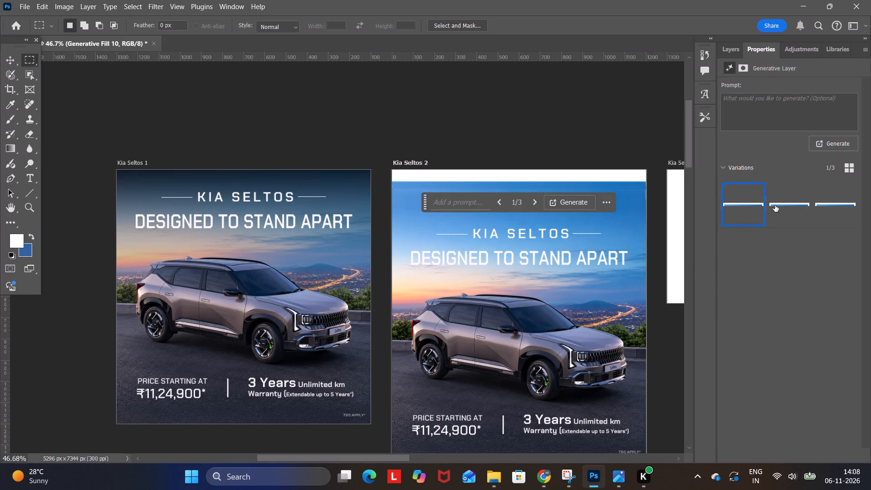
pyautogui.click(775, 206)
pyautogui.click(833, 196)
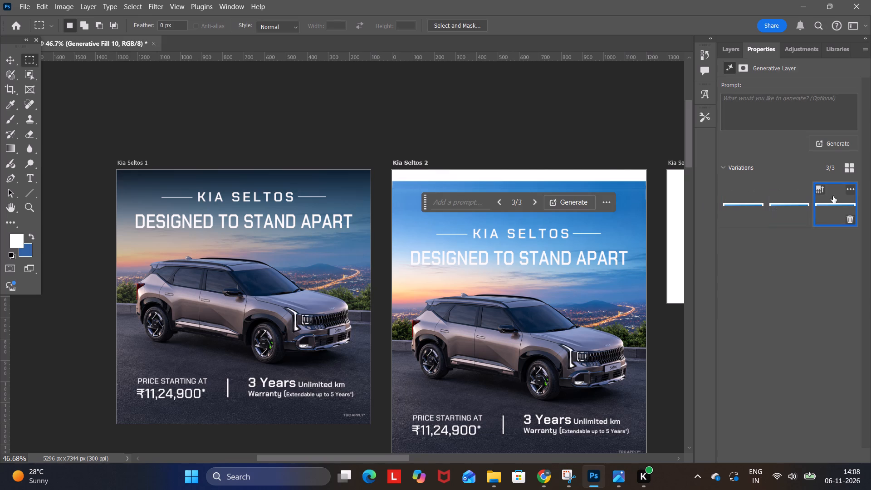
# Stretch the newest sky fill layer atop Kia Seltos 2 to about 102% width and 343% height, centre it, apply the transform, and deselect.
pyautogui.click(11, 59)
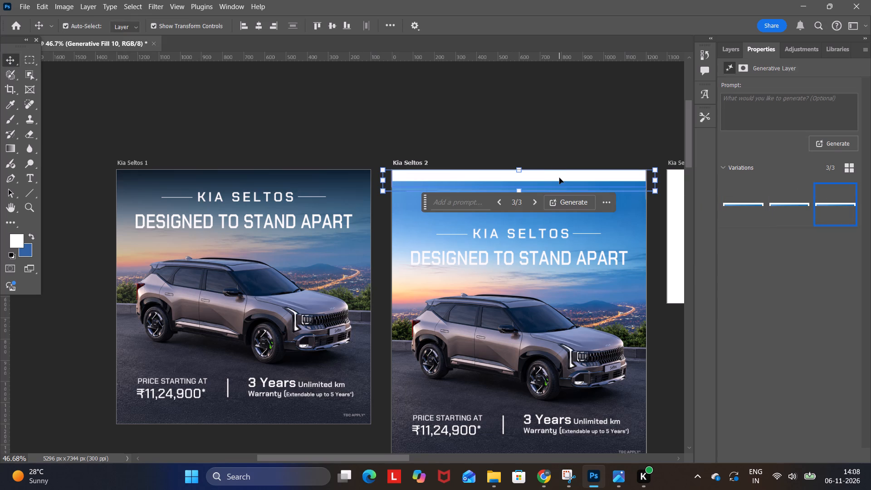
pyautogui.moveTo(519, 169); pyautogui.dragTo(516, 133)
pyautogui.moveTo(535, 173); pyautogui.dragTo(533, 179)
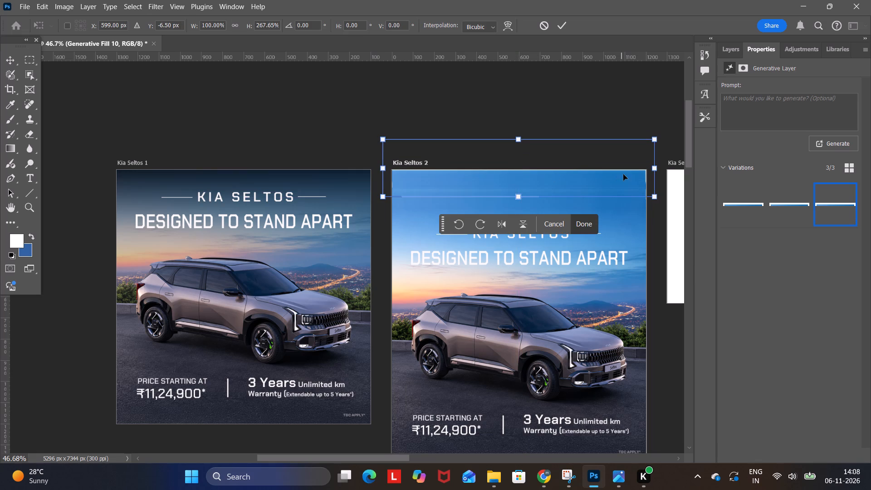
pyautogui.moveTo(656, 197); pyautogui.dragTo(661, 204)
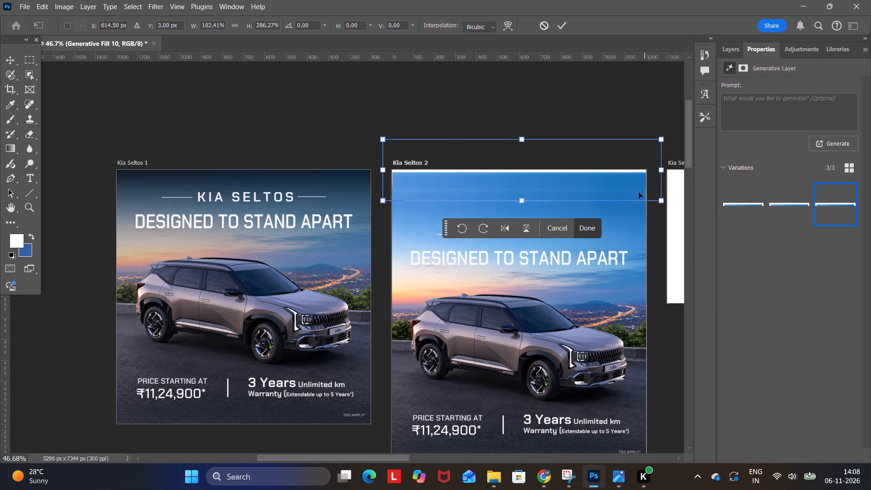
pyautogui.click(526, 174)
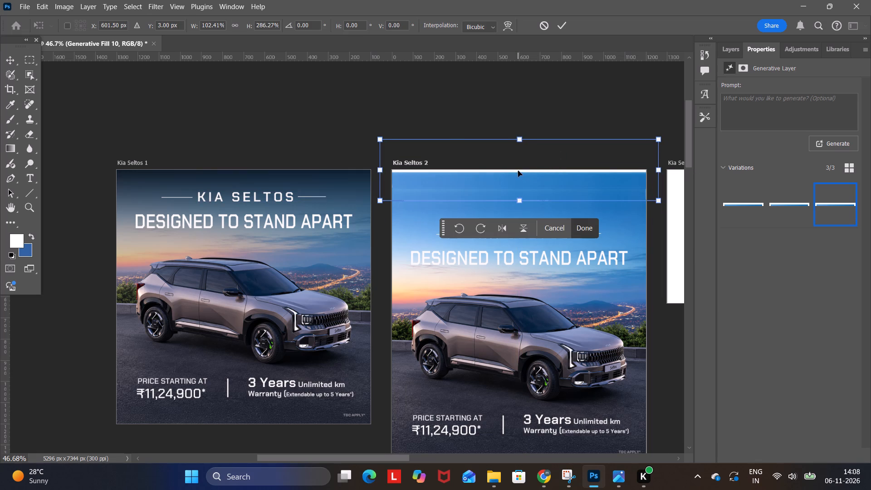
pyautogui.moveTo(519, 138); pyautogui.dragTo(517, 126)
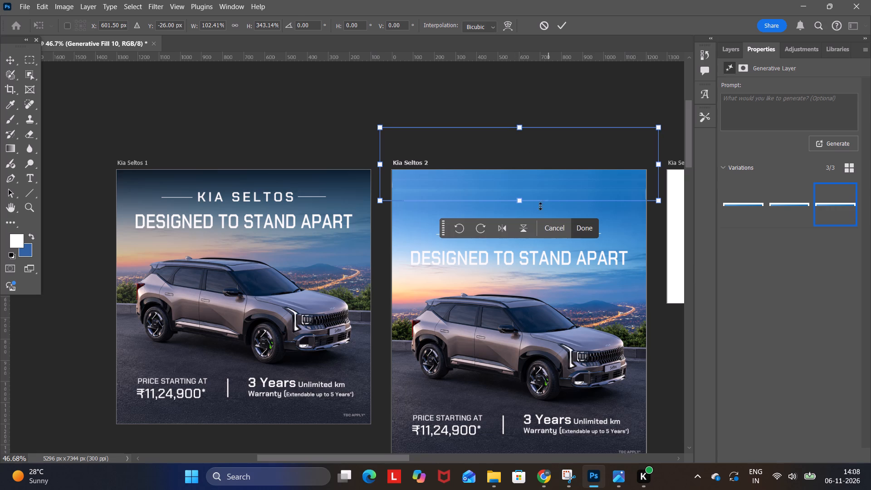
pyautogui.click(520, 205)
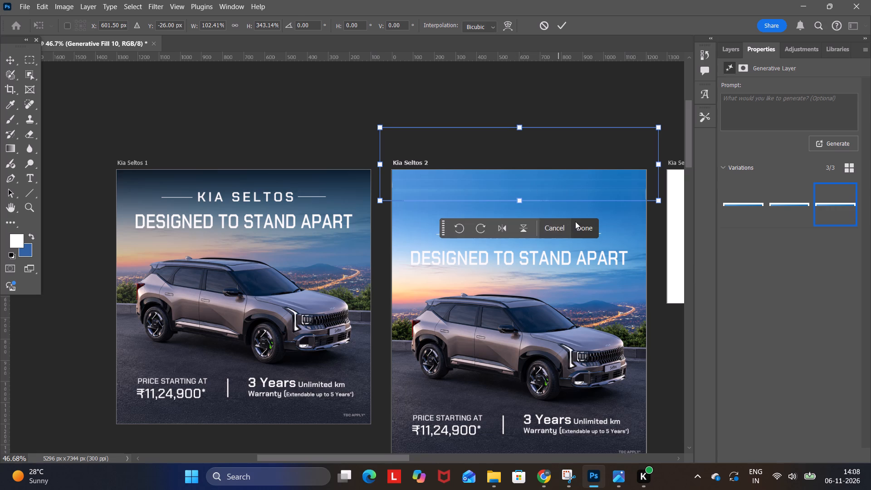
pyautogui.click(577, 223)
pyautogui.click(611, 111)
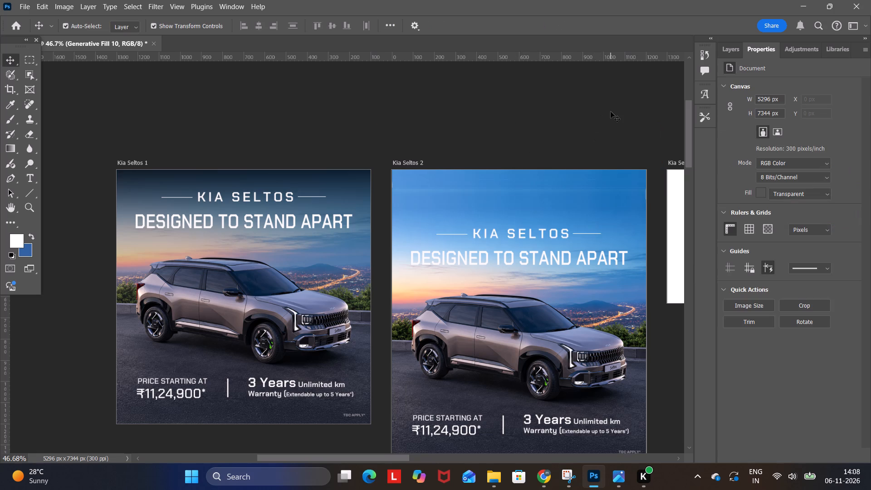
# Select the KIA SELTOS text, DESIGNED TO STAND APART text and Line 4 layers in Kia Seltos 2, and nudge them slightly upward together.
pyautogui.scroll(-6, 578, 212)
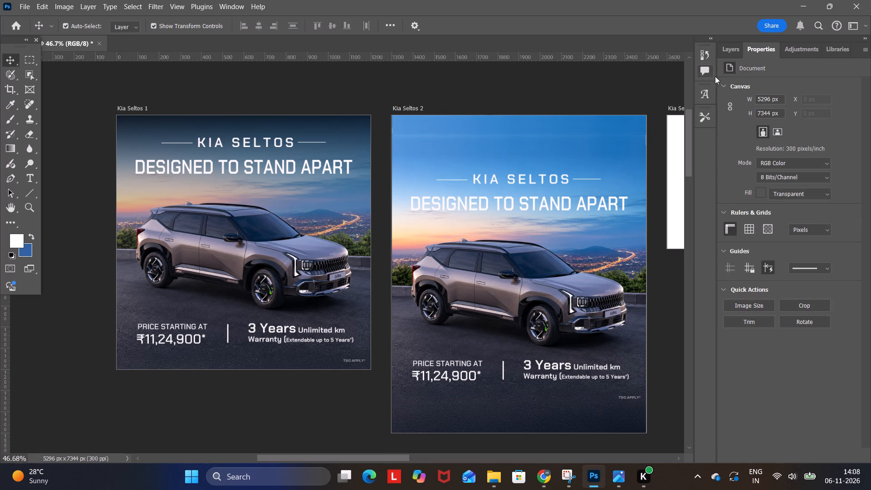
pyautogui.click(732, 53)
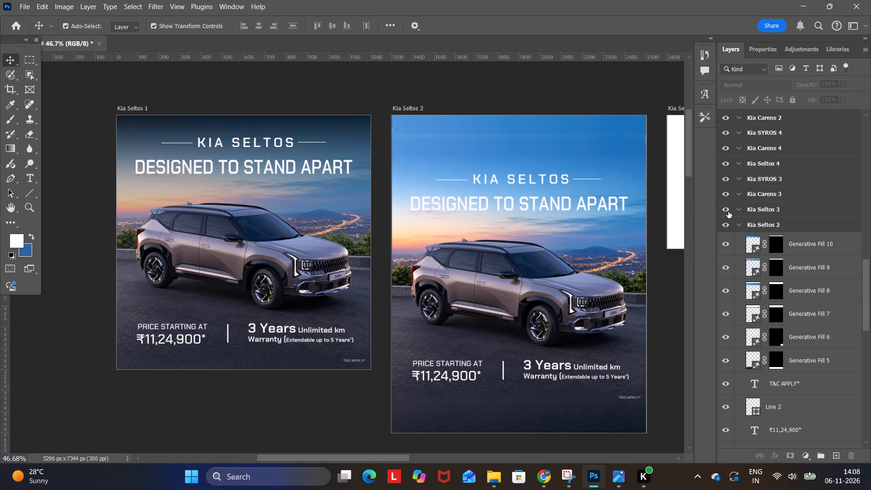
pyautogui.click(555, 182)
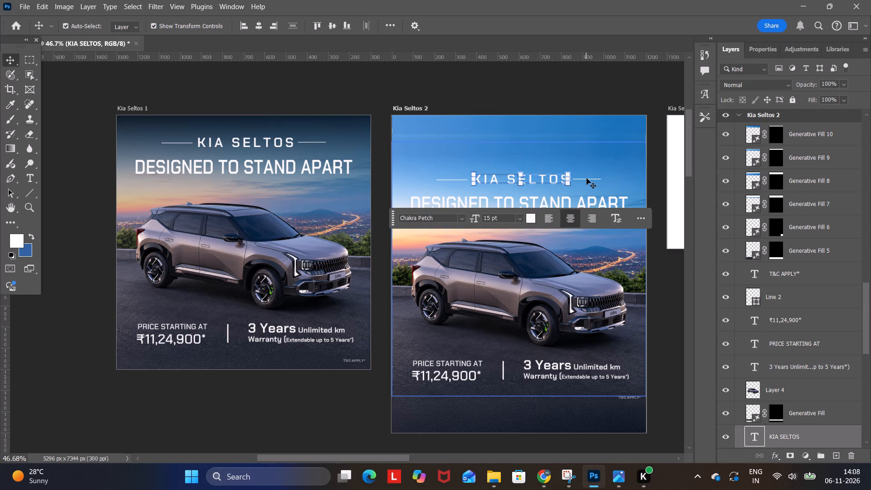
pyautogui.click(587, 178)
pyautogui.scroll(-3, 782, 345)
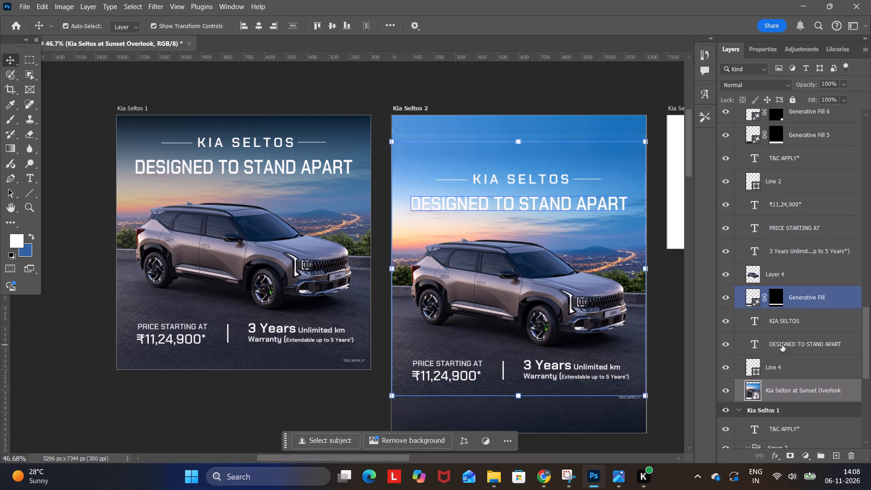
pyautogui.click(786, 366)
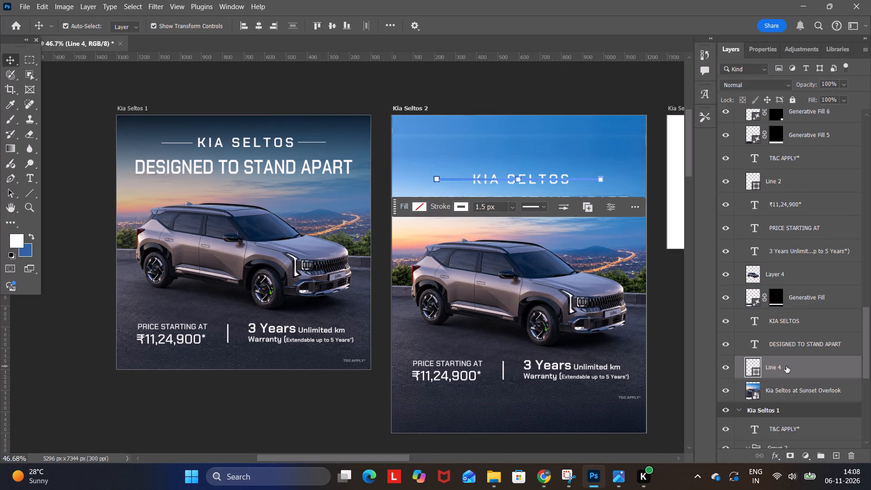
pyautogui.press('q')
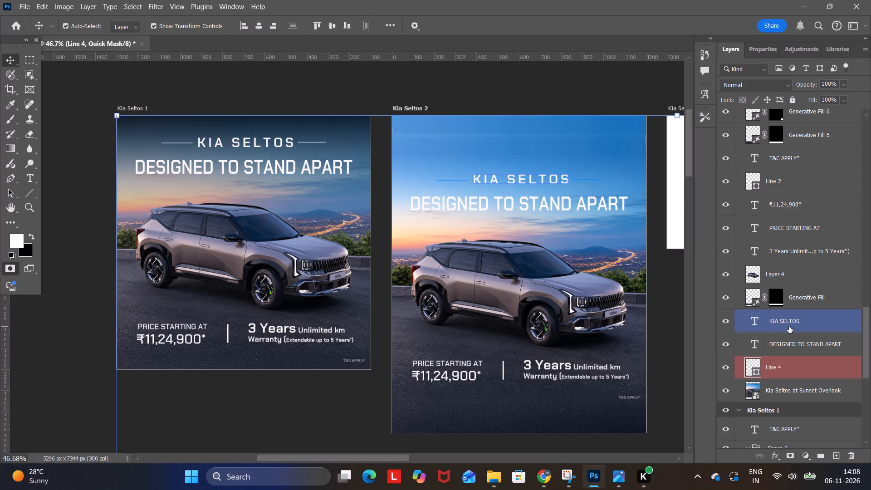
pyautogui.hotkey('ctrl', 'z')
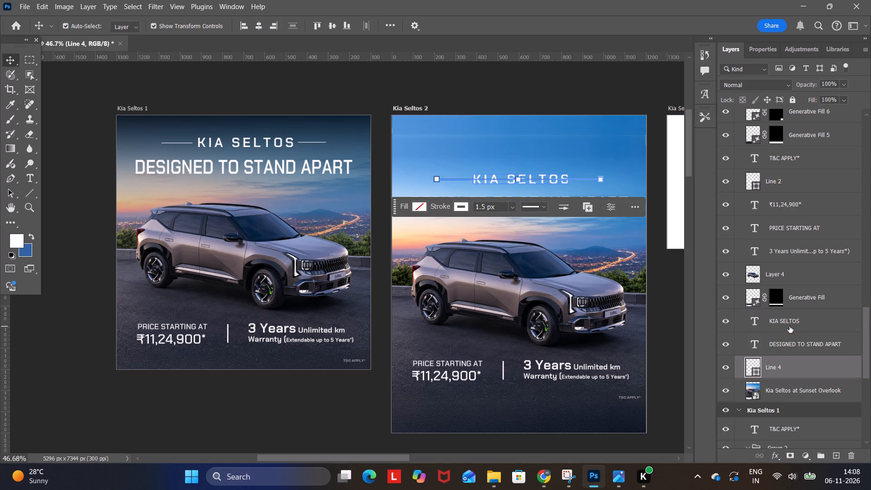
pyautogui.keyDown('shift'); pyautogui.click(789, 326); pyautogui.keyUp('shift')
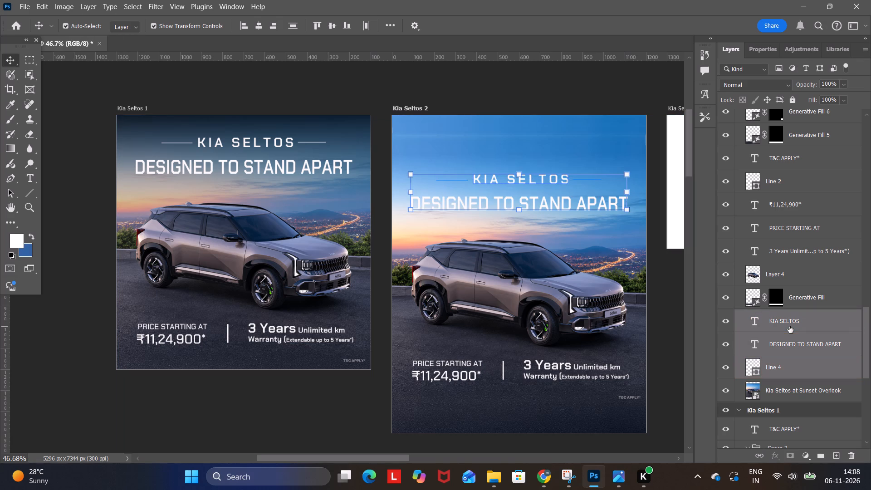
pyautogui.press('Up')
pyautogui.press('Up')
pyautogui.press('Up')
pyautogui.press('Up')
pyautogui.press('Up')
pyautogui.press('Up')
pyautogui.press('Up')
pyautogui.press('Up')
pyautogui.press('Up')
pyautogui.press('Up')
pyautogui.press('Up')
pyautogui.press('Up')
pyautogui.press('Up')
pyautogui.press('Up')
pyautogui.press('Up')
pyautogui.press('Up')
pyautogui.press('Up')
pyautogui.press('Up')
pyautogui.press('Up')
pyautogui.press('Up')
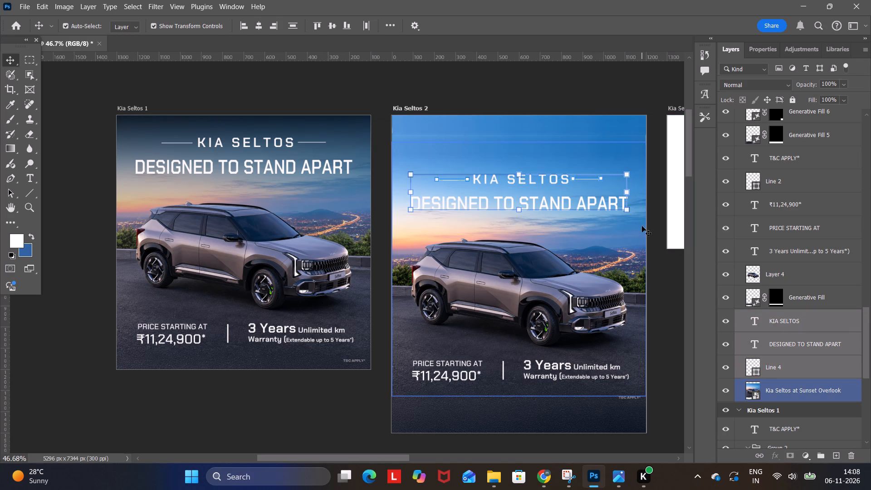
pyautogui.press('Up')
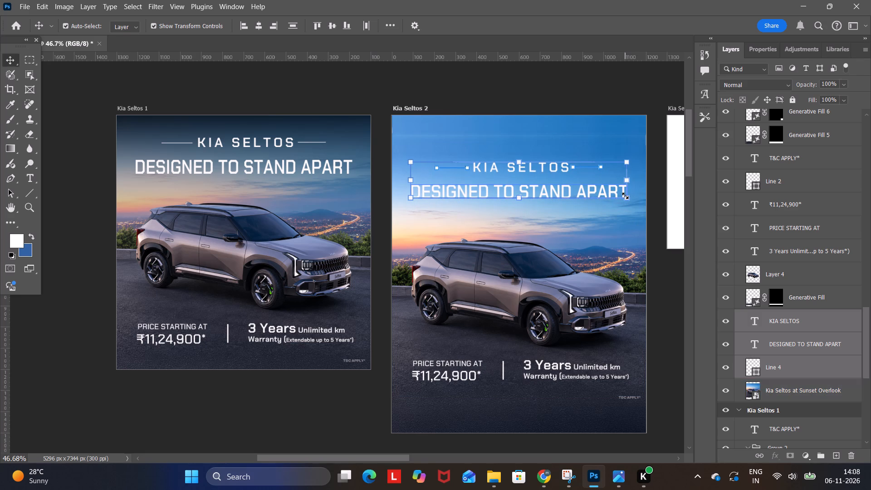
# Enlarge the selected headline group to about 105.5%, nudge it left to about X 600 px, apply the transform, and deselect.
pyautogui.keyDown('shift'); pyautogui.moveTo(626, 196); pyautogui.dragTo(633, 203); pyautogui.keyUp('shift')
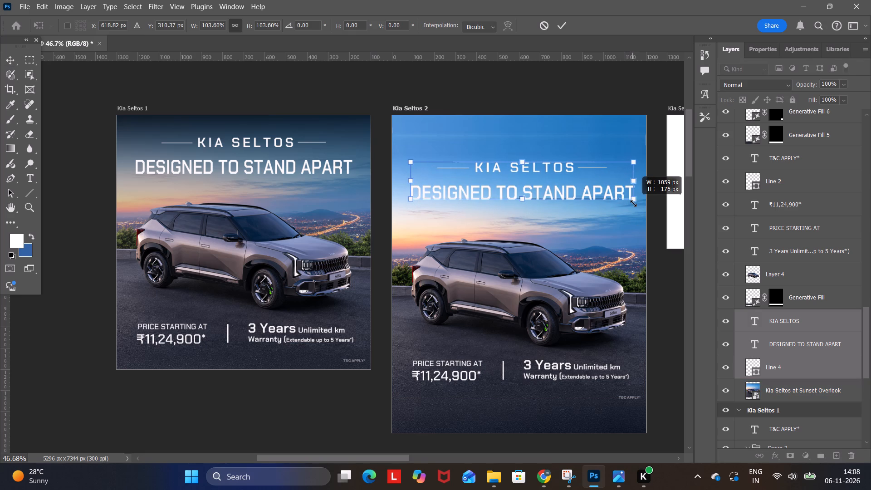
pyautogui.keyDown('shift'); pyautogui.moveTo(633, 203); pyautogui.dragTo(636, 209); pyautogui.keyUp('shift')
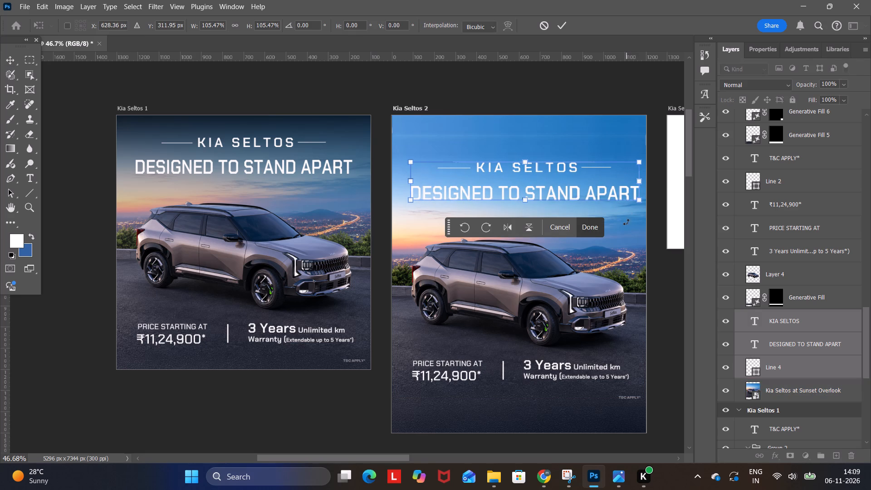
pyautogui.press('Left')
pyautogui.press('Left')
pyautogui.press('Left')
pyautogui.press('Left')
pyautogui.press('Left')
pyautogui.press('Left')
pyautogui.press('Left')
pyautogui.press('Left')
pyautogui.press('Left')
pyautogui.press('Left')
pyautogui.press('Left')
pyautogui.press('Left')
pyautogui.press('Left')
pyautogui.press('Left')
pyautogui.press('Left')
pyautogui.press('Left')
pyautogui.press('Left')
pyautogui.press('Left')
pyautogui.press('Left')
pyautogui.press('Left')
pyautogui.press('Left')
pyautogui.press('Left')
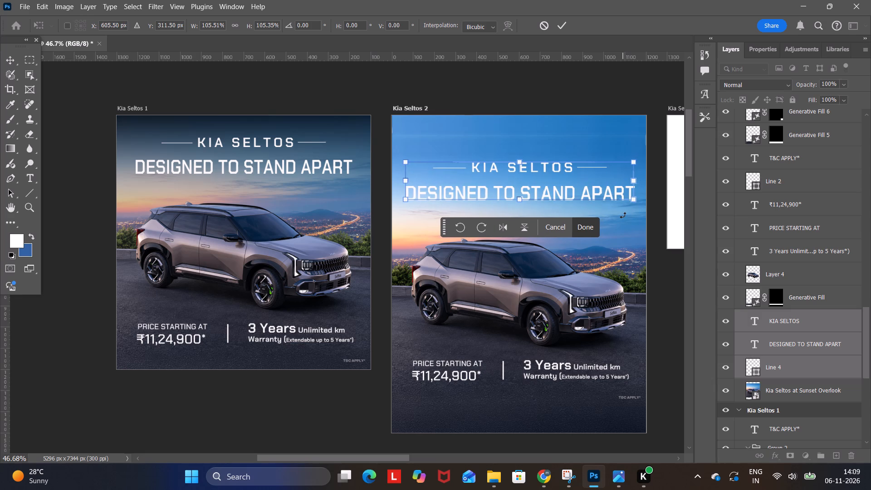
pyautogui.press('Left')
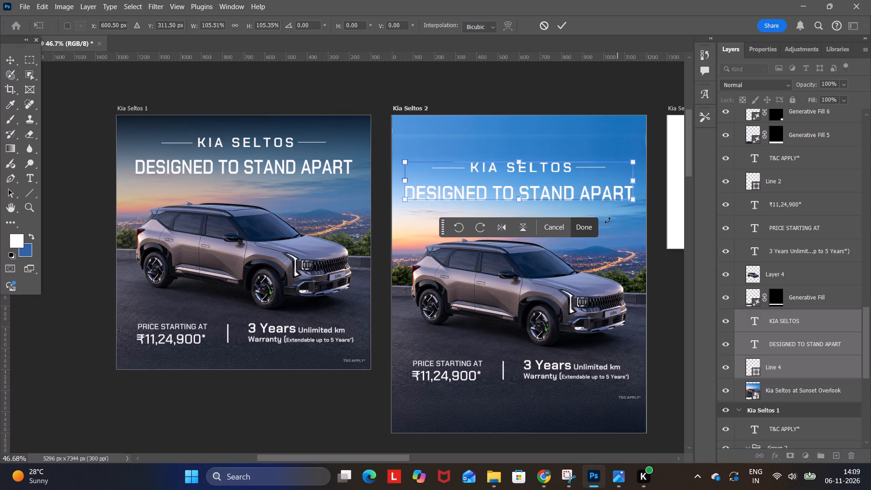
pyautogui.click(597, 229)
pyautogui.click(665, 196)
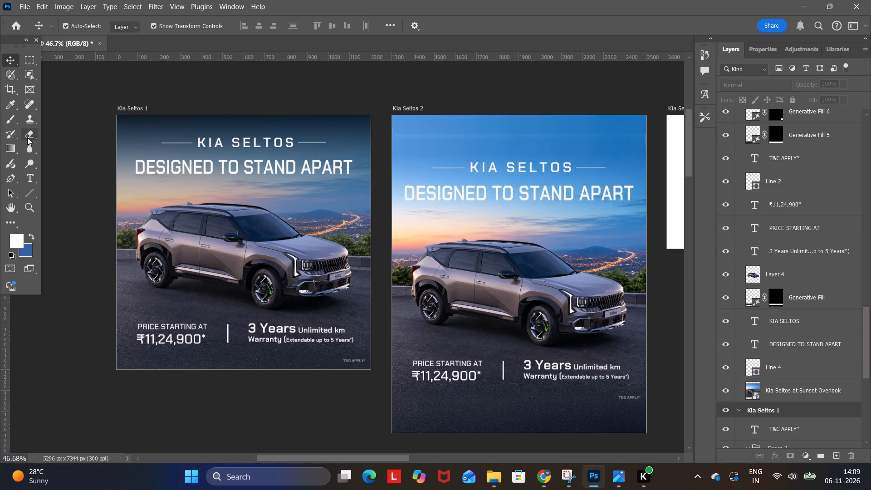
# Merge the Generative Fill 5 through Generative Fill 10 layers of Kia Seltos 2 into one layer, and deselect it.
pyautogui.click(400, 108)
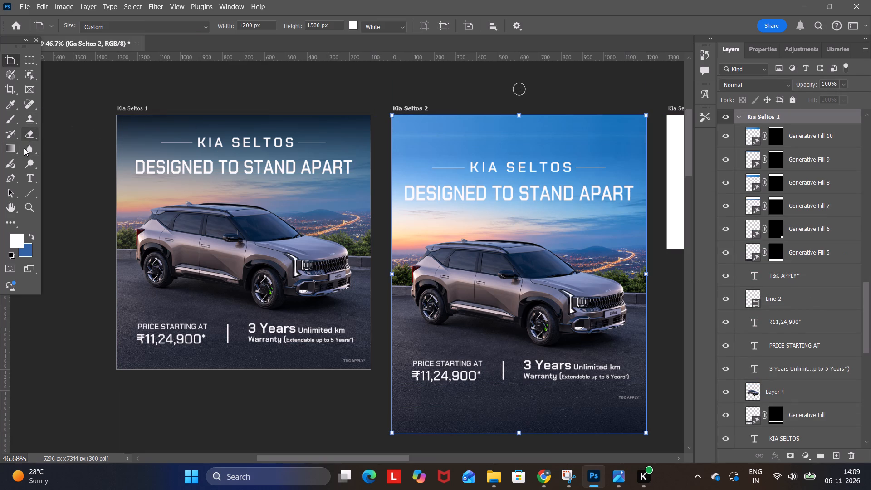
pyautogui.click(794, 134)
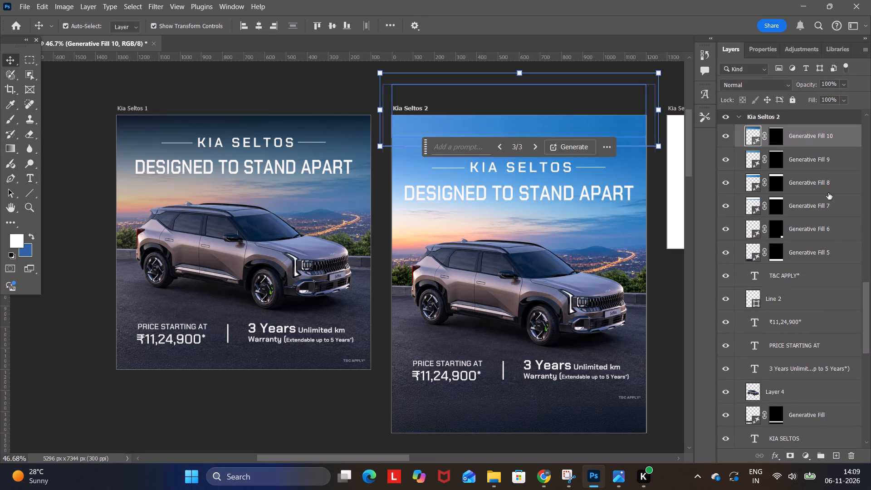
pyautogui.keyDown('shift'); pyautogui.click(822, 252); pyautogui.keyUp('shift')
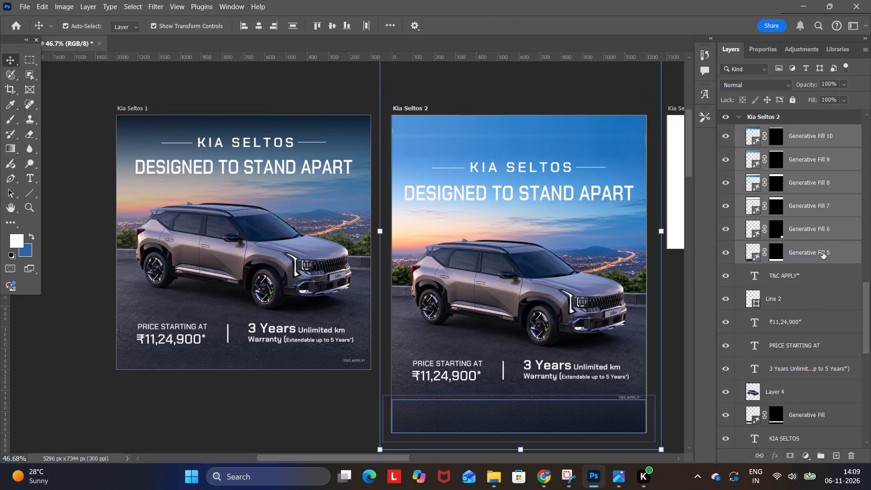
pyautogui.hotkey('ctrl', 'e')
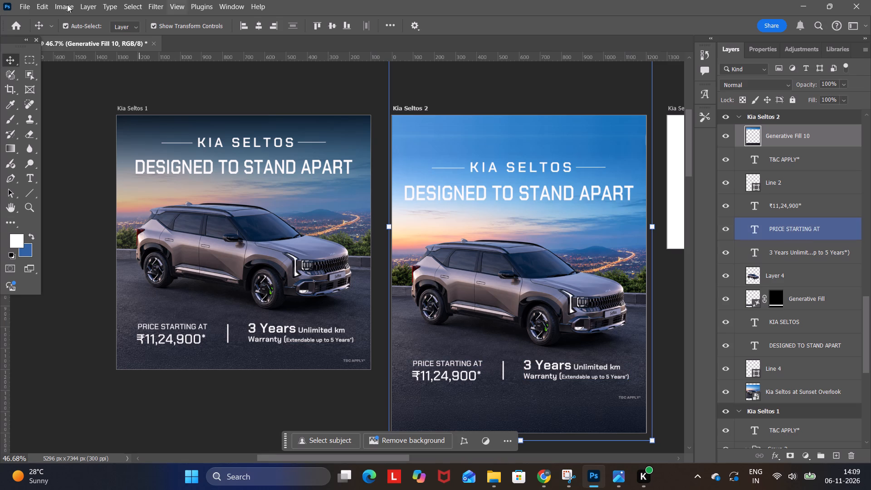
pyautogui.click(82, 88)
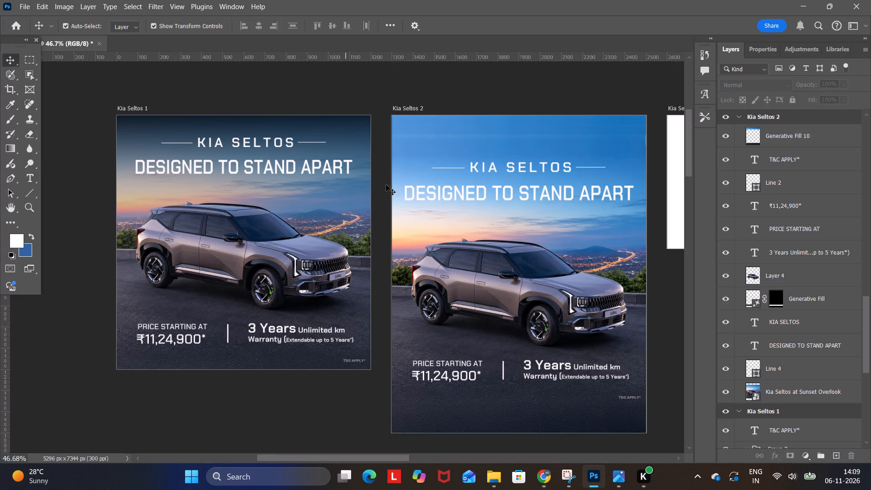
# Move the merged Generative Fill 10 layer directly above the Kia Seltos at Sunset Overlook layer, below Line 4, and deselect it.
pyautogui.click(441, 210)
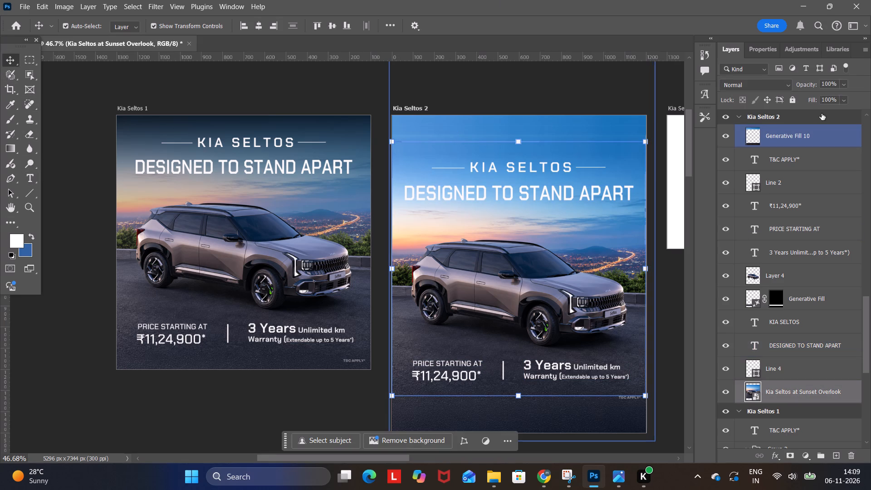
pyautogui.moveTo(798, 132); pyautogui.dragTo(812, 374)
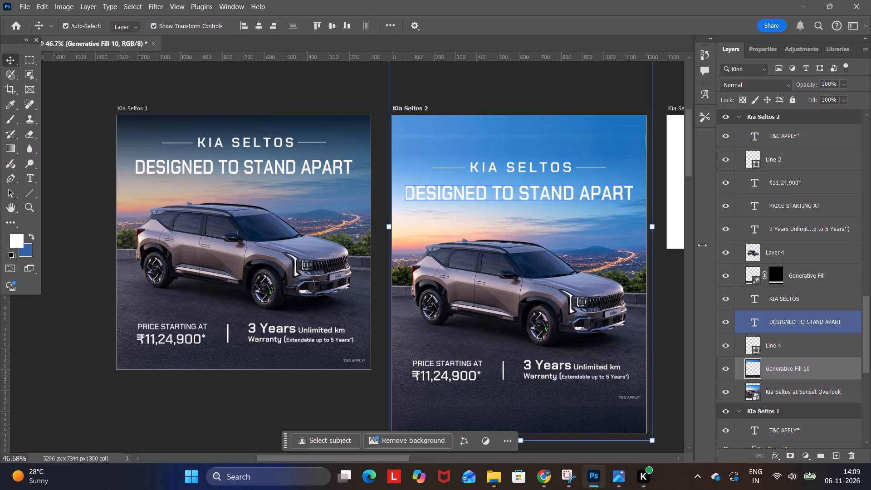
pyautogui.click(236, 83)
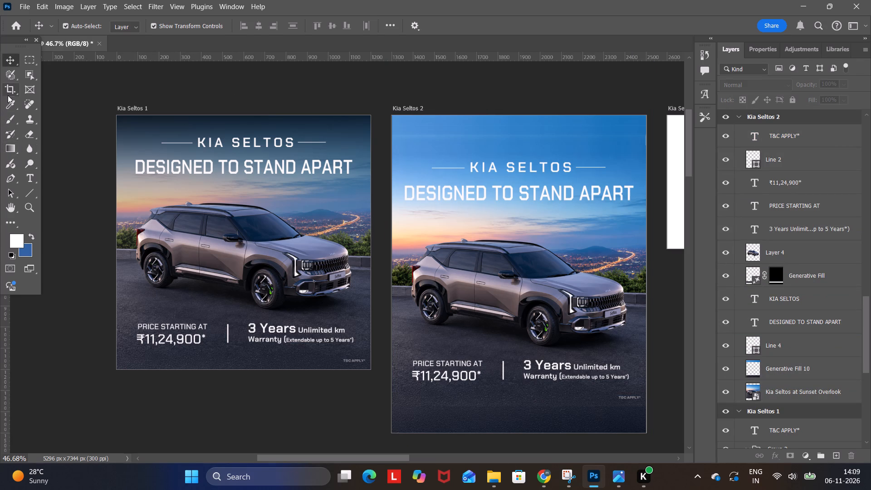
# Add a linear black-to-transparent gradient fill to Kia Seltos 2, running from just above the artboard's top edge down to the car's roof.
pyautogui.click(416, 107)
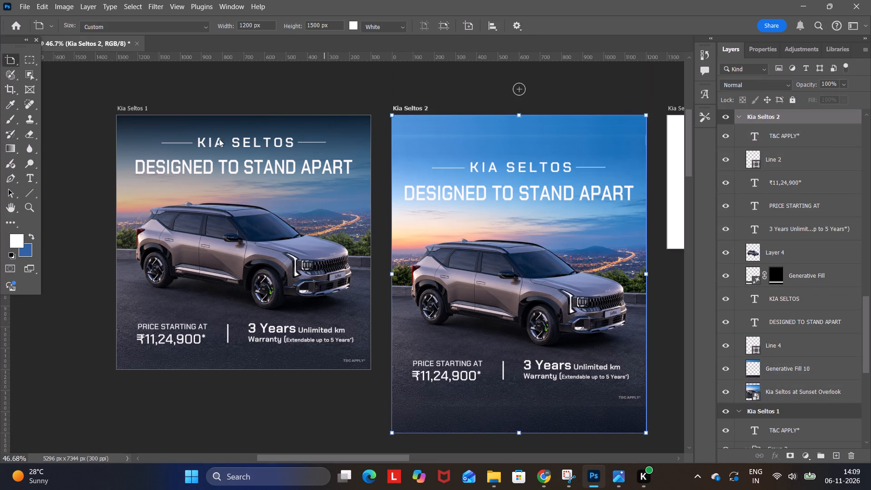
pyautogui.click(8, 148)
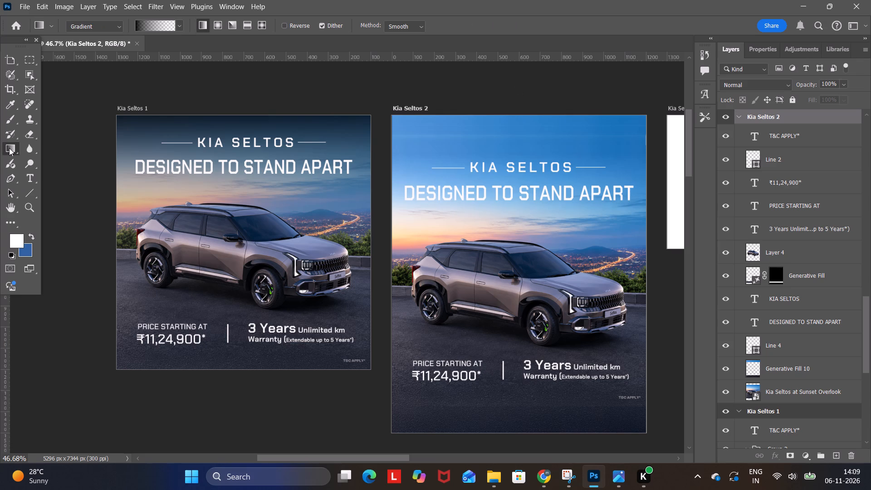
pyautogui.moveTo(513, 94); pyautogui.dragTo(524, 257)
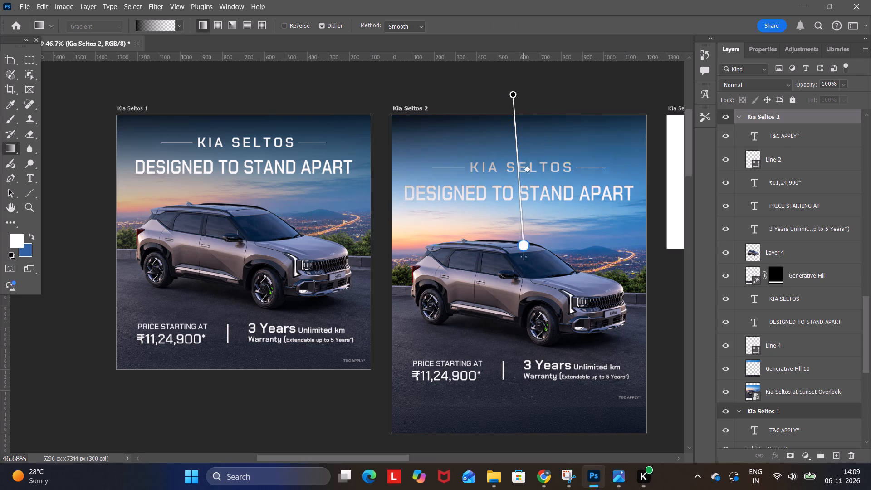
pyautogui.moveTo(524, 257); pyautogui.dragTo(517, 256)
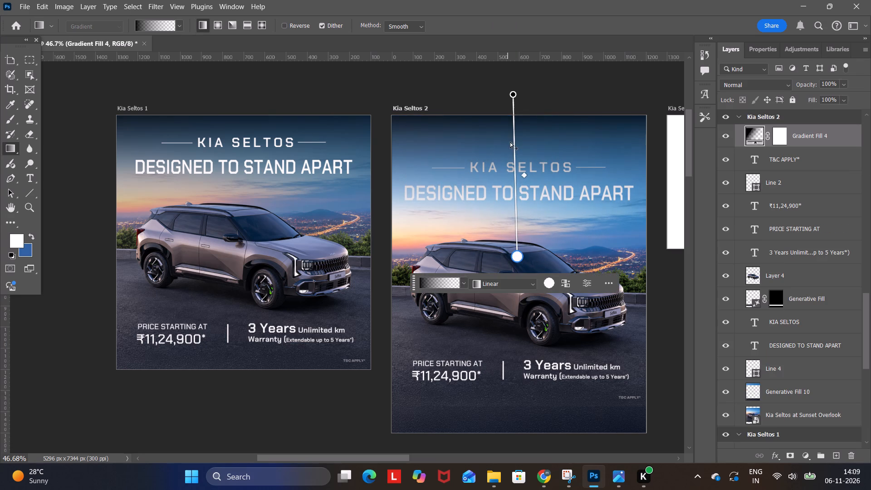
pyautogui.moveTo(514, 93); pyautogui.dragTo(514, 93)
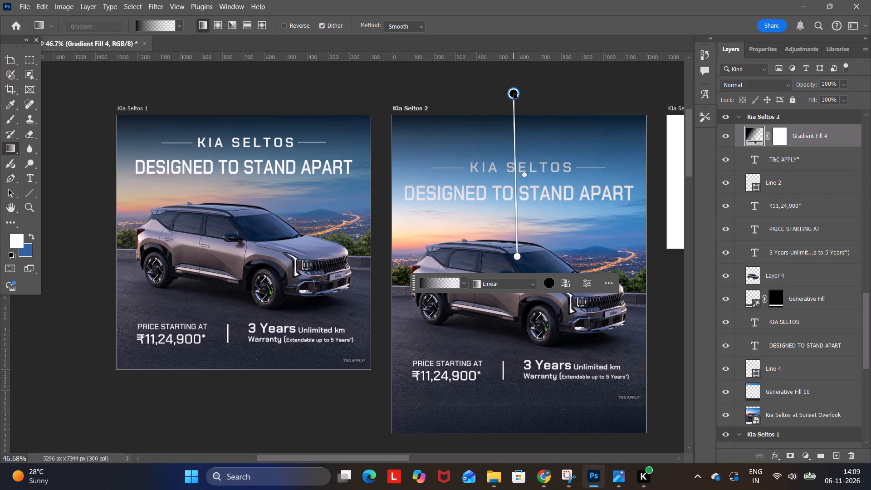
# Stretch the Kia Seltos 2 gradient so it starts higher above the artboard and ends at the car's lower body beside the front wheel.
pyautogui.moveTo(514, 93); pyautogui.dragTo(516, 87)
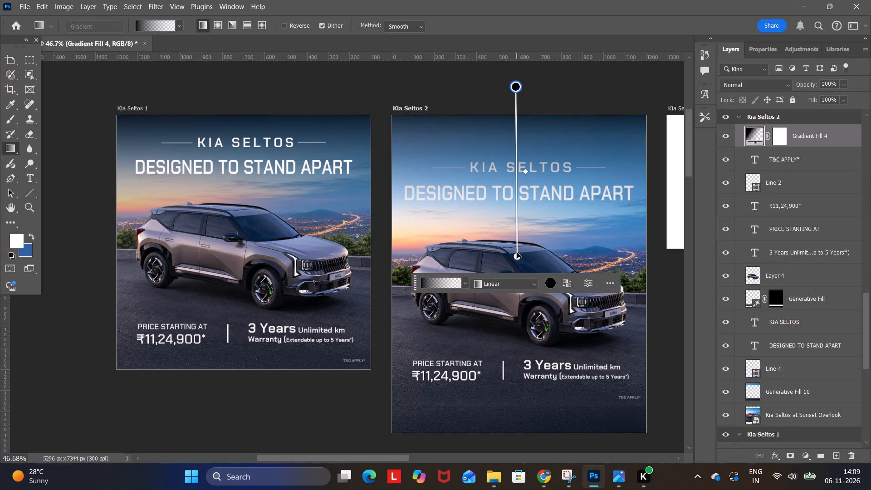
pyautogui.moveTo(517, 256); pyautogui.dragTo(515, 313)
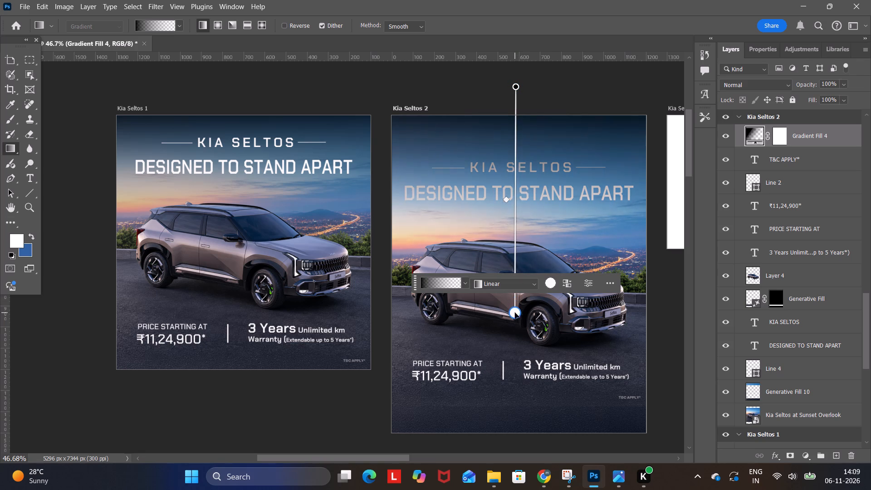
pyautogui.moveTo(515, 313); pyautogui.dragTo(518, 321)
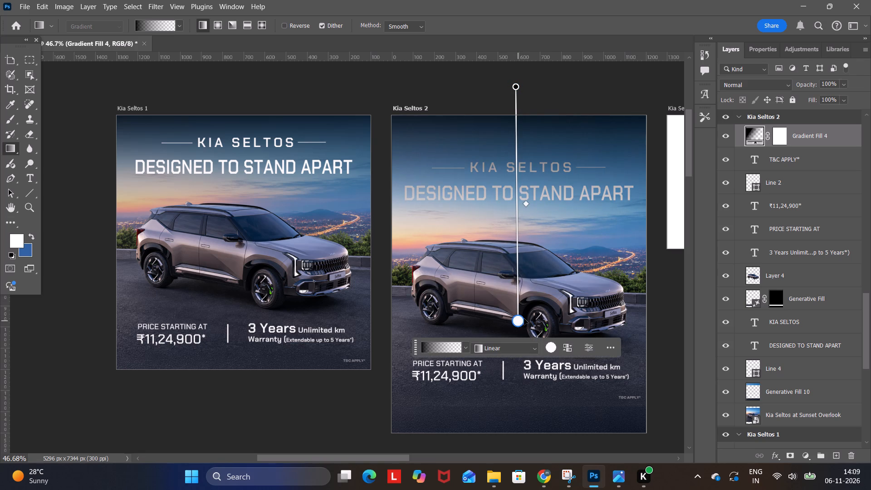
# Move the Gradient Fill 4 layer below Line 4 and directly above Generative Fill 10 in Kia Seltos 2, and deselect it.
pyautogui.moveTo(806, 137); pyautogui.dragTo(809, 151)
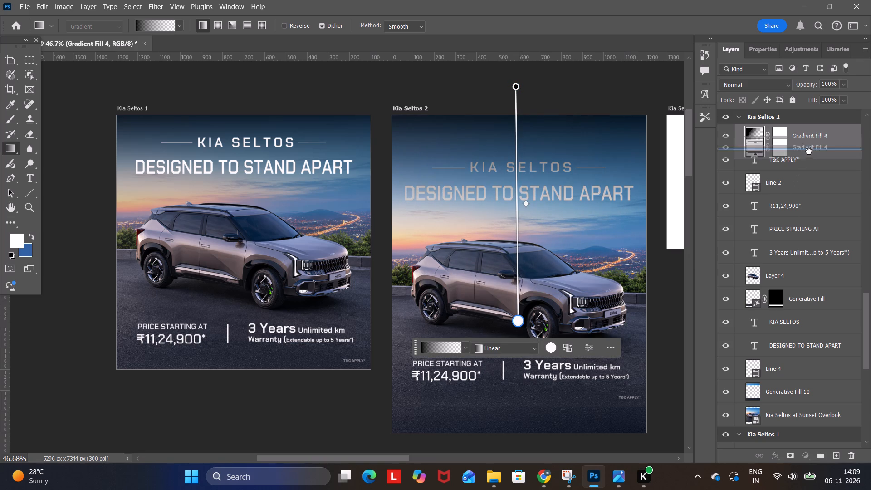
pyautogui.moveTo(809, 151); pyautogui.dragTo(821, 377)
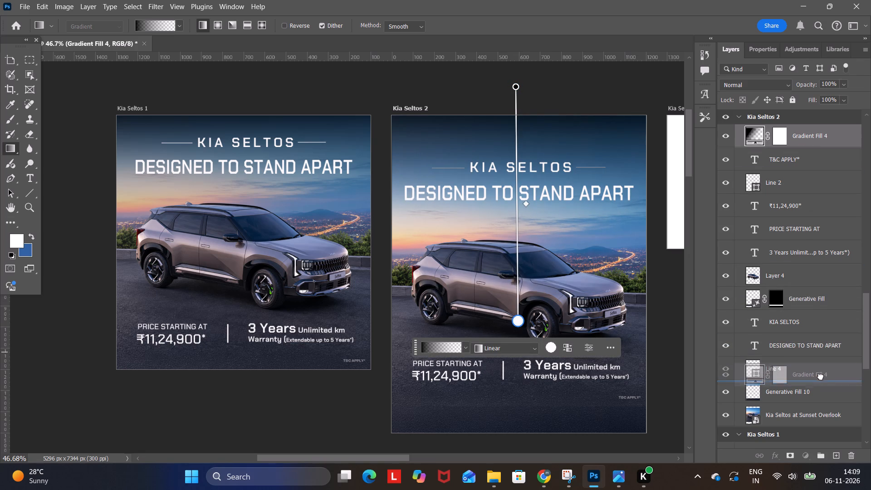
pyautogui.moveTo(821, 377); pyautogui.dragTo(821, 379)
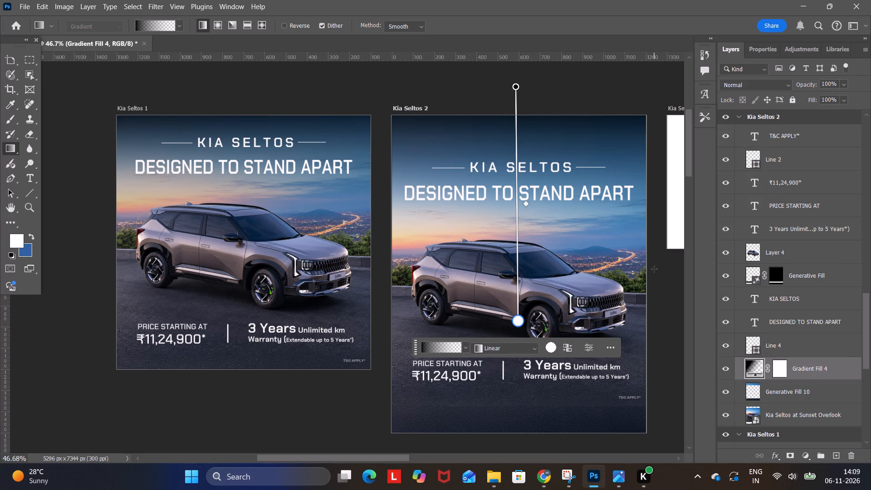
pyautogui.click(7, 59)
pyautogui.doubleClick(62, 102)
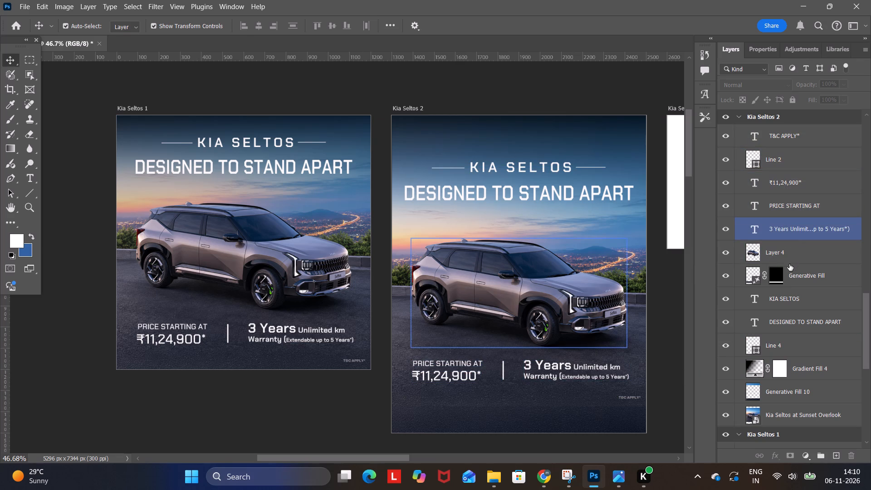
# Nudge the price texts, divider line and warranty text of Kia Seltos 2 slightly downward together, and deselect them.
pyautogui.click(785, 157)
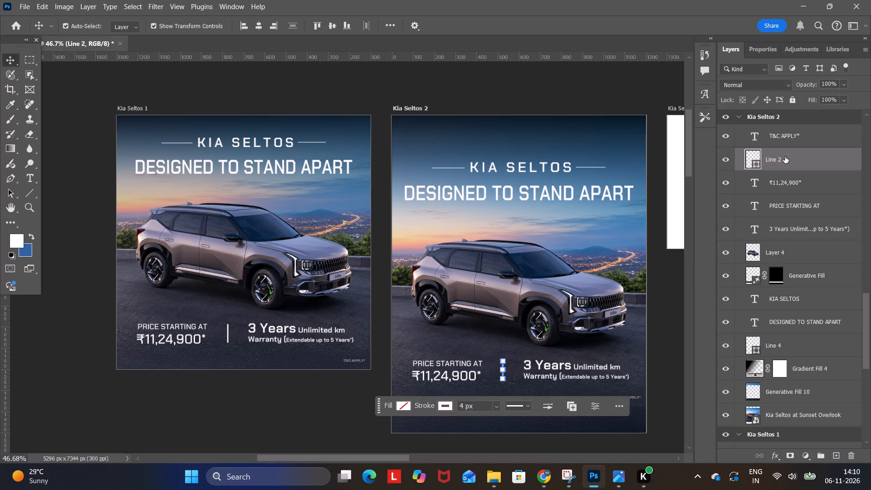
pyautogui.keyDown('shift'); pyautogui.click(794, 227); pyautogui.keyUp('shift')
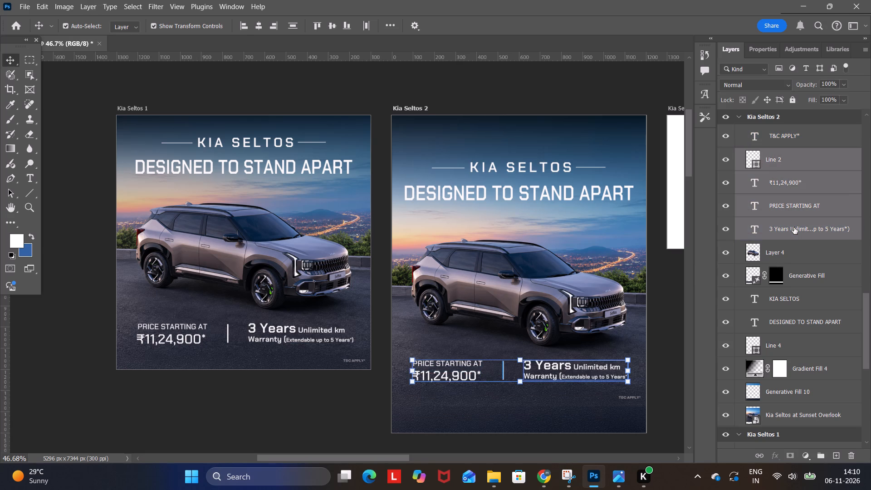
pyautogui.press('Down')
pyautogui.press('Down')
pyautogui.press('Down')
pyautogui.press('Down')
pyautogui.press('Down')
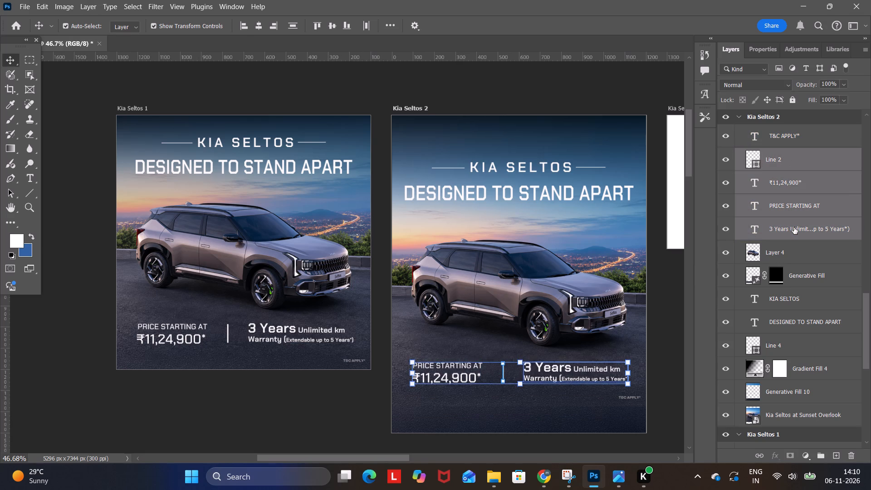
pyautogui.press('Down')
pyautogui.press('Down')
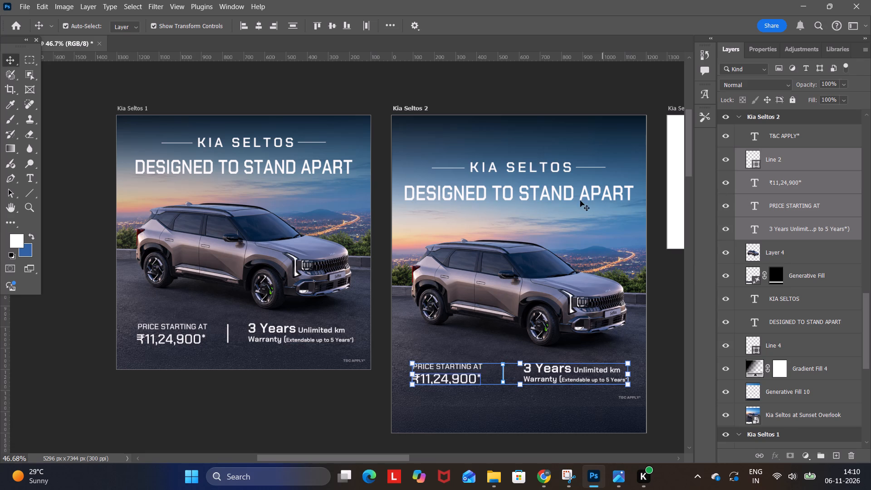
pyautogui.click(460, 88)
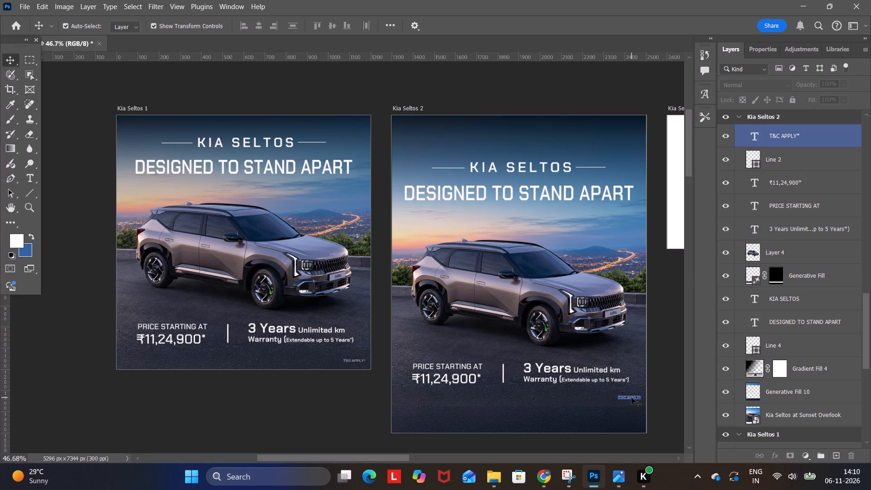
# Move the T&C APPLY* text of Kia Seltos 2 down close to the artboard's bottom-right corner, and deselect it.
pyautogui.moveTo(631, 397); pyautogui.dragTo(629, 419)
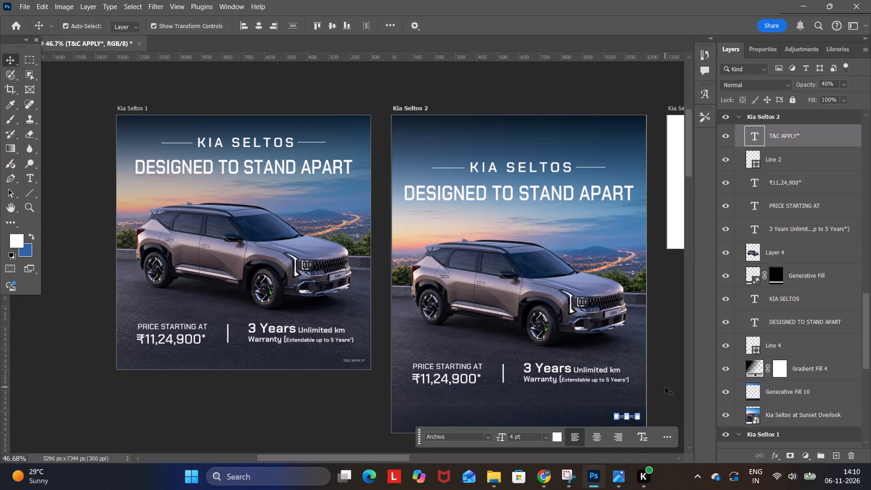
pyautogui.click(665, 387)
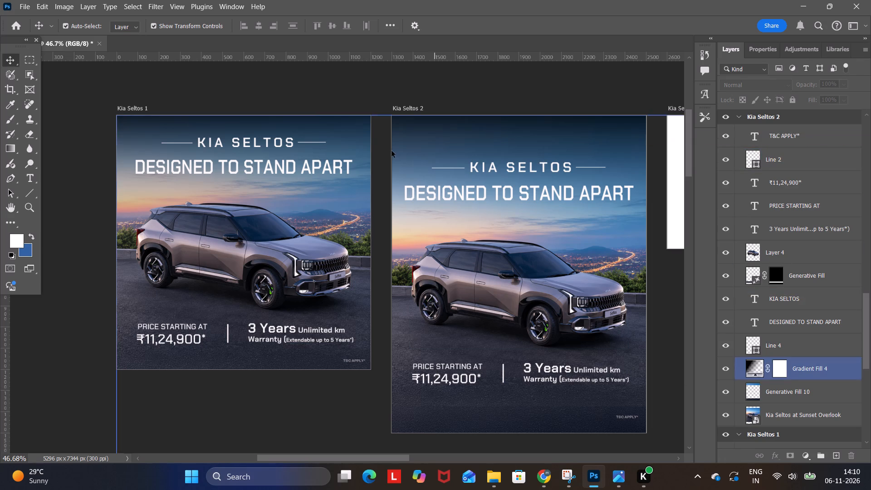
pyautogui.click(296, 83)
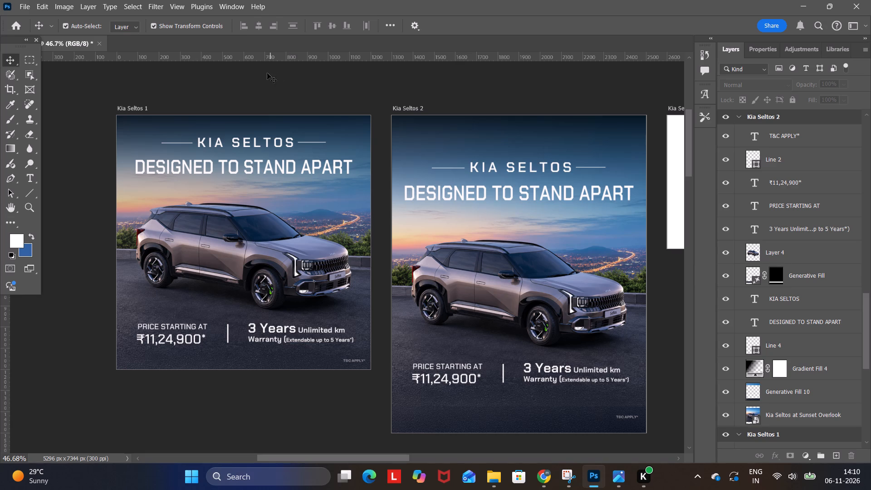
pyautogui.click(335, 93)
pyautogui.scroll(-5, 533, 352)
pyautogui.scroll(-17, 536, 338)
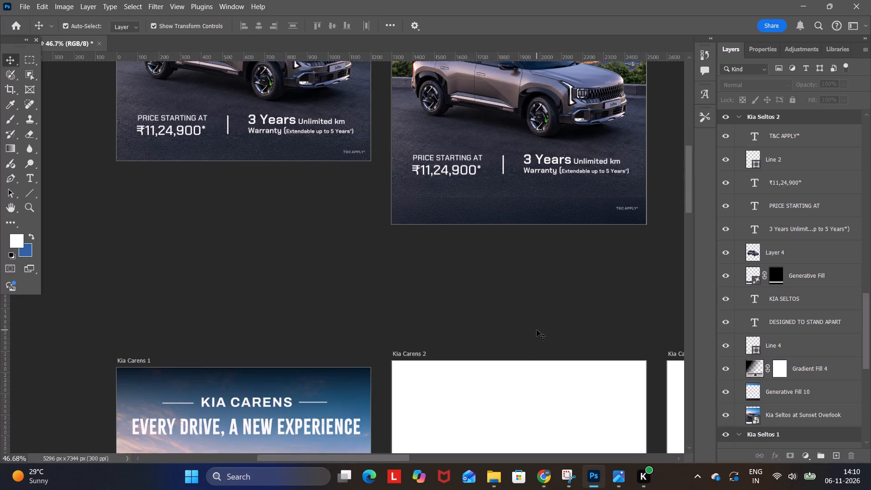
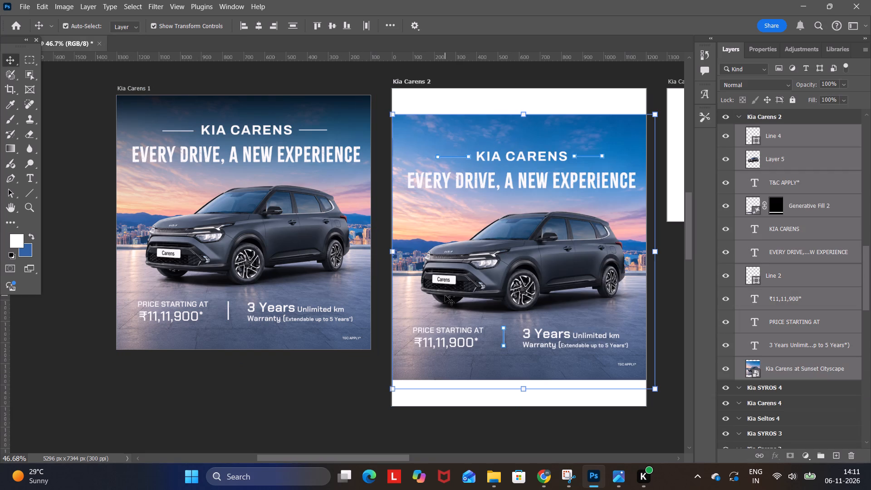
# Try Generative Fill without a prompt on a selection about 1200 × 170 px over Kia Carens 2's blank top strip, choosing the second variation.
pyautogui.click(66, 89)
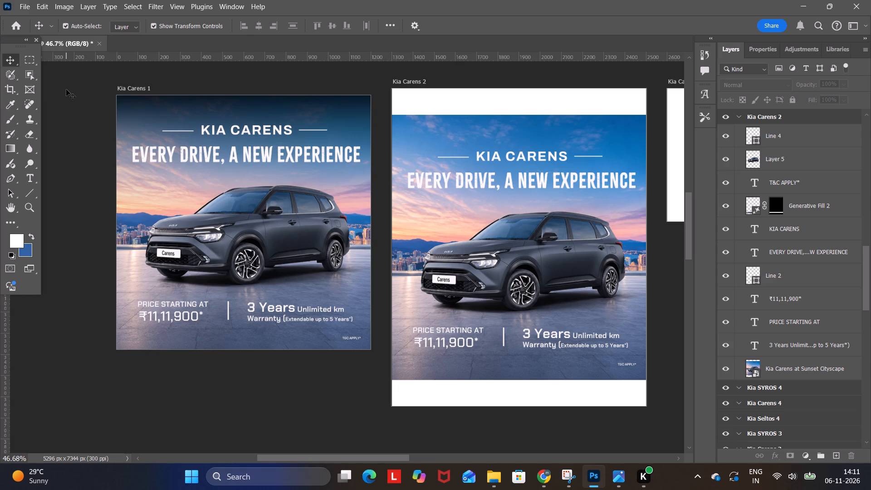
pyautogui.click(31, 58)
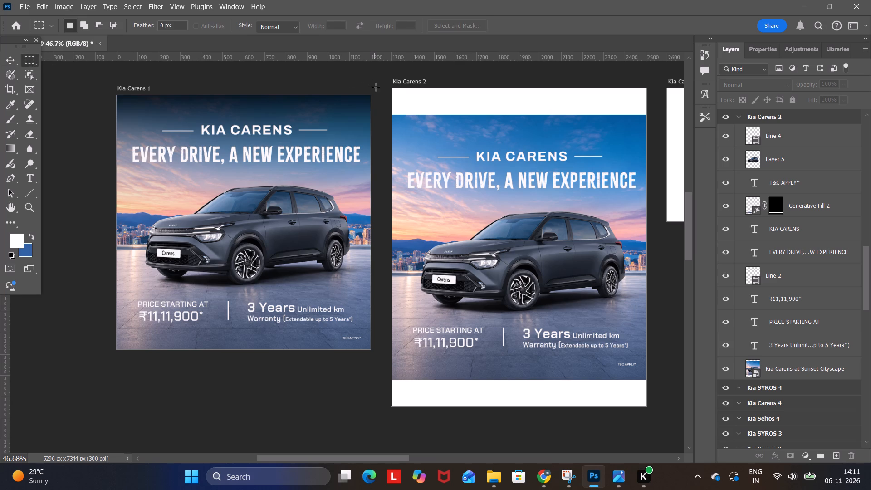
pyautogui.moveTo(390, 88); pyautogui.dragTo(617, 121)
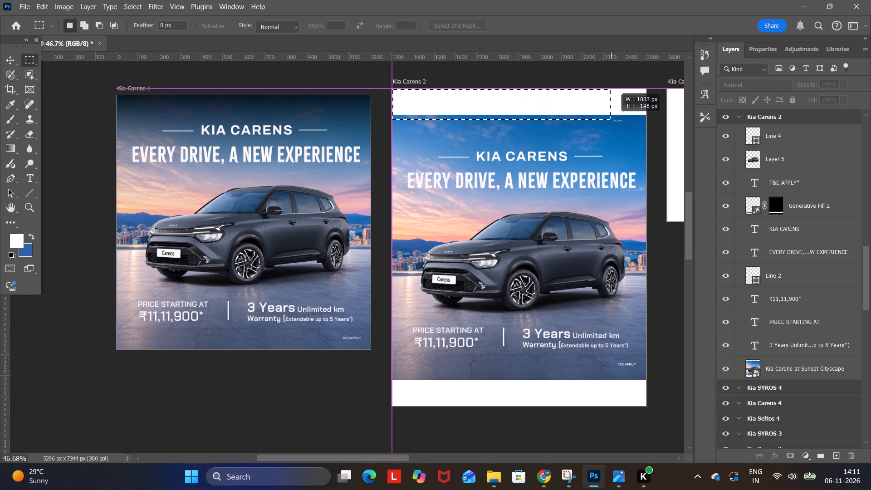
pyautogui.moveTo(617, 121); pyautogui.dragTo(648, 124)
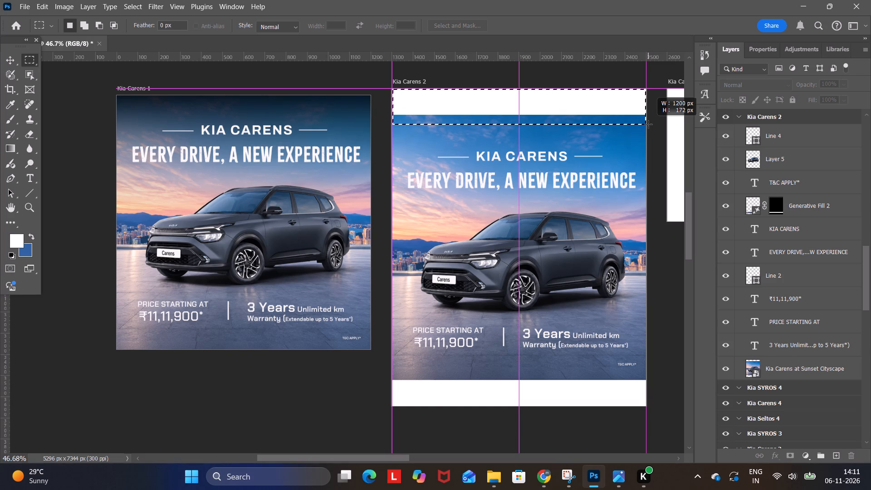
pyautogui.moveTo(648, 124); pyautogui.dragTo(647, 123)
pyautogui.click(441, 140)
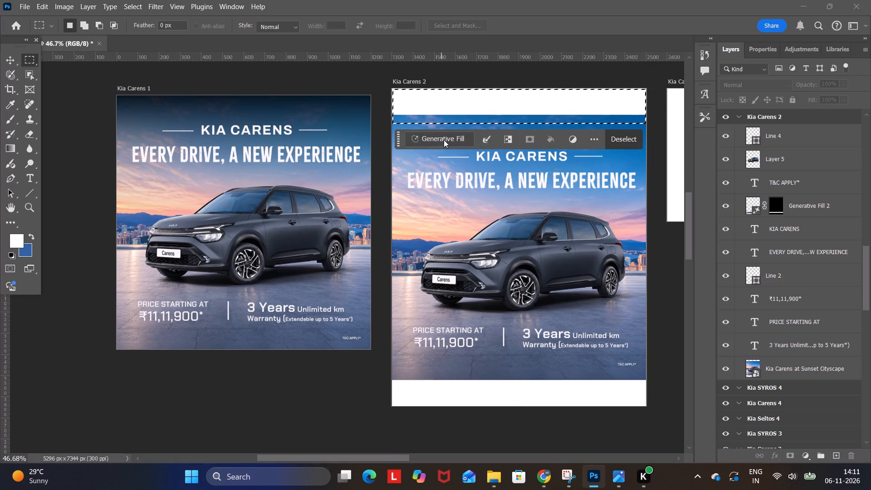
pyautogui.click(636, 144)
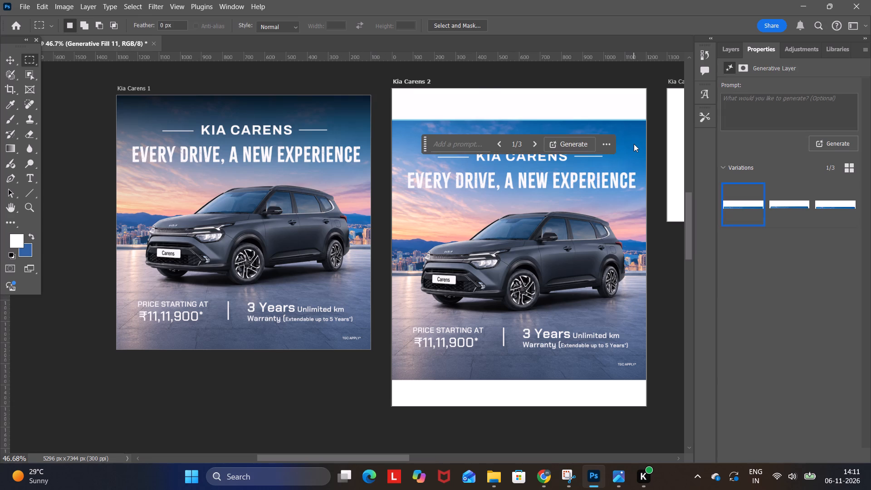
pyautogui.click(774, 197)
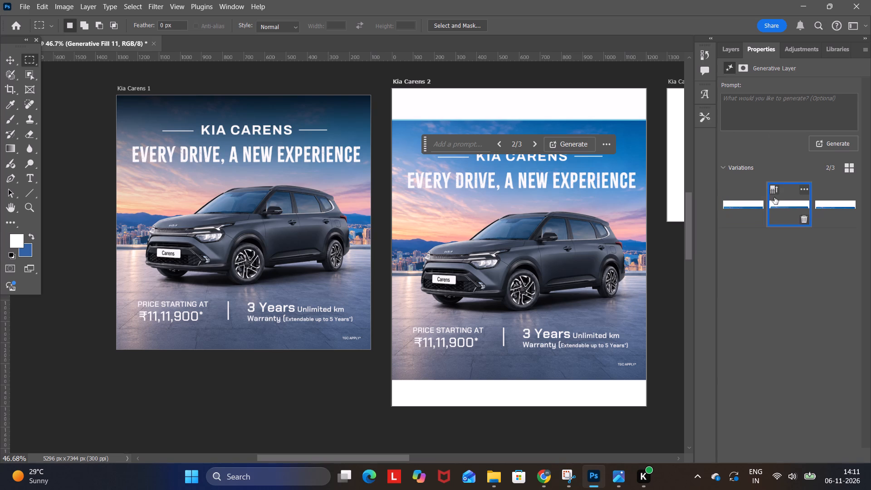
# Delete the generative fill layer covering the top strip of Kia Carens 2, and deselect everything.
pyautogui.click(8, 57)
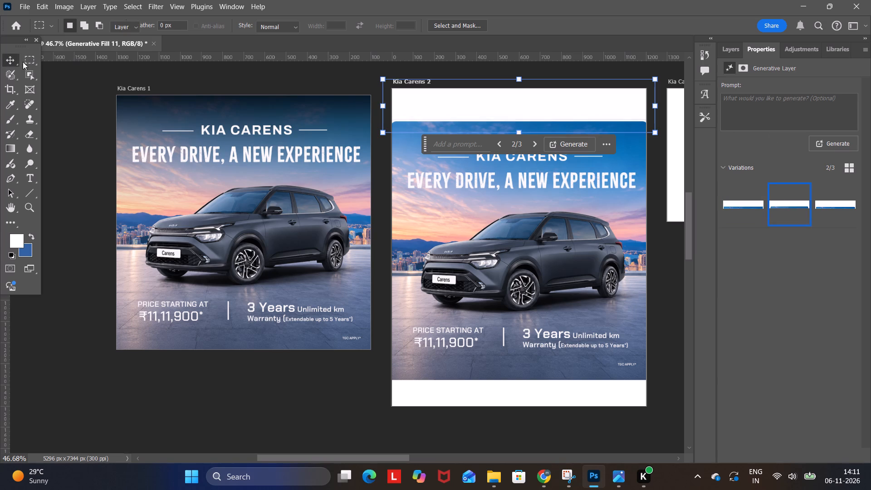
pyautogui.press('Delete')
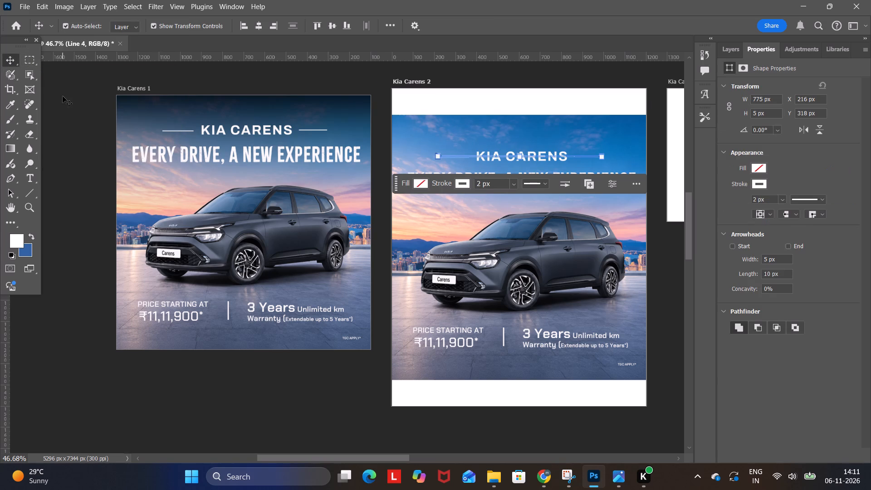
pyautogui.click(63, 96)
# Fill the blank bottom strip of Kia Carens 2 with a prompt-free Generative Fill extending the floor, and deselect it.
pyautogui.click(31, 58)
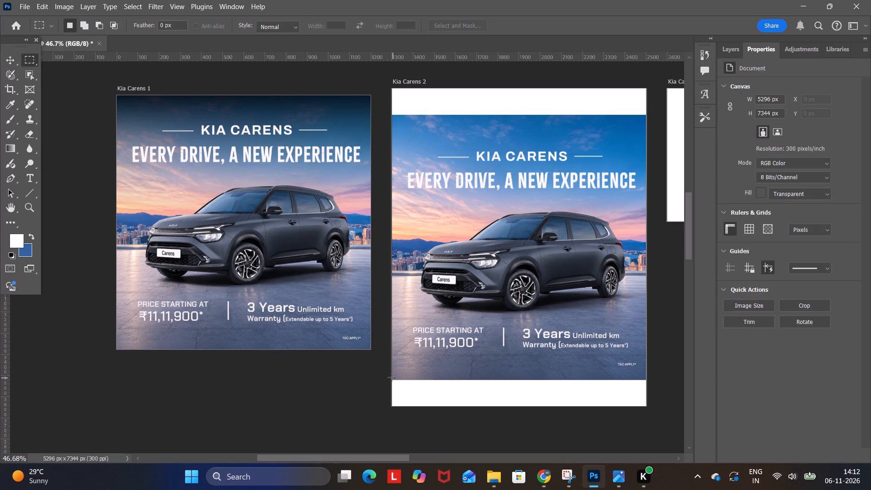
pyautogui.moveTo(388, 378); pyautogui.dragTo(646, 403)
pyautogui.click(445, 418)
pyautogui.click(620, 419)
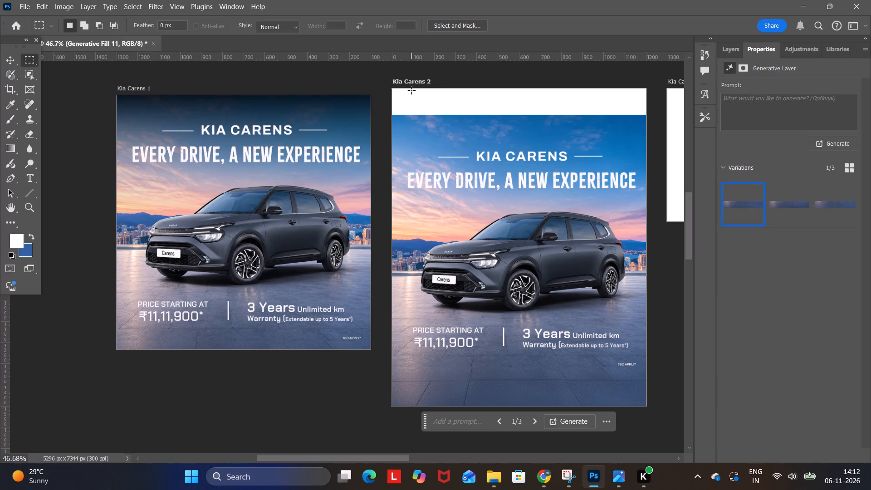
pyautogui.click(6, 58)
pyautogui.click(84, 101)
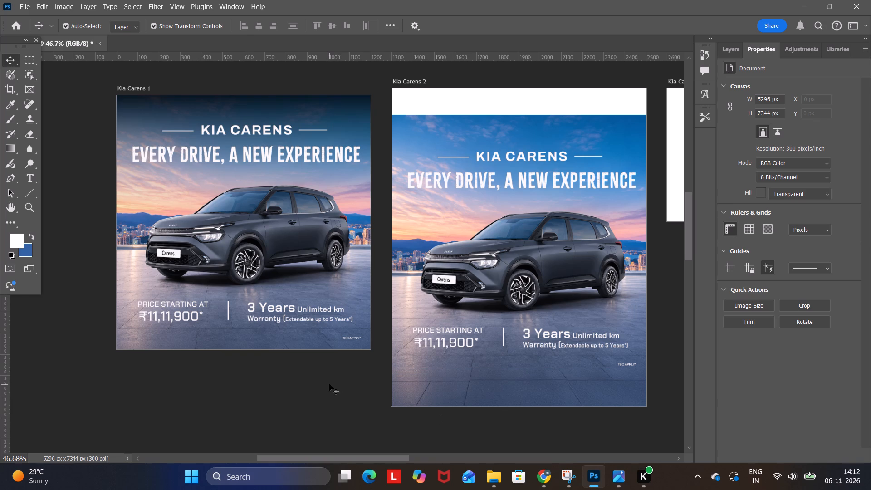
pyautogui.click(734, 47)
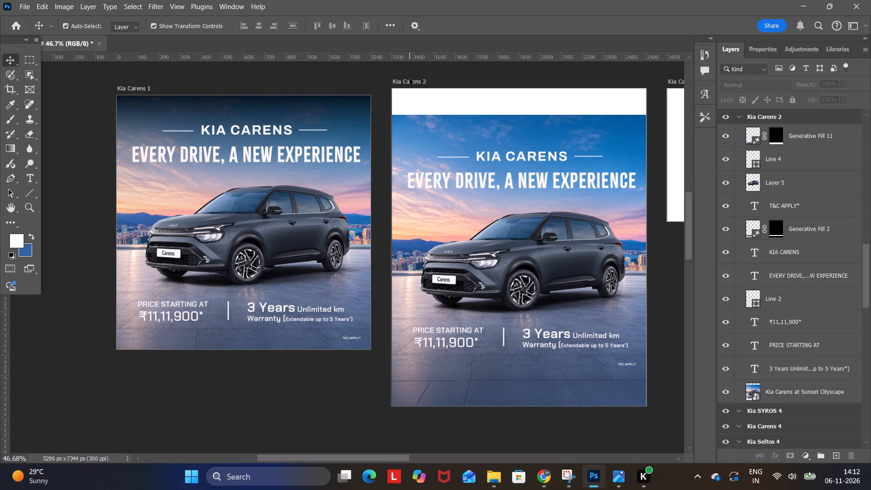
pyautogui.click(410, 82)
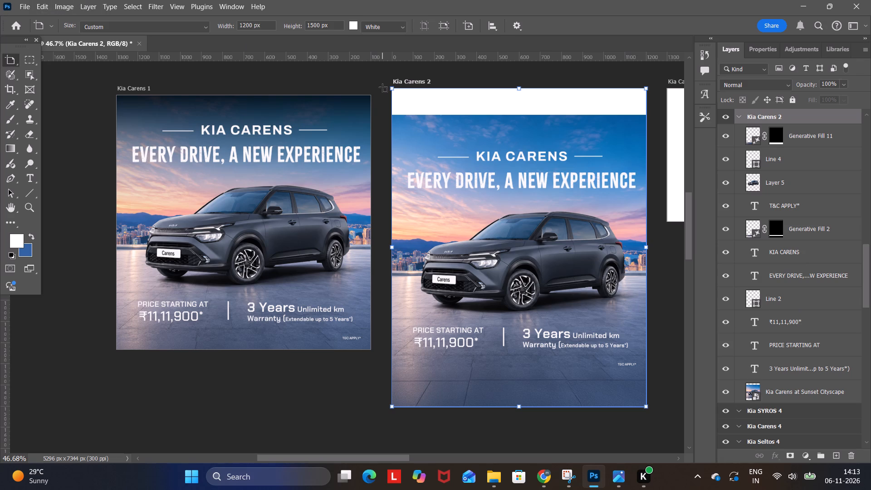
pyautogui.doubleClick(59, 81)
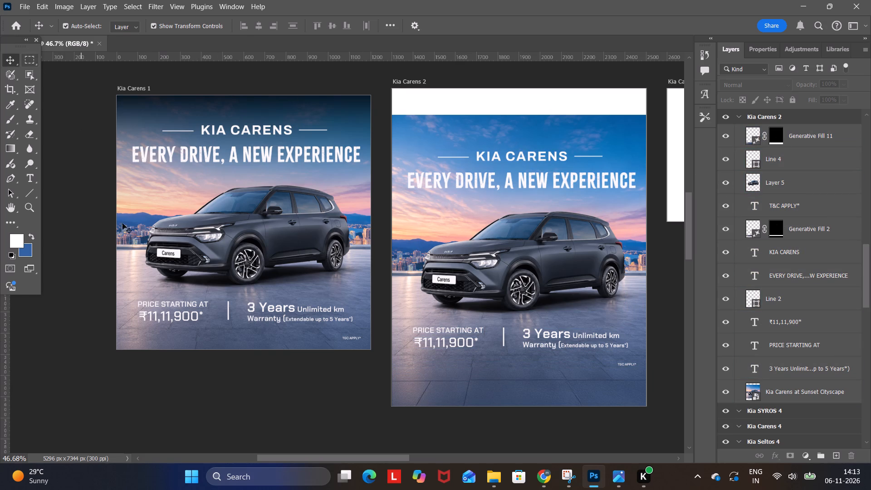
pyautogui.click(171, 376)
# Copy all the Kia SYROS 1 ad layers and paste them into the blank Kia SYROS 2 artboard.
pyautogui.keyDown('alt'); pyautogui.scroll(-4, 186, 327); pyautogui.keyUp('alt')
pyautogui.scroll(-5, 207, 311)
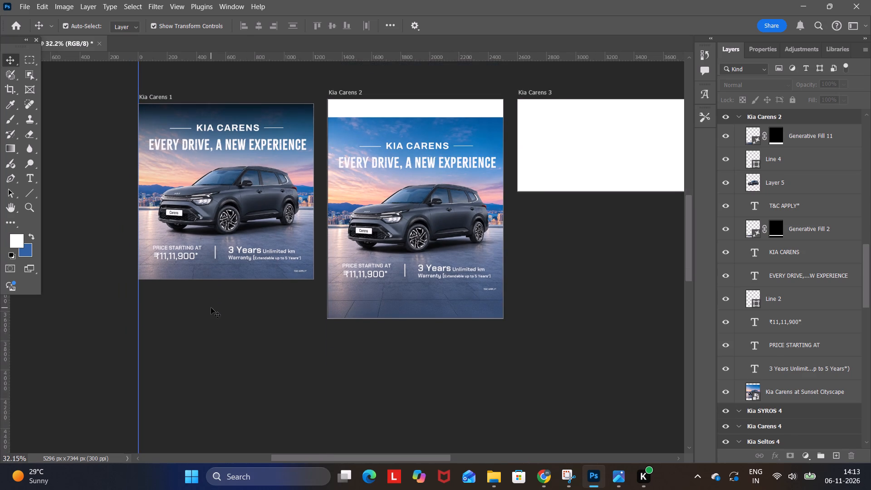
pyautogui.scroll(-20, 211, 308)
pyautogui.scroll(-20, 211, 308)
pyautogui.scroll(-3, 211, 308)
pyautogui.scroll(4, 244, 293)
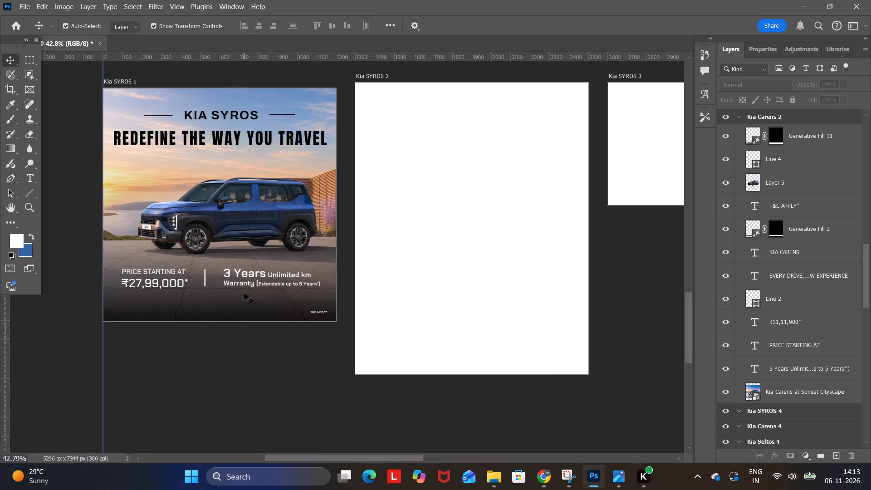
pyautogui.keyDown('alt'); pyautogui.scroll(2, 244, 293); pyautogui.keyUp('alt')
pyautogui.scroll(4, 245, 301)
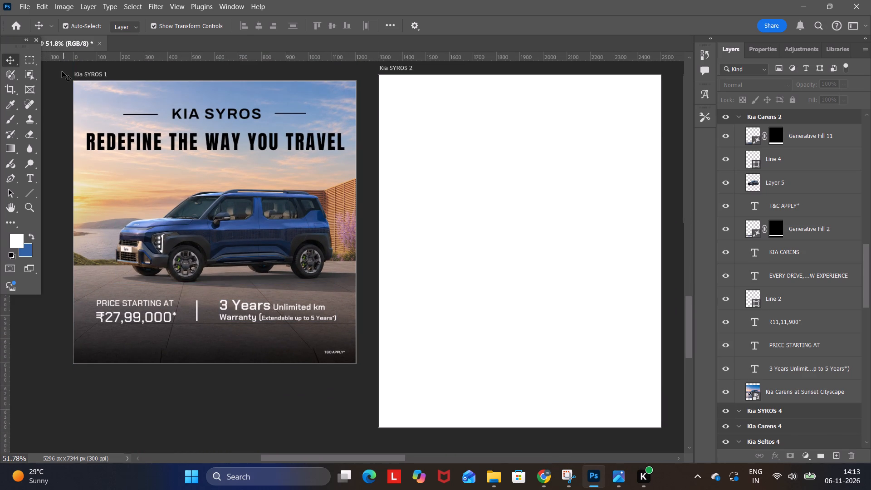
pyautogui.moveTo(61, 71); pyautogui.dragTo(360, 408)
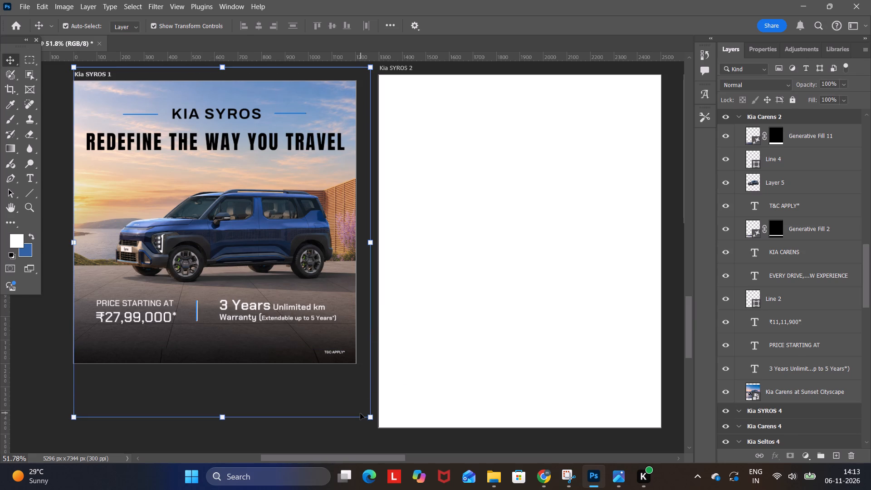
pyautogui.hotkey('ctrl', 'c')
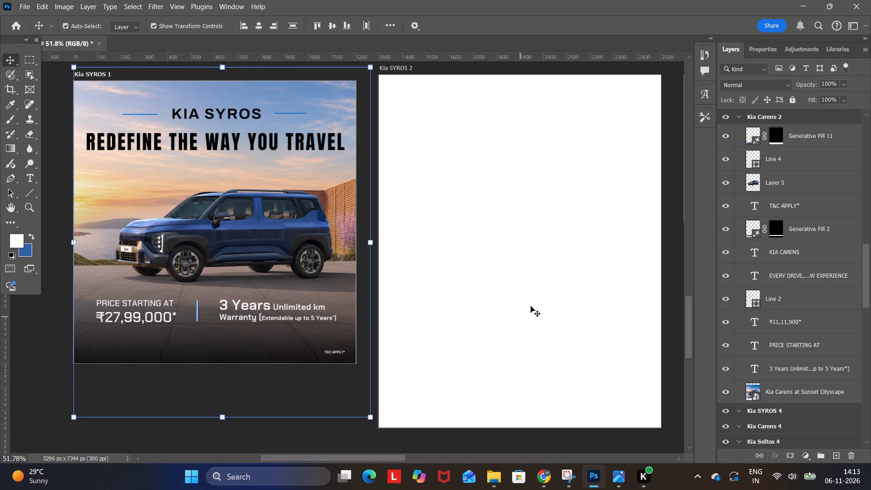
pyautogui.click(531, 306)
pyautogui.hotkey('ctrl', 'v')
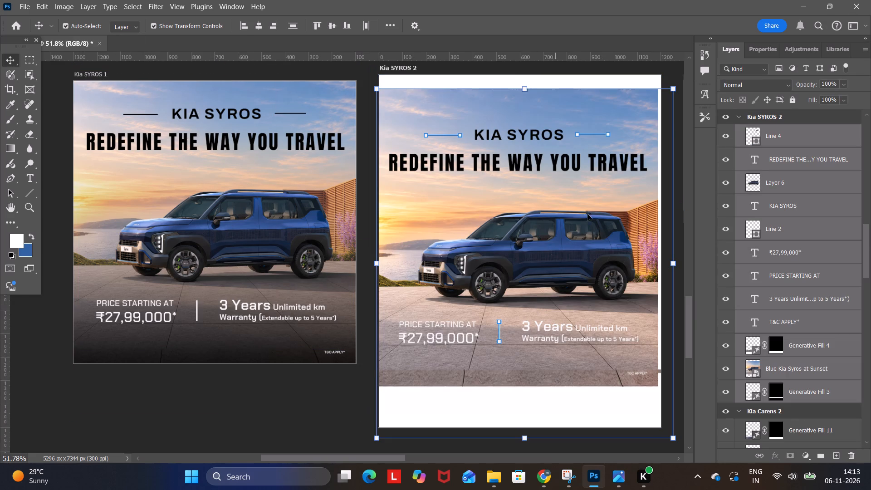
# Nudge the pasted Kia SYROS 2 layers right until the background aligns with the artboard's sides, and deselect them.
pyautogui.press('Right')
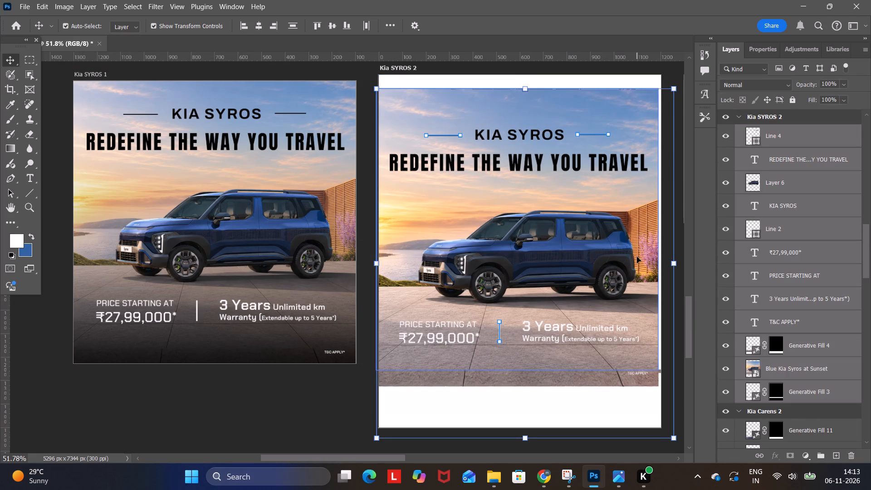
pyautogui.press('Right')
pyautogui.press('Right')
pyautogui.press('Right')
pyautogui.press('Right')
pyautogui.press('Right')
pyautogui.press('Right')
pyautogui.press('Right')
pyautogui.press('Right')
pyautogui.press('Right')
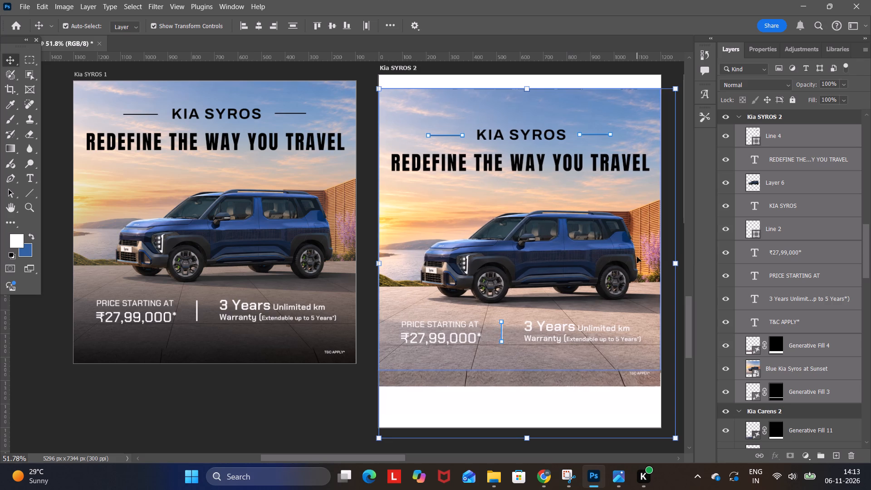
pyautogui.press('Right')
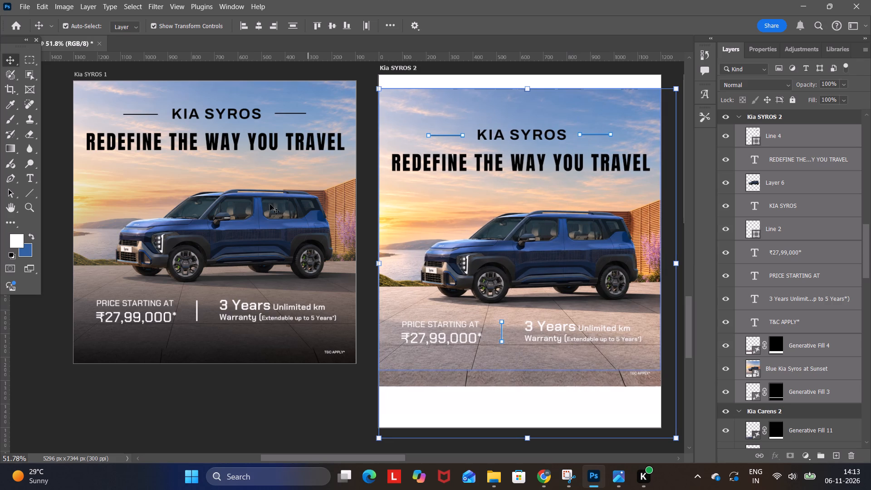
pyautogui.click(51, 136)
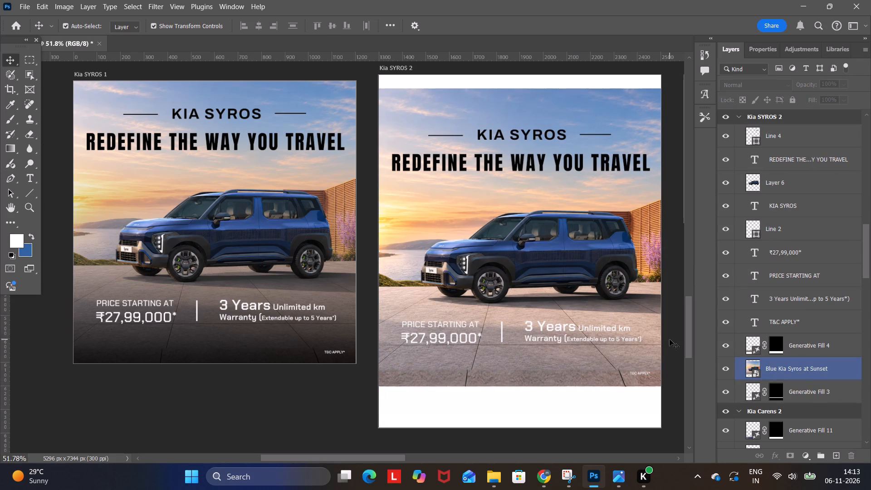
# Apply Generative Fill without a prompt to a full-width selection over the blank top strip of Kia SYROS 2, keeping the first variation.
pyautogui.scroll(-5, 602, 402)
pyautogui.scroll(6, 602, 402)
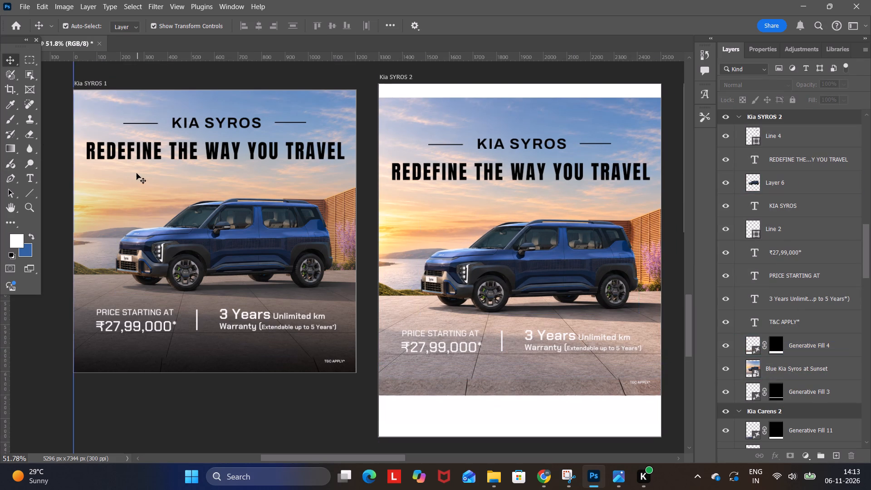
pyautogui.click(24, 60)
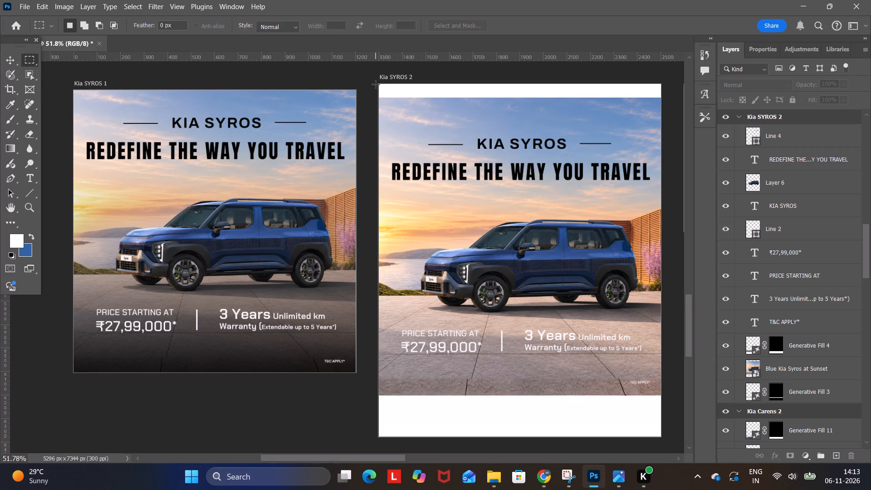
pyautogui.moveTo(376, 83); pyautogui.dragTo(661, 108)
pyautogui.click(464, 119)
pyautogui.click(647, 127)
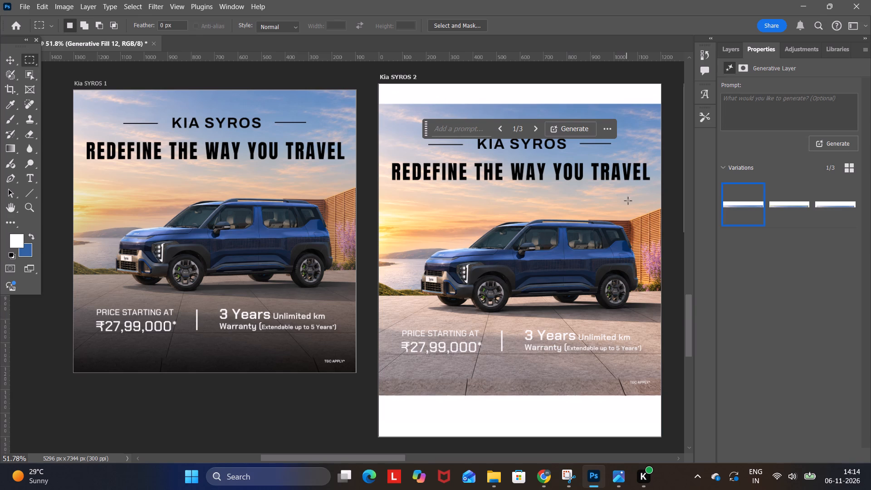
pyautogui.click(6, 63)
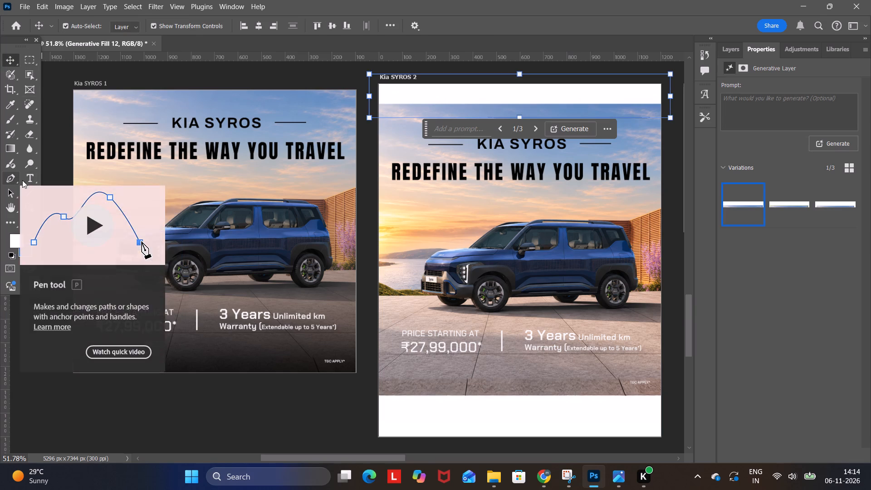
pyautogui.click(30, 61)
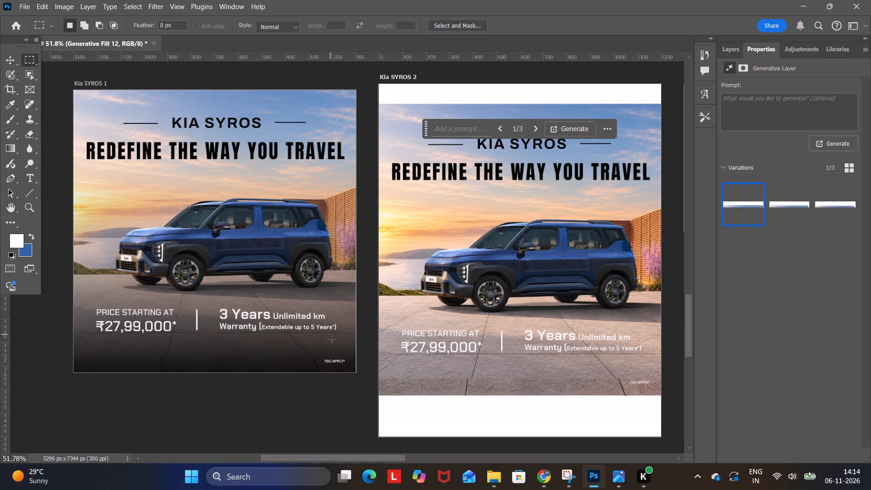
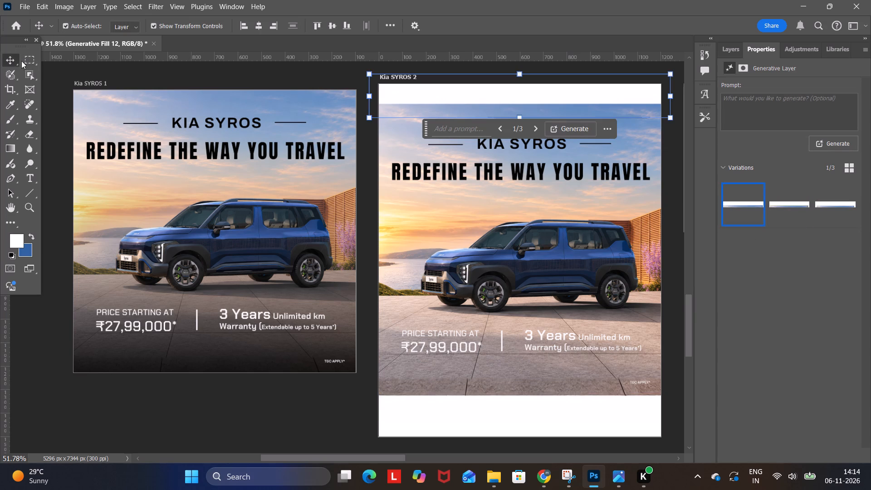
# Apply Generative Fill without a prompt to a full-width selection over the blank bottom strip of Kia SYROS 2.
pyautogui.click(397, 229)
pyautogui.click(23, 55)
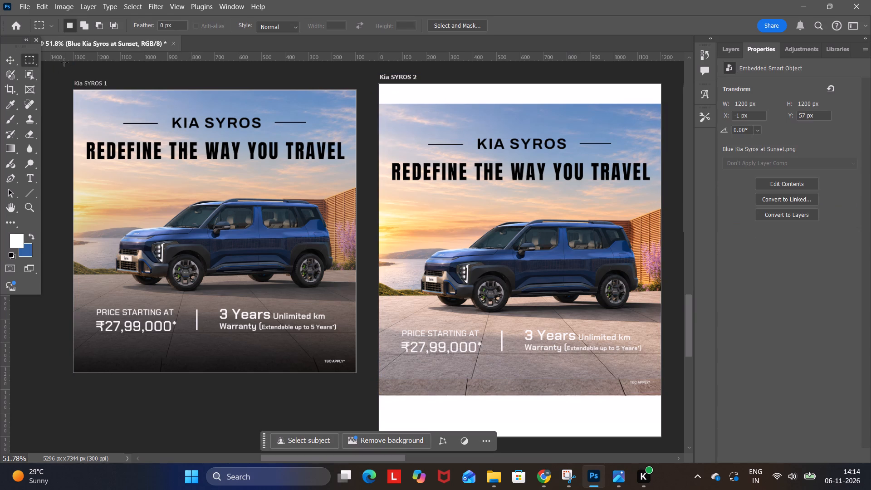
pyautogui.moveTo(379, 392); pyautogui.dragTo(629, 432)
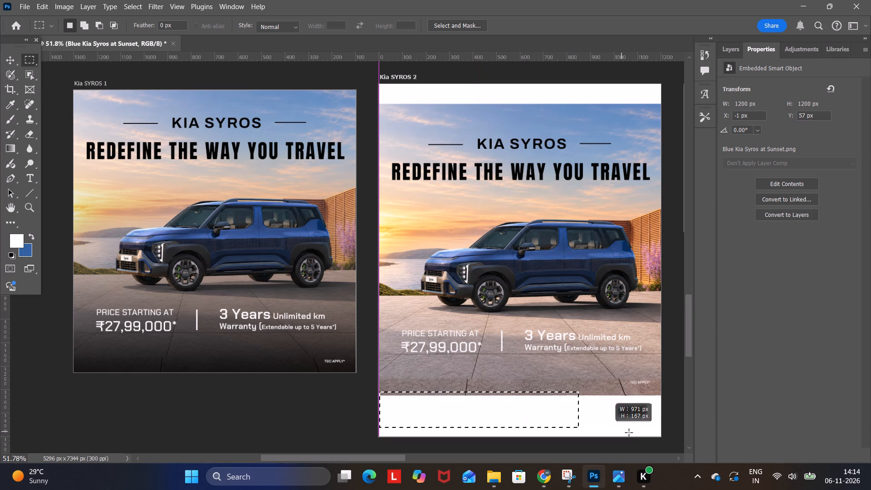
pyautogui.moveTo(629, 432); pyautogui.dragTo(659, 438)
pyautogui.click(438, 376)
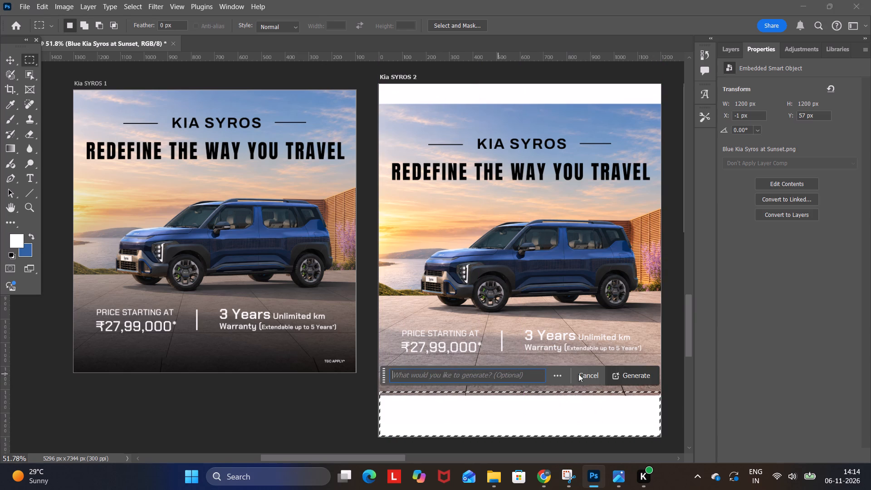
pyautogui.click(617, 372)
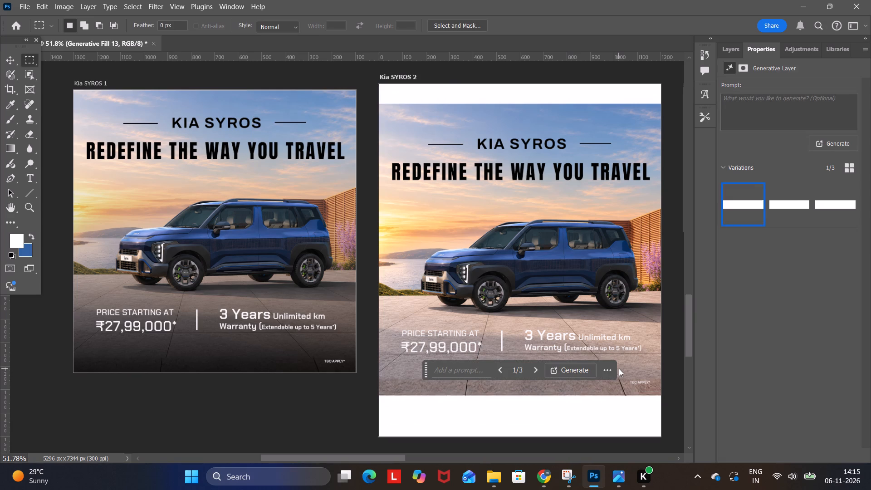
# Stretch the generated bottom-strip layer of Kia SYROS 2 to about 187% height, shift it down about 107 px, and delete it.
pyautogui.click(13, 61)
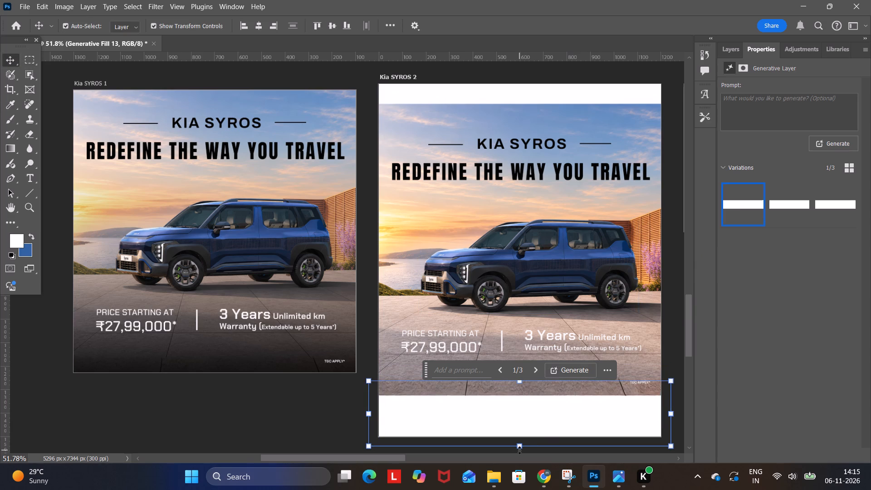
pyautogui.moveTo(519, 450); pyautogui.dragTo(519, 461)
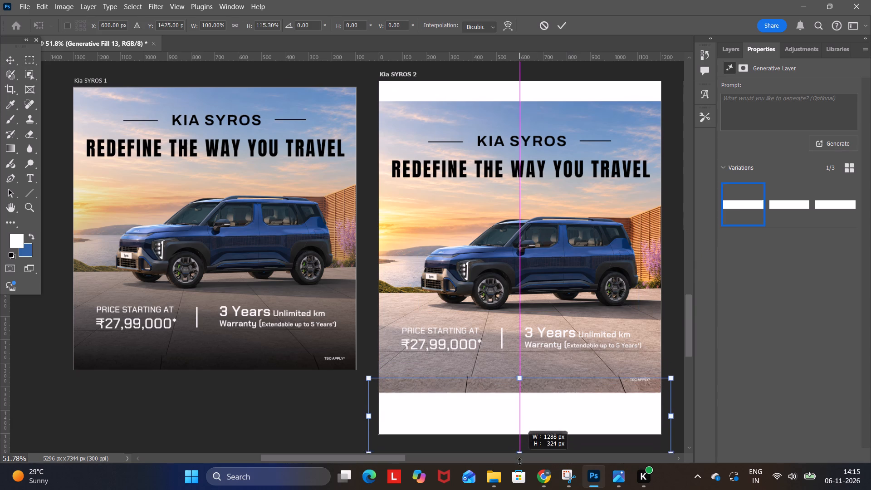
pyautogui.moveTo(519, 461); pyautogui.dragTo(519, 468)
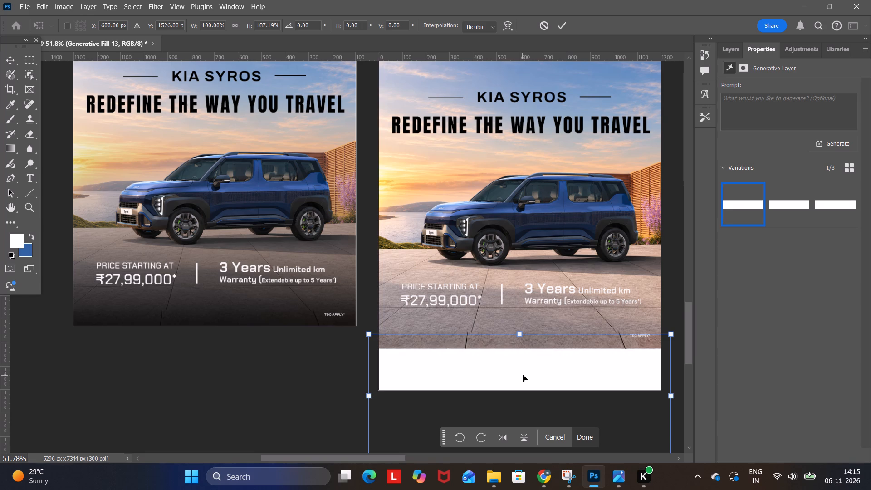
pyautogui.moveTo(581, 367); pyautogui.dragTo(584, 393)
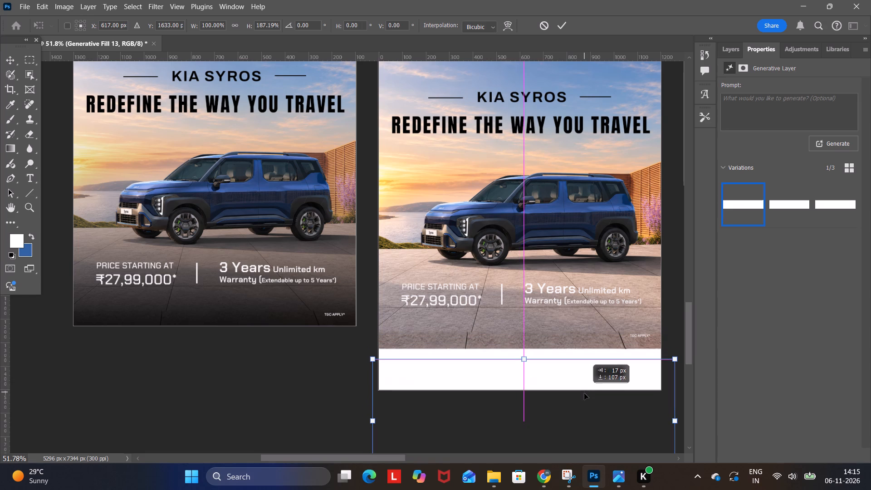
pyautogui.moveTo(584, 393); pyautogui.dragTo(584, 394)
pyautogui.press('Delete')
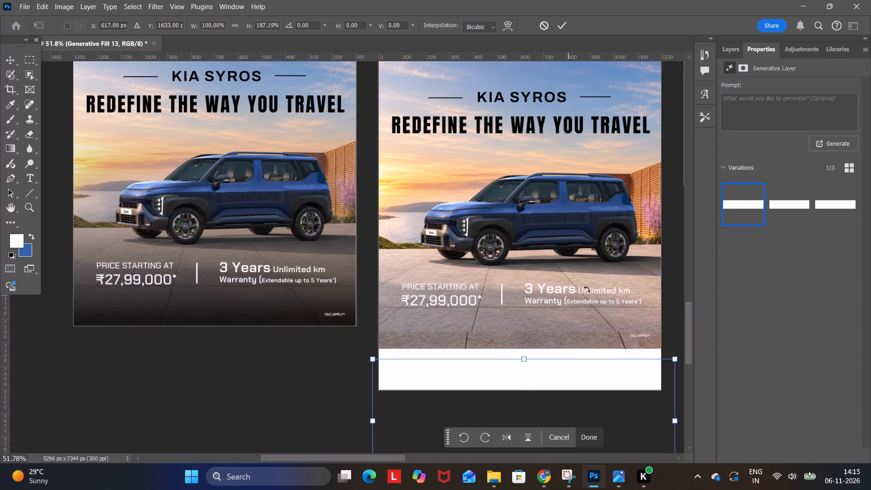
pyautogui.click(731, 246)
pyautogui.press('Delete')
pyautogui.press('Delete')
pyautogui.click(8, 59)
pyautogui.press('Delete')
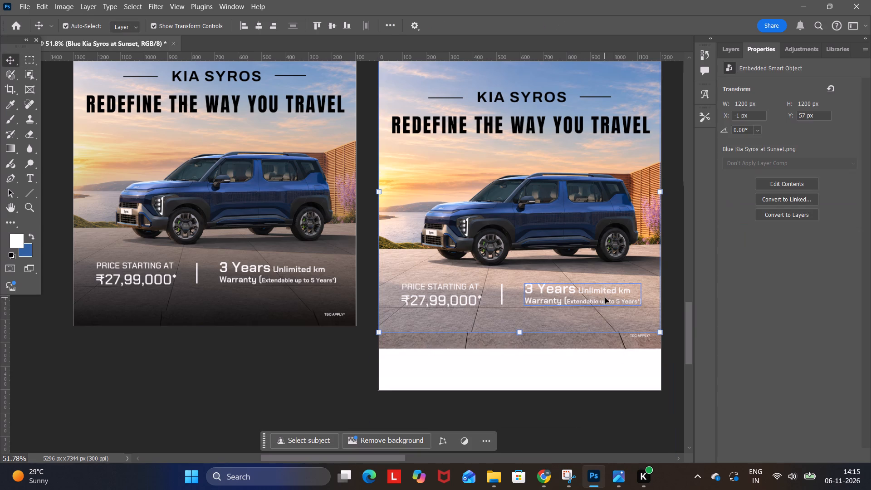
# Apply a prompt-free Generative Fill to a fresh full-width selection over Kia SYROS 2's blank bottom strip and choose the second variation.
pyautogui.click(26, 57)
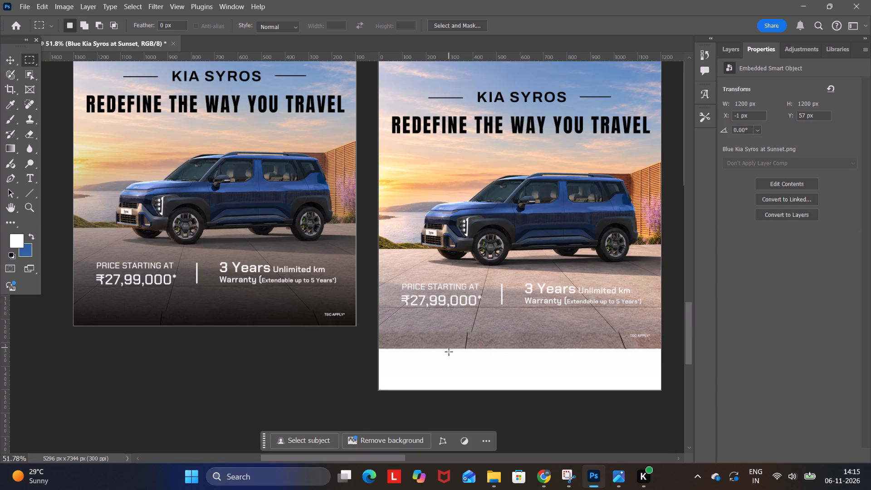
pyautogui.moveTo(377, 344); pyautogui.dragTo(511, 352)
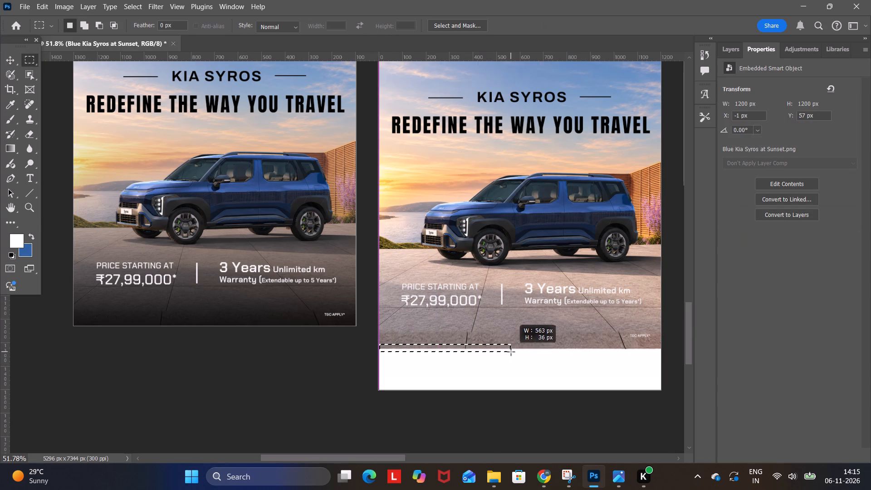
pyautogui.moveTo(511, 352); pyautogui.dragTo(654, 389)
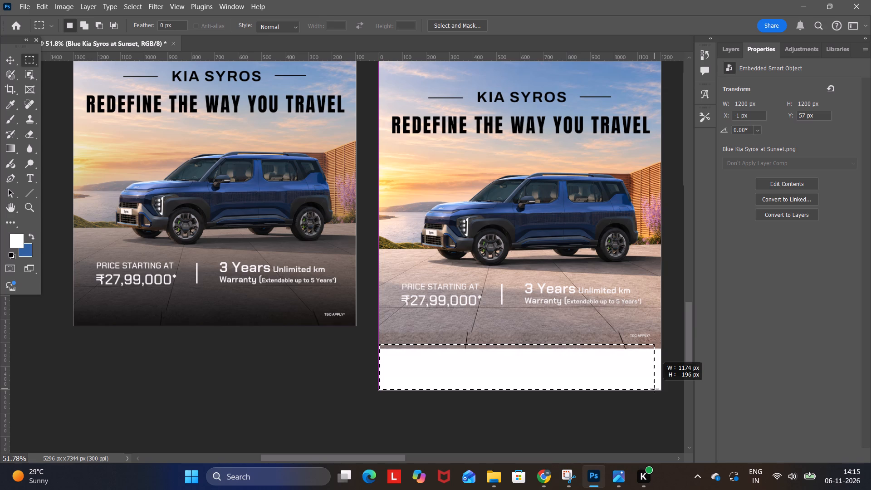
pyautogui.moveTo(654, 389); pyautogui.dragTo(660, 388)
pyautogui.click(432, 400)
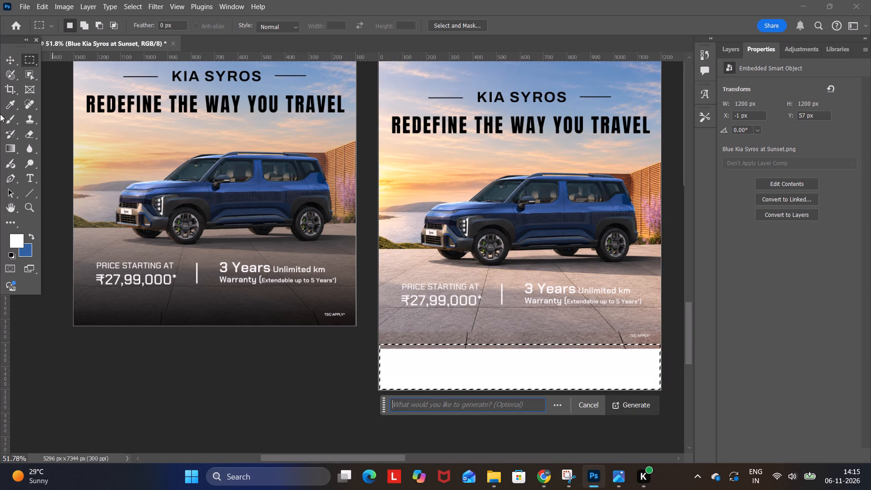
pyautogui.click(646, 402)
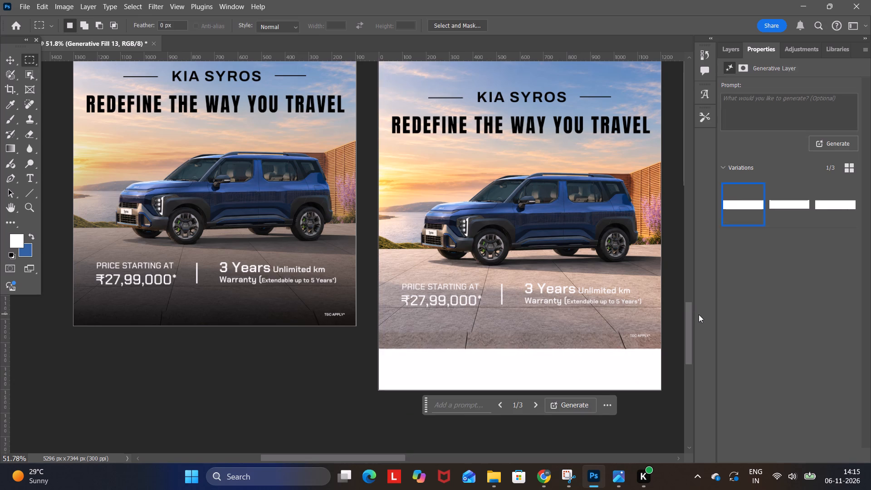
pyautogui.click(772, 206)
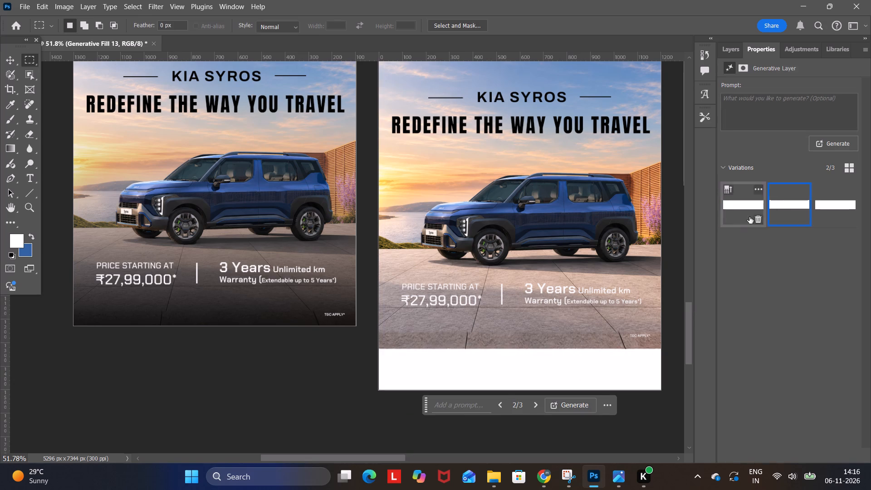
# Try stretching the older Generative Fill 4 floor layer to about 304% height over Kia SYROS 2's bottom strip, then delete that layer.
pyautogui.click(11, 57)
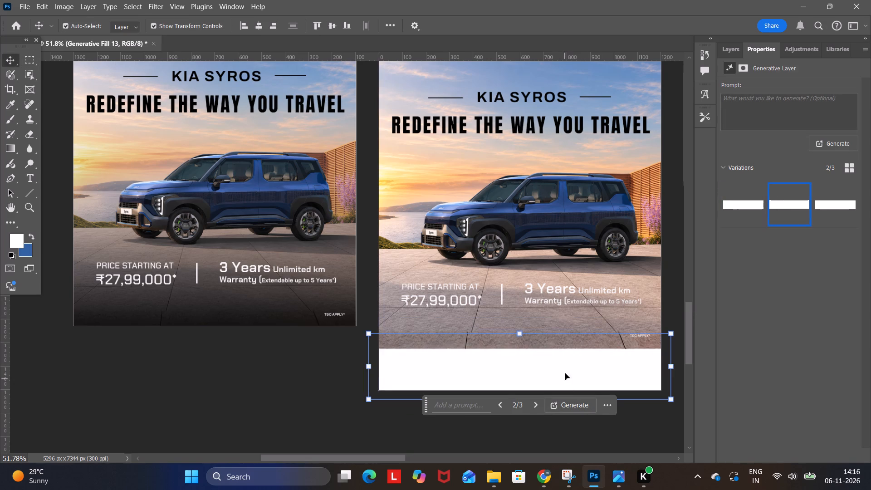
pyautogui.click(653, 399)
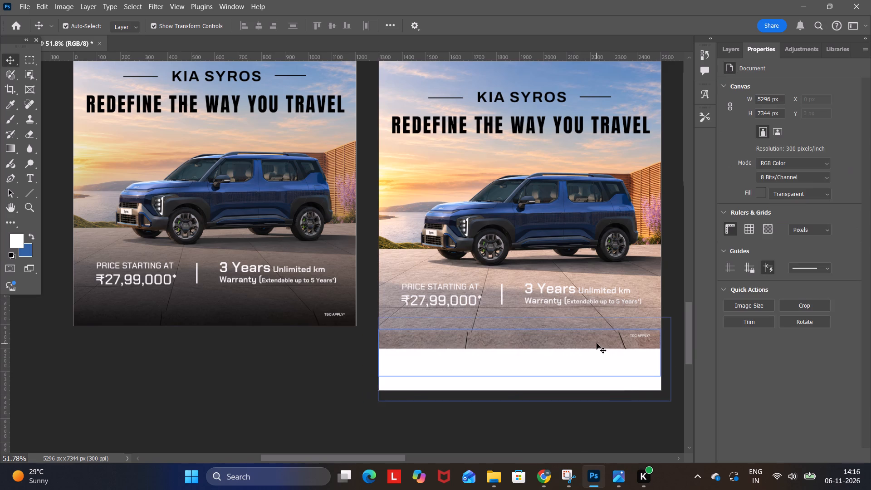
pyautogui.click(597, 343)
pyautogui.moveTo(524, 403); pyautogui.dragTo(524, 451)
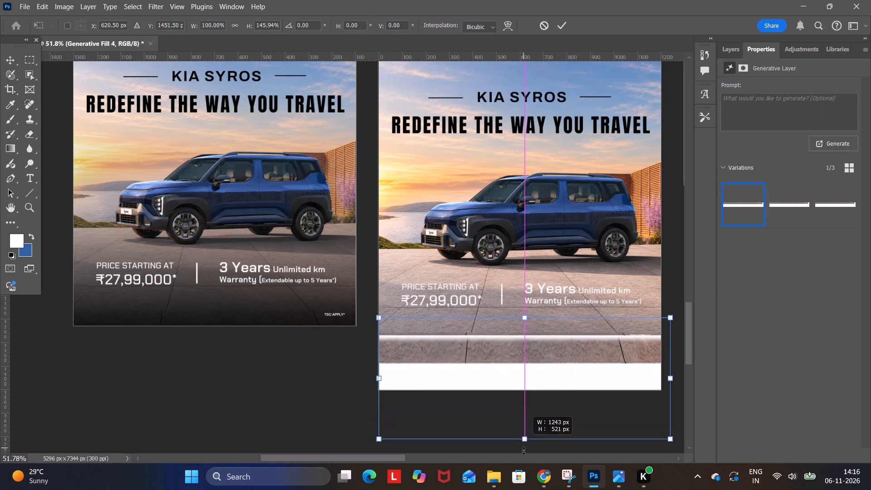
pyautogui.moveTo(524, 451); pyautogui.dragTo(524, 487)
pyautogui.moveTo(534, 284); pyautogui.dragTo(536, 260)
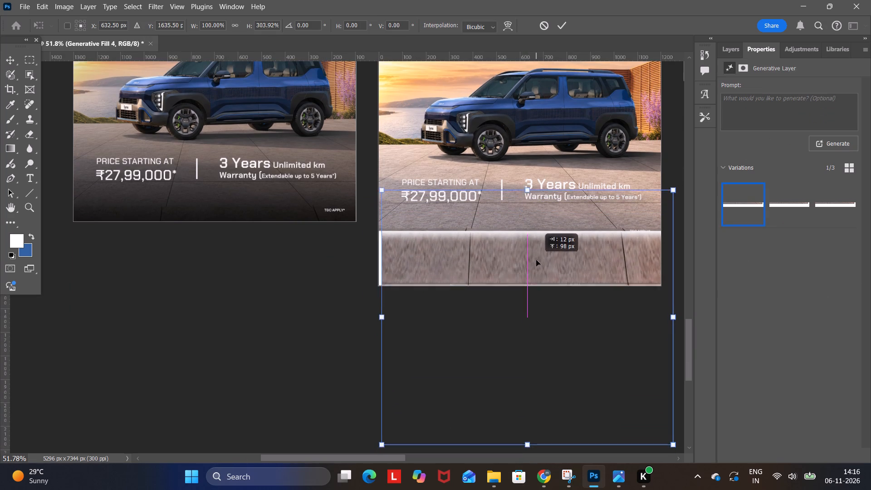
pyautogui.moveTo(536, 260); pyautogui.dragTo(539, 248)
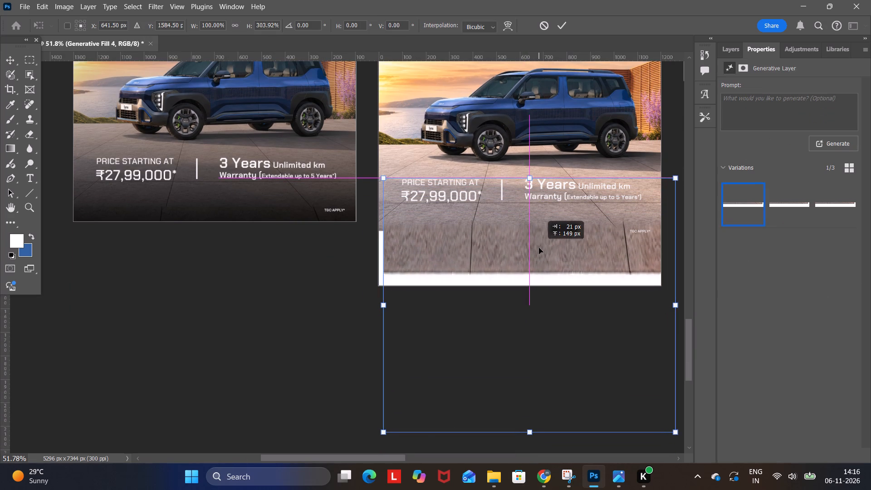
pyautogui.moveTo(539, 248); pyautogui.dragTo(521, 304)
pyautogui.press('Delete')
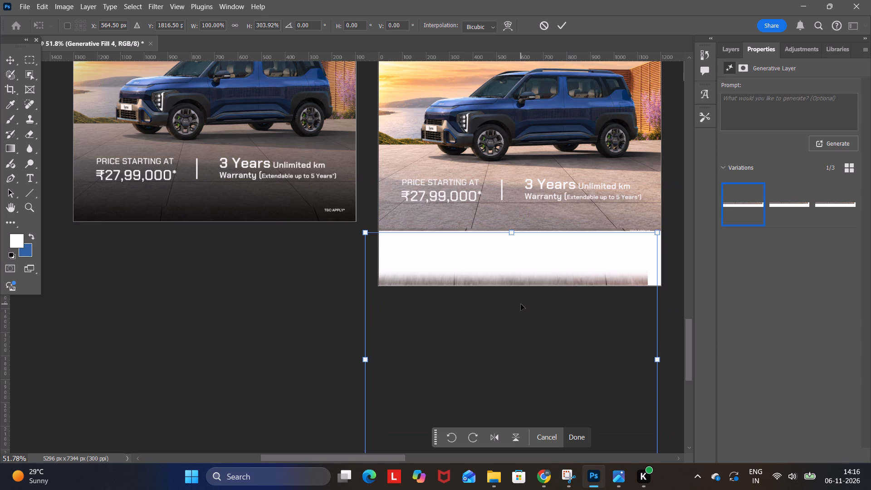
pyautogui.press('Delete')
pyautogui.click(9, 56)
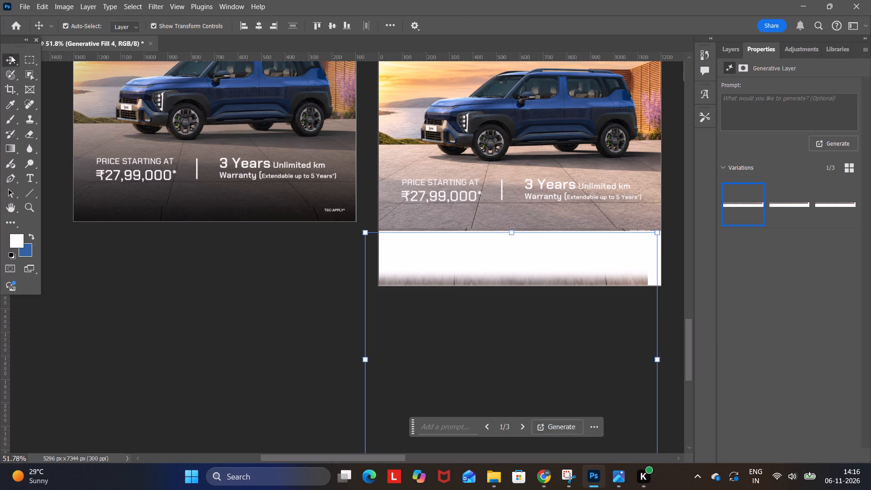
pyautogui.press('Delete')
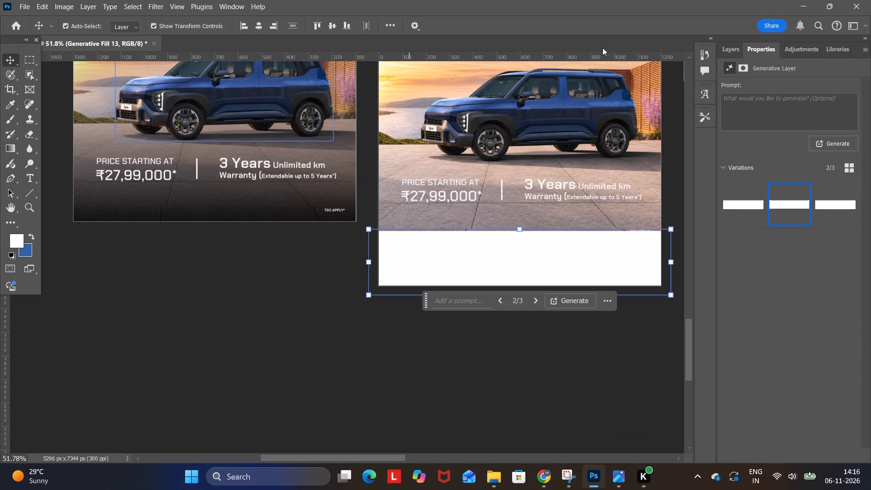
# Move the T&C APPLY* text on Kia SYROS 2 up from the floor's lower edge to just above the warranty text.
pyautogui.click(578, 214)
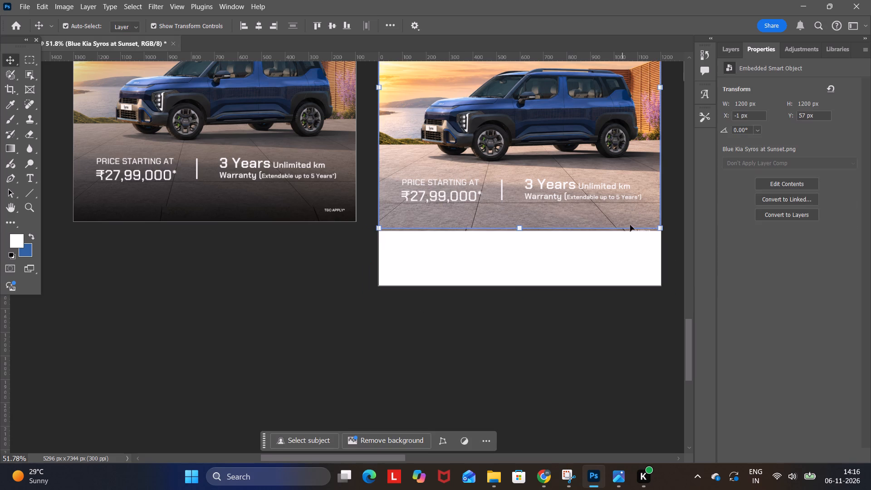
pyautogui.click(635, 288)
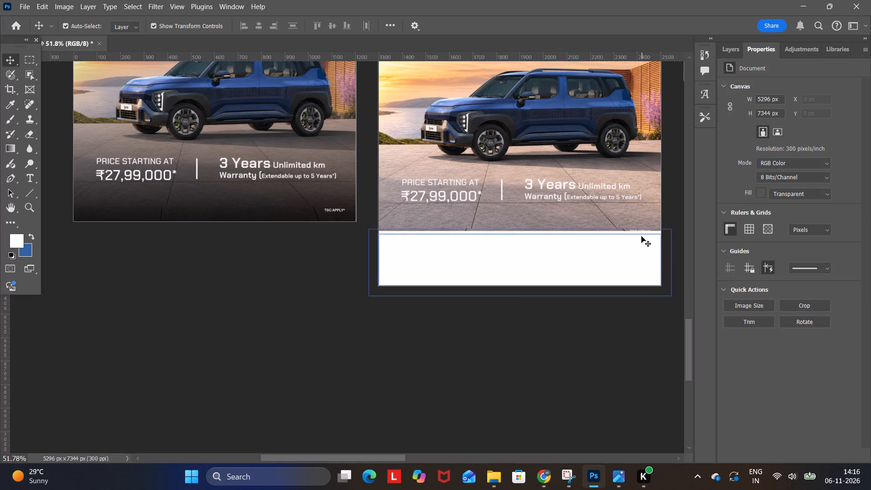
pyautogui.moveTo(641, 230); pyautogui.dragTo(636, 171)
# Select Kia SYROS 2's background image and its blank bottom strip, apply Generative Fill with prompt GENERATE,EXTEND, and keep the first variation.
pyautogui.click(29, 61)
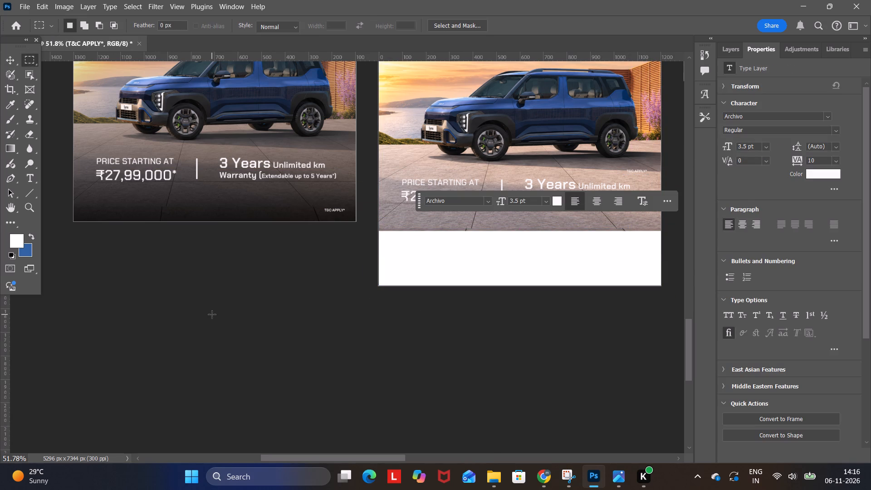
pyautogui.scroll(12, 387, 213)
pyautogui.scroll(3, 414, 156)
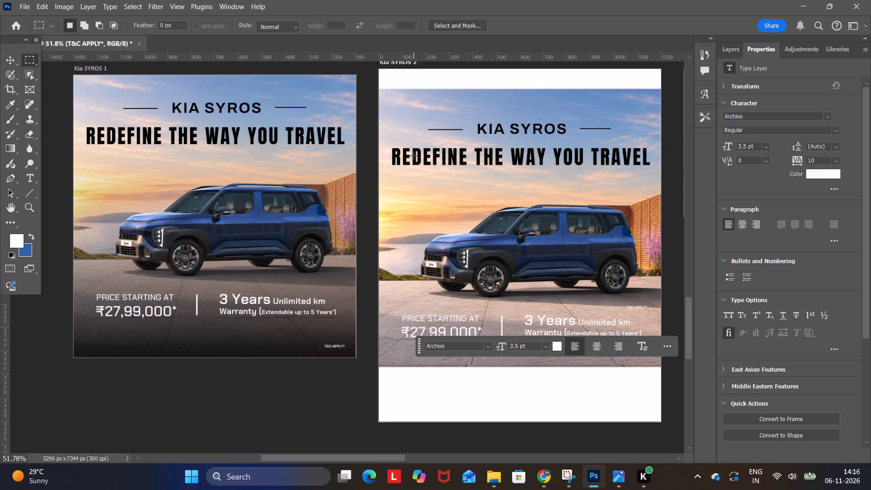
pyautogui.scroll(1, 414, 156)
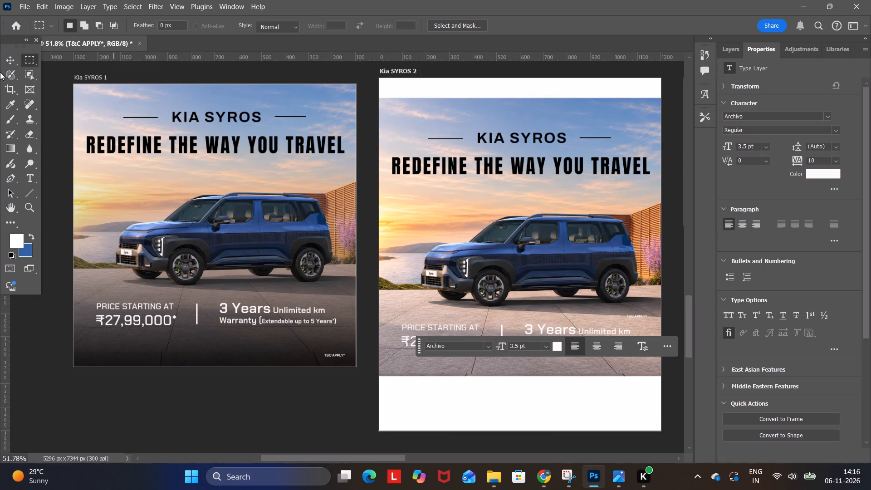
pyautogui.click(9, 60)
pyautogui.click(403, 75)
pyautogui.scroll(-2, 469, 227)
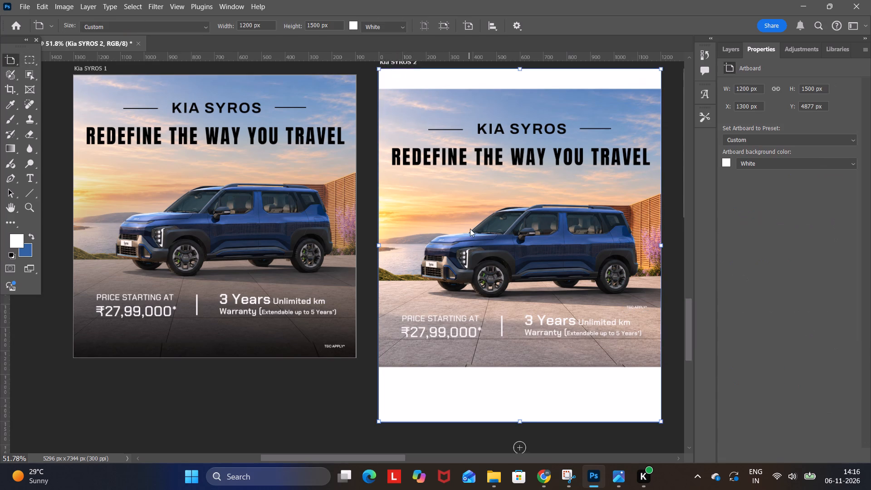
pyautogui.scroll(-1, 470, 229)
pyautogui.click(440, 306)
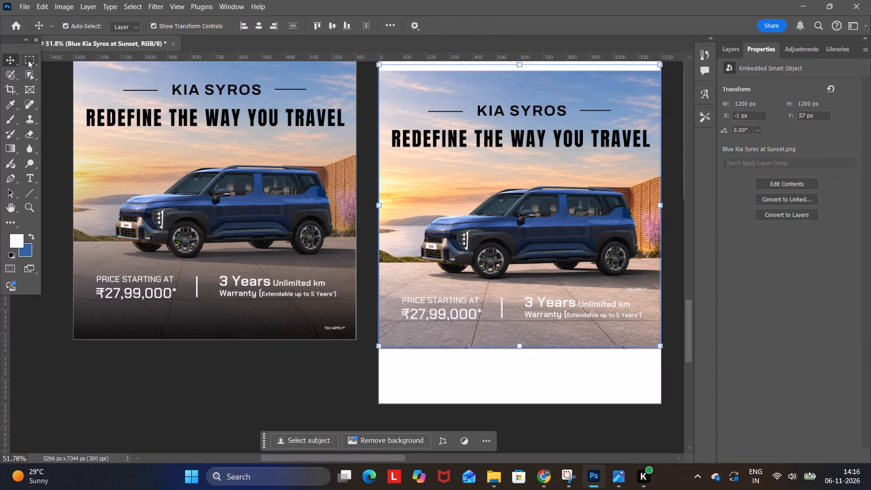
pyautogui.click(28, 60)
pyautogui.moveTo(376, 344); pyautogui.dragTo(558, 380)
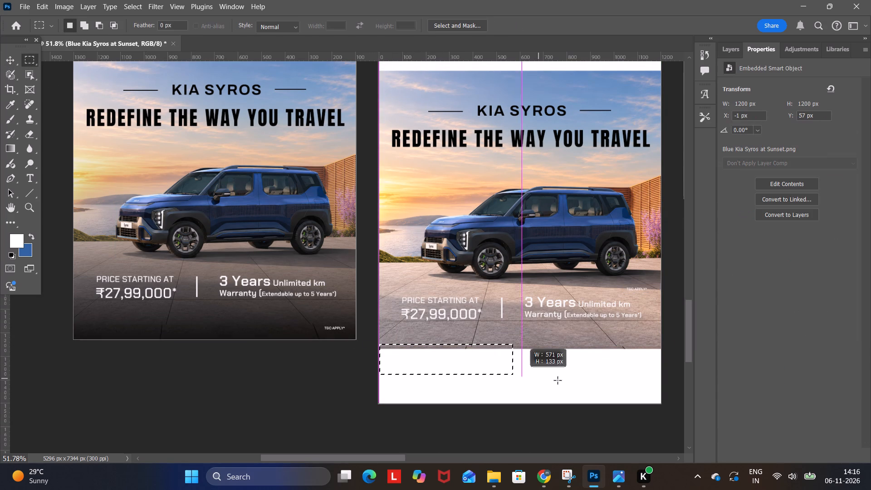
pyautogui.moveTo(558, 380); pyautogui.dragTo(659, 402)
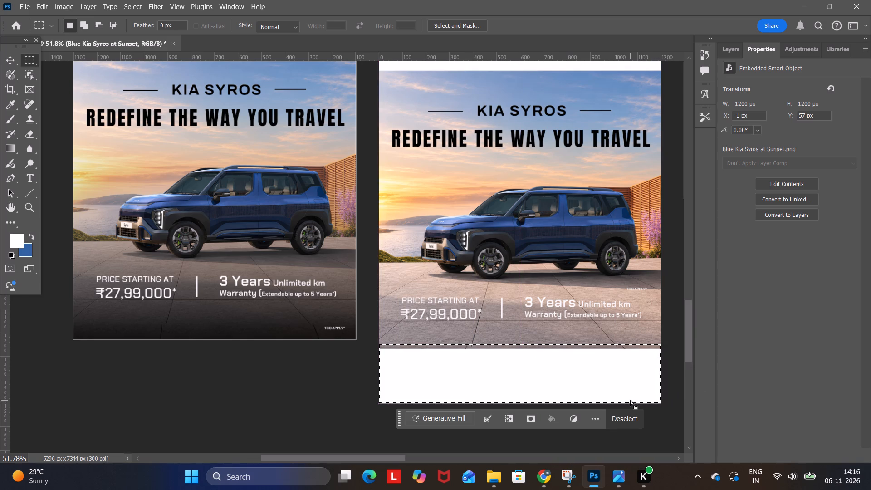
pyautogui.press('Return')
pyautogui.click(460, 418)
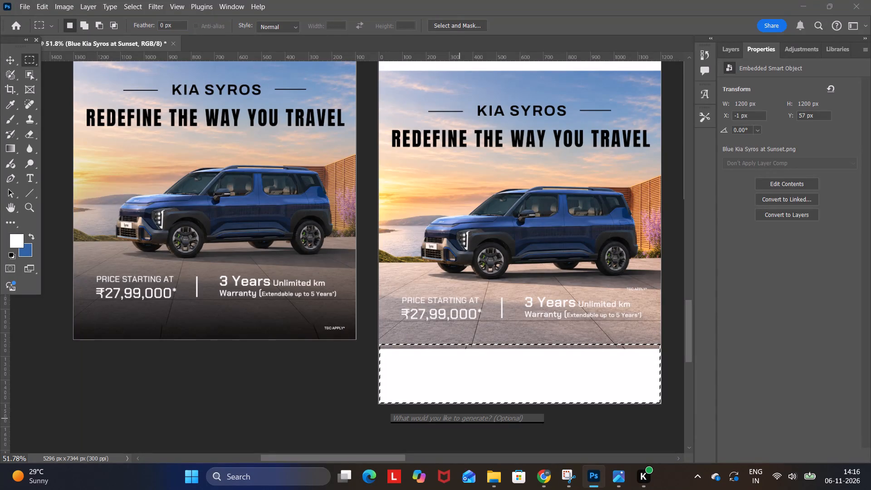
pyautogui.write('GENERATE')
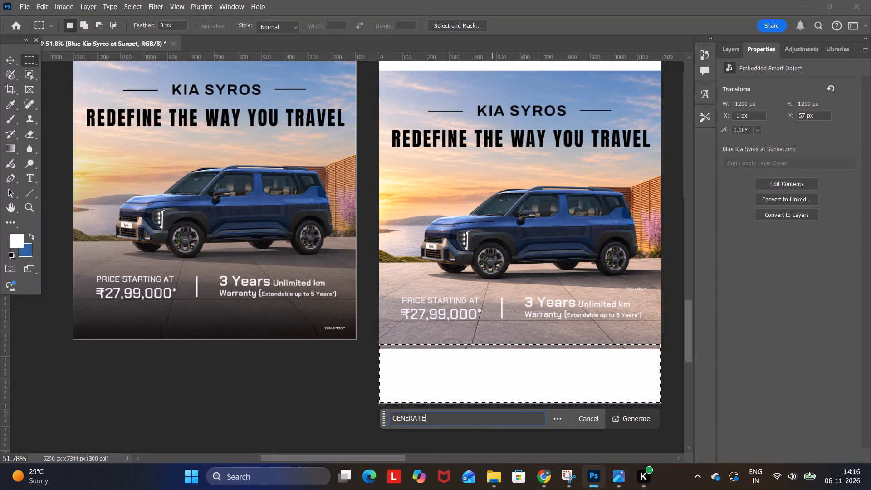
pyautogui.write(',EXTEND')
pyautogui.press('Return')
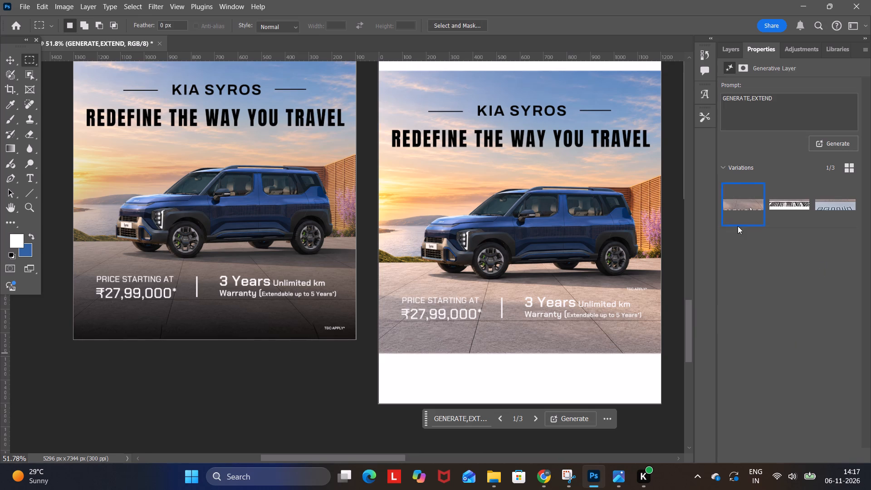
pyautogui.click(739, 208)
# Pull the white prompt-free Generative Fill strip off the bottom of Kia SYROS 2 and delete that layer.
pyautogui.click(11, 58)
pyautogui.moveTo(501, 366); pyautogui.dragTo(502, 372)
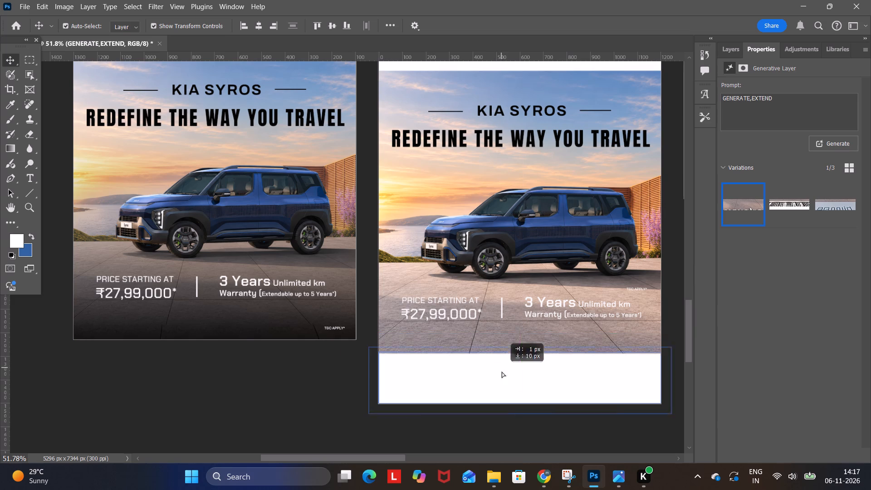
pyautogui.moveTo(502, 372); pyautogui.dragTo(506, 434)
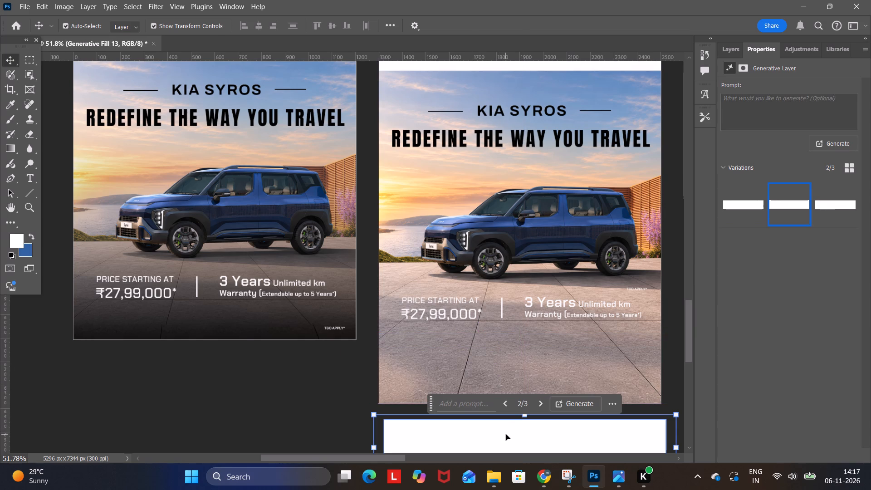
pyautogui.press('Delete')
# Stretch the GENERATE,EXTEND floor layer on Kia SYROS 2 downward to about 122% height, past the artboard's lower edge.
pyautogui.click(586, 356)
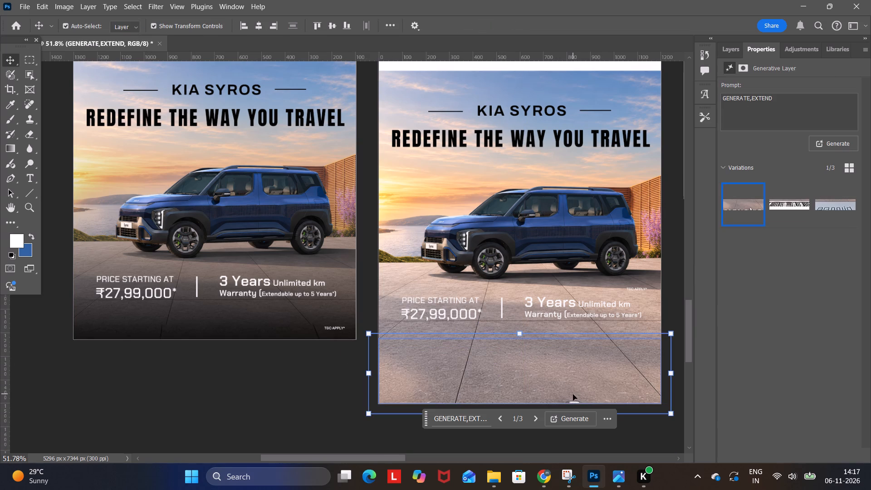
pyautogui.click(675, 439)
pyautogui.click(589, 396)
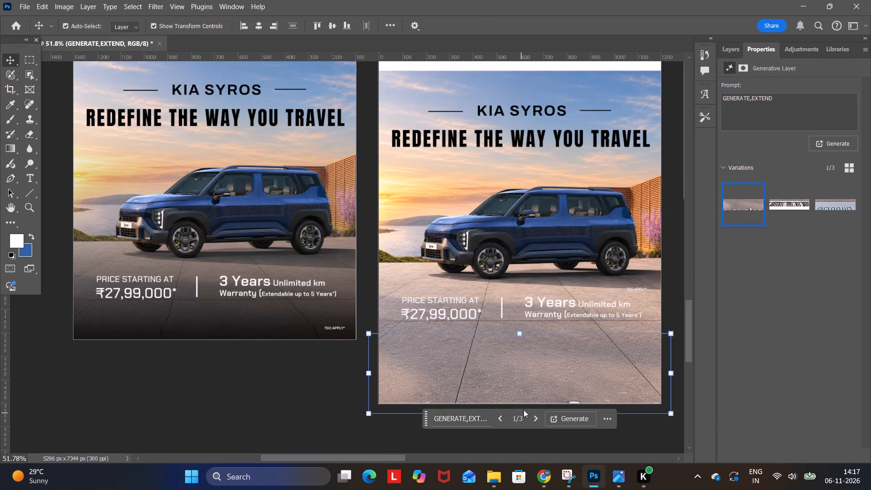
pyautogui.moveTo(643, 416); pyautogui.dragTo(646, 434)
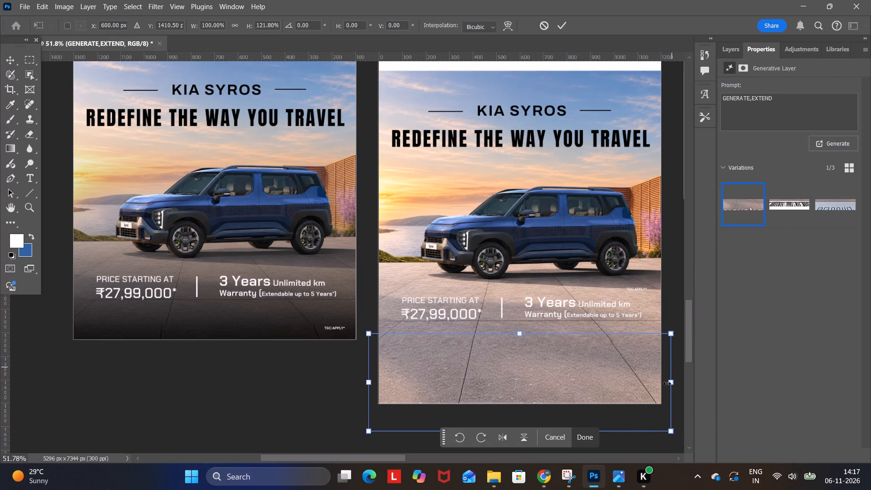
pyautogui.click(593, 441)
pyautogui.click(239, 392)
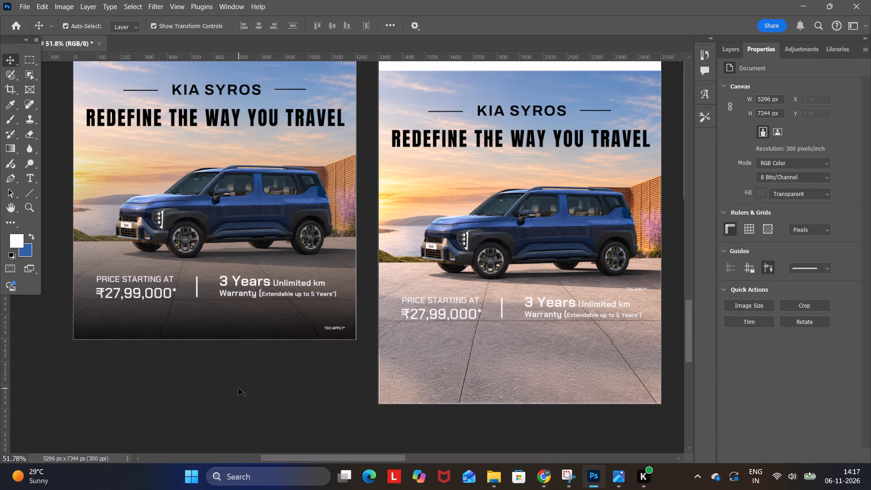
# Apply a prompt-free Generative Fill to a full-width selection over Kia SYROS 2's blank top strip and choose the third variation.
pyautogui.scroll(6, 306, 299)
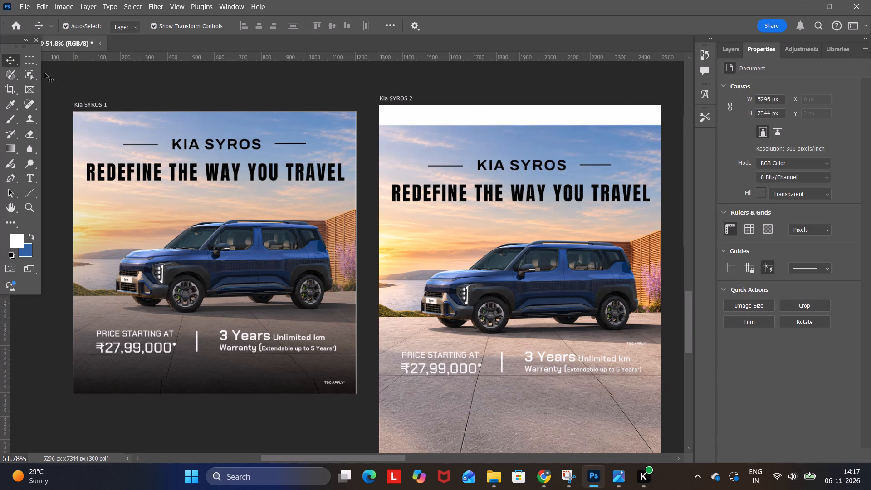
pyautogui.click(29, 60)
pyautogui.moveTo(377, 103); pyautogui.dragTo(564, 130)
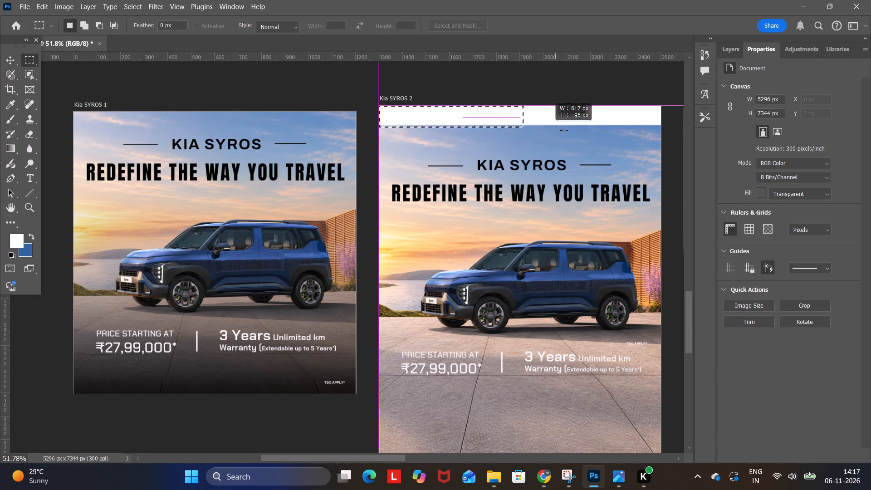
pyautogui.moveTo(564, 130); pyautogui.dragTo(664, 132)
pyautogui.click(425, 149)
pyautogui.click(623, 145)
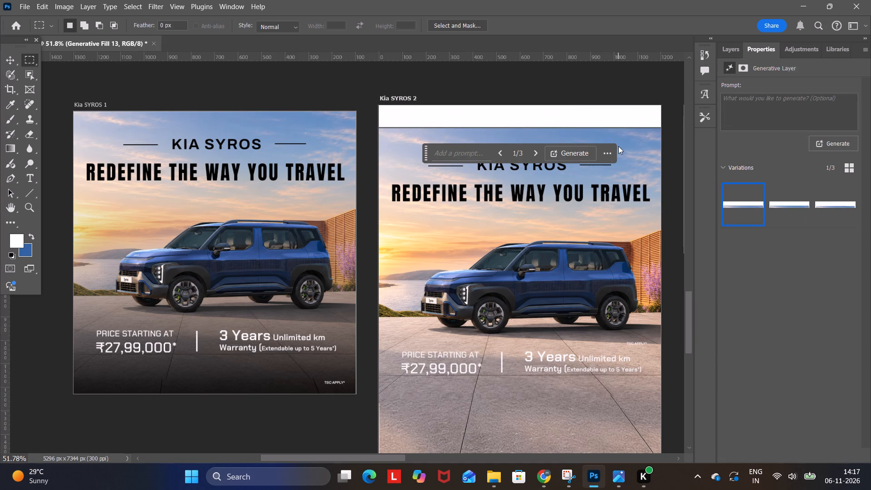
pyautogui.click(793, 206)
pyautogui.click(827, 199)
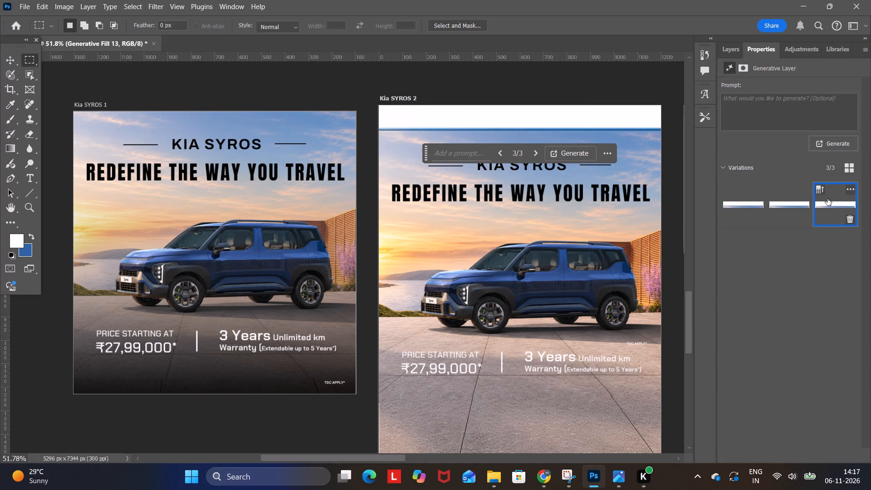
# Stretch the newly generated top-strip layer on Kia SYROS 2 upward to about 236% height.
pyautogui.click(14, 58)
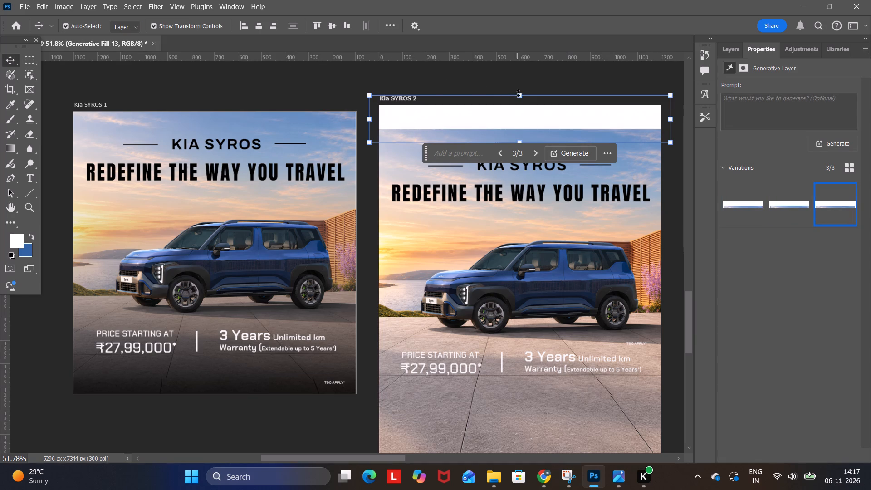
pyautogui.moveTo(523, 94); pyautogui.dragTo(523, 67)
pyautogui.scroll(4, 539, 154)
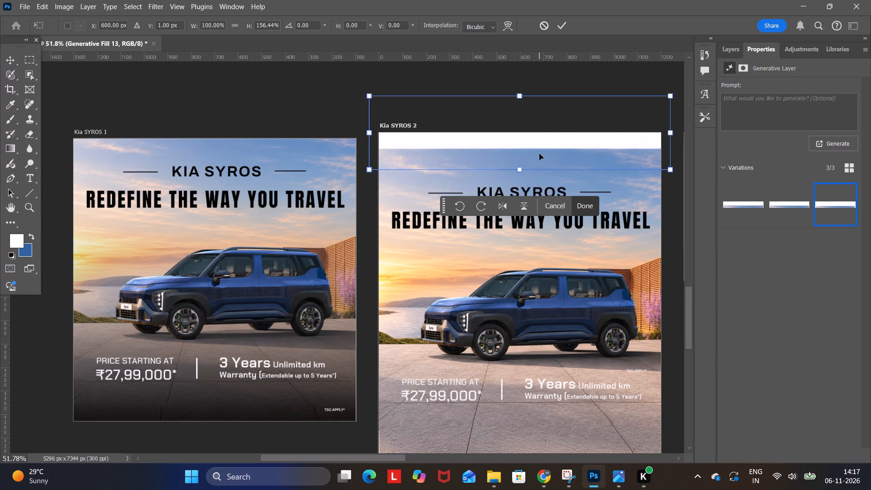
pyautogui.moveTo(519, 106); pyautogui.dragTo(521, 69)
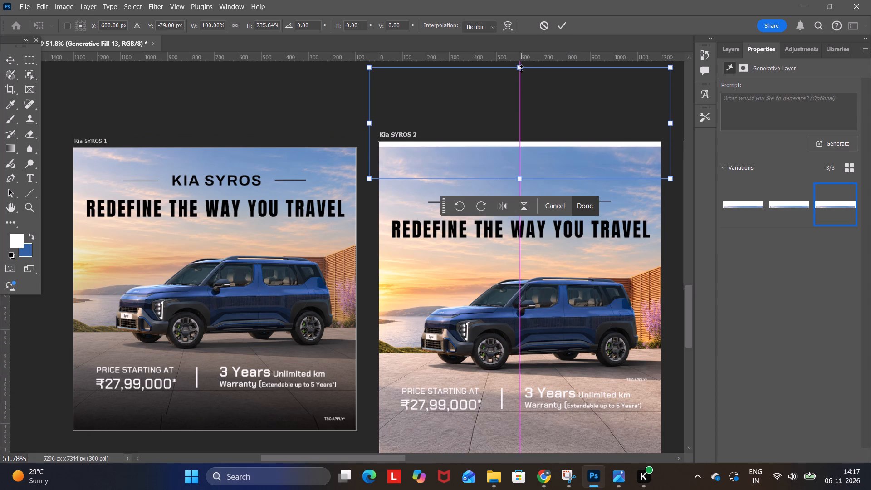
pyautogui.click(584, 201)
pyautogui.click(263, 73)
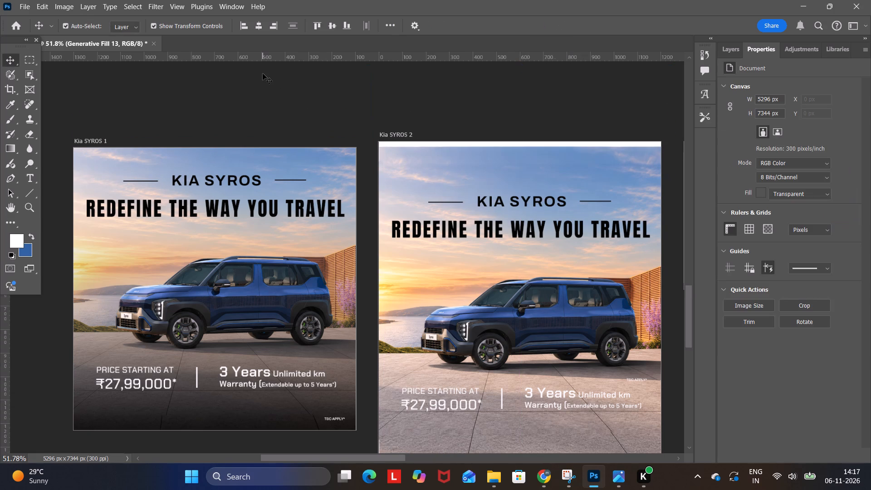
# Apply a prompt-free Generative Fill to a full-width selection over Kia SYROS 2's remaining white top sliver and choose the second variation.
pyautogui.click(29, 59)
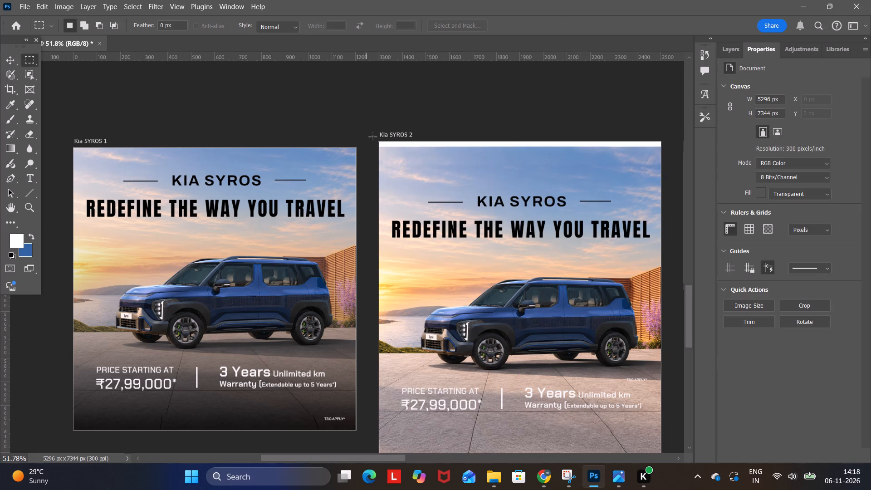
pyautogui.moveTo(378, 141); pyautogui.dragTo(646, 159)
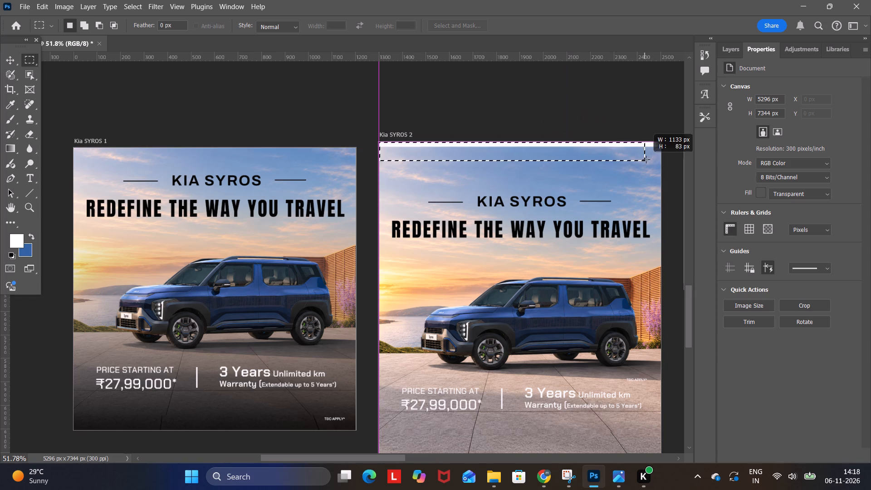
pyautogui.moveTo(646, 159); pyautogui.dragTo(659, 153)
pyautogui.click(441, 170)
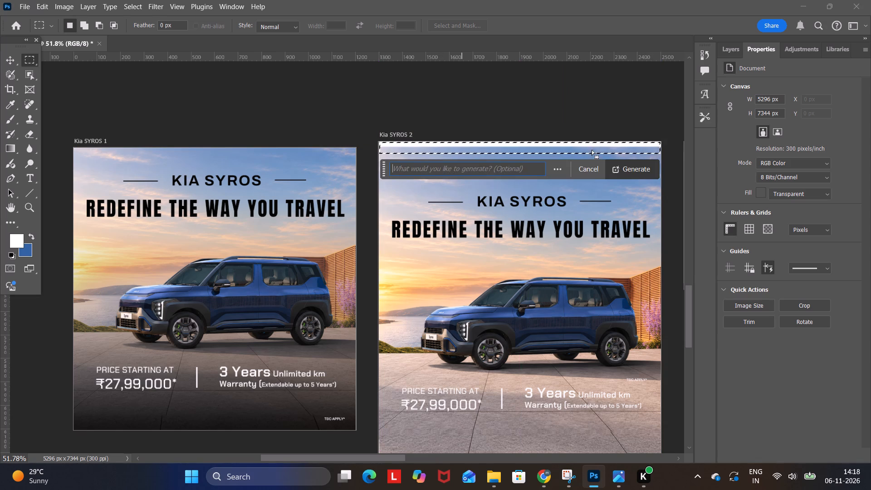
pyautogui.click(636, 167)
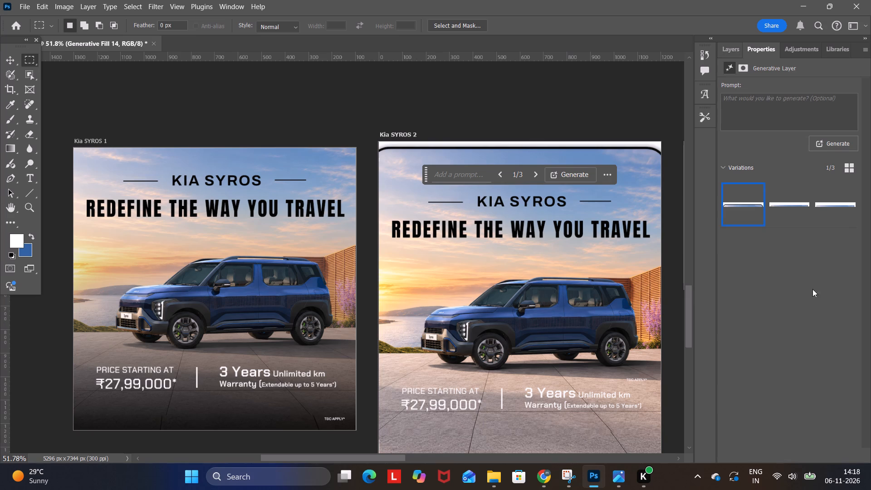
pyautogui.click(793, 207)
pyautogui.click(842, 208)
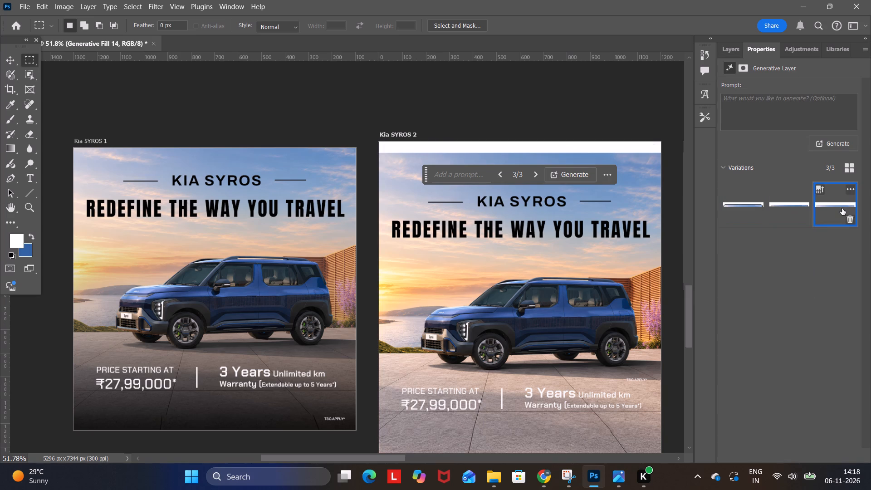
pyautogui.click(794, 206)
# Stretch the second generated top-strip layer on Kia SYROS 2 upward to about 213% height, past the artboard's upper edge.
pyautogui.click(16, 63)
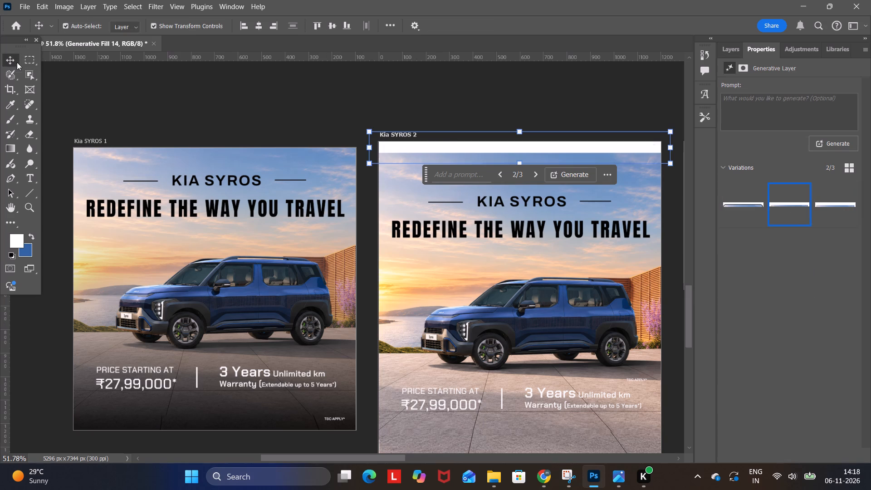
pyautogui.moveTo(518, 132); pyautogui.dragTo(519, 116)
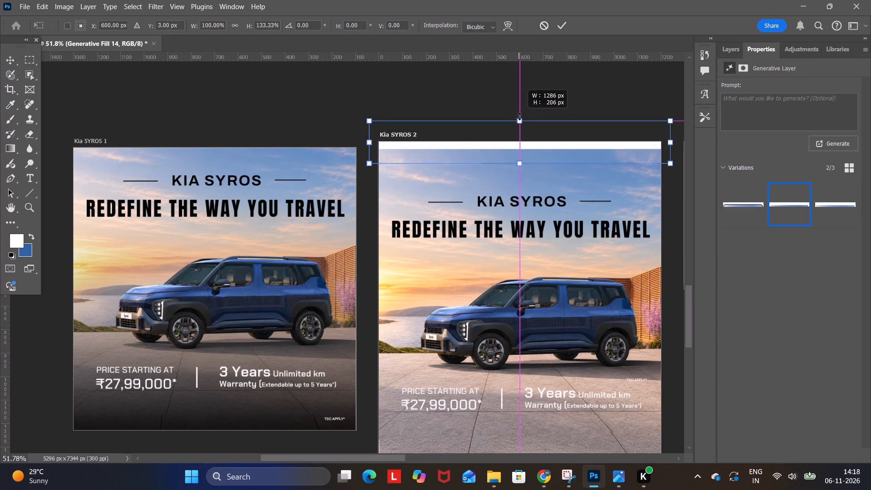
pyautogui.moveTo(519, 116); pyautogui.dragTo(525, 94)
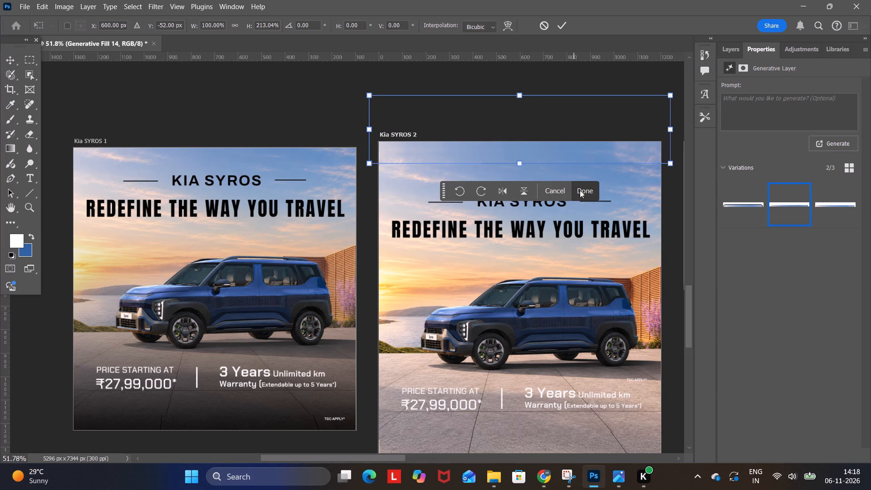
pyautogui.click(585, 190)
pyautogui.click(289, 111)
pyautogui.scroll(-7, 472, 248)
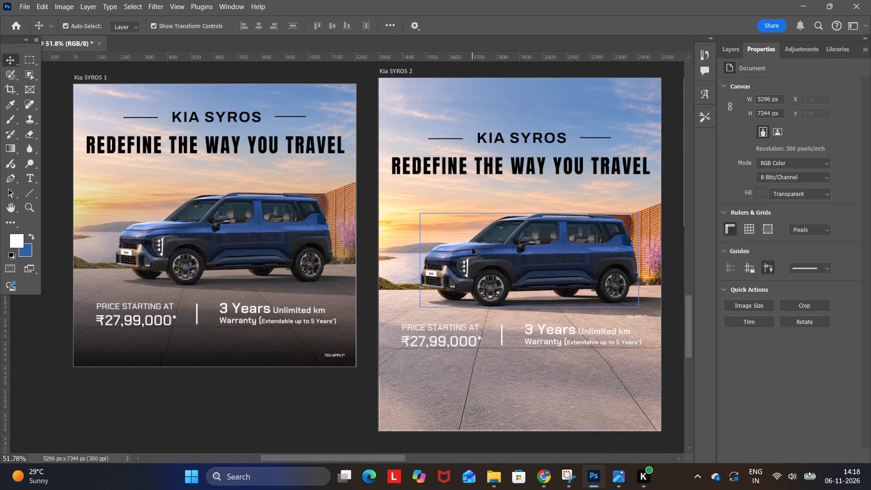
# Move Kia SYROS 2's price label, ₹27,99,000* amount, vertical divider and warranty text together slightly lower on the paved floor.
pyautogui.click(732, 52)
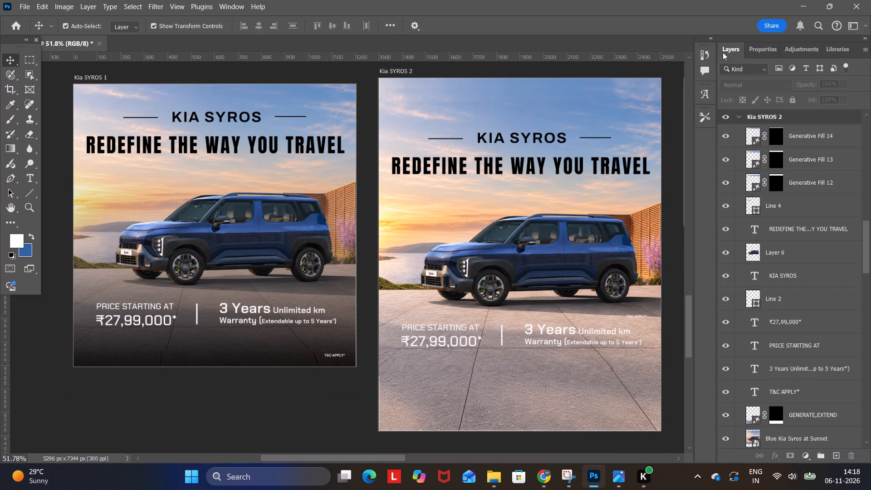
pyautogui.click(388, 71)
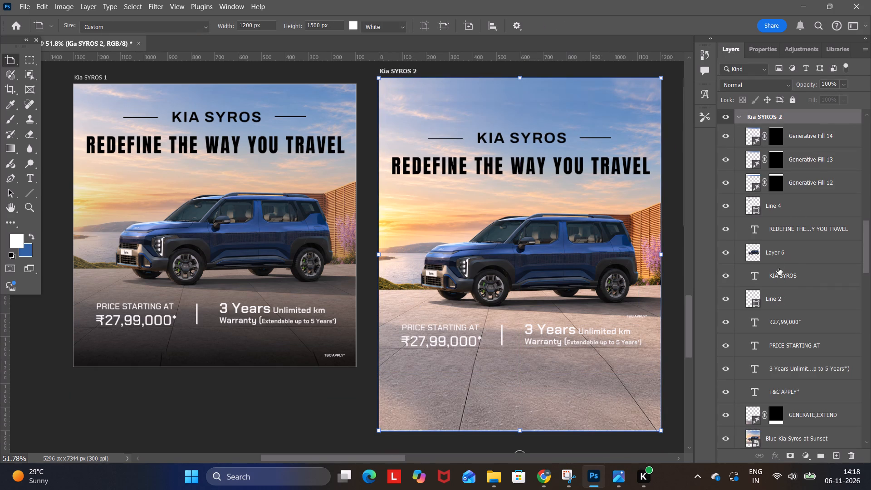
pyautogui.scroll(-3, 784, 271)
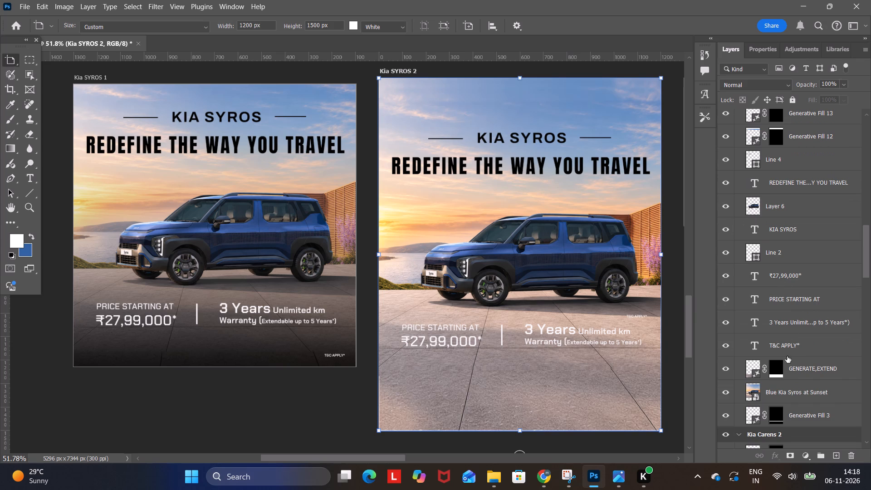
pyautogui.click(794, 271)
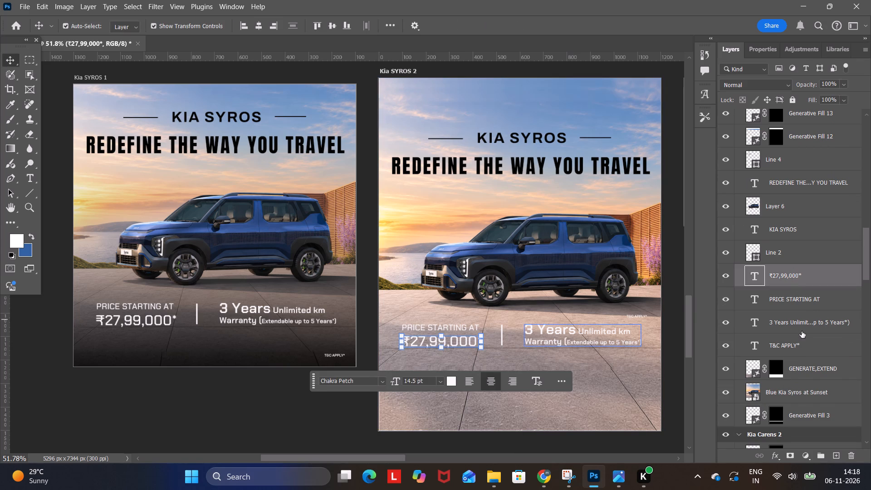
pyautogui.click(803, 260)
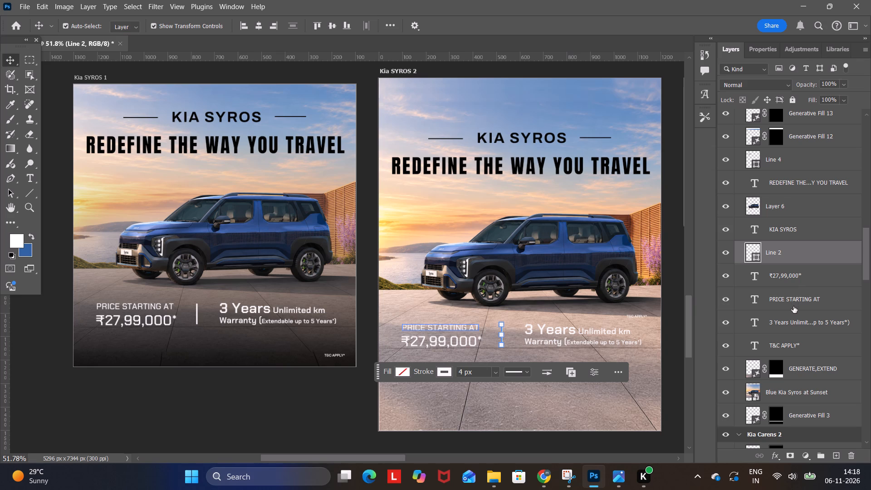
pyautogui.keyDown('shift'); pyautogui.click(791, 320); pyautogui.keyUp('shift')
pyautogui.press('Down')
pyautogui.press('Down')
pyautogui.press('Down')
pyautogui.press('Down')
pyautogui.press('Down')
pyautogui.press('Down')
pyautogui.press('Down')
pyautogui.press('Down')
pyautogui.press('Down')
pyautogui.press('Down')
pyautogui.press('Down')
pyautogui.press('Down')
pyautogui.press('Down')
pyautogui.press('Down')
pyautogui.press('Down')
pyautogui.press('Down')
pyautogui.press('Down')
pyautogui.press('Down')
pyautogui.press('Down')
pyautogui.press('Down')
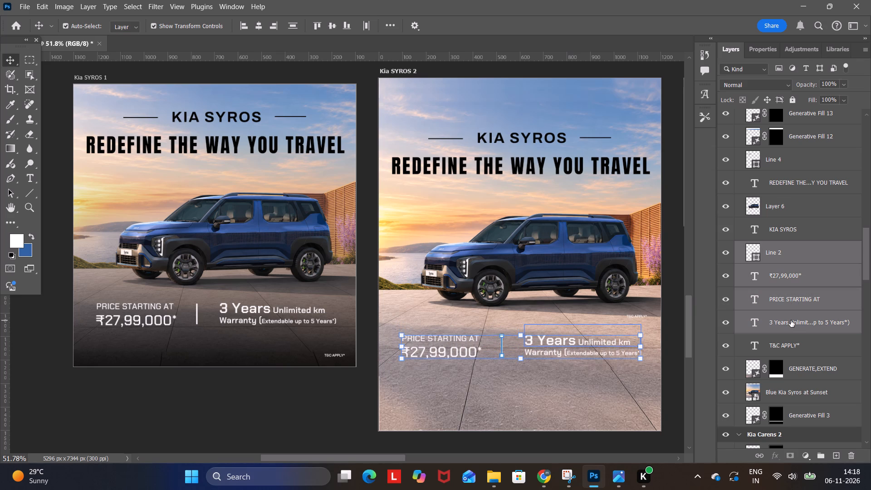
pyautogui.click(678, 149)
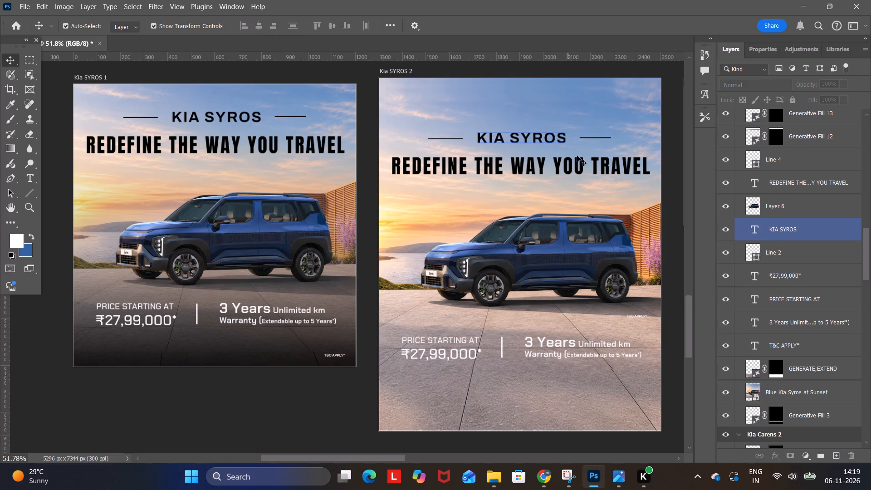
# Move the T&C APPLY* text on Kia SYROS 2 straight down to near the artboard's lower-right corner.
pyautogui.moveTo(635, 317); pyautogui.dragTo(639, 415)
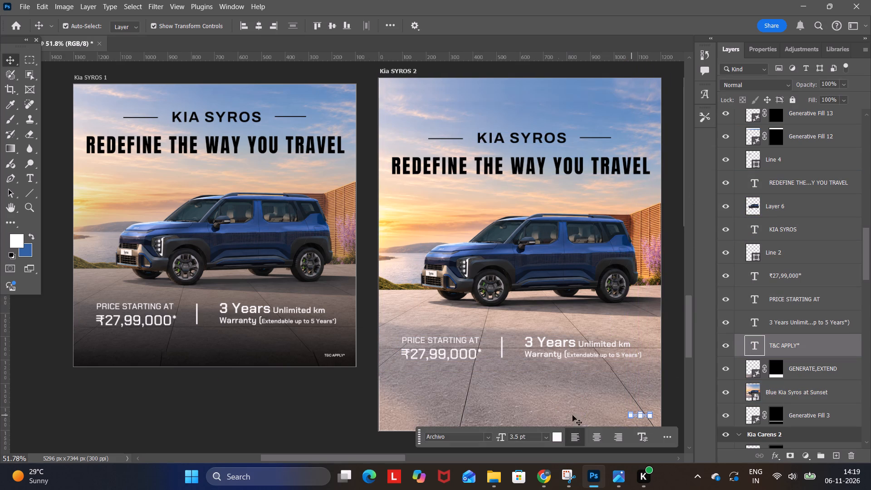
pyautogui.click(355, 418)
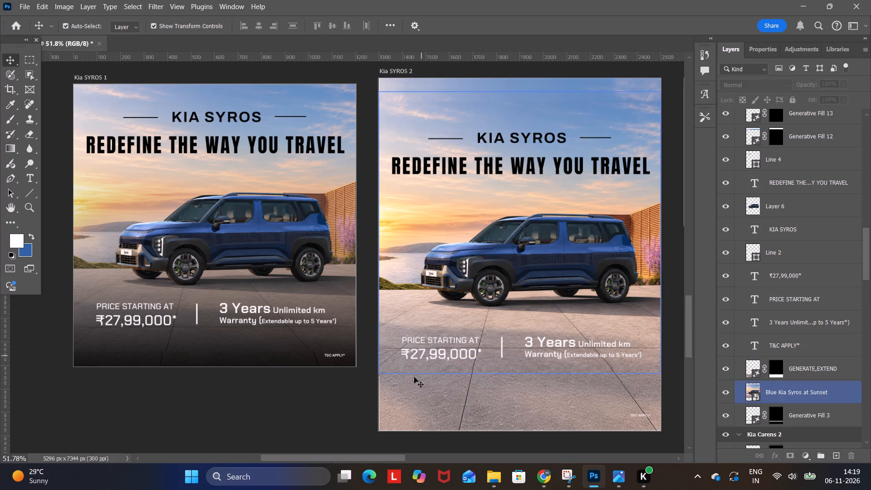
# Stretch the GENERATE,EXTEND floor layer on Kia SYROS 2 leftward to about 100.93% width.
pyautogui.click(393, 397)
pyautogui.click(367, 415)
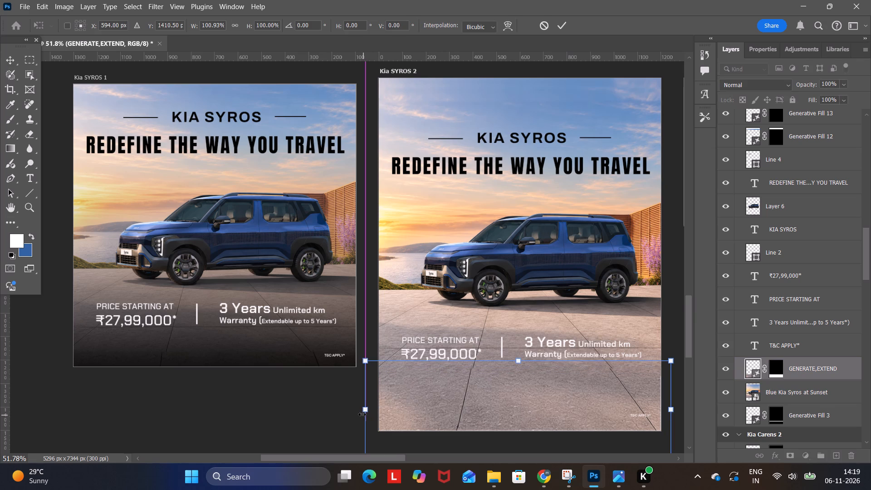
pyautogui.click(281, 382)
pyautogui.click(592, 434)
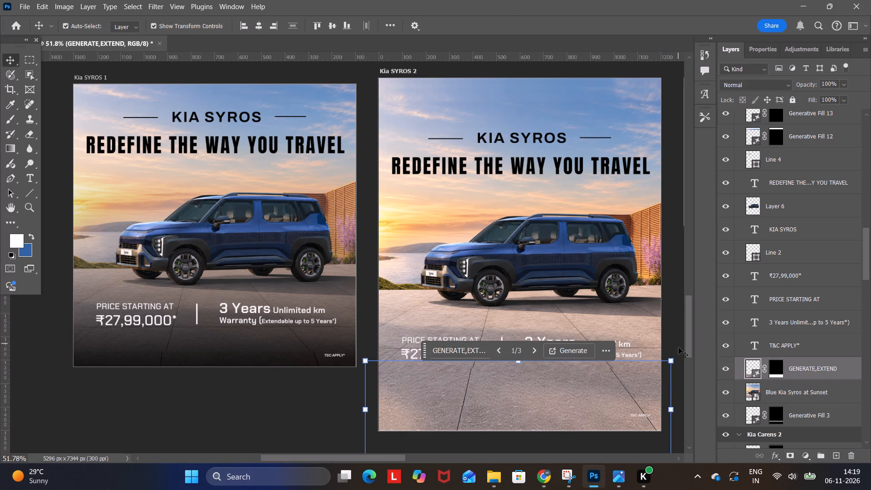
# Stretch the GENERATE,EXTEND floor layer rightward, nudge it left and trim its left side to about 1314 px wide, centred at X 600 px.
pyautogui.click(674, 409)
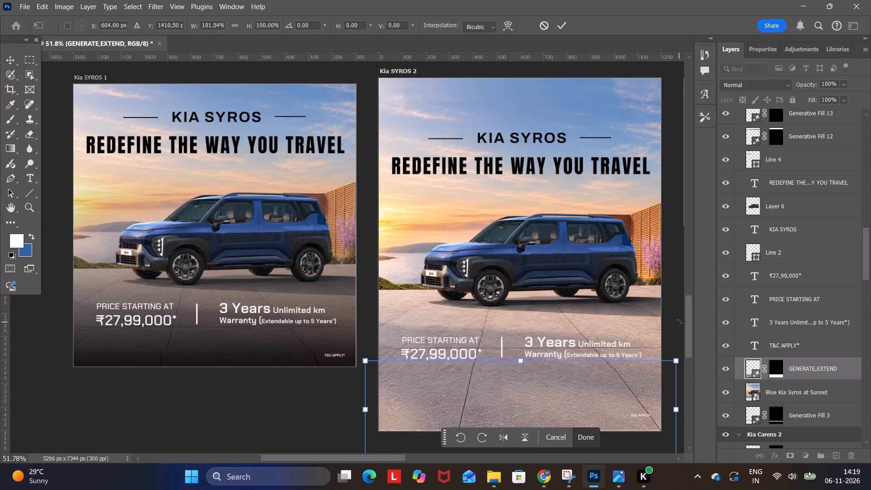
pyautogui.press('Left')
pyautogui.press('Left')
pyautogui.press('Left')
pyautogui.press('Left')
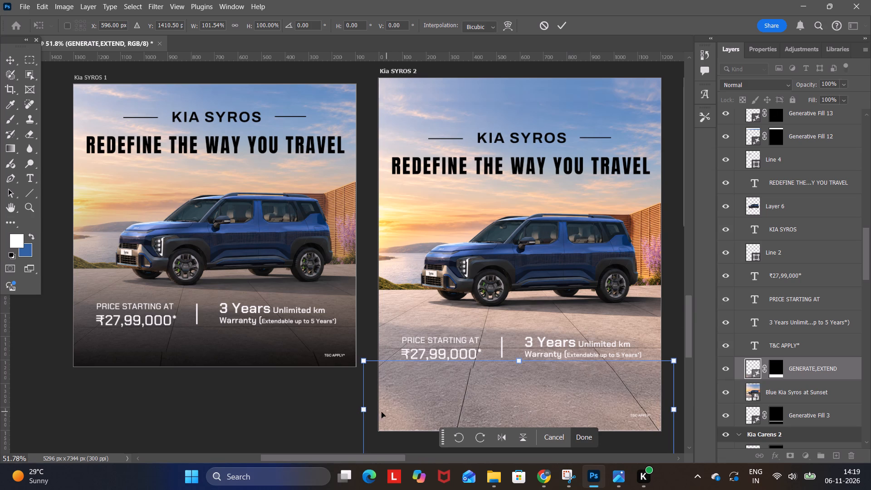
pyautogui.click(364, 411)
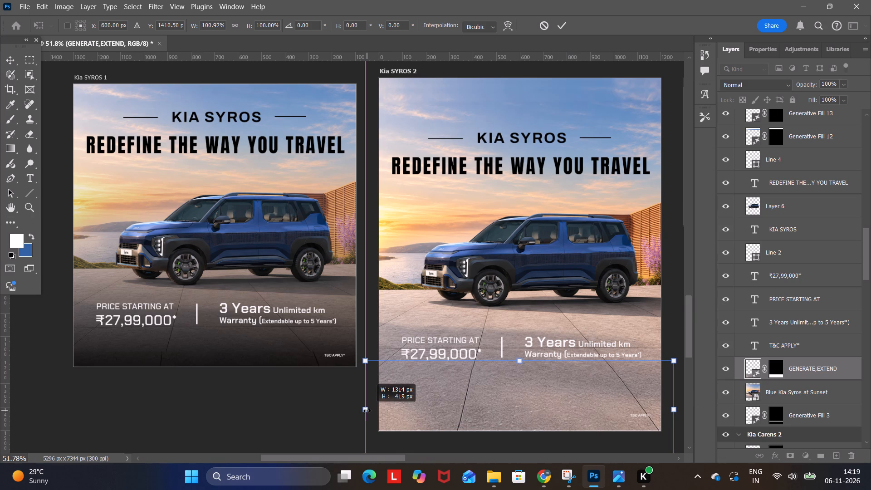
pyautogui.click(576, 432)
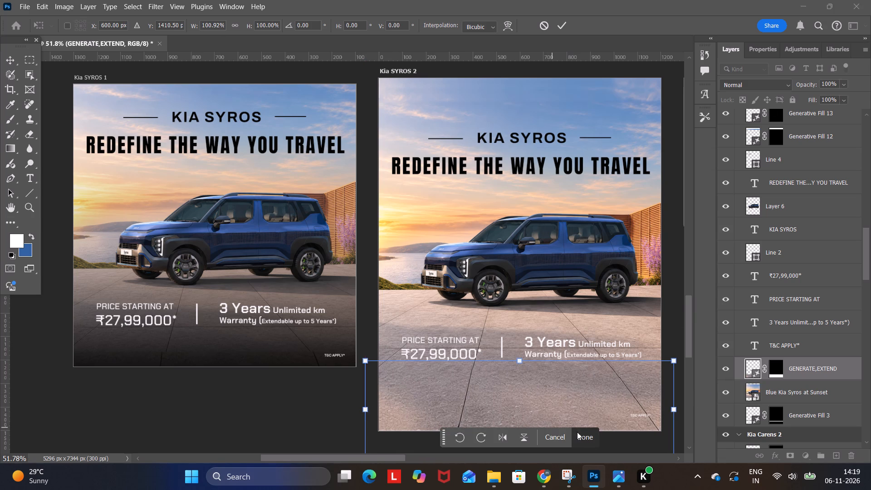
pyautogui.click(671, 268)
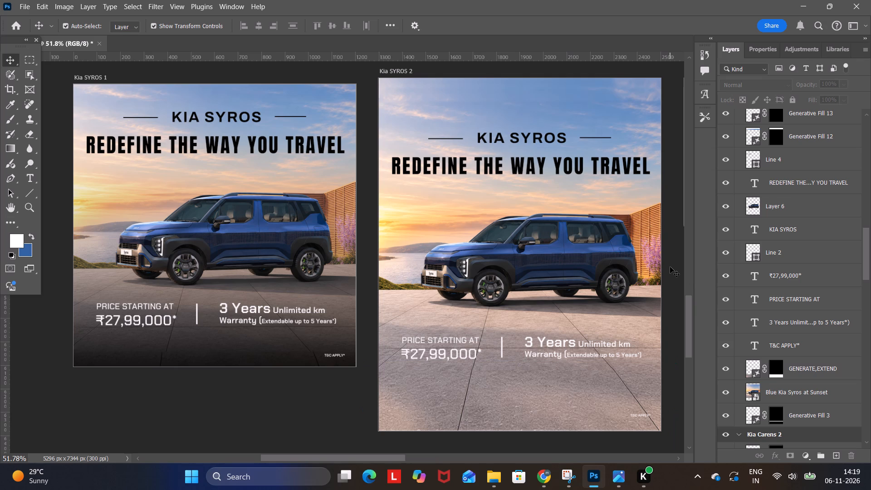
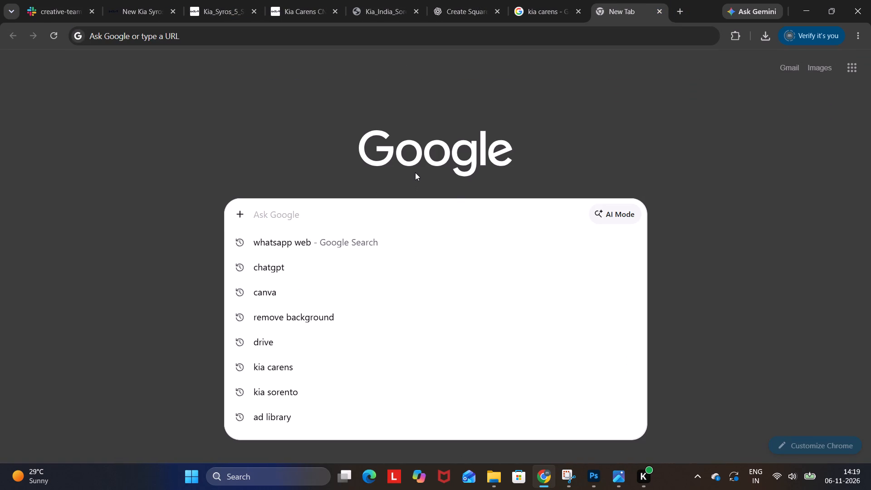
# Search Google for tvs radeon and open TVS Motor's Radeon Base Edition page.
pyautogui.write('TVS')
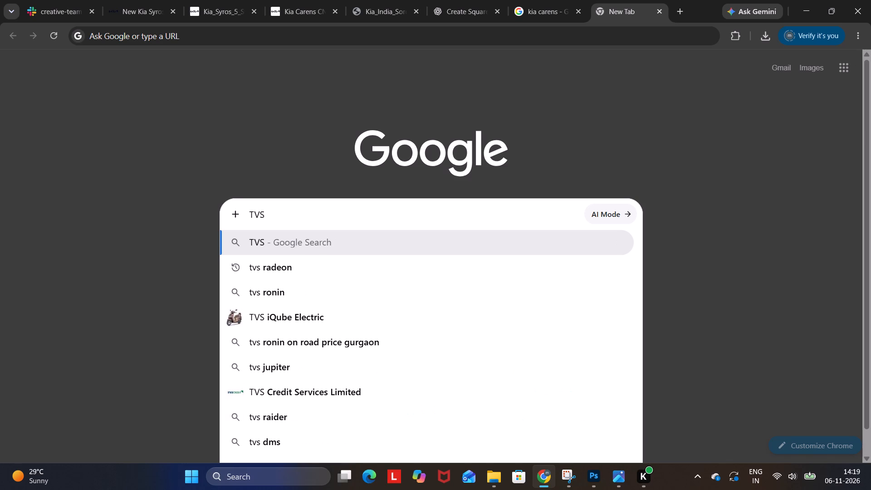
pyautogui.click(426, 269)
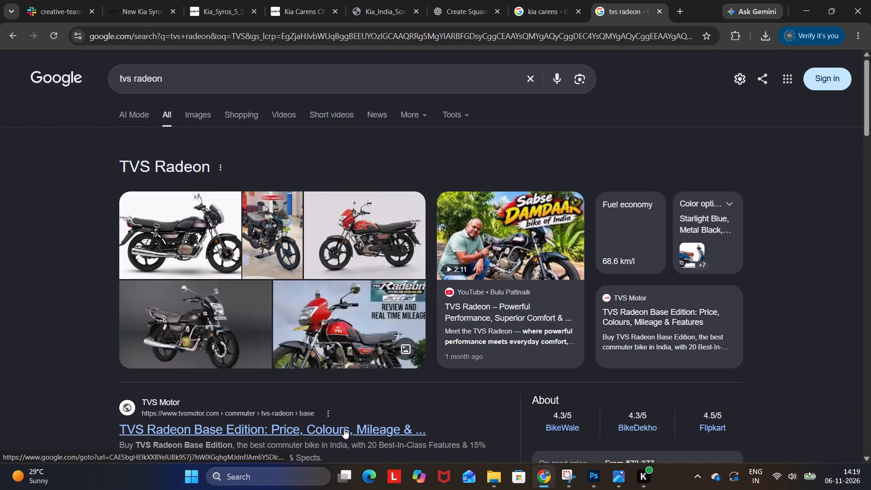
pyautogui.scroll(-2, 344, 429)
pyautogui.click(365, 322)
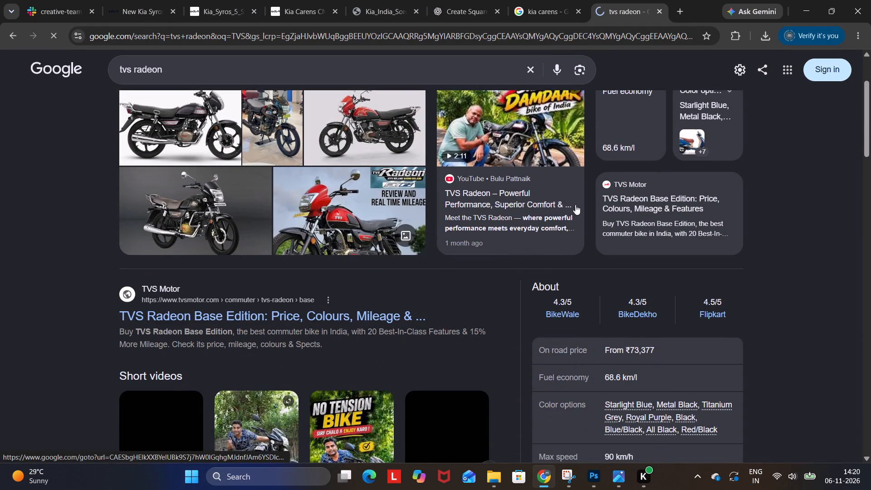
# Look through the Radeon page for the 360° bike view with its Digi and Base variant colour options.
pyautogui.scroll(-6, 546, 218)
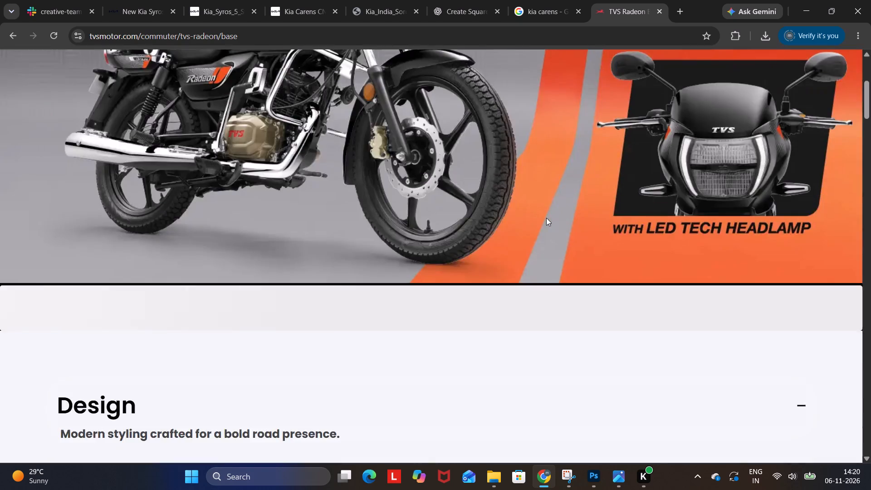
pyautogui.scroll(-13, 546, 218)
pyautogui.scroll(-8, 544, 216)
pyautogui.scroll(7, 544, 216)
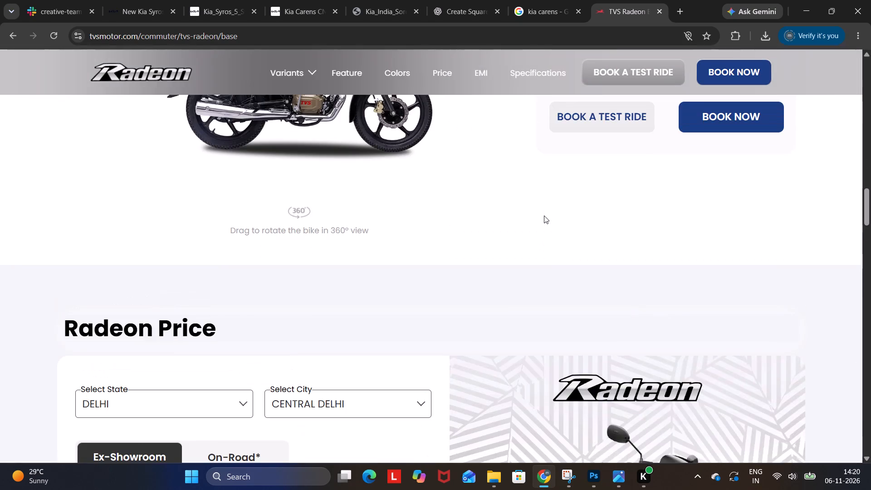
pyautogui.scroll(1, 544, 216)
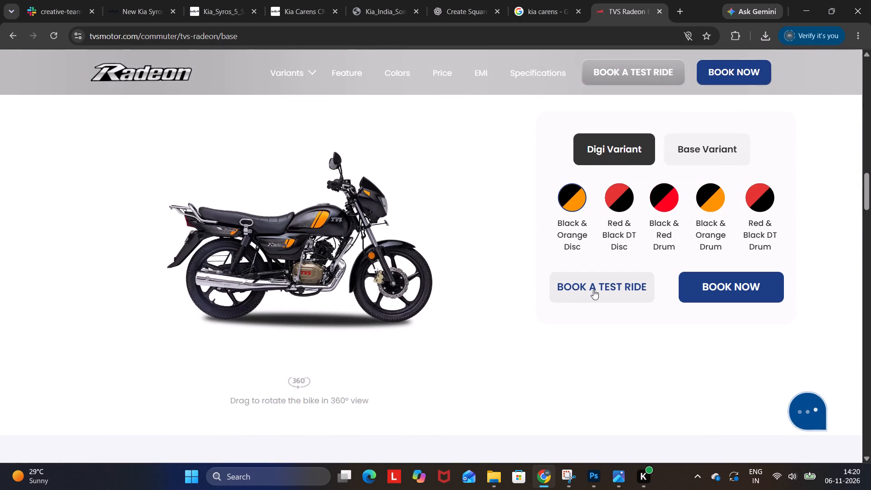
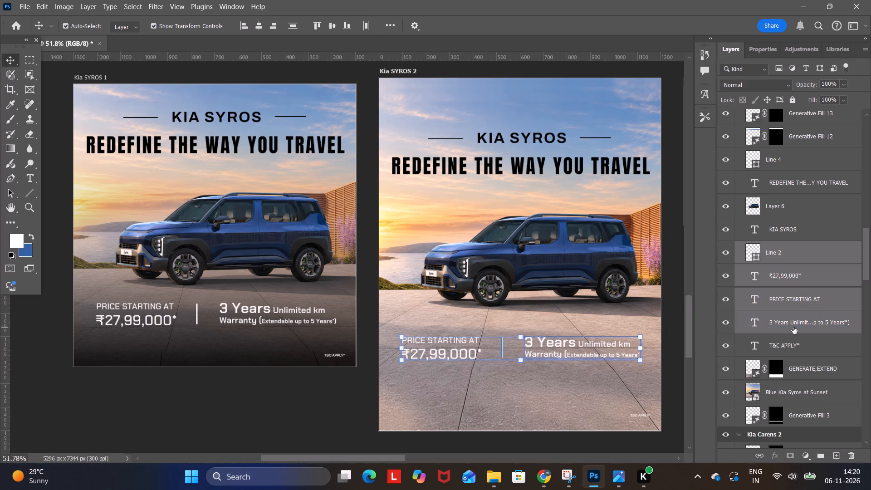
# Nudge the selected price text, warranty text and divider line slightly down on the Kia SYROS 2 artboard, then deselect them.
pyautogui.press('Down')
pyautogui.press('Down')
pyautogui.press('Down')
pyautogui.press('Down')
pyautogui.press('Down')
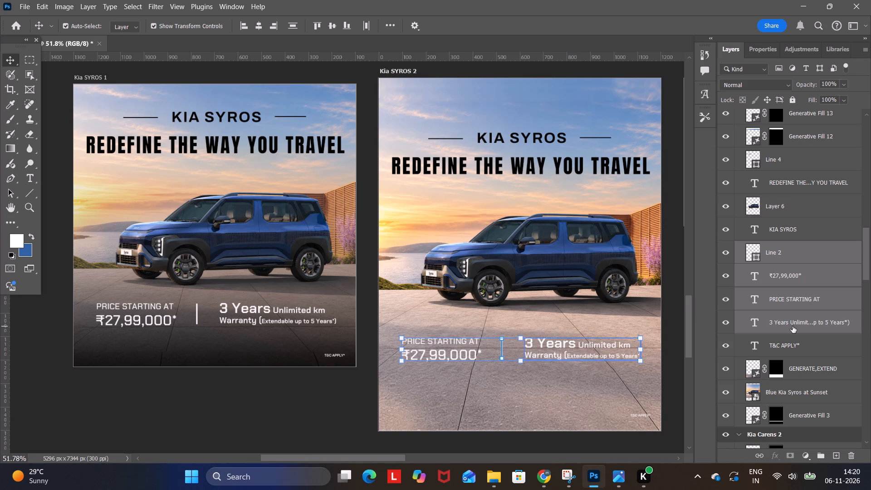
pyautogui.press('Down')
pyautogui.press('Down')
pyautogui.press('Down')
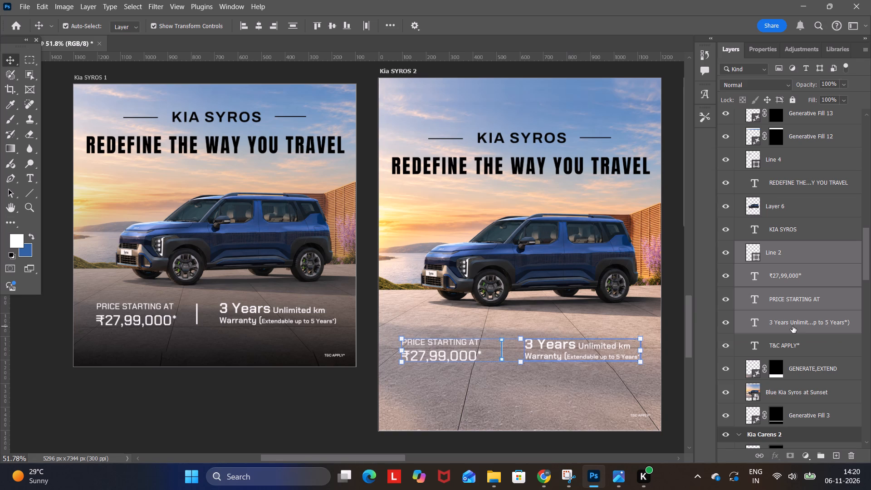
pyautogui.click(193, 395)
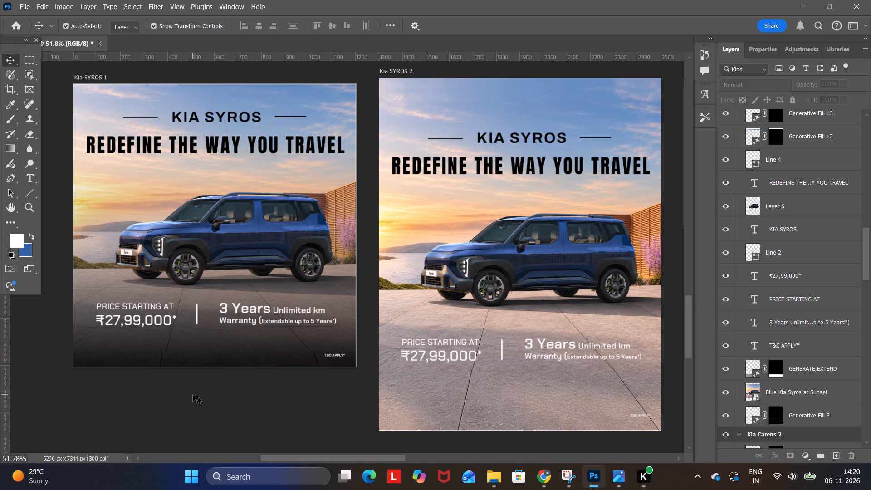
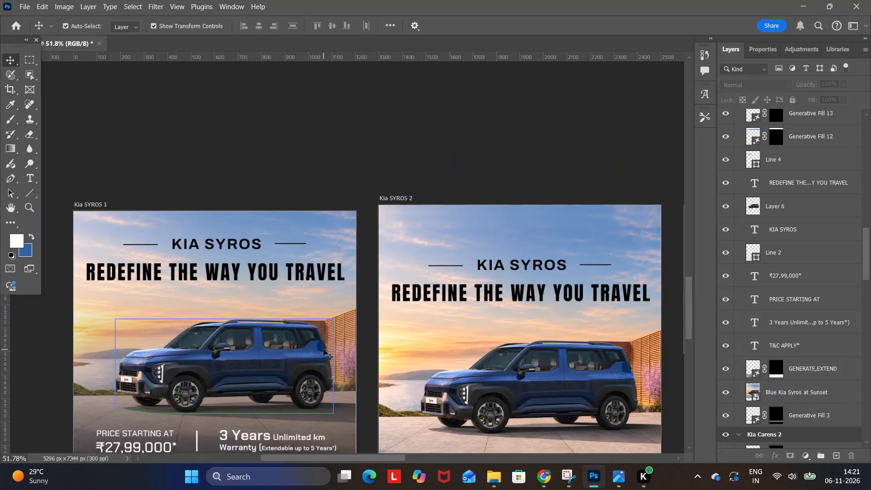
# Return to the Kia Carens 1 and Kia Carens 2 artboards to examine their layouts.
pyautogui.moveTo(690, 275); pyautogui.dragTo(690, 171)
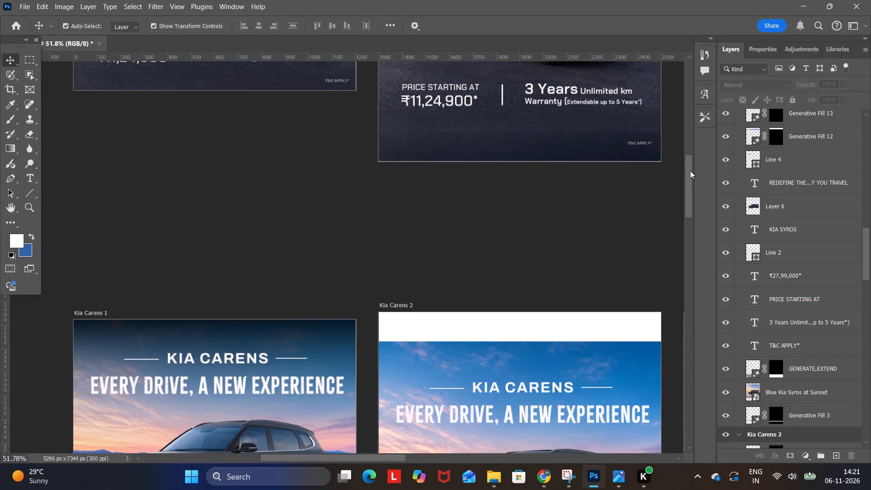
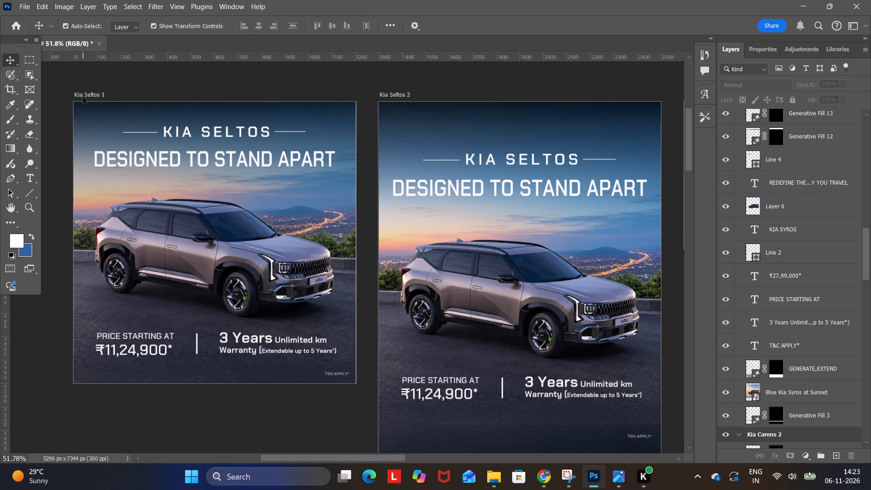
# Move the "3 Years Unlimited km Warranty" text on the Kia Seltos 1 artboard up beneath the "DESIGNED TO STAND APART" headline.
pyautogui.click(83, 97)
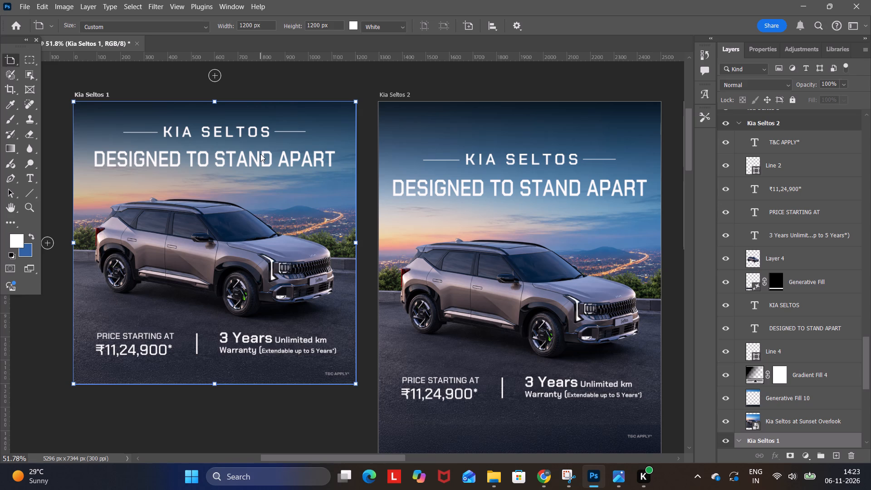
pyautogui.click(310, 344)
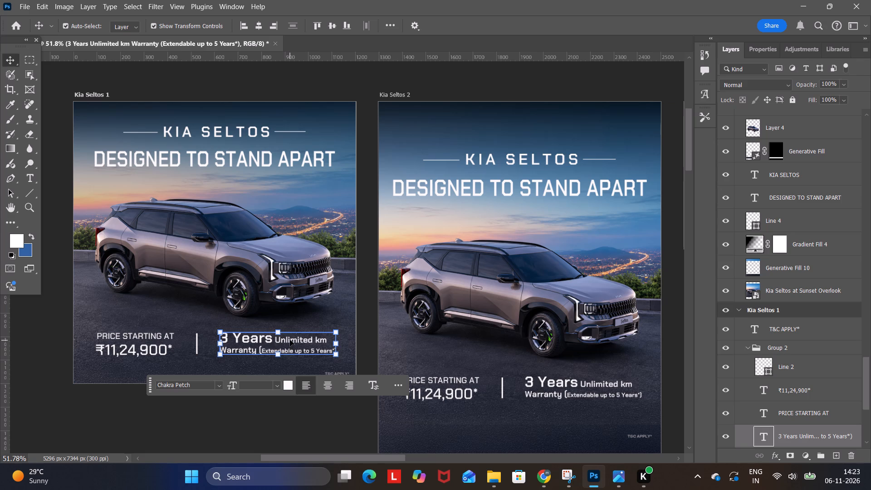
pyautogui.moveTo(290, 340); pyautogui.dragTo(237, 191)
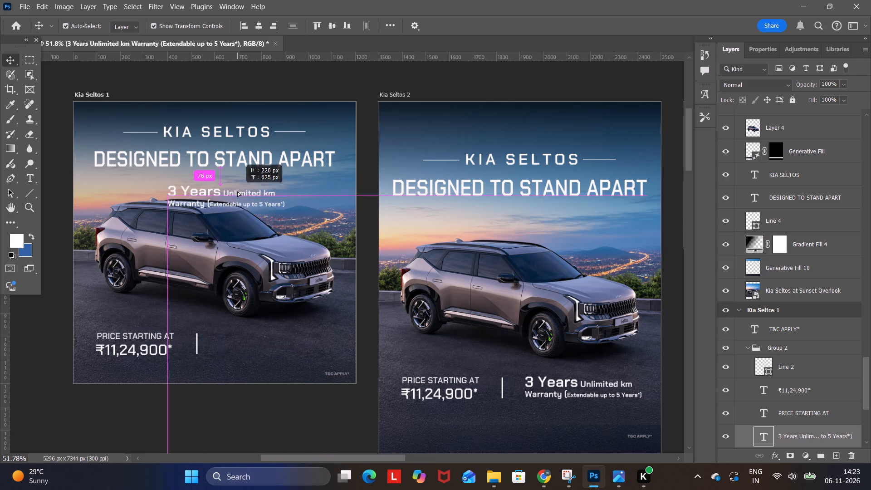
pyautogui.moveTo(237, 191); pyautogui.dragTo(235, 186)
# Delete the bracketed "(Extendable up to 5 Years*)" wording from the Kia Seltos 1 warranty text.
pyautogui.click(224, 198)
pyautogui.doubleClick(236, 197)
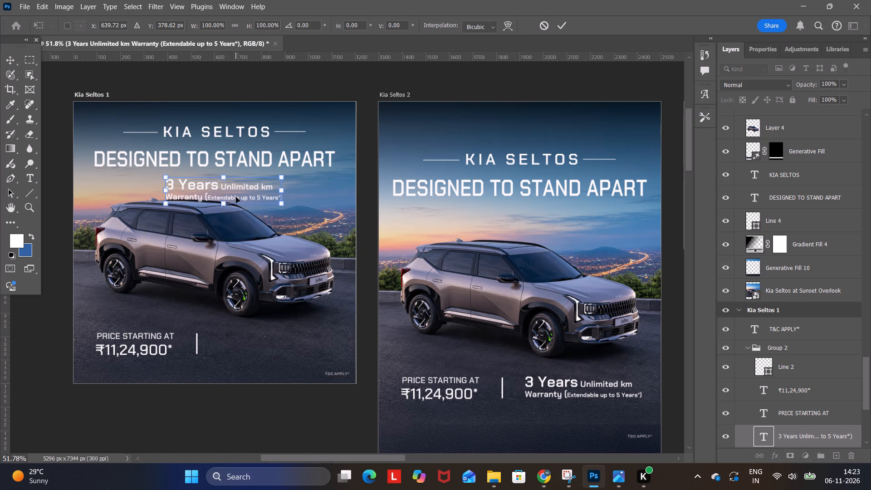
pyautogui.doubleClick(204, 194)
pyautogui.click(210, 199)
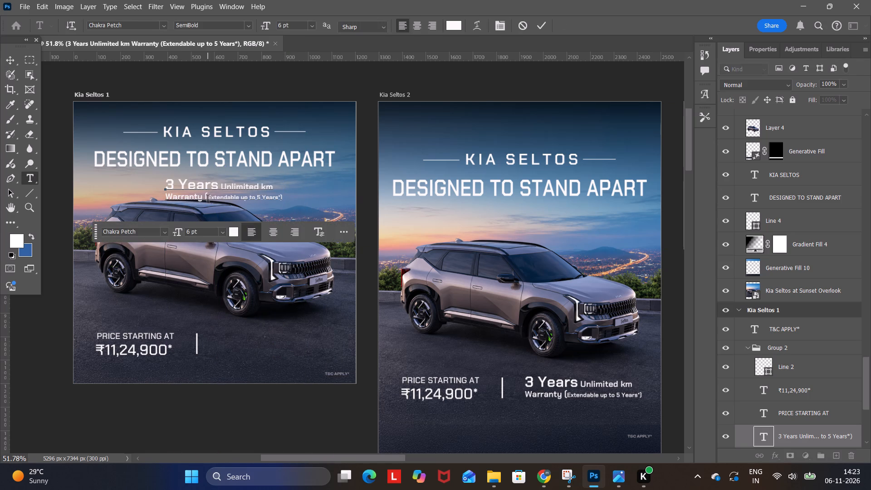
pyautogui.moveTo(206, 201); pyautogui.dragTo(242, 202)
pyautogui.moveTo(242, 202); pyautogui.dragTo(284, 206)
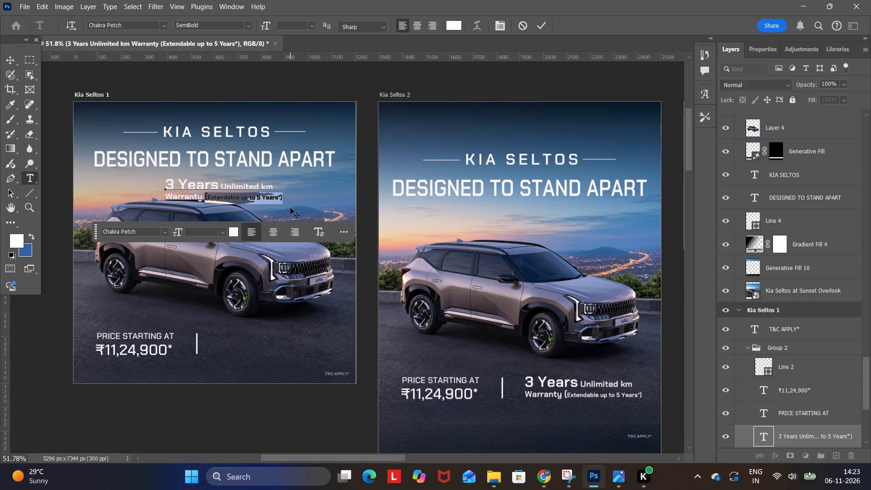
pyautogui.press('BackSpace')
pyautogui.press('BackSpace')
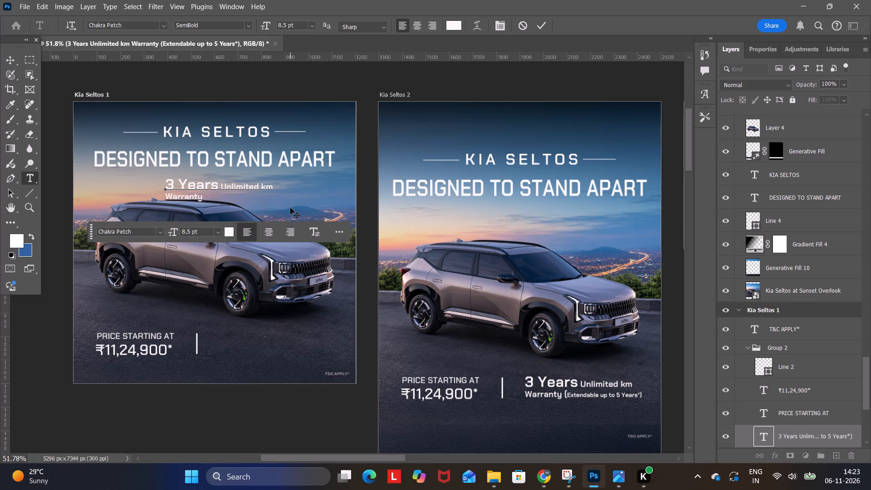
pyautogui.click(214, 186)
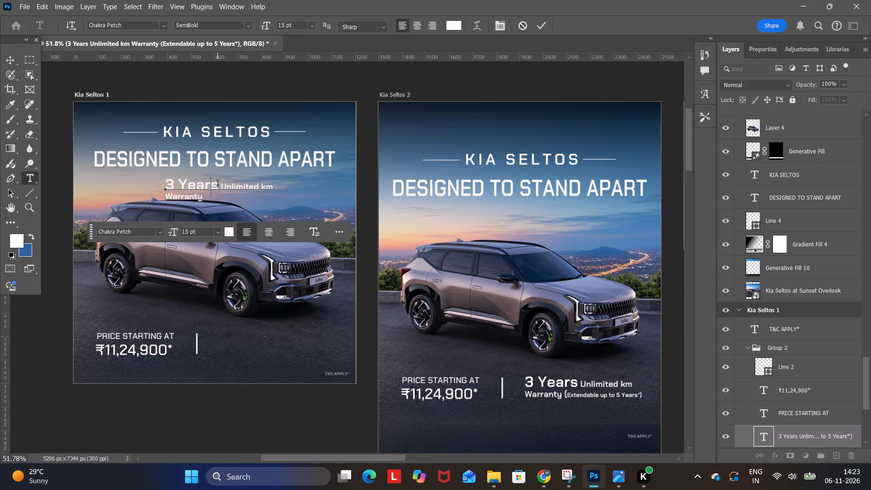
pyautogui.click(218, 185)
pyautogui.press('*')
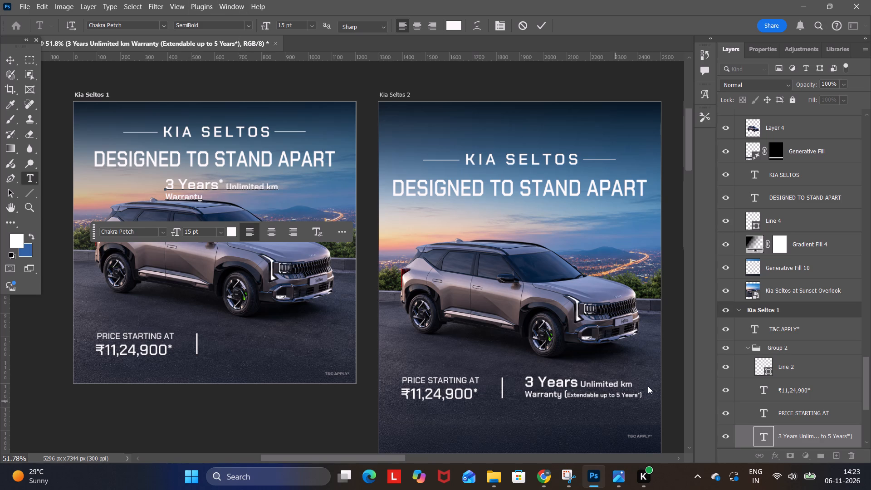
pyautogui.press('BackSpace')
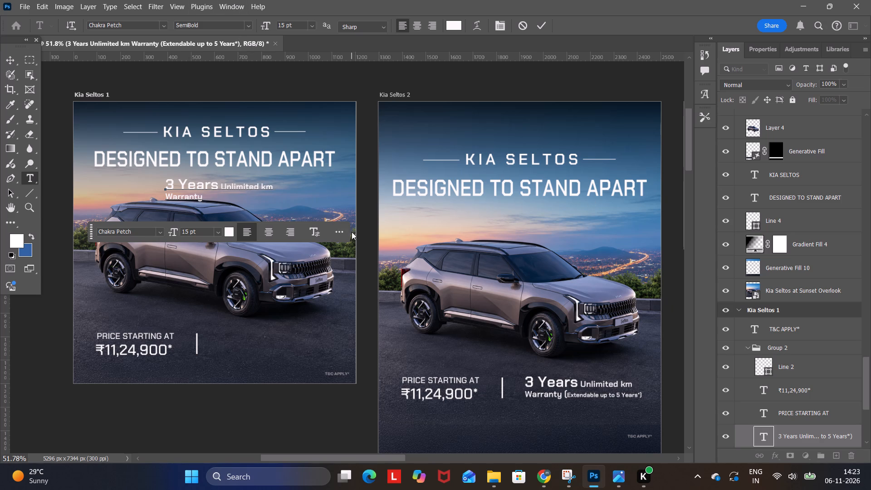
# Add an asterisk after "Warranty" in the Kia Seltos 1 warranty text.
pyautogui.click(203, 201)
pyautogui.press('*')
pyautogui.click(10, 54)
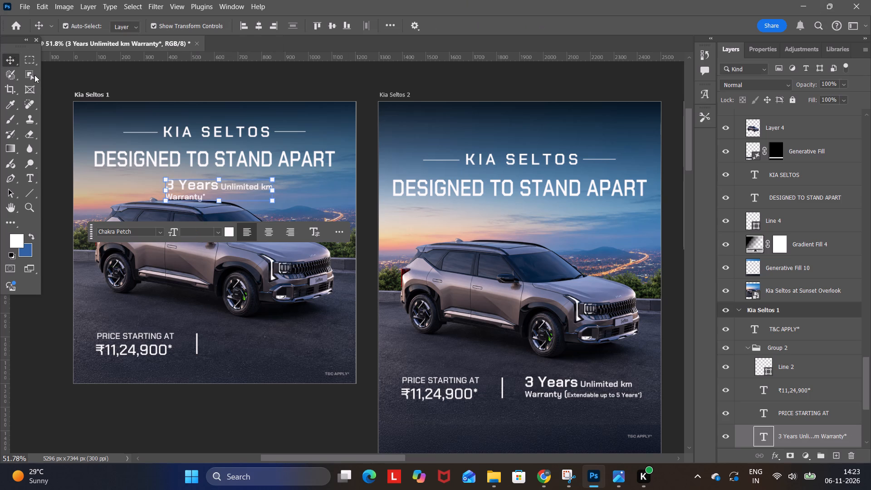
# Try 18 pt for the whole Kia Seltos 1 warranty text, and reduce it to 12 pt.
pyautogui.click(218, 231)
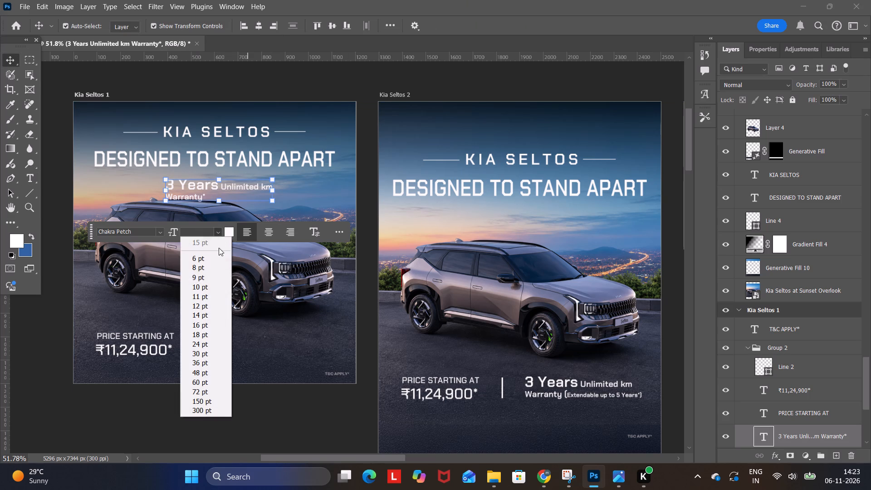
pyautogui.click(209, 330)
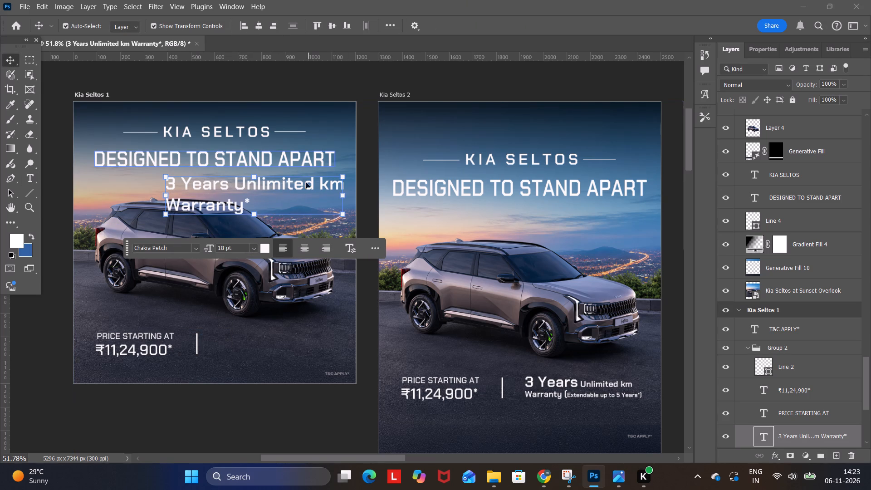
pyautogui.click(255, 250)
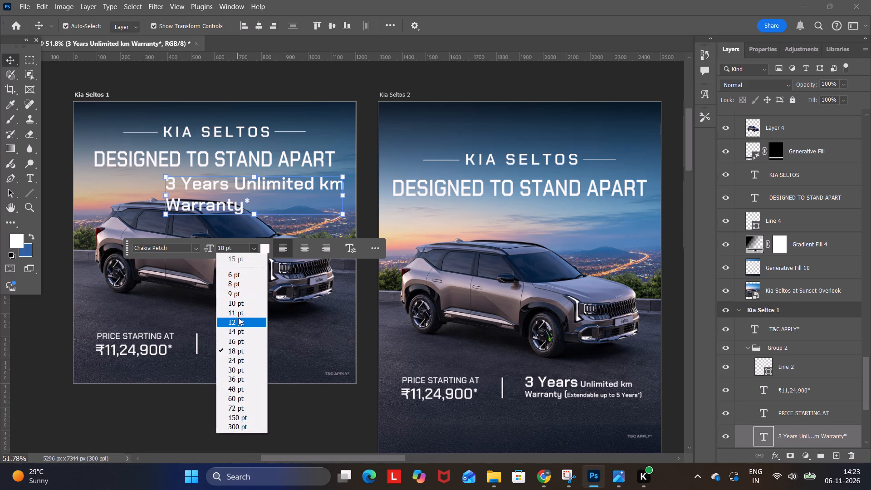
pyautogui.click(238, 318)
# Join the warranty text into one line, replacing the line break before "Warranty*" with a space.
pyautogui.doubleClick(191, 195)
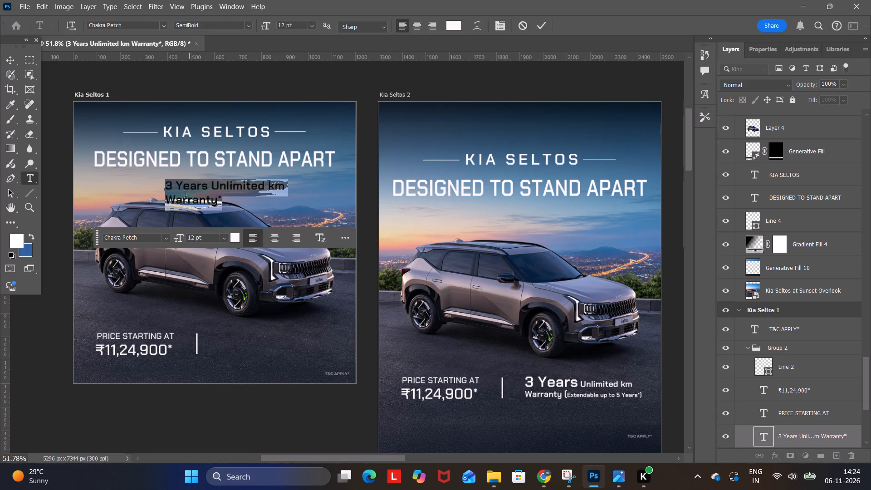
pyautogui.click(171, 202)
pyautogui.click(165, 204)
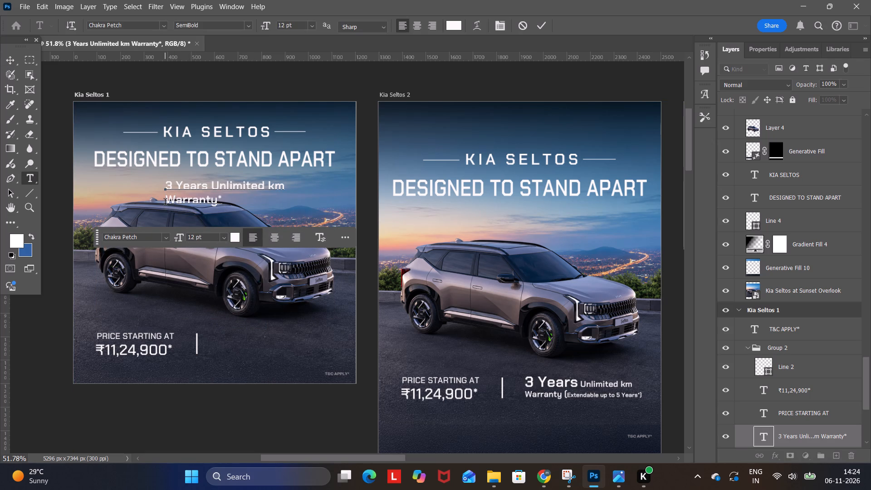
pyautogui.press('BackSpace')
pyautogui.press('space')
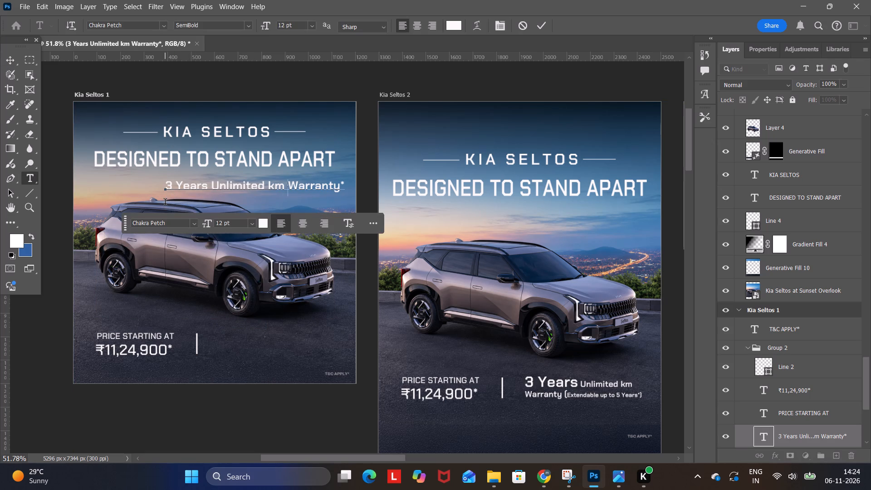
pyautogui.click(8, 59)
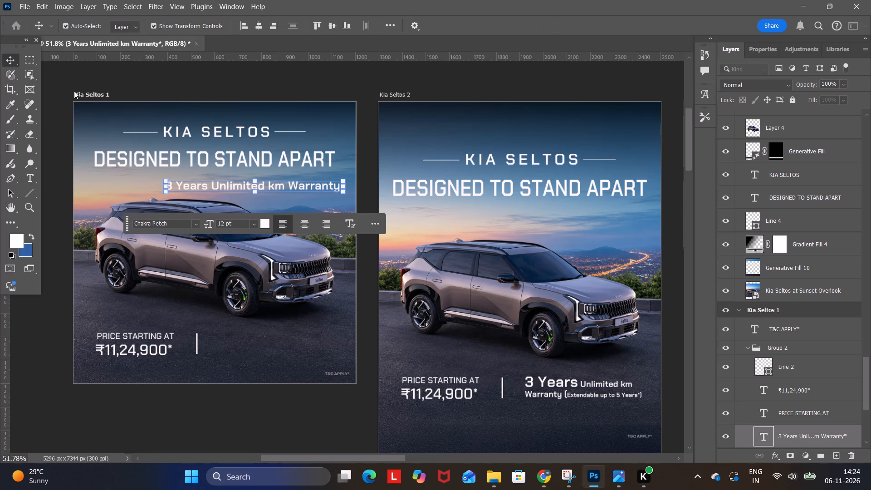
# Centre the single-line warranty text under the "DESIGNED TO STAND APART" headline on Kia Seltos 1.
pyautogui.moveTo(276, 188); pyautogui.dragTo(240, 185)
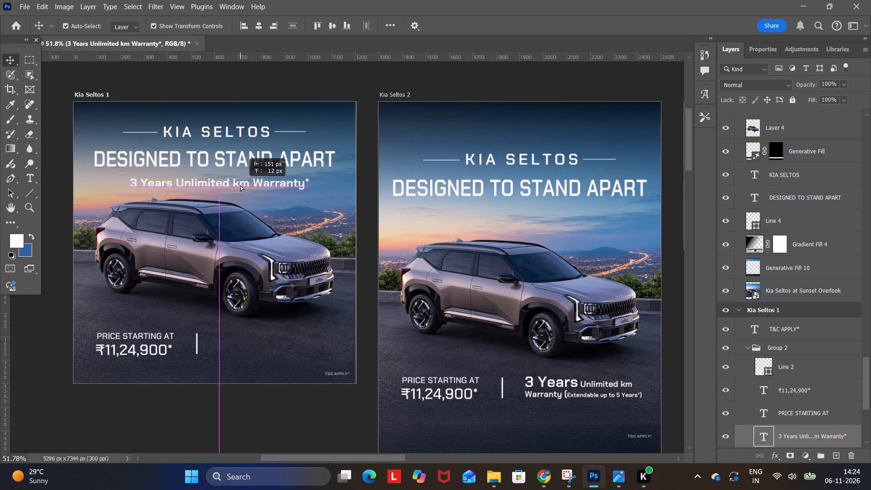
pyautogui.moveTo(240, 185); pyautogui.dragTo(239, 184)
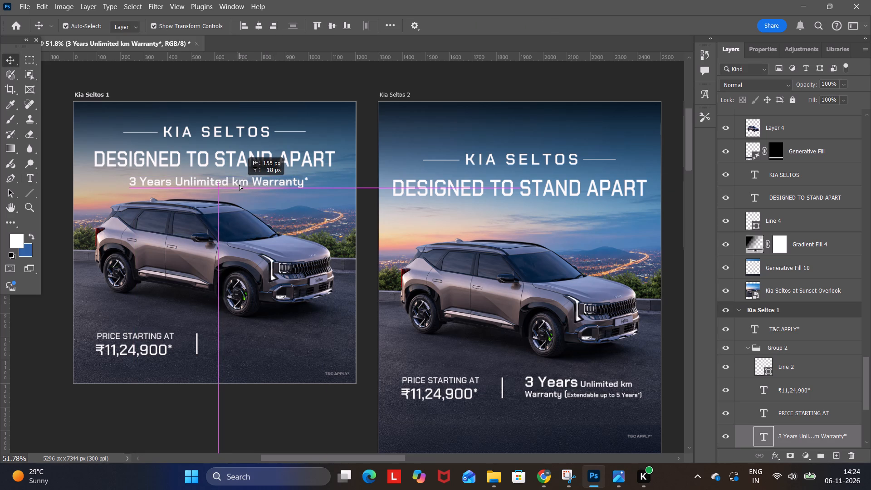
pyautogui.moveTo(239, 184); pyautogui.dragTo(239, 183)
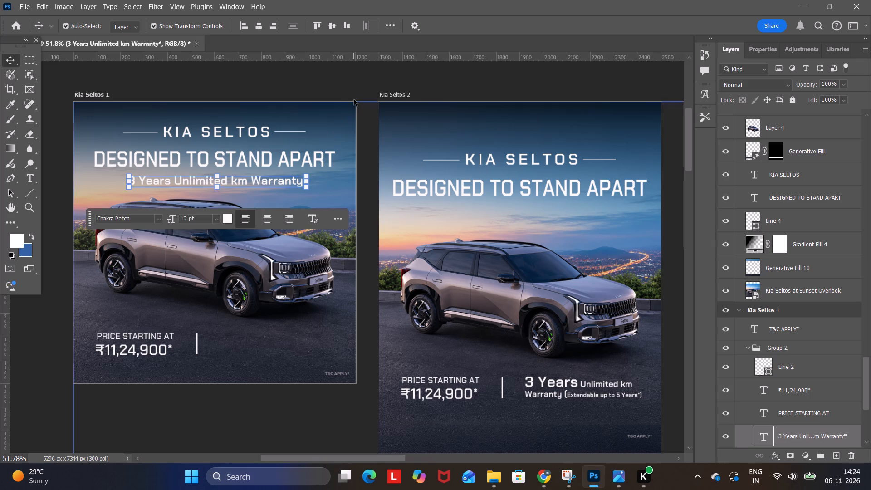
pyautogui.click(355, 92)
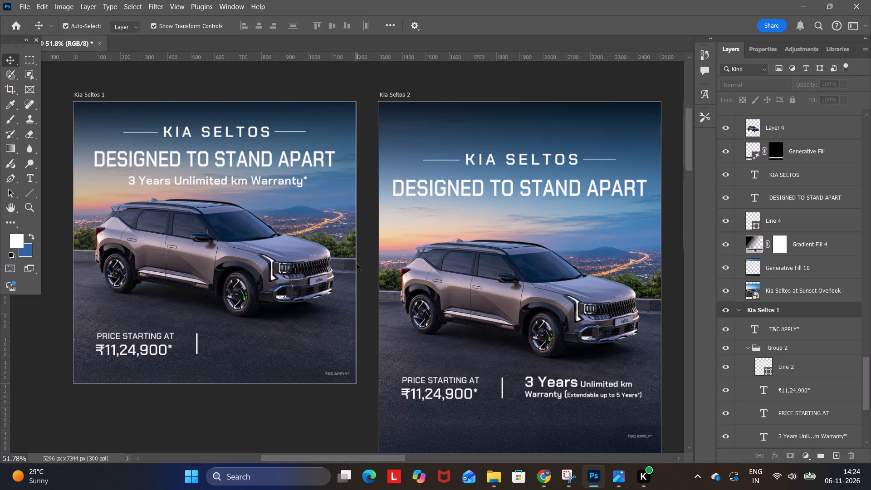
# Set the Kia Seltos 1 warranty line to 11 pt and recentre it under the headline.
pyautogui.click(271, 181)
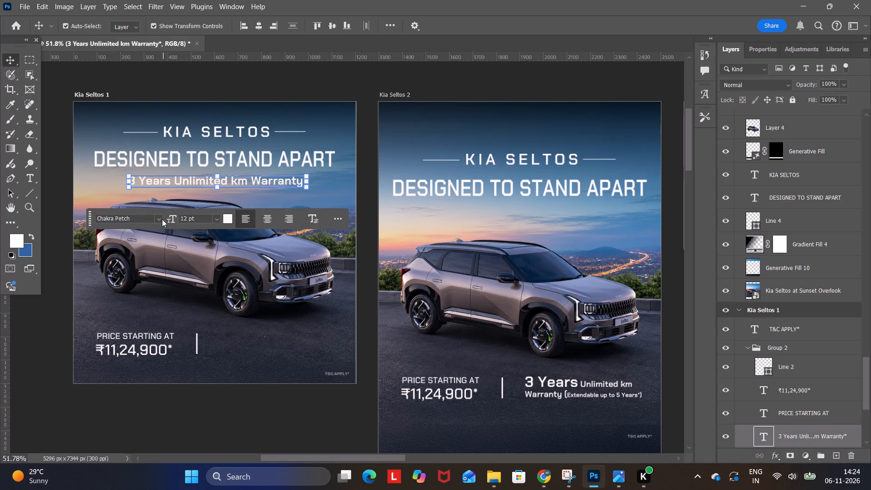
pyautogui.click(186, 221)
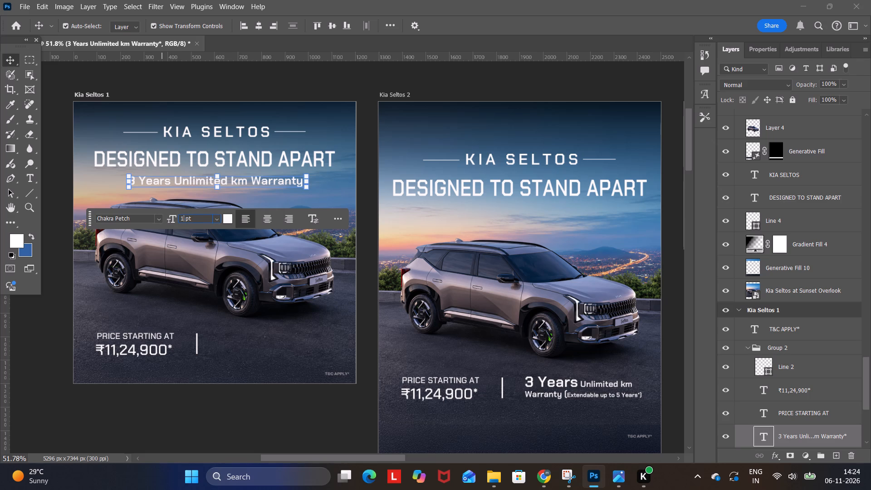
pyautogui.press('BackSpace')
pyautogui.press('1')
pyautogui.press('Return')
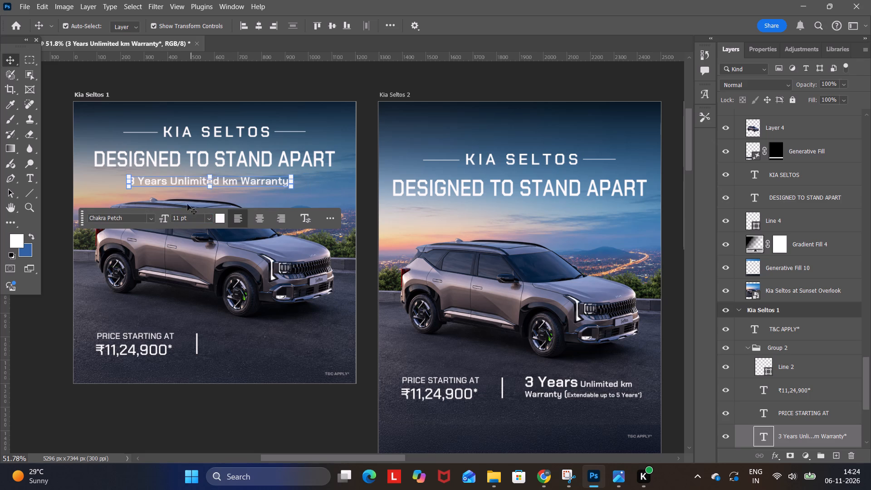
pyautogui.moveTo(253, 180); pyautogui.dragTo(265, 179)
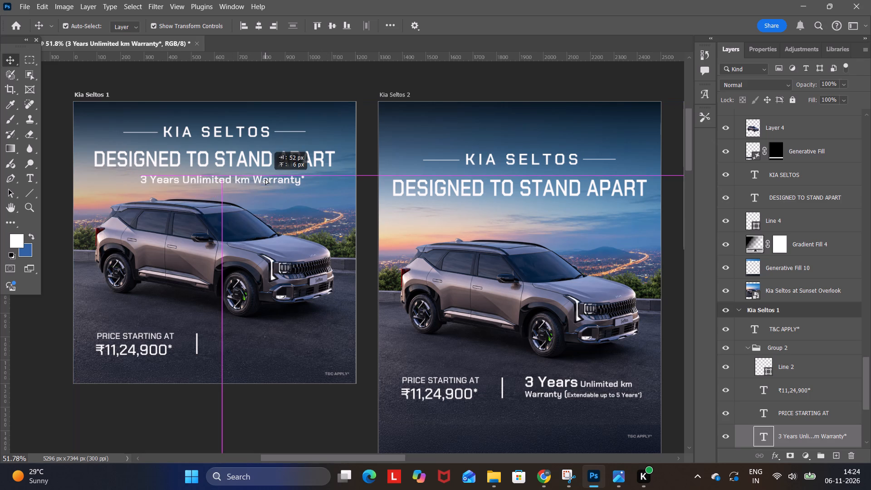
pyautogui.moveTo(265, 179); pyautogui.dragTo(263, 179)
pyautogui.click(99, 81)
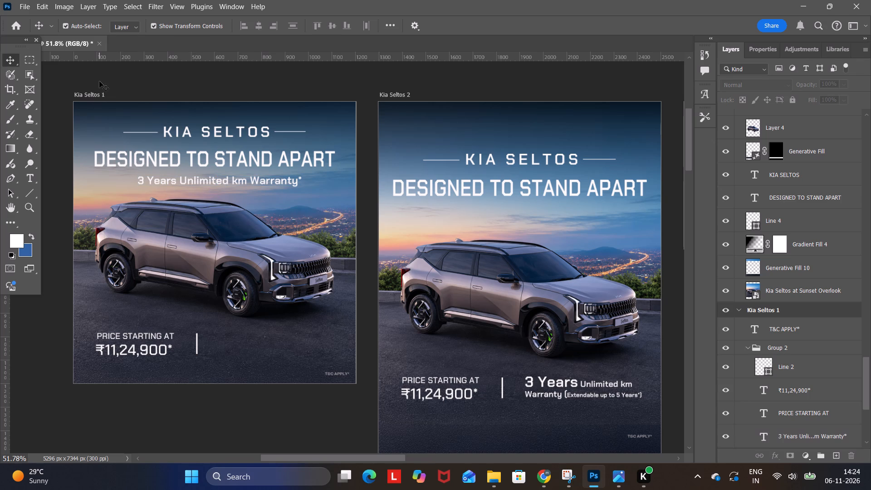
# Set the Kia Seltos 1 warranty line to 10 pt and recentre it under the headline.
pyautogui.click(182, 183)
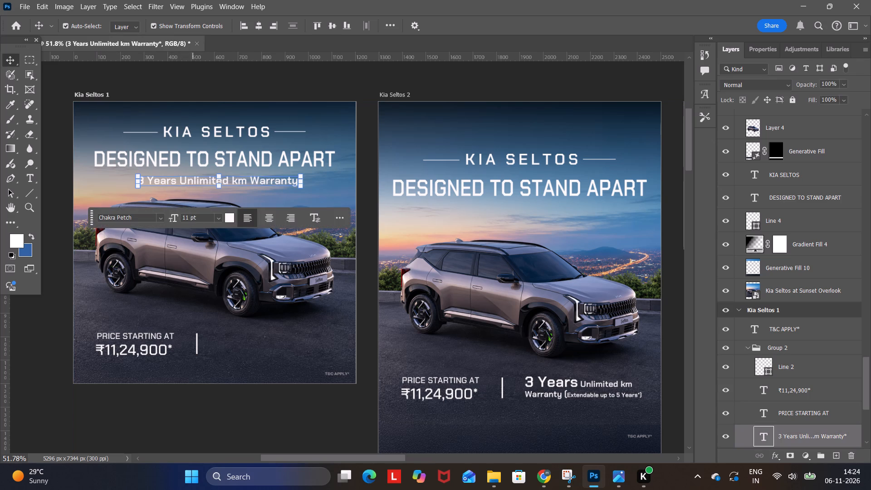
pyautogui.click(188, 218)
pyautogui.press('BackSpace')
pyautogui.press('0')
pyautogui.press('Return')
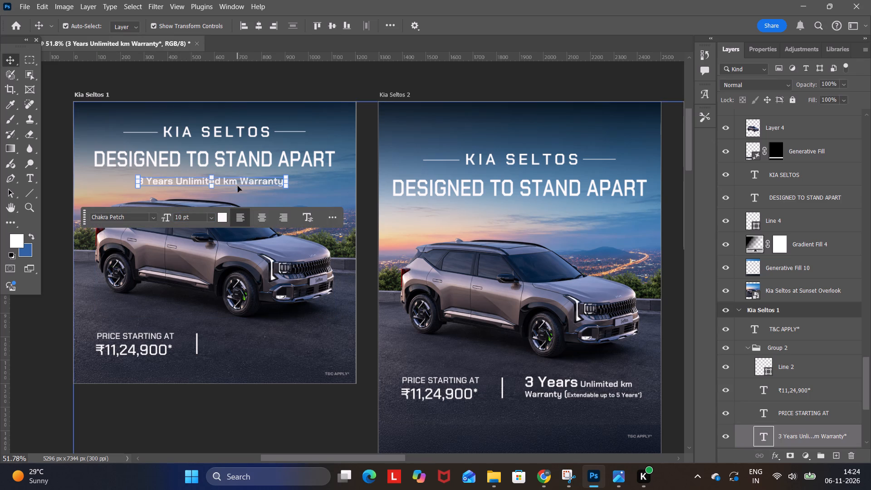
pyautogui.moveTo(240, 182); pyautogui.dragTo(244, 182)
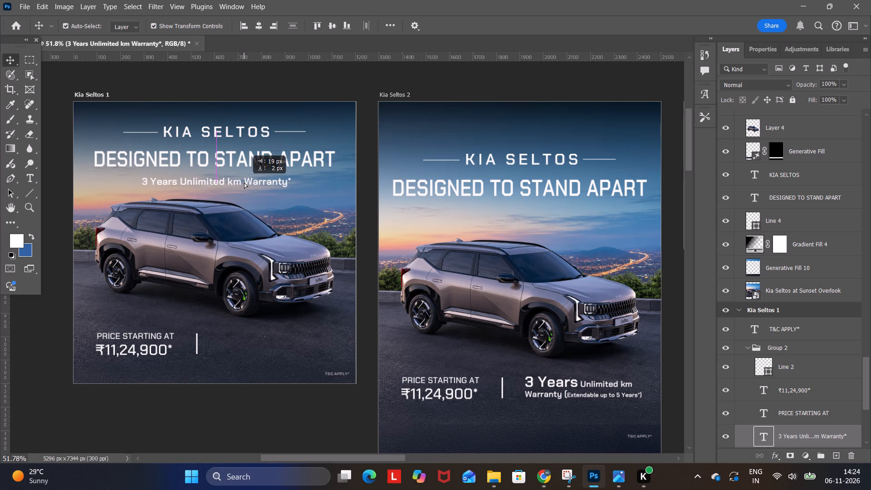
pyautogui.moveTo(244, 182); pyautogui.dragTo(245, 182)
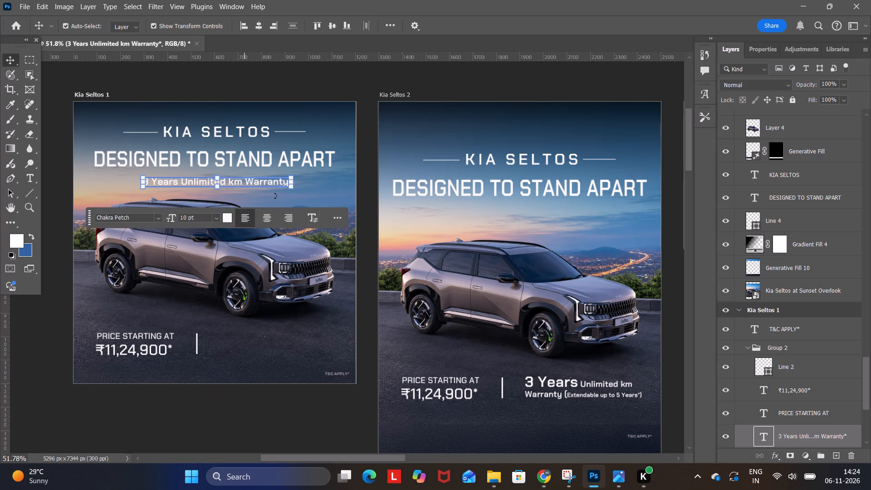
# Draw a black-filled rounded rectangle about 687 × 62 px with 15 px corners around the Kia Seltos 1 warranty line.
pyautogui.click(395, 85)
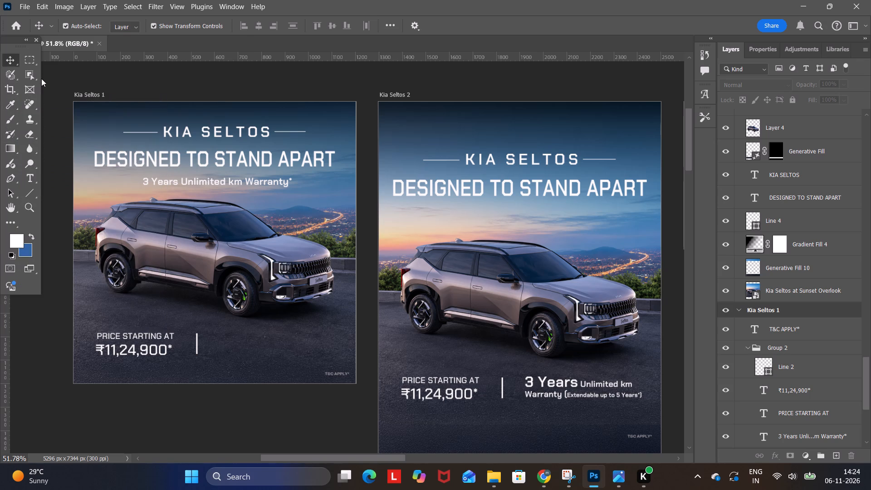
pyautogui.click(32, 192)
pyautogui.click(73, 192)
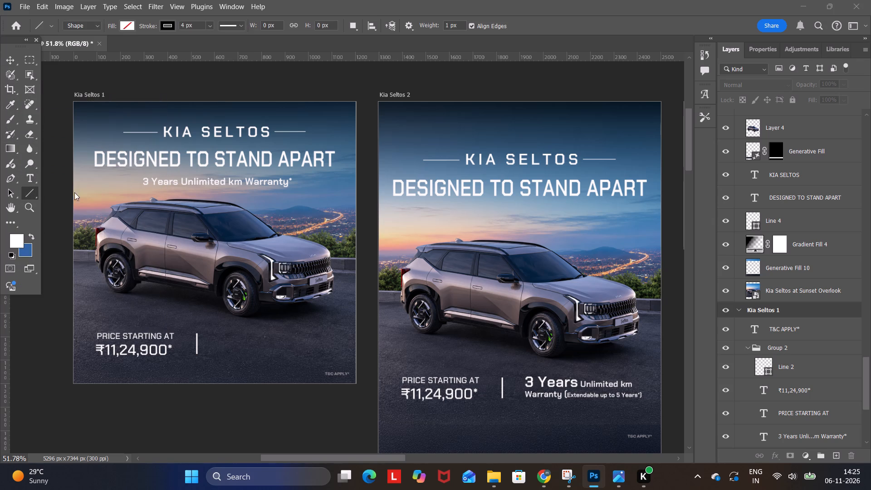
pyautogui.moveTo(136, 175); pyautogui.dragTo(295, 188)
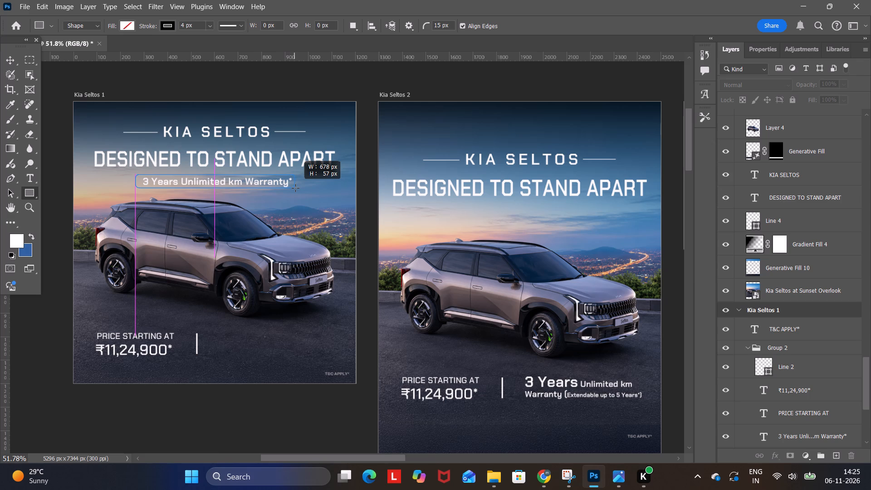
pyautogui.moveTo(295, 188); pyautogui.dragTo(297, 189)
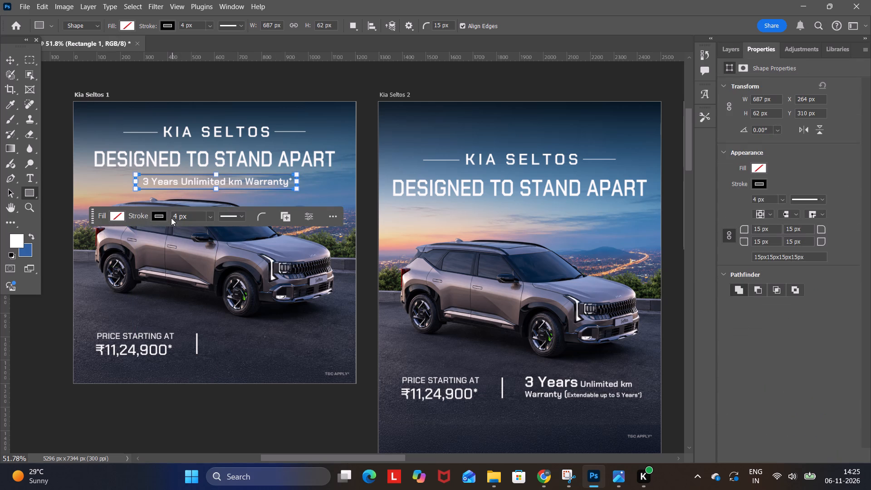
pyautogui.click(120, 215)
pyautogui.click(106, 275)
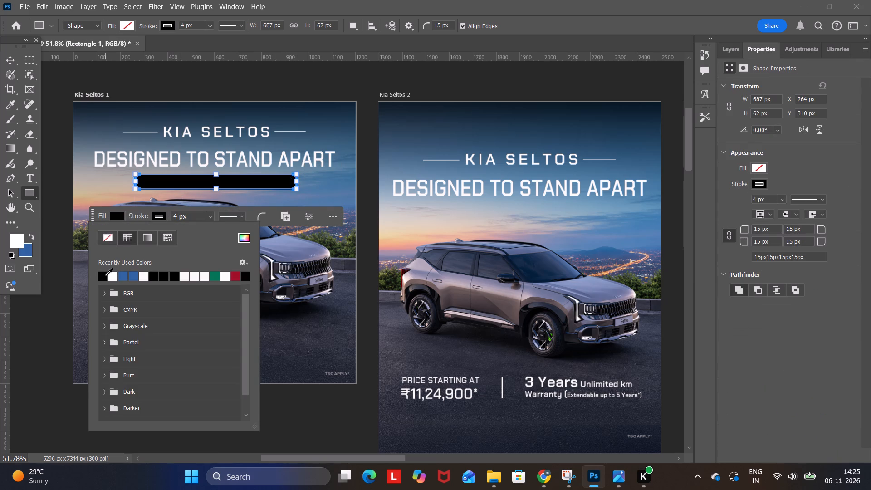
# Reduce the warranty rectangle's fill opacity to 51%.
pyautogui.click(733, 50)
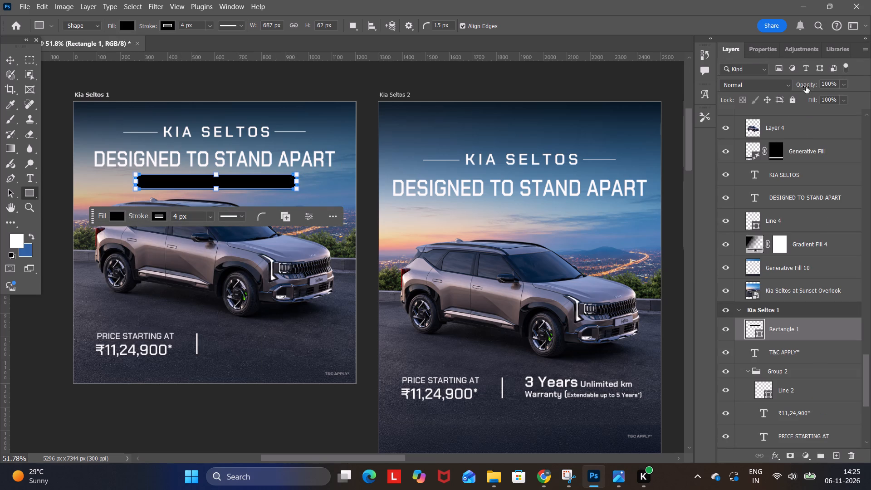
pyautogui.click(767, 57)
pyautogui.click(734, 52)
pyautogui.click(788, 47)
pyautogui.click(738, 52)
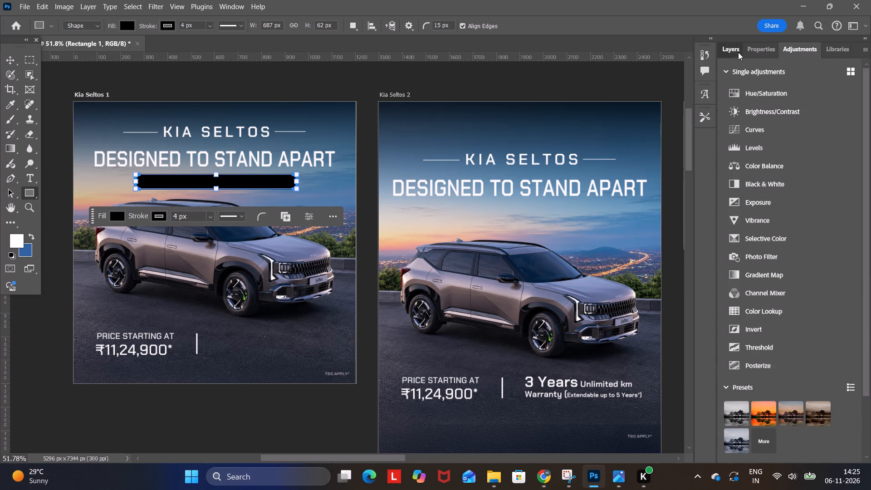
pyautogui.scroll(4, 811, 203)
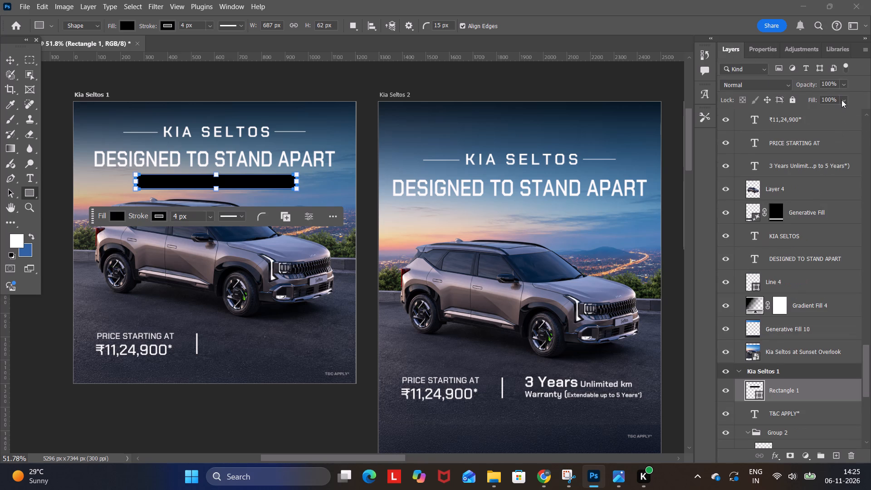
pyautogui.click(842, 100)
pyautogui.click(833, 112)
pyautogui.click(833, 112)
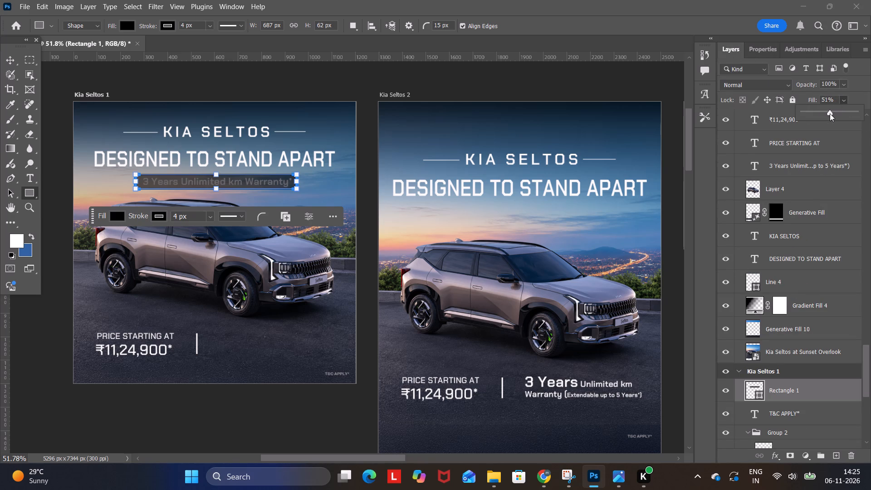
# Move the Rectangle 1 layer below Group 2, directly above Layer 1, so it sits behind the warranty text.
pyautogui.scroll(-8, 790, 355)
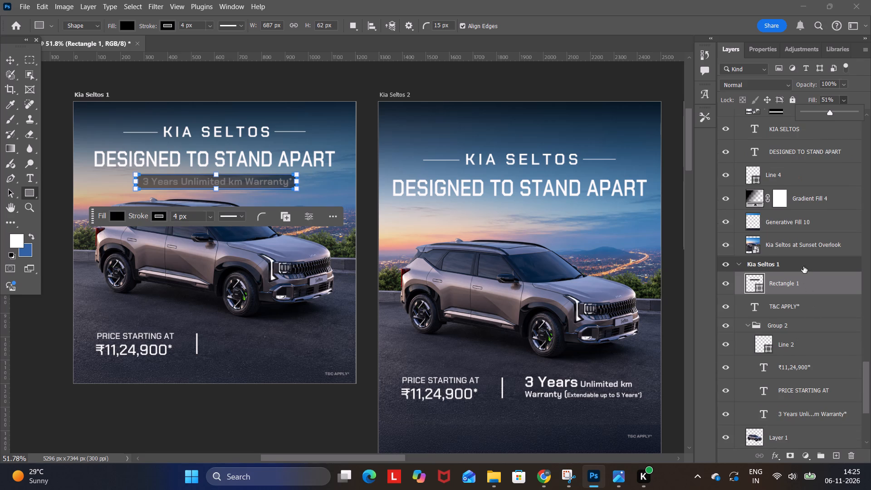
pyautogui.moveTo(803, 266); pyautogui.dragTo(805, 415)
pyautogui.scroll(-7, 795, 371)
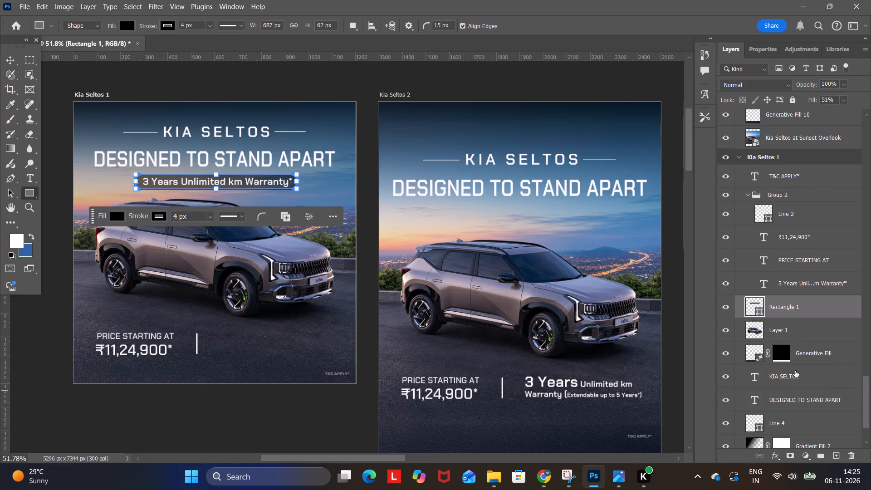
pyautogui.click(10, 57)
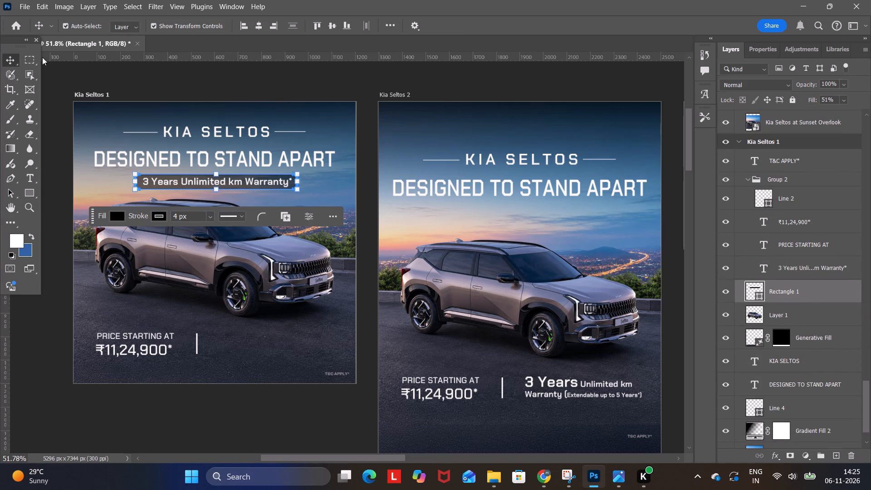
pyautogui.click(57, 59)
pyautogui.click(75, 88)
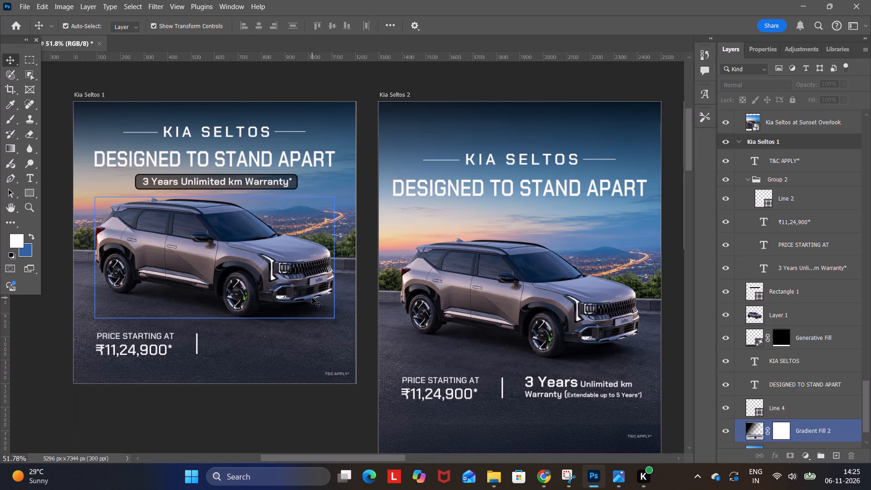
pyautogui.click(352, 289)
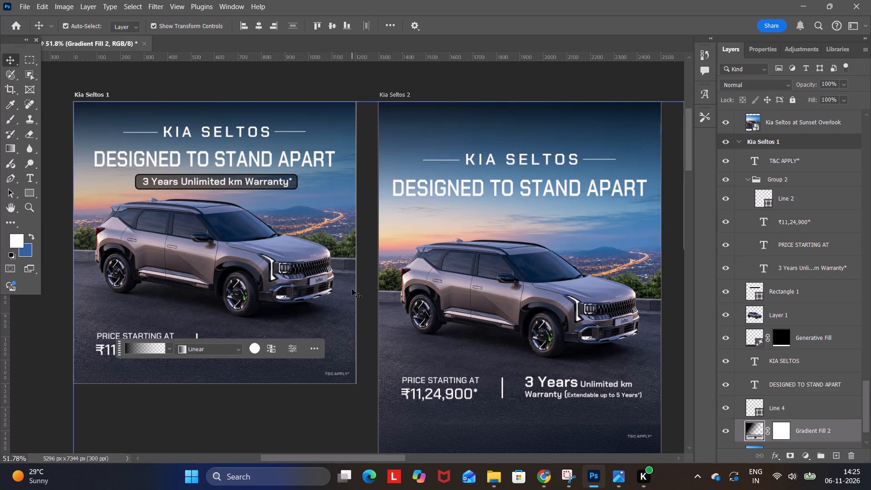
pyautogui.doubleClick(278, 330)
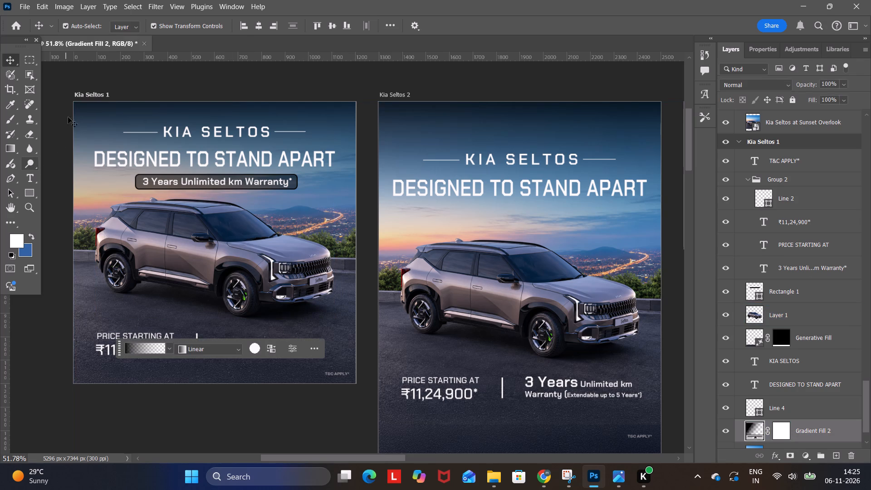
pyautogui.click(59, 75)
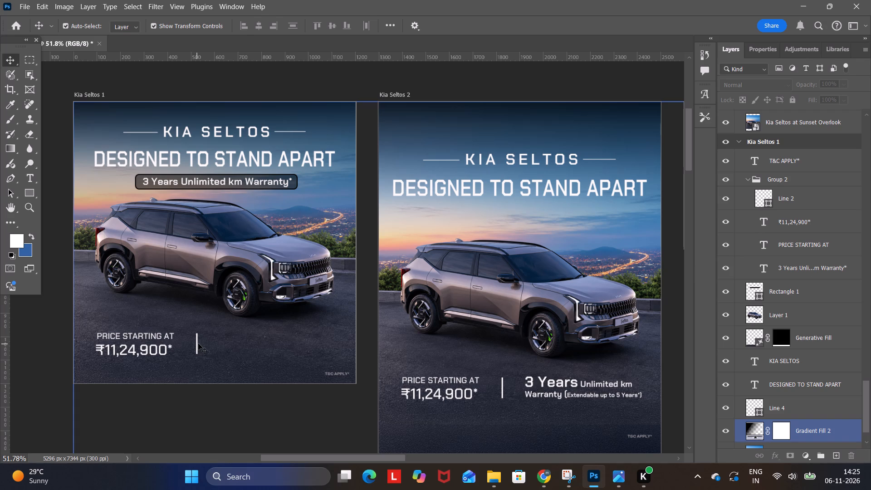
# Delete the vertical divider line beside the price on Kia Seltos 1.
pyautogui.click(197, 344)
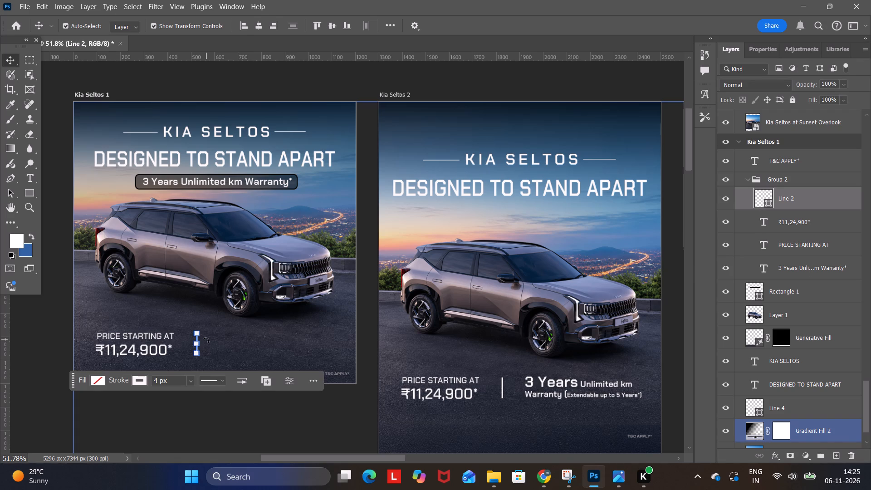
pyautogui.press('Delete')
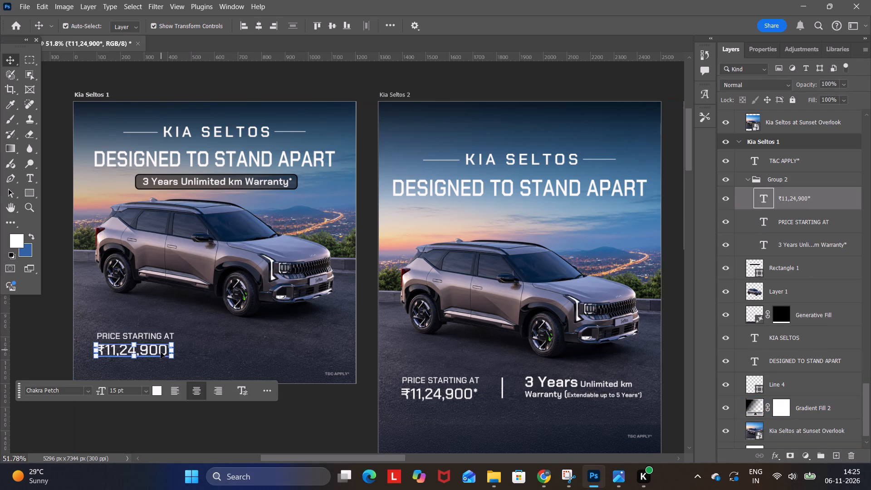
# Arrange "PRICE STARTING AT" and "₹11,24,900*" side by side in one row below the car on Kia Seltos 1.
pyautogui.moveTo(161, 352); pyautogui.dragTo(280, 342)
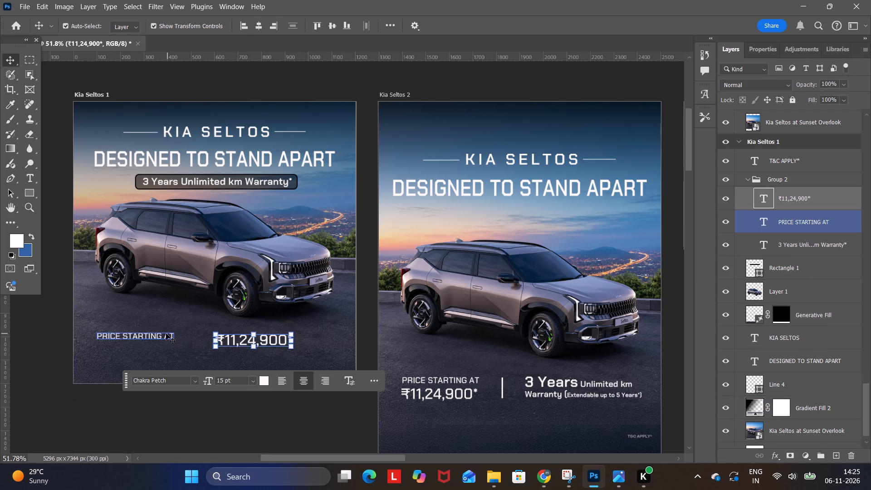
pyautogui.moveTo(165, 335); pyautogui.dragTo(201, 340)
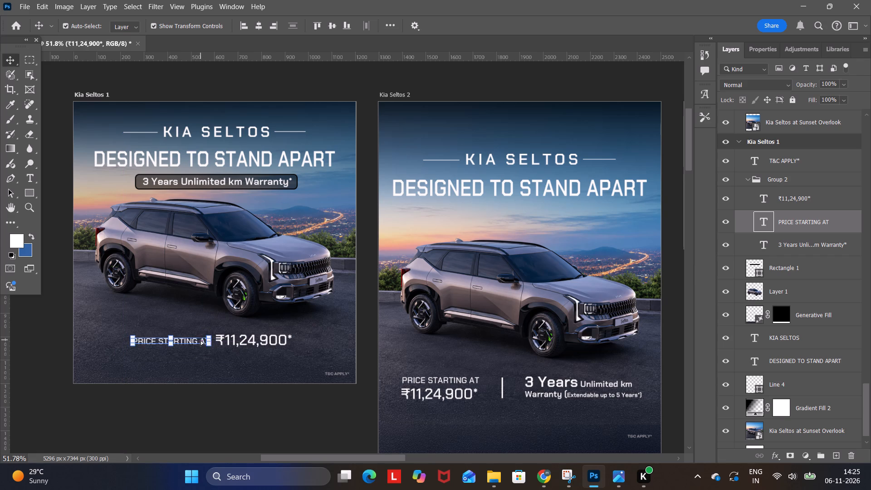
# Copy the "₹11,24,900*" text on Kia Seltos 1 and delete its separate text layer.
pyautogui.doubleClick(234, 339)
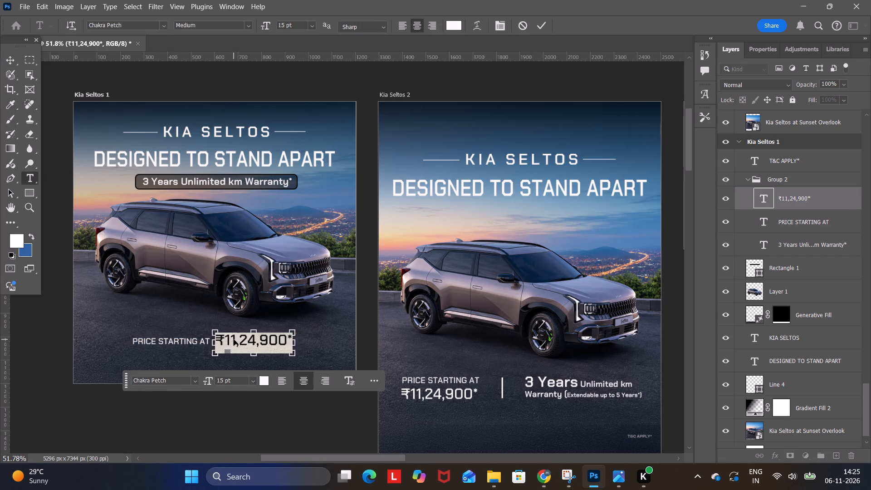
pyautogui.hotkey('ctrl', 'c')
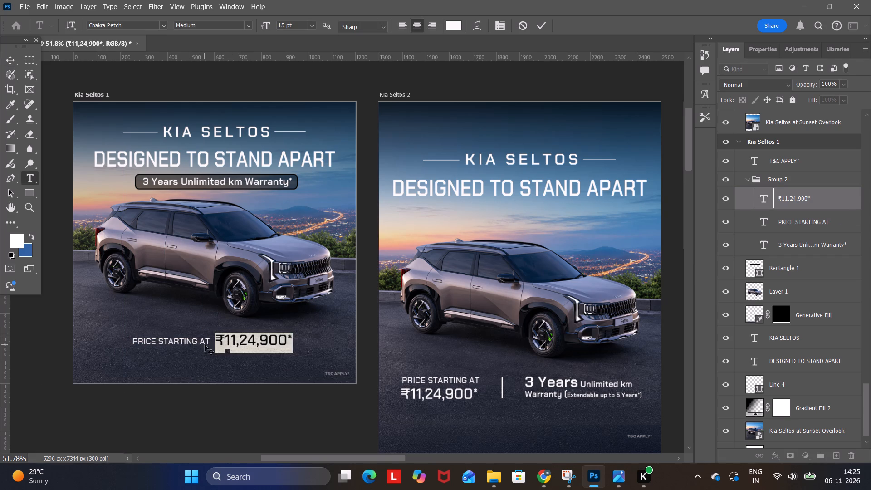
pyautogui.click(205, 345)
pyautogui.click(252, 338)
pyautogui.click(311, 323)
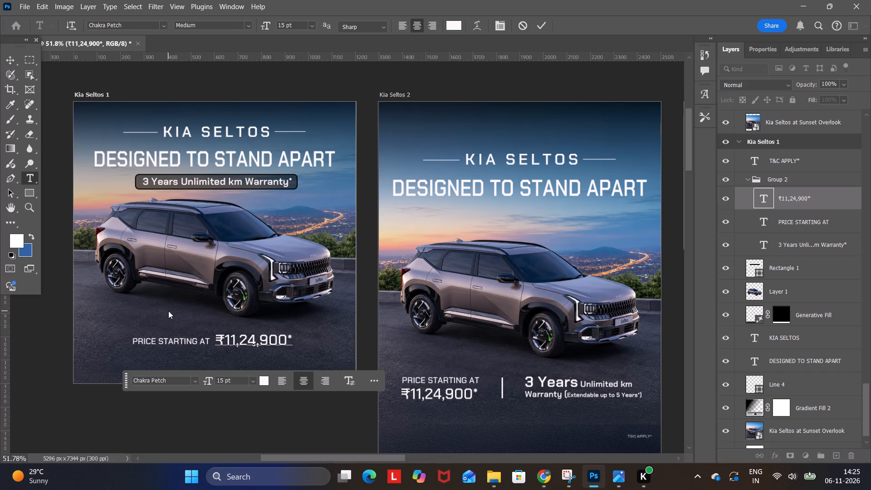
pyautogui.click(168, 311)
pyautogui.press('Delete')
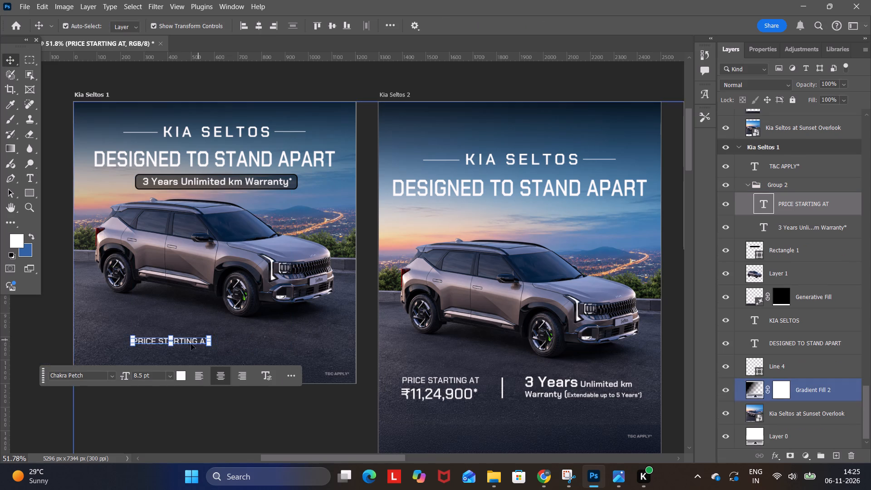
# Append a space and the copied "₹11,24,900*" to the end of the "PRICE STARTING AT" text on Kia Seltos 1.
pyautogui.tripleClick(195, 339)
pyautogui.click(207, 344)
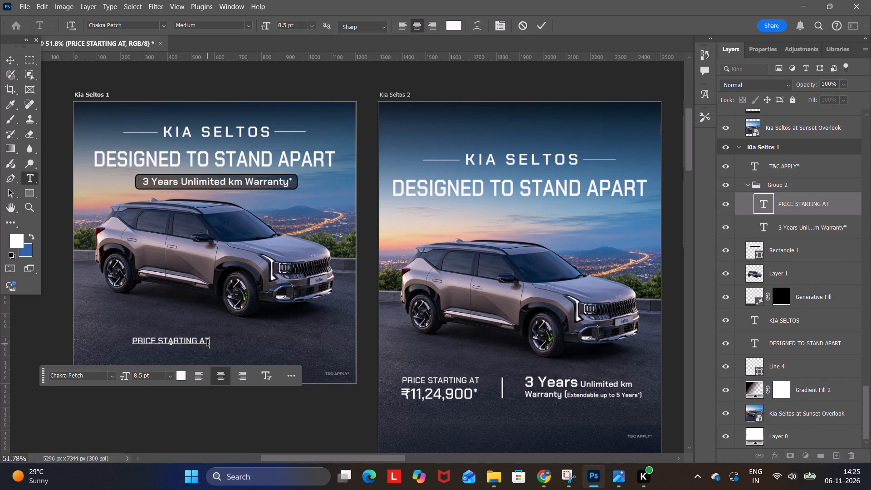
pyautogui.press('space')
pyautogui.hotkey('ctrl', 'v')
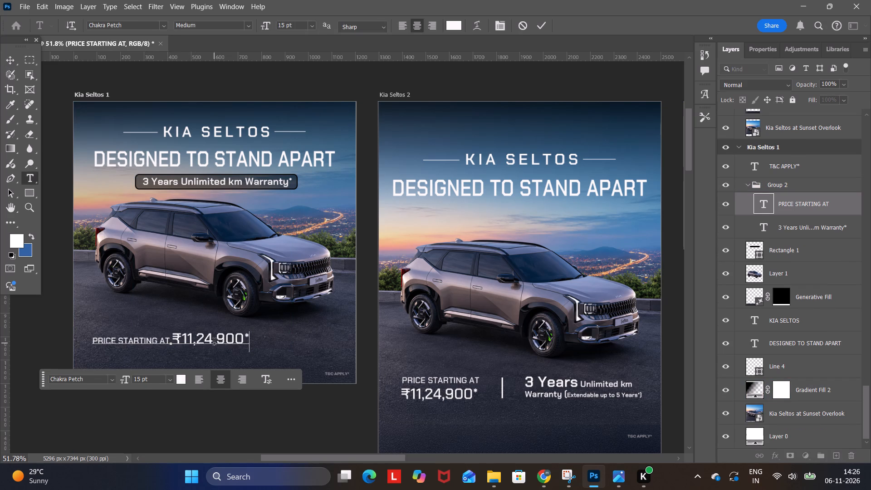
pyautogui.click(8, 57)
pyautogui.click(82, 67)
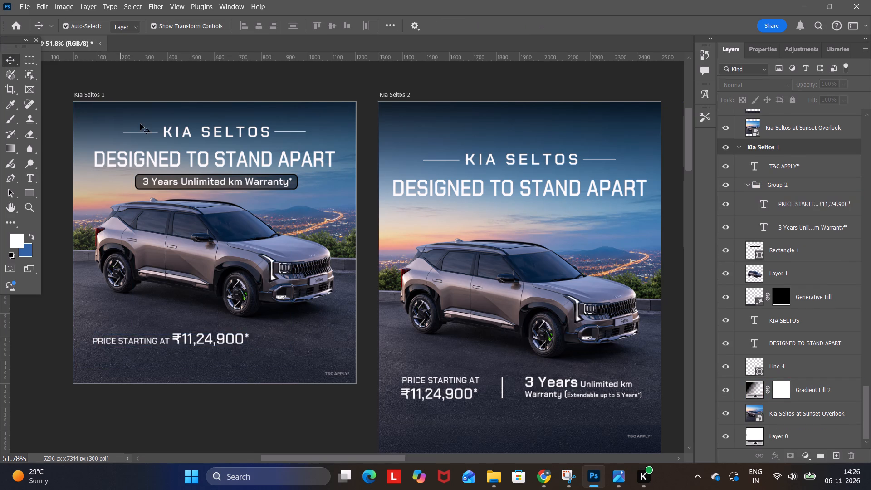
# Centre the combined price line below the car on Kia Seltos 1, and shift it slightly further down.
pyautogui.moveTo(210, 342); pyautogui.dragTo(248, 345)
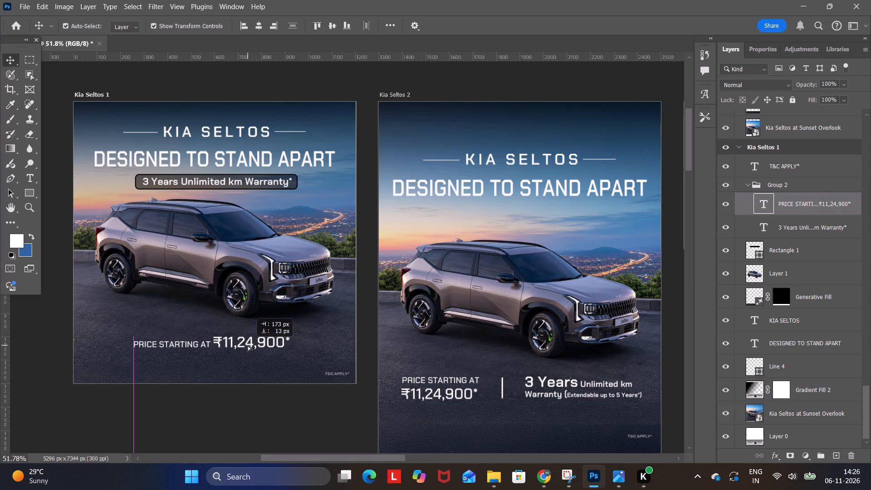
pyautogui.moveTo(248, 345); pyautogui.dragTo(257, 347)
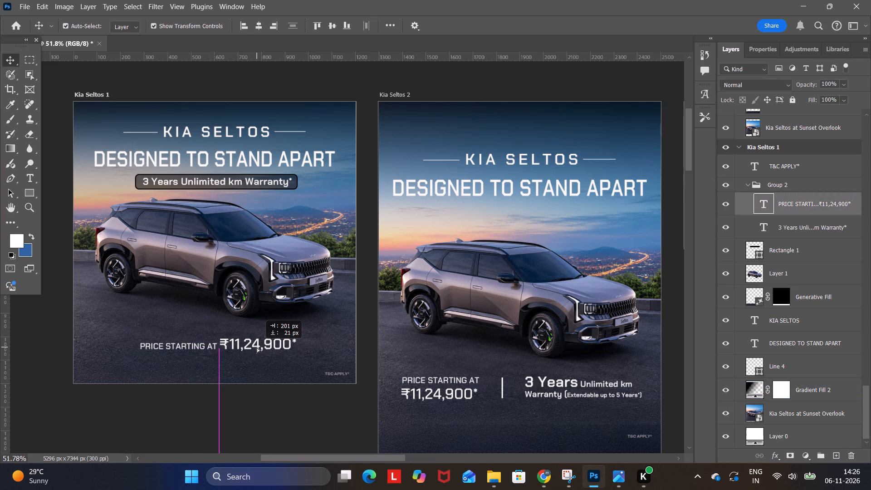
pyautogui.moveTo(257, 347); pyautogui.dragTo(256, 346)
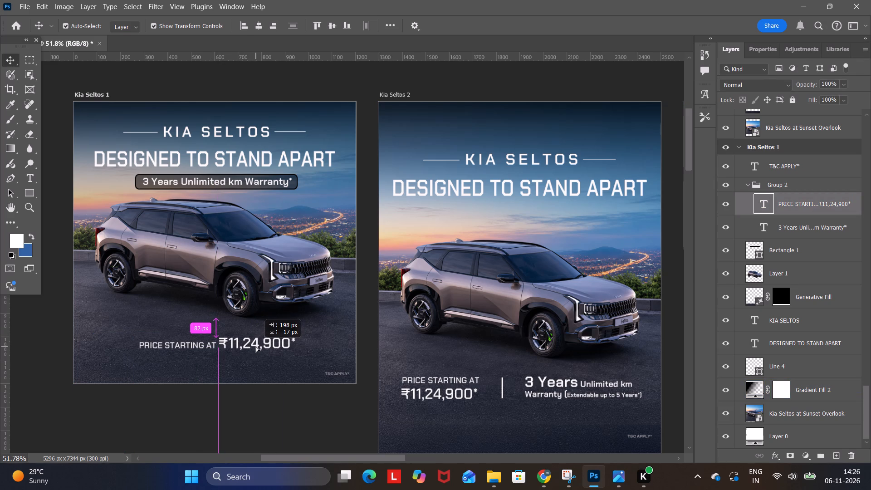
pyautogui.moveTo(256, 346); pyautogui.dragTo(257, 347)
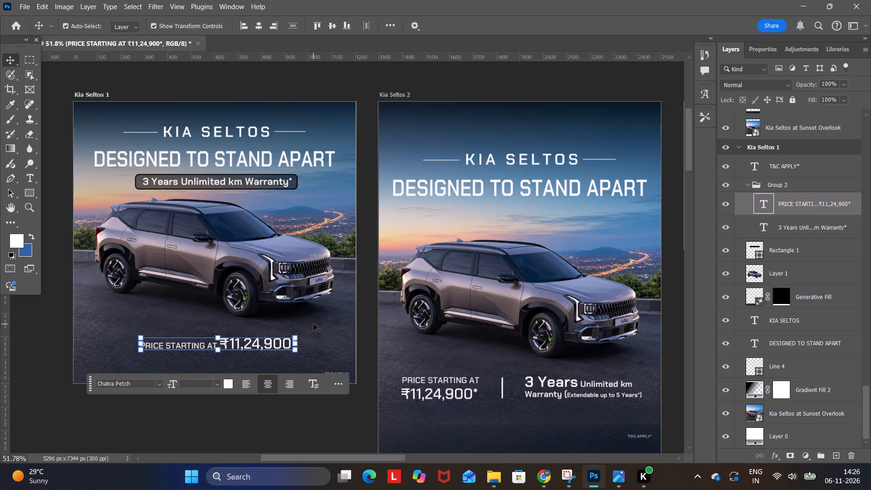
pyautogui.click(311, 417)
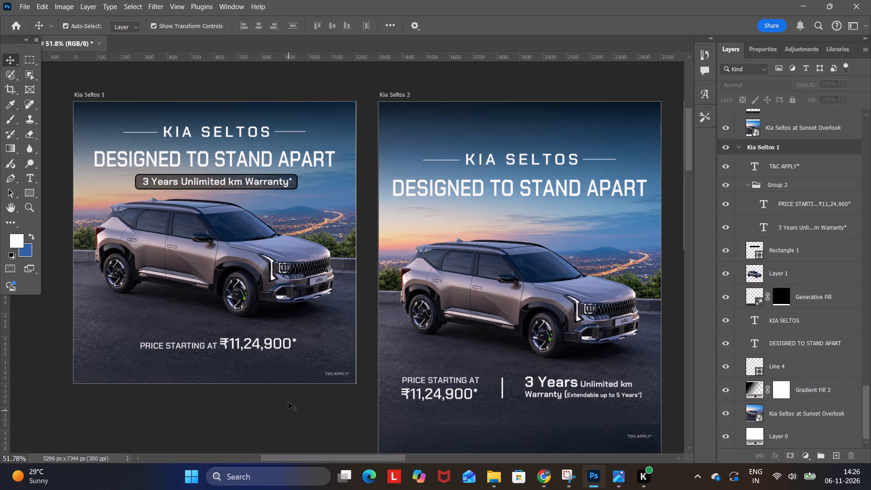
pyautogui.click(246, 343)
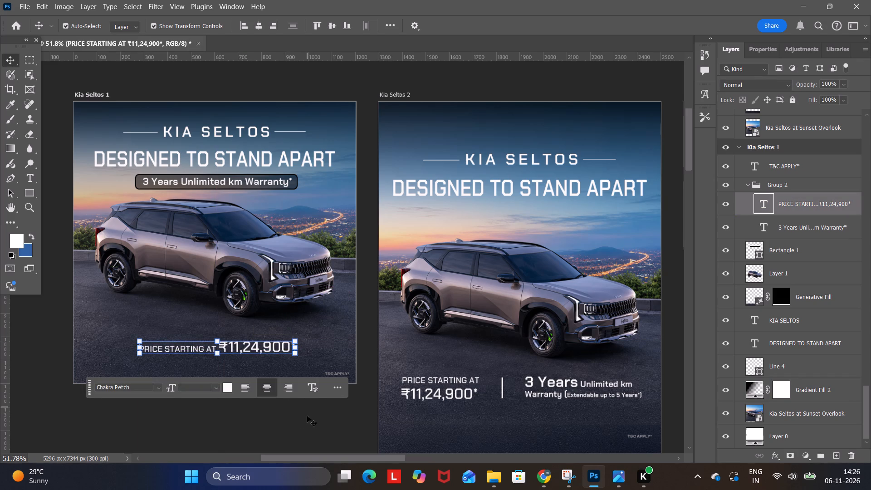
pyautogui.click(302, 429)
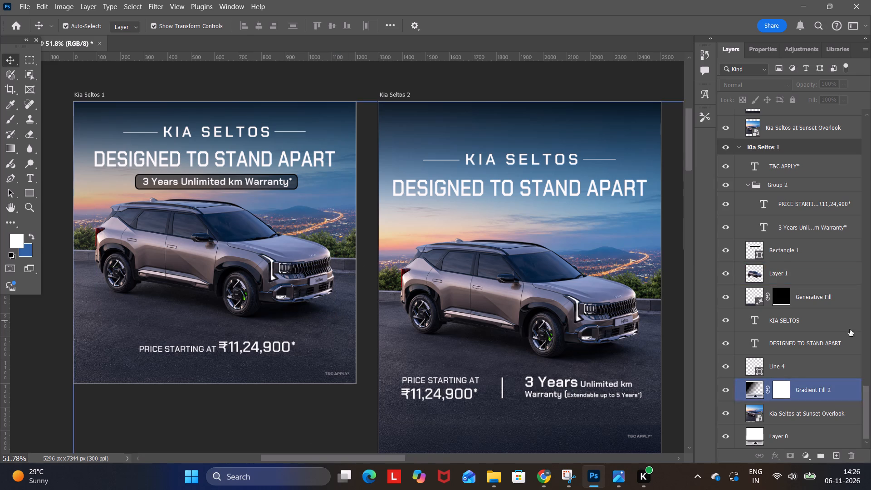
# Move the car layer on Kia Seltos 1 below Gradient Fill 2, directly above the sunset background photo.
pyautogui.scroll(-5, 814, 343)
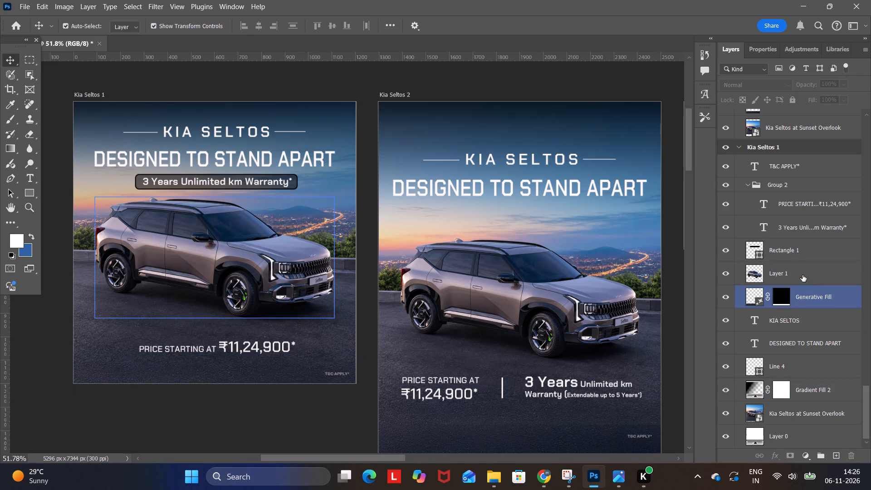
pyautogui.moveTo(802, 275); pyautogui.dragTo(810, 407)
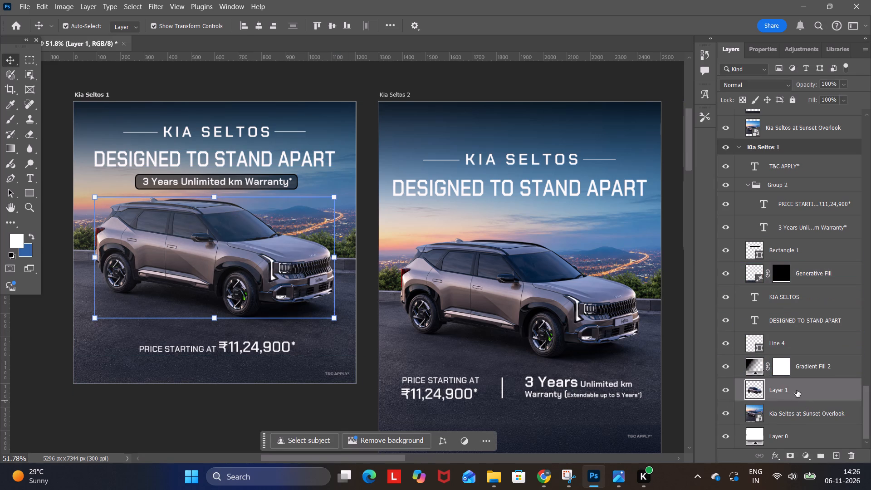
# Nudge the car and the sunset background photo down together on Kia Seltos 1, opening space below the warranty box.
pyautogui.click(800, 391)
pyautogui.keyDown('shift'); pyautogui.click(798, 412); pyautogui.keyUp('shift')
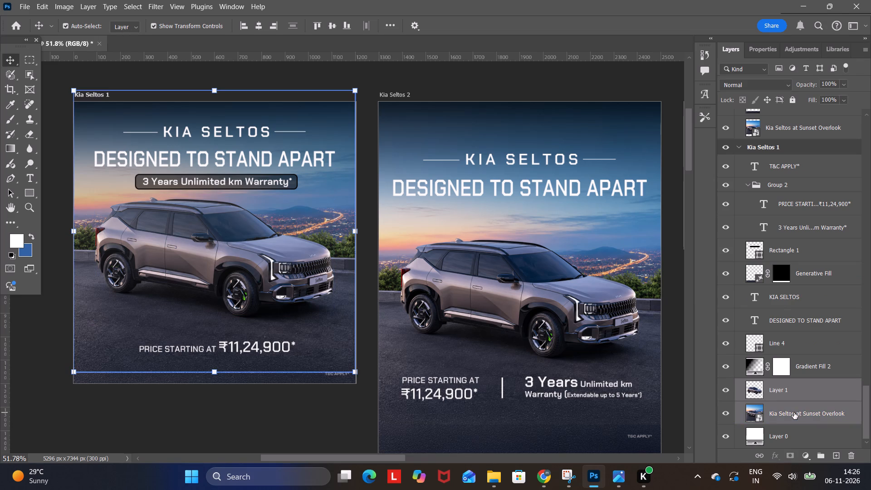
pyautogui.press('Down')
pyautogui.press('Down')
pyautogui.press('Down')
pyautogui.press('Down')
pyautogui.press('Down')
pyautogui.press('Down')
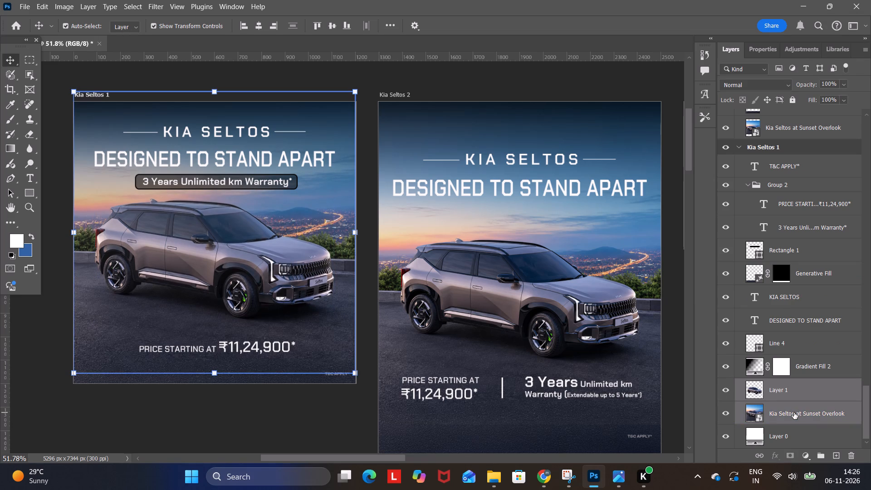
pyautogui.press('Down')
pyautogui.press('Down')
pyautogui.press('Down')
pyautogui.press('Down')
pyautogui.press('Down')
pyautogui.press('Down')
pyautogui.press('Down')
pyautogui.press('Down')
pyautogui.press('Down')
pyautogui.press('Down')
pyautogui.press('Down')
pyautogui.press('Down')
pyautogui.press('Down')
pyautogui.press('Down')
pyautogui.press('Down')
pyautogui.press('Down')
pyautogui.press('Down')
pyautogui.press('Down')
pyautogui.press('Down')
pyautogui.press('Down')
pyautogui.press('Down')
pyautogui.press('Down')
pyautogui.press('Down')
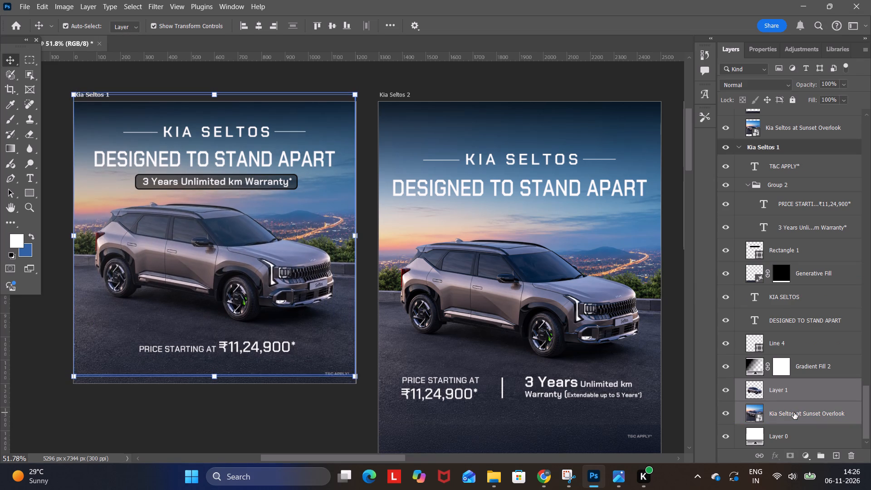
pyautogui.press('Down')
pyautogui.press('Down')
pyautogui.press('Down')
pyautogui.press('Down')
pyautogui.press('Down')
pyautogui.press('Down')
pyautogui.press('Down')
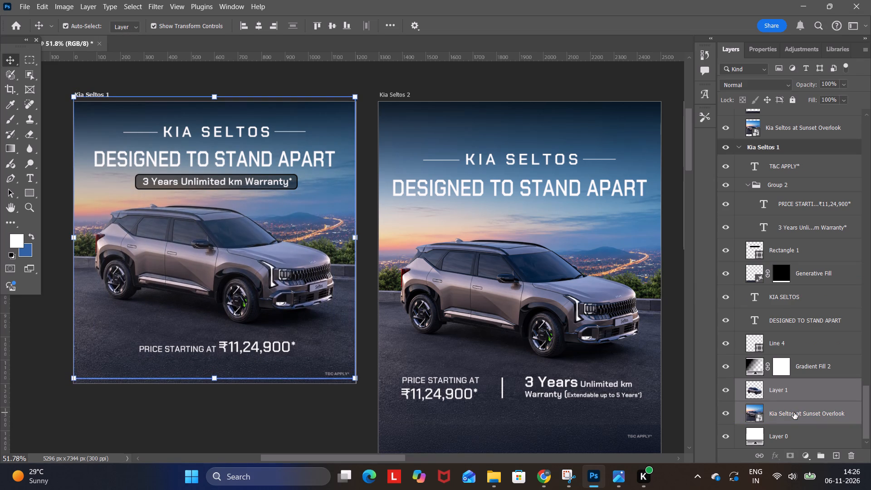
pyautogui.click(446, 88)
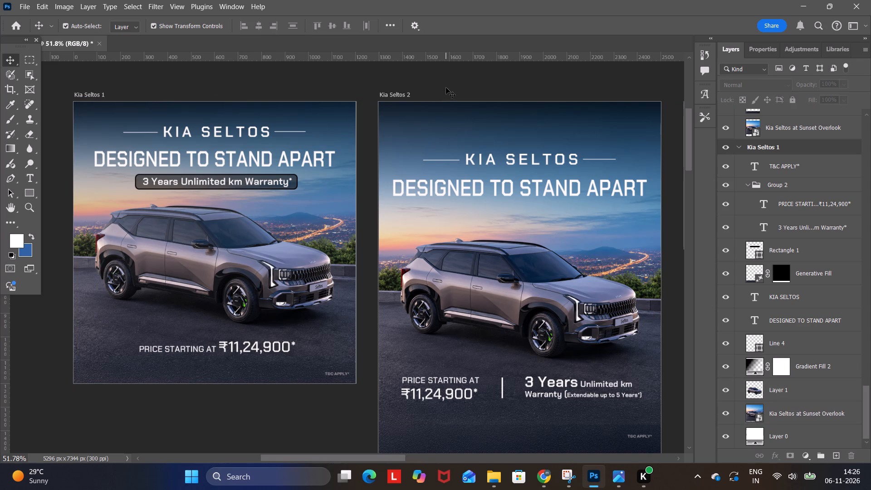
# Set the warranty box's stroke width to 3 px and its corner radius to 0 px on Kia Seltos 1.
pyautogui.click(298, 180)
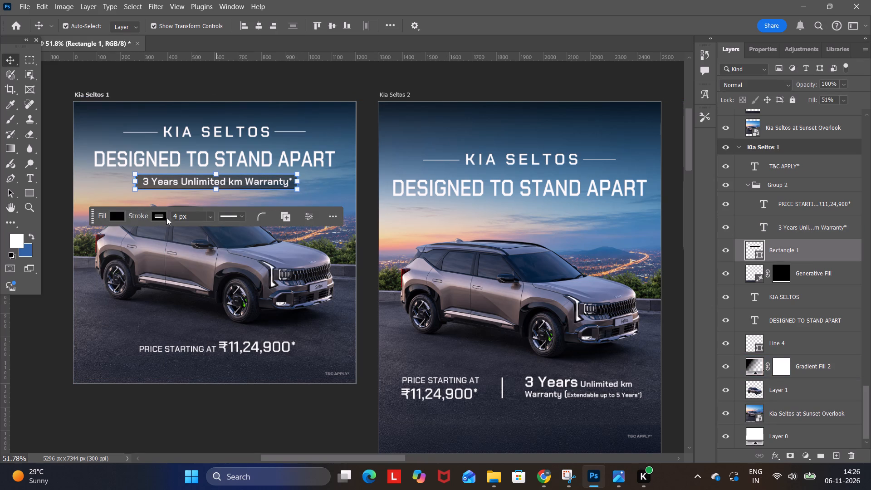
pyautogui.click(207, 216)
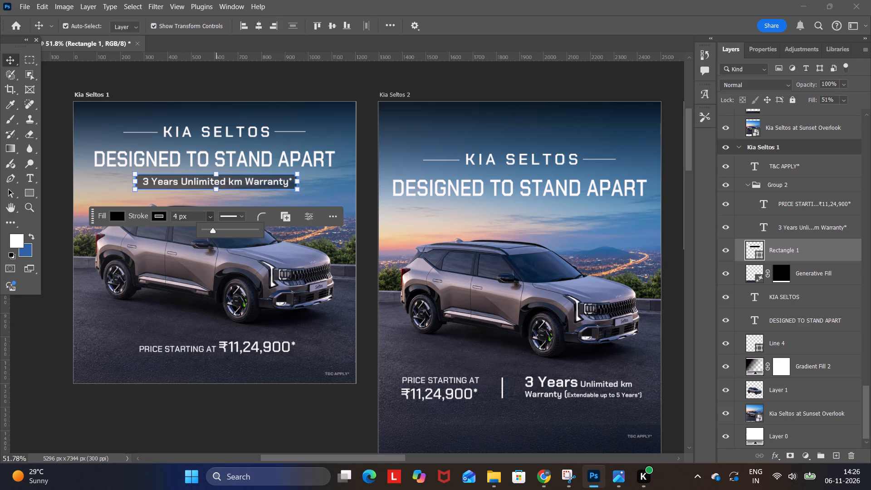
pyautogui.moveTo(177, 217); pyautogui.dragTo(158, 226)
pyautogui.press('3')
pyautogui.press('Return')
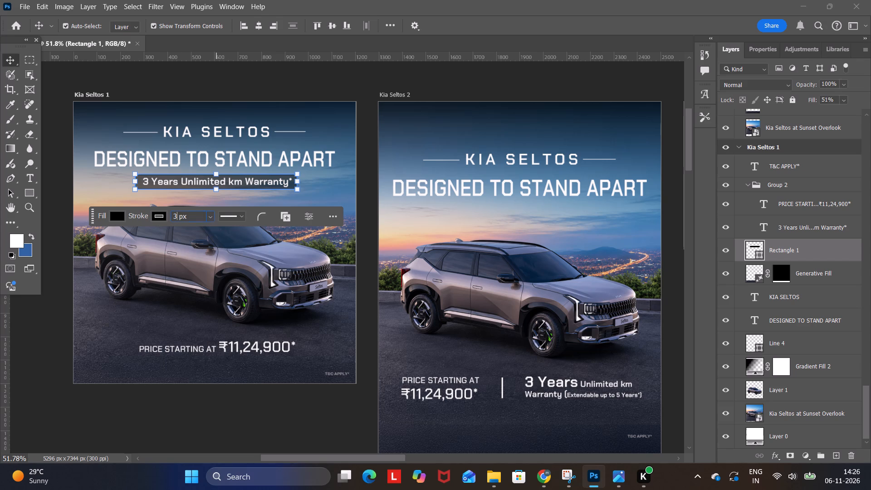
pyautogui.click(262, 223)
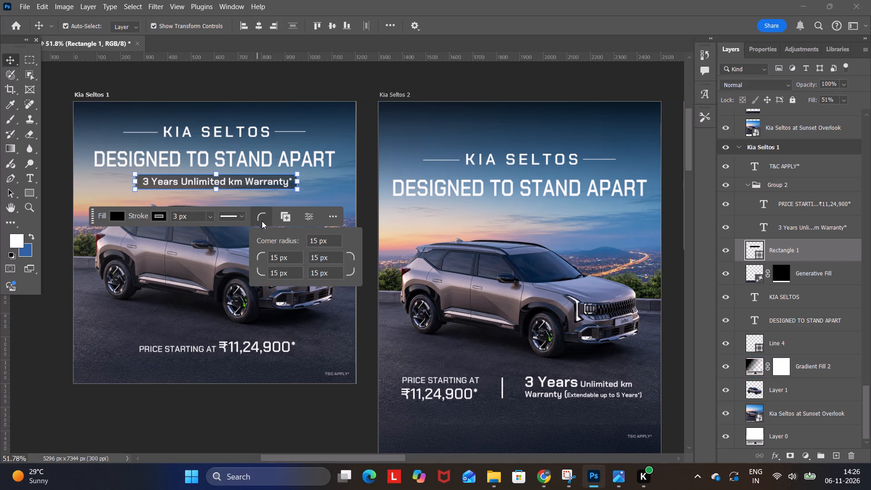
pyautogui.moveTo(317, 239); pyautogui.dragTo(306, 243)
pyautogui.press('0')
pyautogui.press('Return')
pyautogui.click(308, 84)
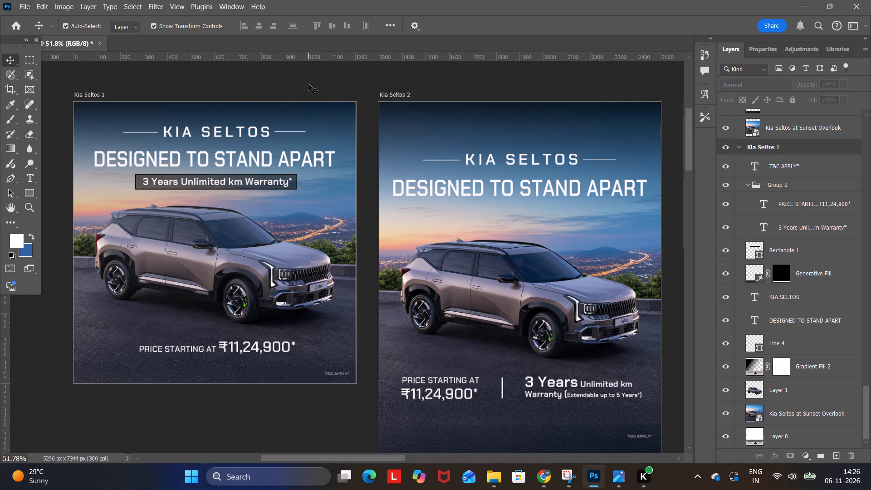
pyautogui.click(308, 84)
# Widen the warranty box to about 124.5% at unchanged height and reposition it behind the warranty text on Kia Seltos 1.
pyautogui.click(295, 187)
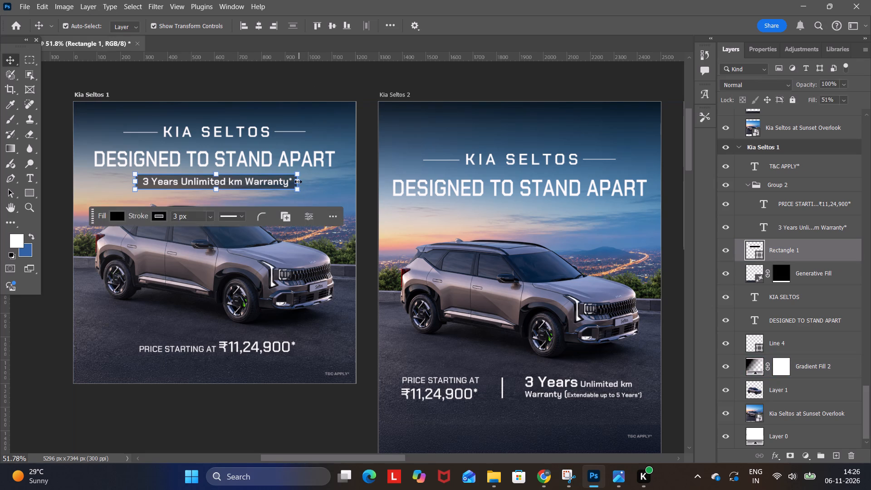
pyautogui.moveTo(298, 181); pyautogui.dragTo(338, 185)
pyautogui.moveTo(309, 182); pyautogui.dragTo(300, 181)
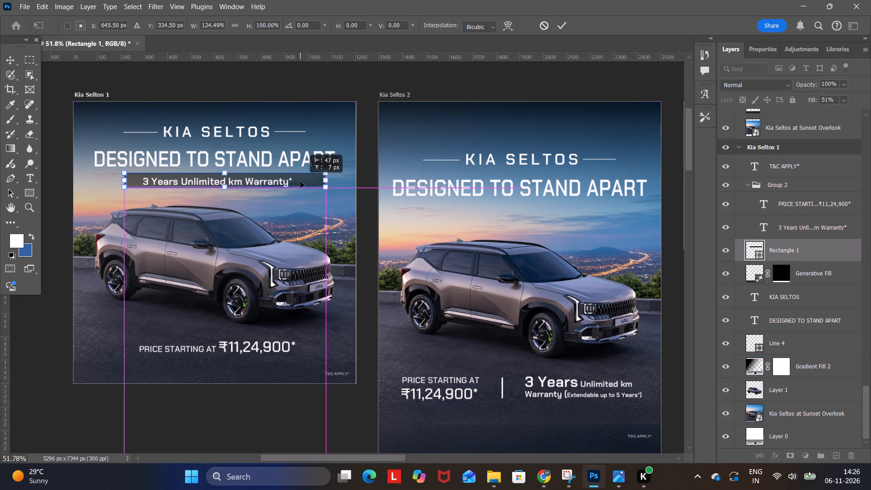
pyautogui.moveTo(300, 181); pyautogui.dragTo(295, 181)
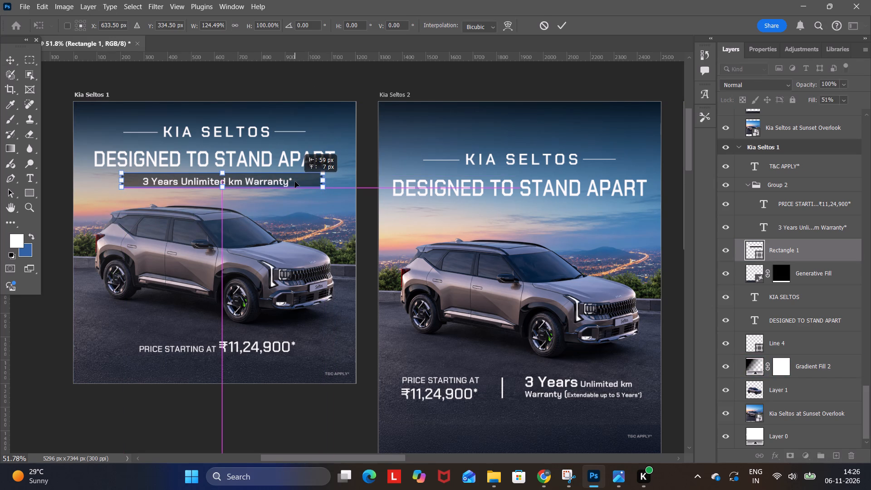
pyautogui.moveTo(295, 181); pyautogui.dragTo(295, 182)
pyautogui.click(364, 176)
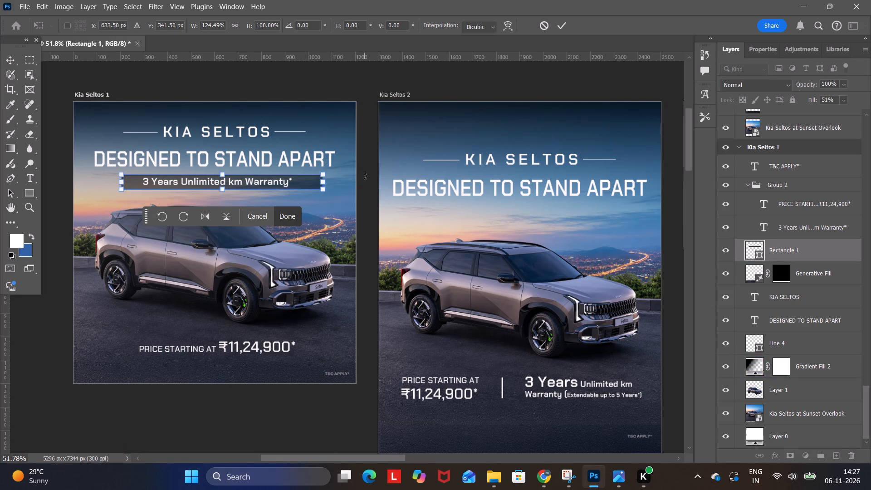
pyautogui.click(290, 215)
pyautogui.click(367, 172)
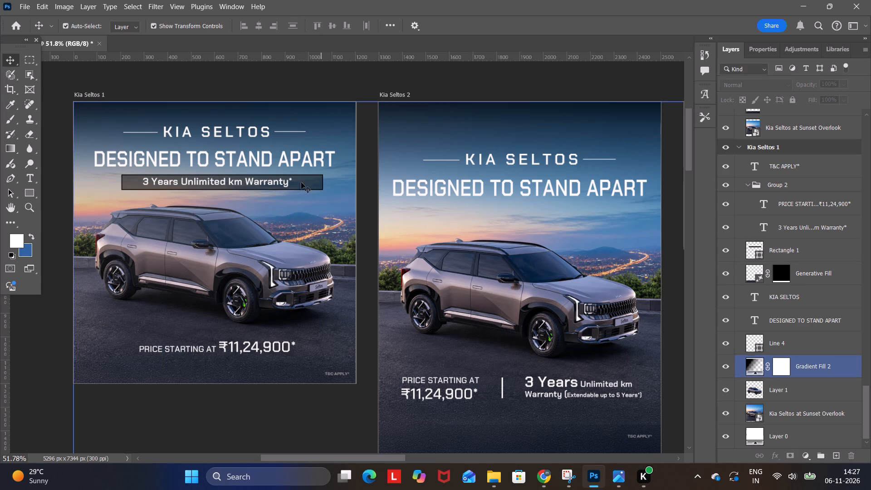
# Change the warranty box's stroke colour to white on Kia Seltos 1.
pyautogui.click(312, 176)
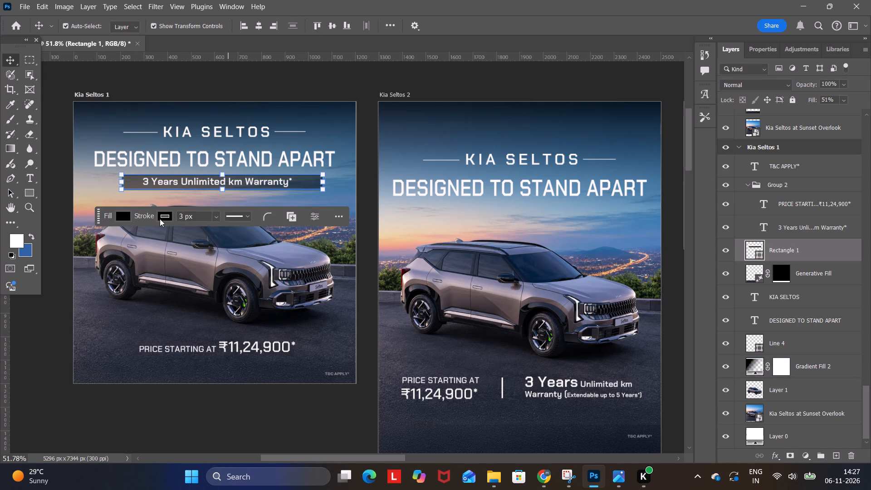
pyautogui.click(160, 219)
pyautogui.click(119, 275)
pyautogui.click(64, 151)
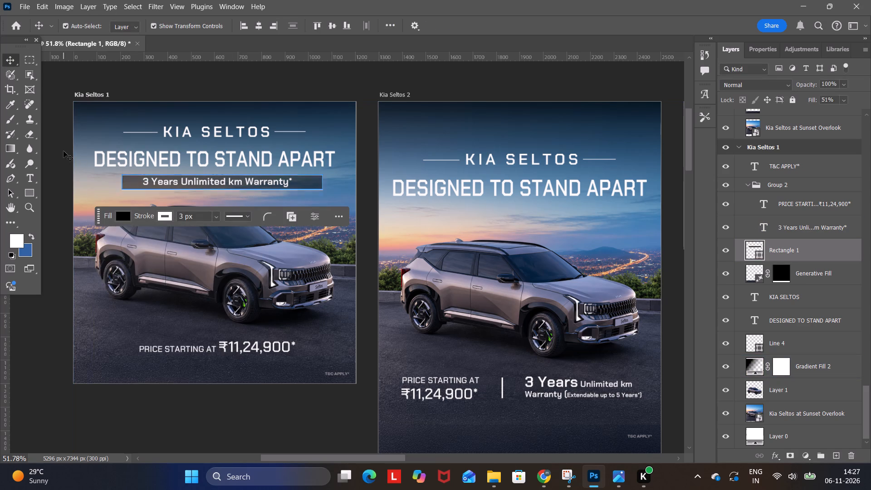
pyautogui.click(321, 86)
# Centre the warranty text in its box by shifting the box about 16 px left and nudging the text slightly down.
pyautogui.click(308, 182)
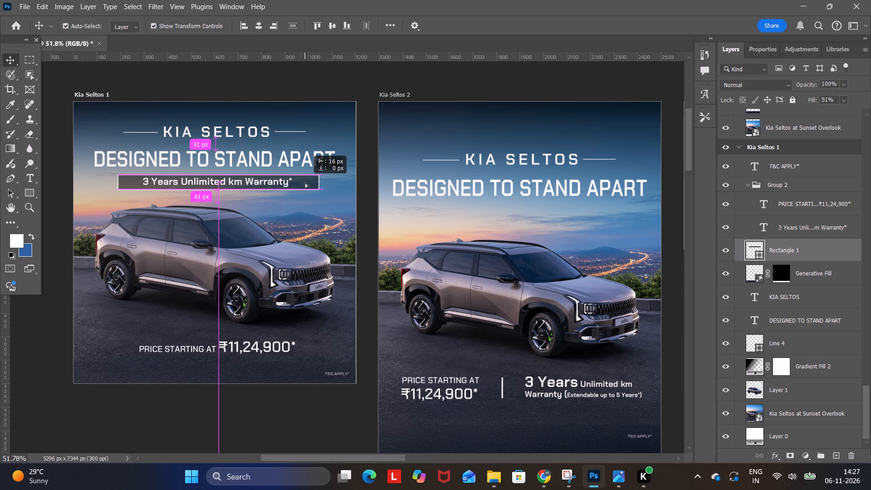
pyautogui.click(316, 89)
pyautogui.click(268, 182)
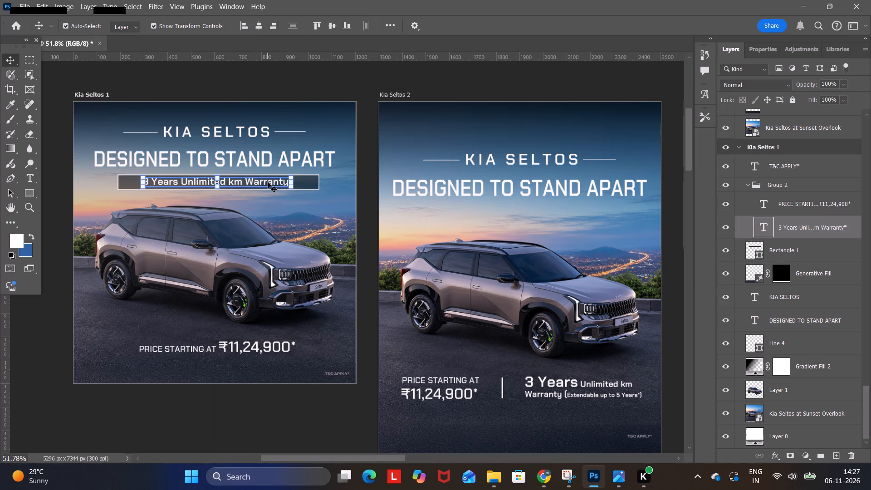
pyautogui.press('Down')
pyautogui.press('Down')
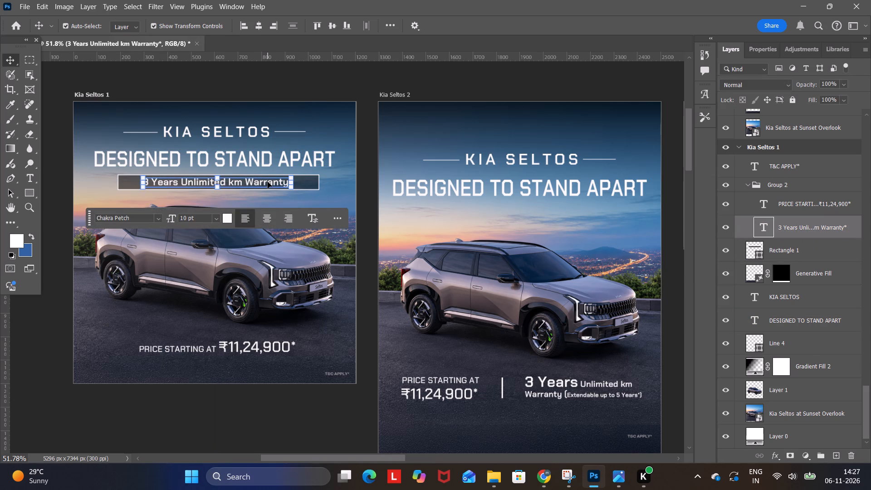
pyautogui.click(318, 86)
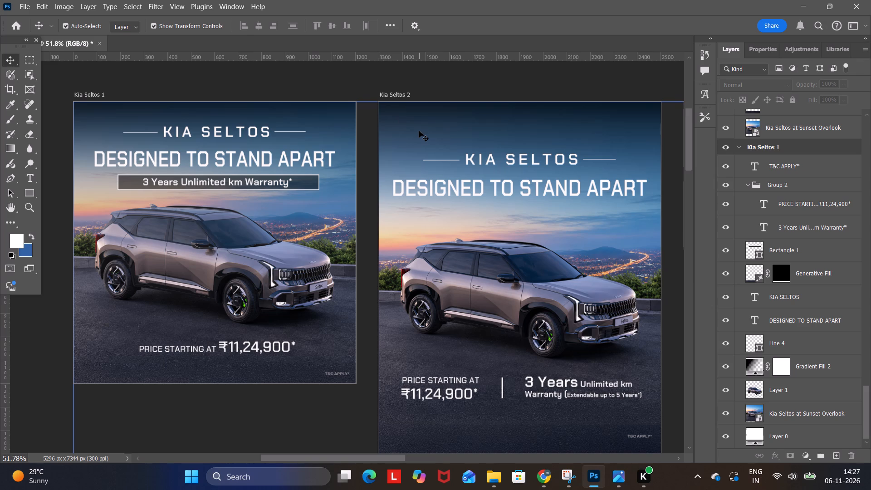
pyautogui.click(353, 84)
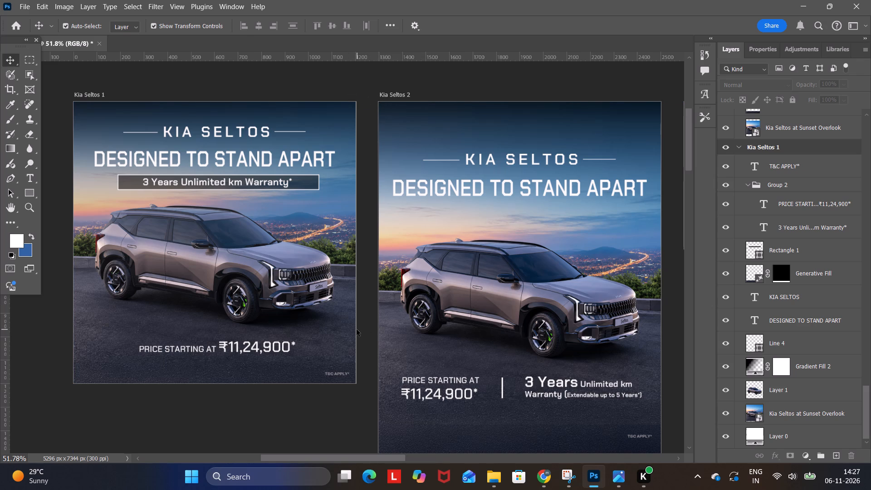
# Nudge the car and the sunset background photo together slightly further down on Kia Seltos 1.
pyautogui.click(821, 409)
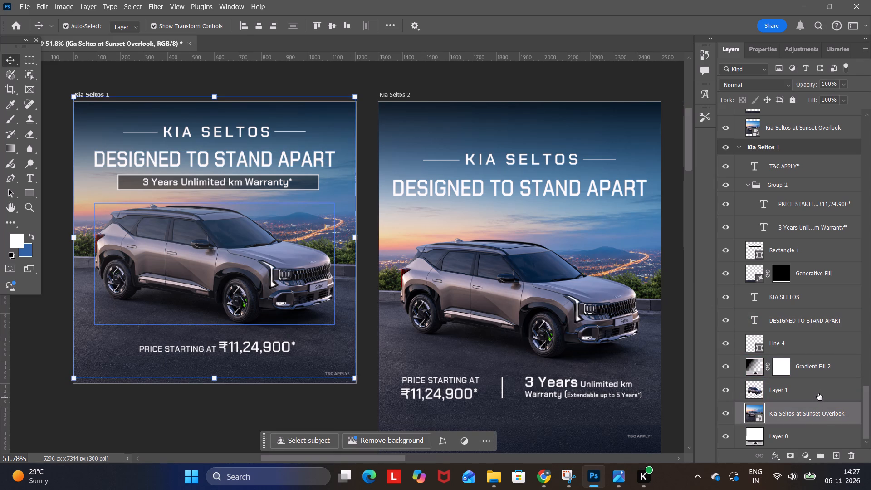
pyautogui.keyDown('shift'); pyautogui.click(818, 393); pyautogui.keyUp('shift')
pyautogui.press('Down')
pyautogui.press('Down')
pyautogui.press('Down')
pyautogui.press('Down')
pyautogui.press('Down')
pyautogui.press('Down')
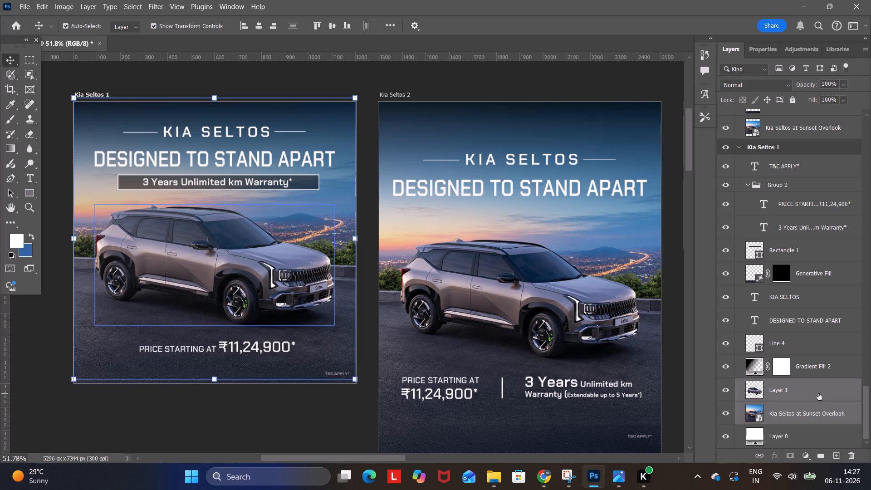
pyautogui.press('Down')
pyautogui.press('Down')
pyautogui.press('Down')
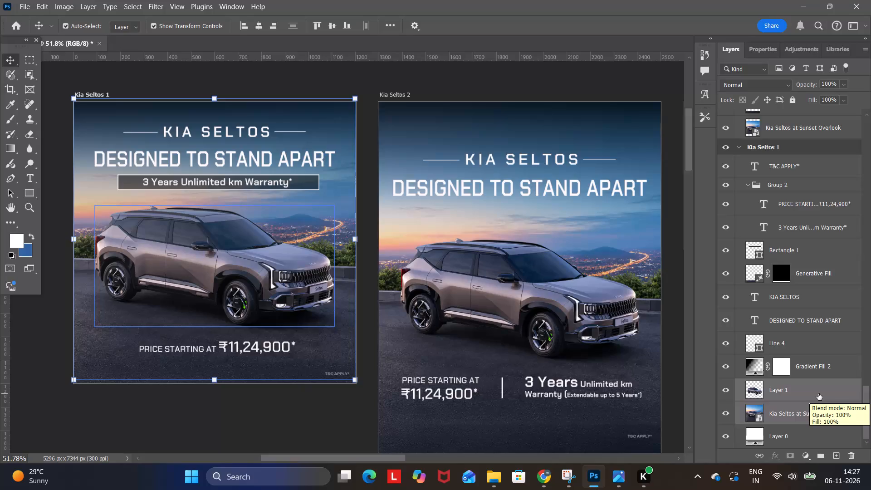
pyautogui.click(347, 81)
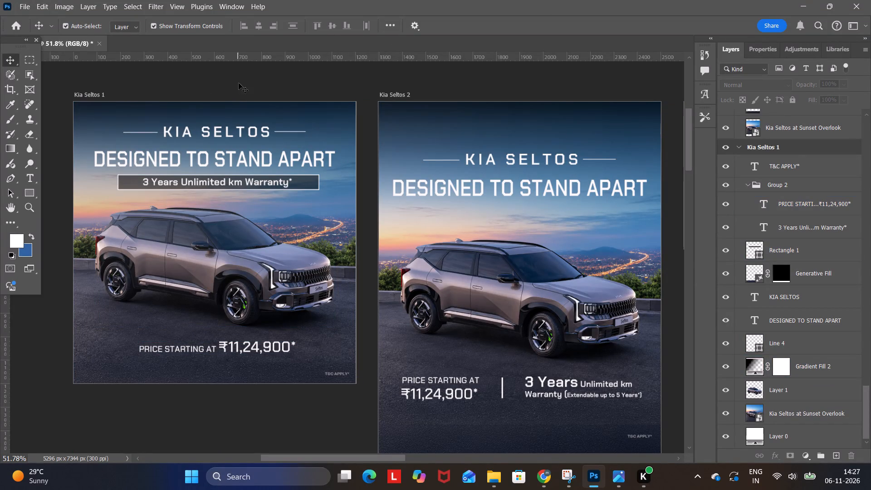
# Nudge the warranty box and its text down together by a tiny amount on Kia Seltos 1.
pyautogui.click(299, 187)
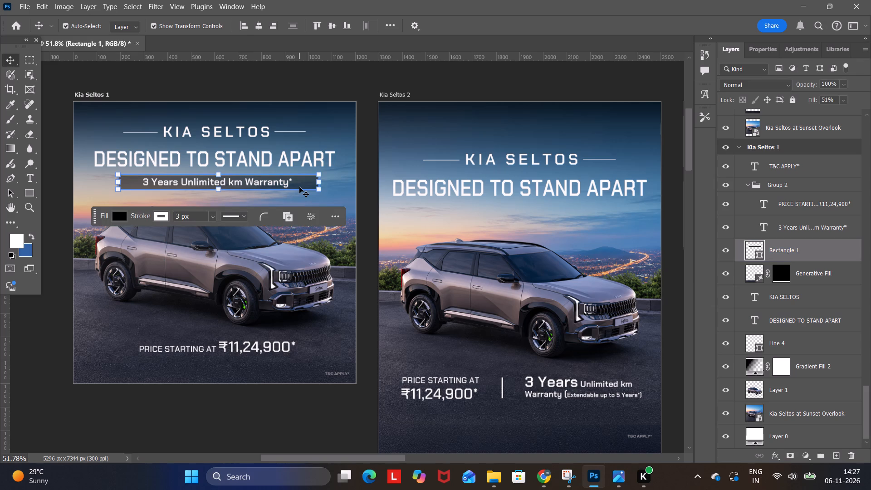
pyautogui.keyDown('shift'); pyautogui.click(264, 183); pyautogui.keyUp('shift')
pyautogui.press('Down')
pyautogui.press('Down')
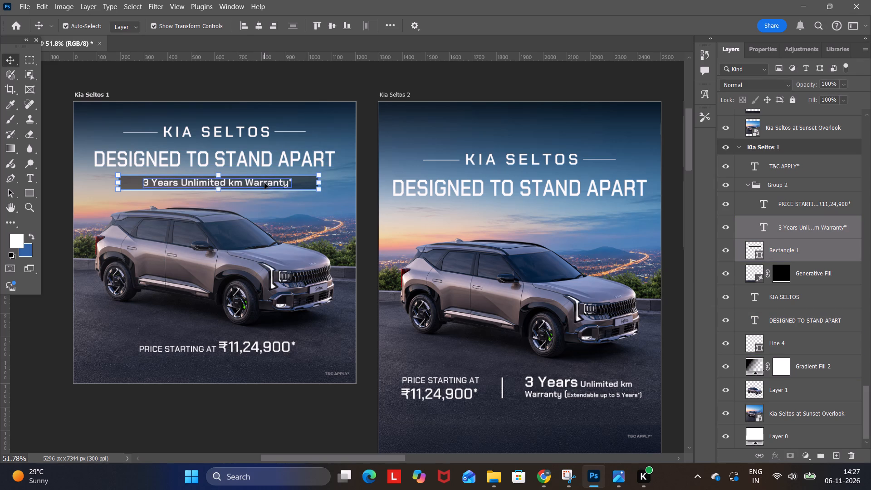
pyautogui.click(286, 89)
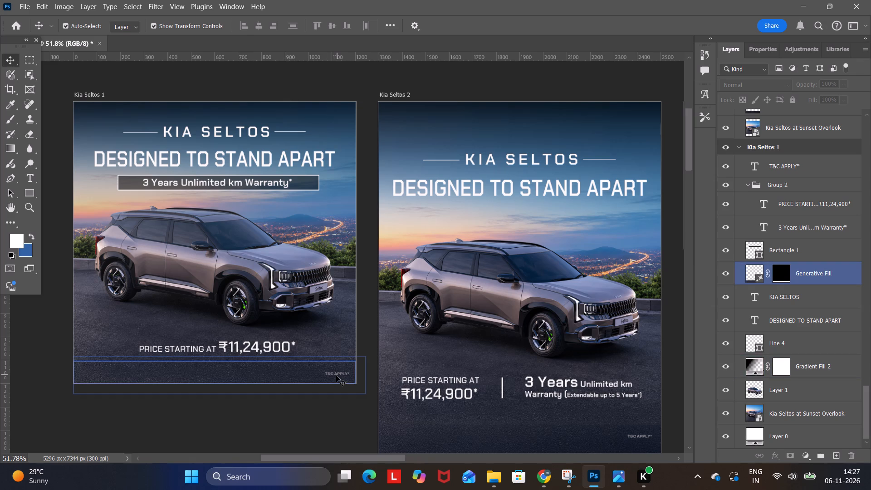
# Nudge the warranty box and its text together about 2 px further down on Kia Seltos 1.
pyautogui.keyDown('alt'); pyautogui.scroll(1, 335, 376); pyautogui.keyUp('alt')
pyautogui.moveTo(332, 459); pyautogui.dragTo(319, 460)
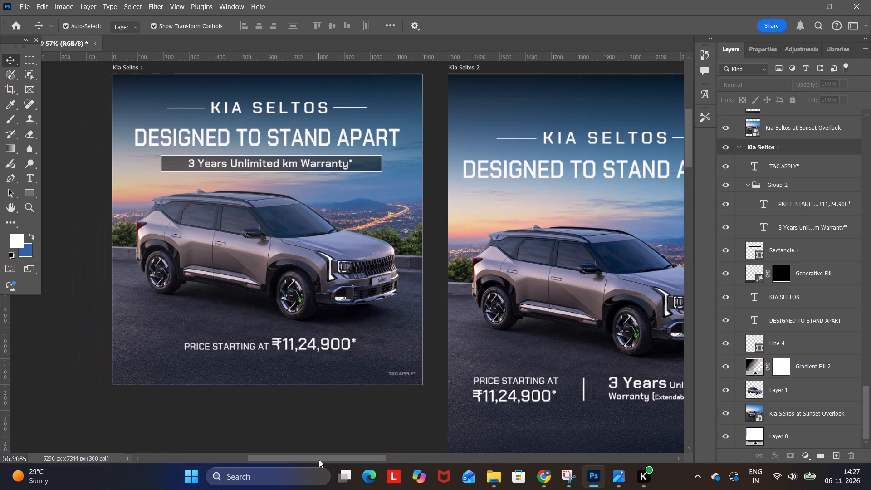
pyautogui.moveTo(319, 460); pyautogui.dragTo(318, 460)
pyautogui.scroll(2, 318, 436)
pyautogui.keyDown('alt'); pyautogui.scroll(1, 316, 430); pyautogui.keyUp('alt')
pyautogui.scroll(3, 316, 430)
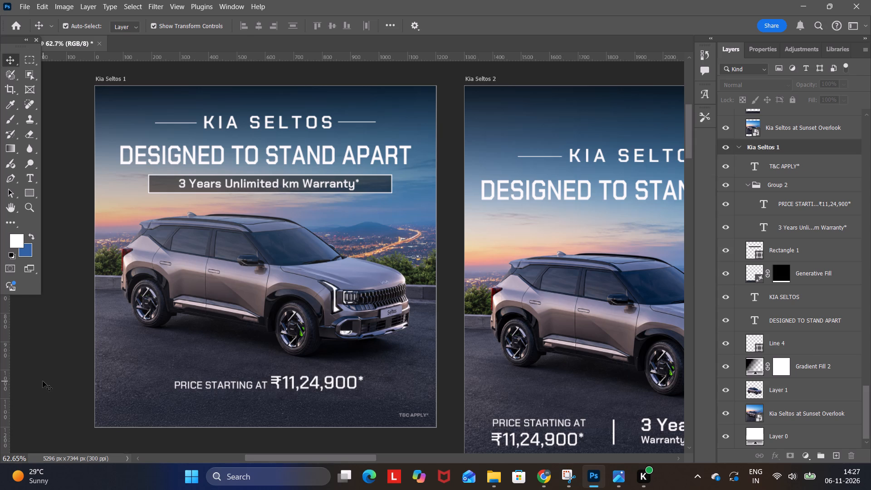
pyautogui.click(378, 186)
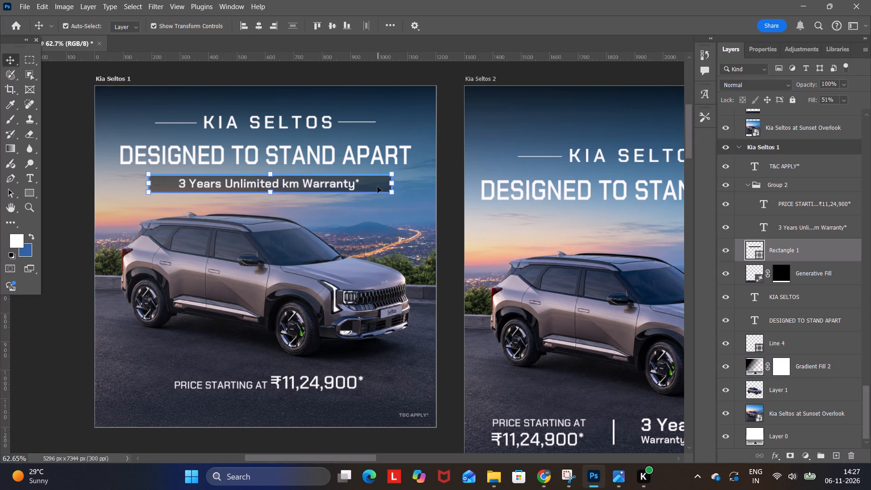
pyautogui.keyDown('shift'); pyautogui.click(337, 178); pyautogui.keyUp('shift')
pyautogui.keyDown('shift'); pyautogui.click(333, 183); pyautogui.keyUp('shift')
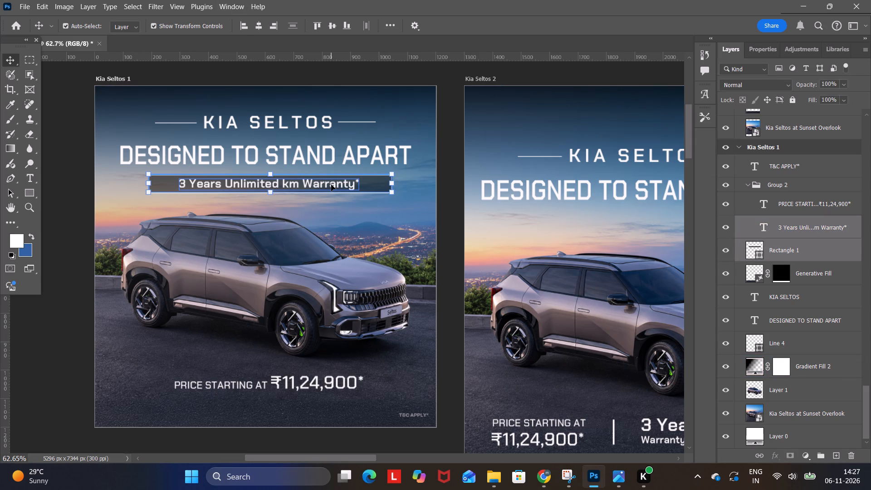
pyautogui.press('Down')
pyautogui.press('Down')
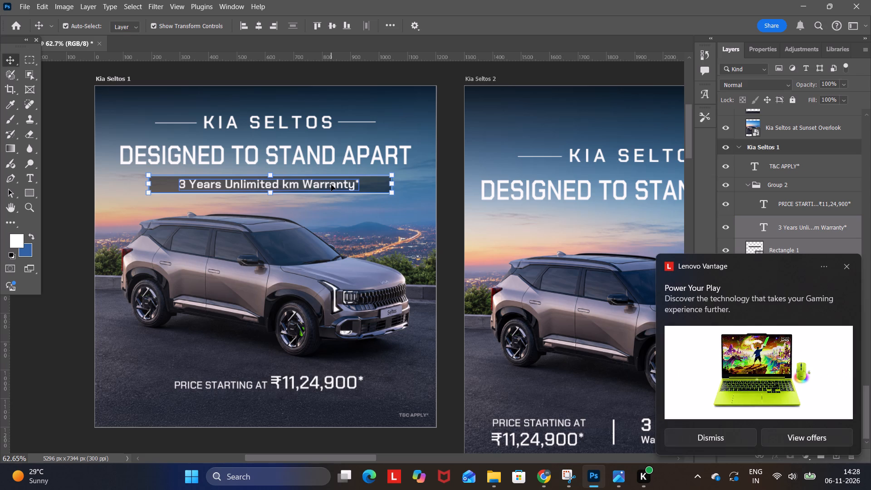
pyautogui.click(844, 266)
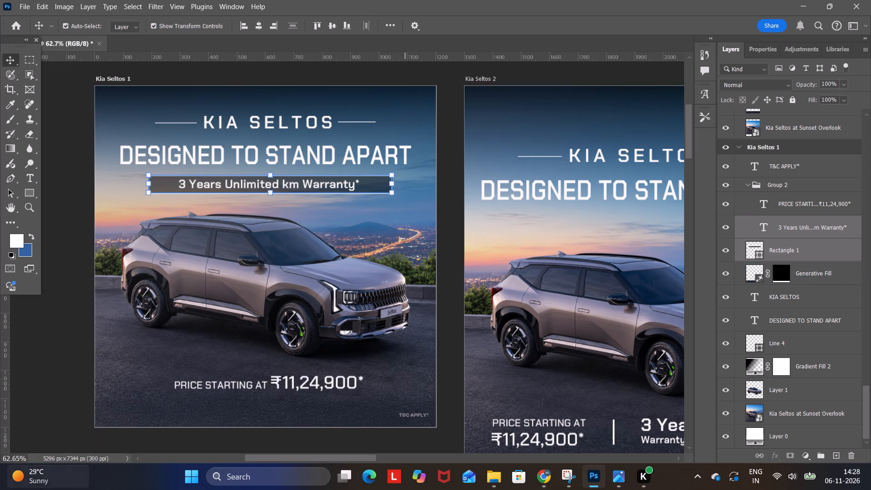
pyautogui.click(61, 233)
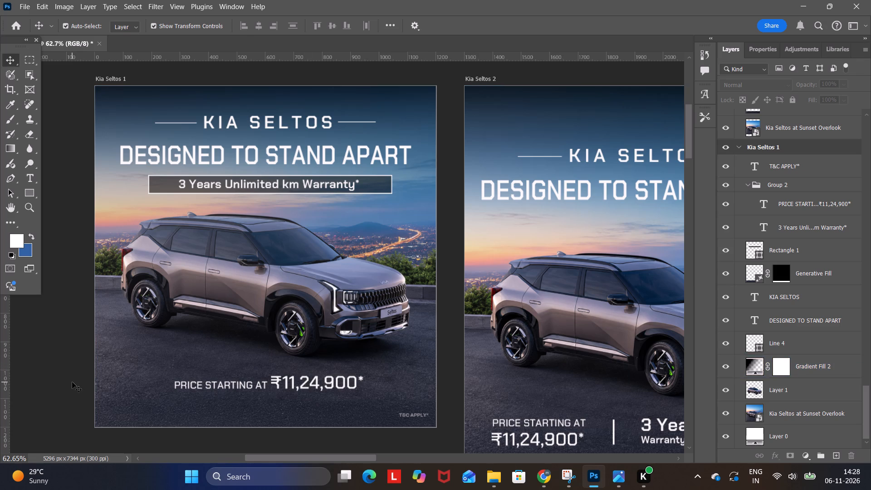
# Nudge the car and the sunset background photo together about 11 px further down on Kia Seltos 1.
pyautogui.click(395, 358)
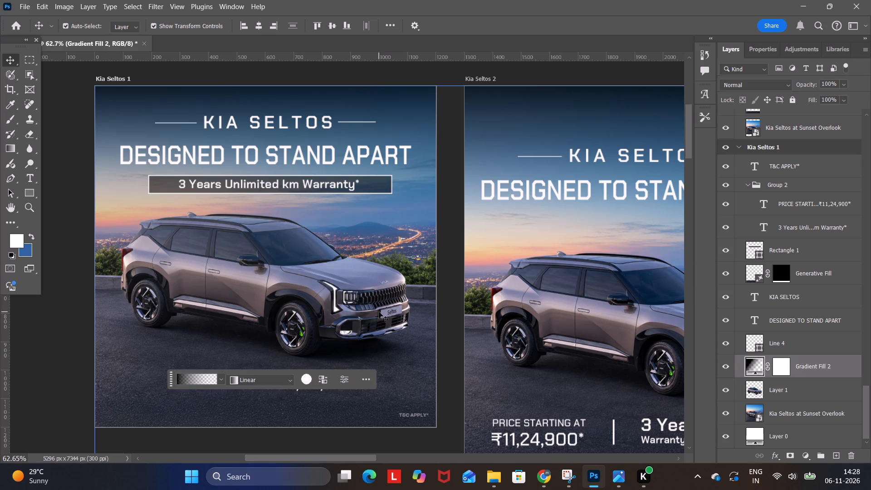
pyautogui.keyDown('shift'); pyautogui.click(379, 312); pyautogui.keyUp('shift')
pyautogui.scroll(-4, 698, 272)
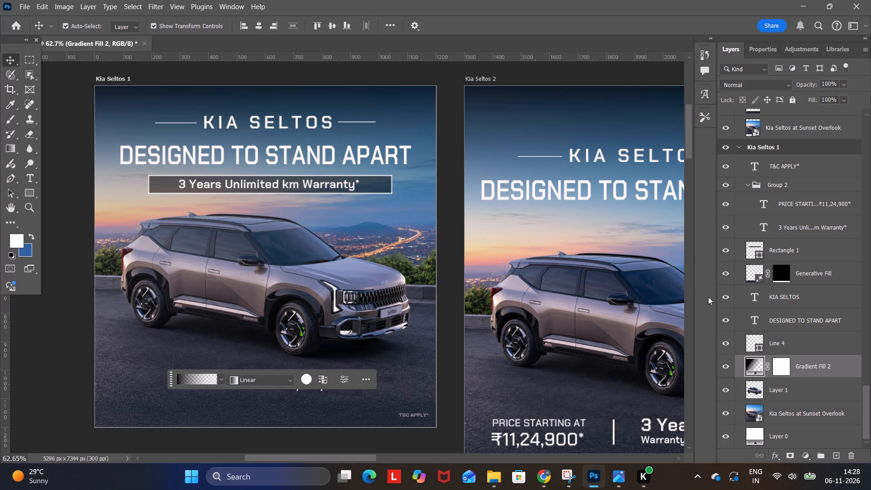
pyautogui.click(792, 410)
pyautogui.keyDown('shift'); pyautogui.click(790, 389); pyautogui.keyUp('shift')
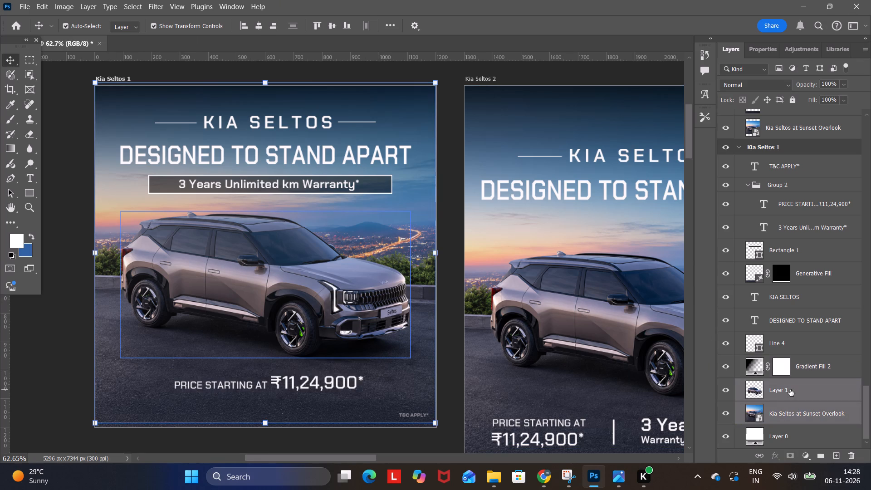
pyautogui.press('Down')
pyautogui.press('Down')
pyautogui.press('Down')
pyautogui.press('Down')
pyautogui.press('Down')
pyautogui.press('Down')
pyautogui.press('Down')
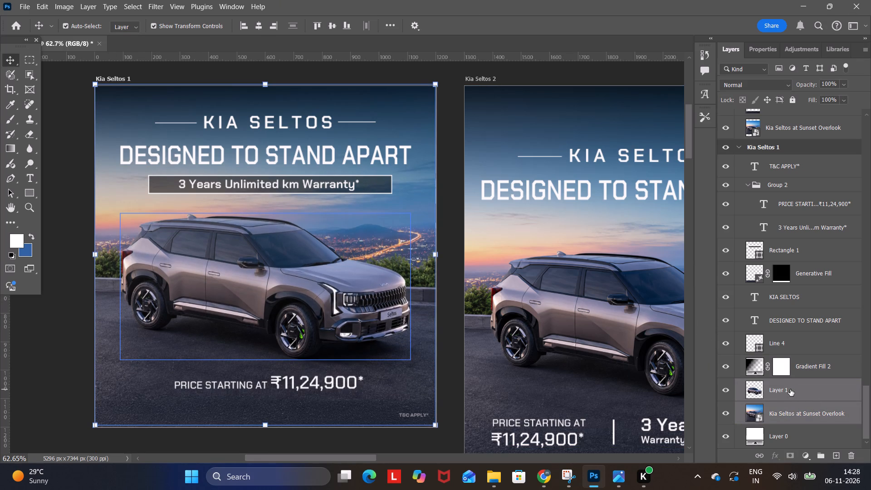
pyautogui.press('Down')
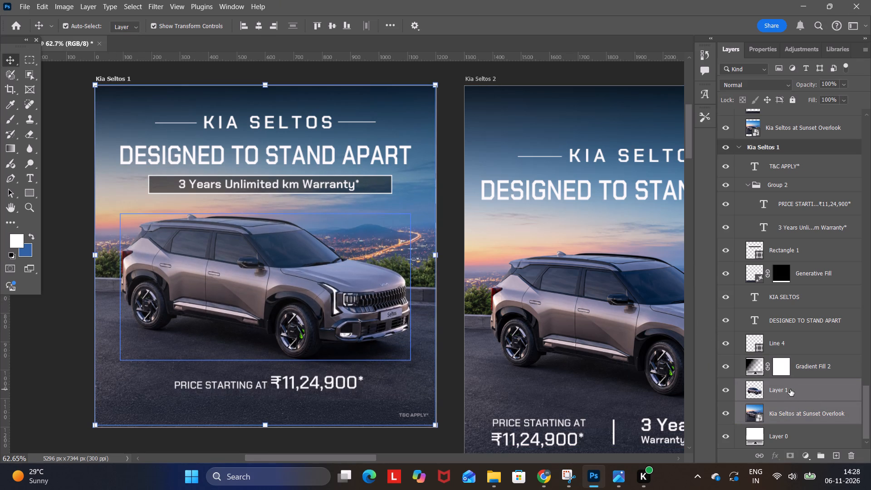
pyautogui.press('Down')
pyautogui.press('Down')
pyautogui.press('Down')
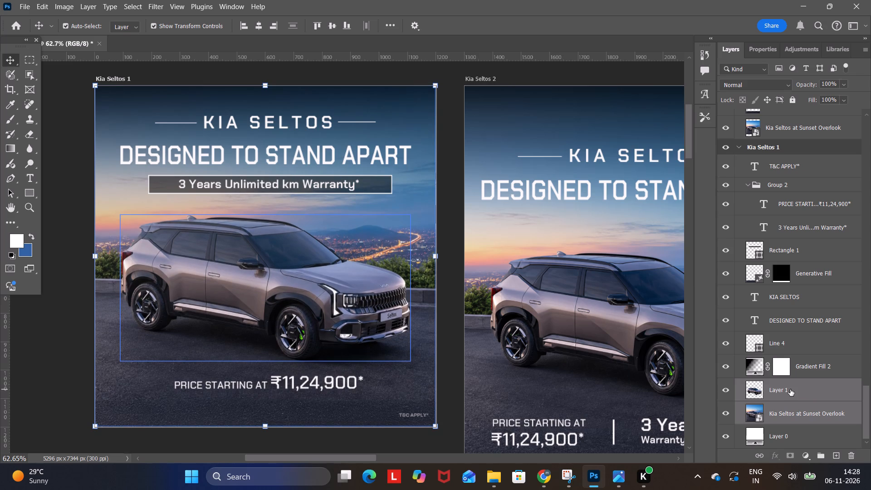
pyautogui.click(73, 394)
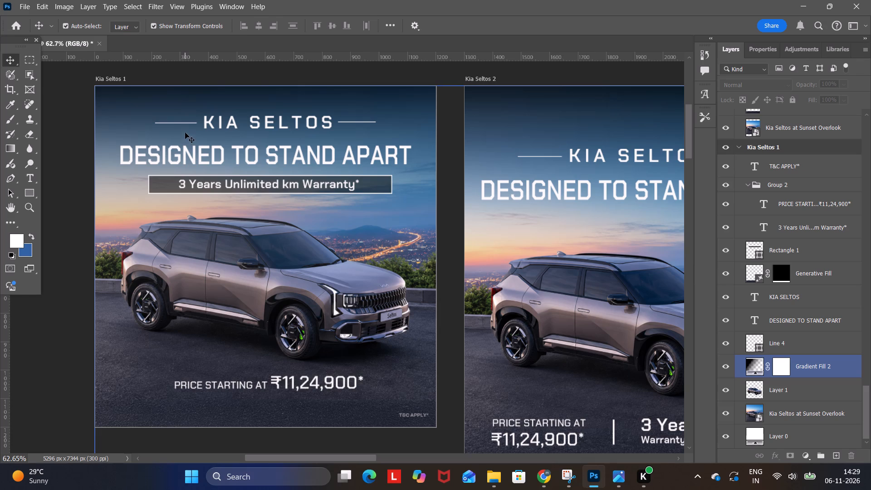
# Copy the full "3 Years Unlimited km Warranty (Extendable up to 5 Years*)" text from the Kia Carens 1 artboard.
pyautogui.scroll(-15, 340, 295)
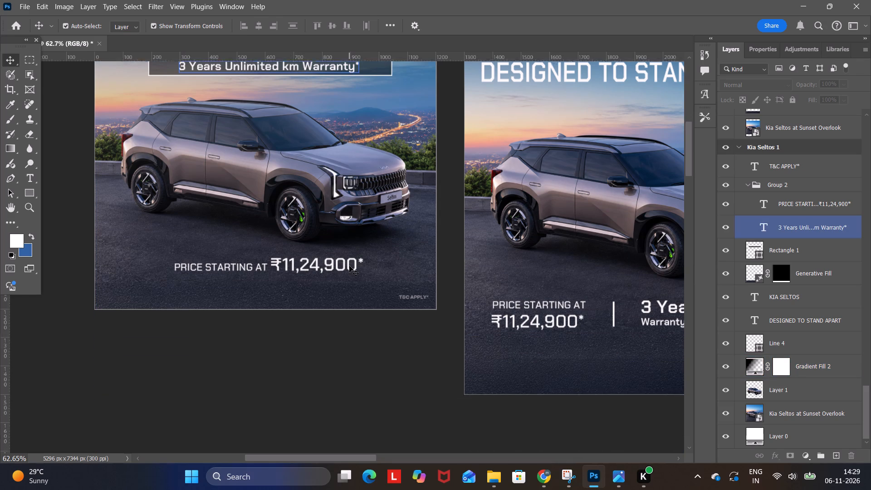
pyautogui.scroll(-20, 349, 266)
pyautogui.scroll(-20, 349, 266)
pyautogui.scroll(-16, 349, 266)
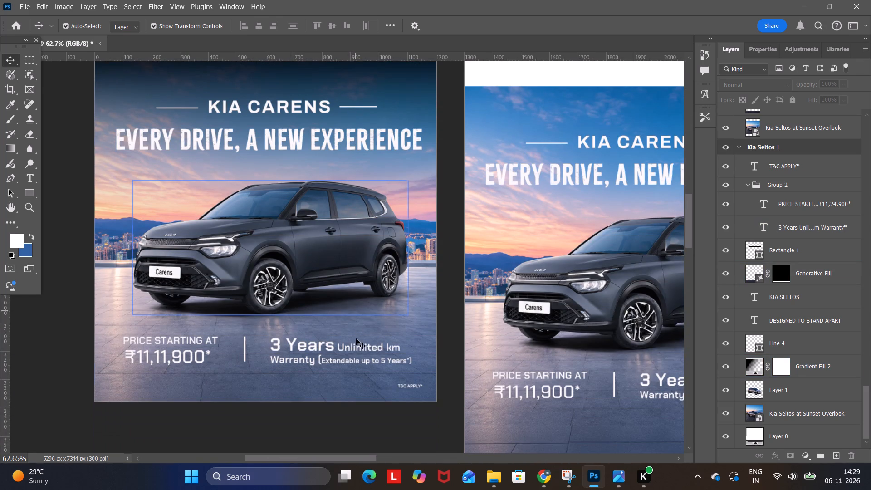
pyautogui.doubleClick(345, 350)
pyautogui.hotkey('ctrl', 'c')
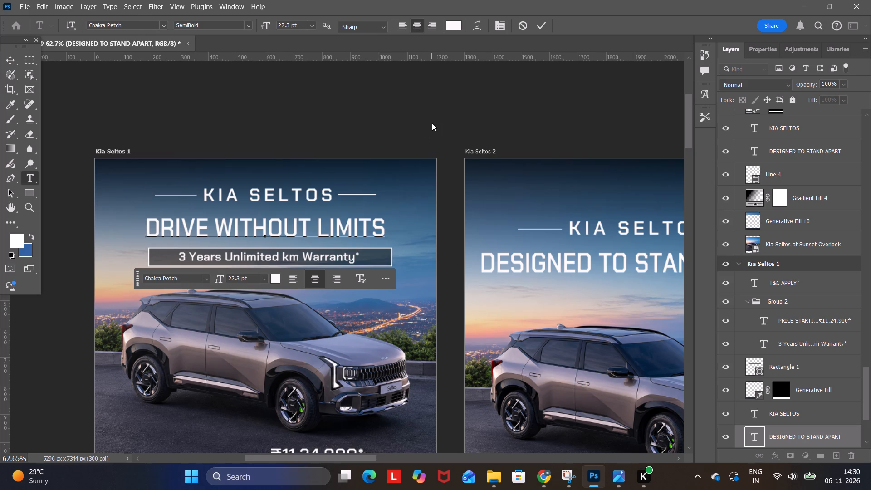
pyautogui.click(432, 123)
pyautogui.click(432, 123)
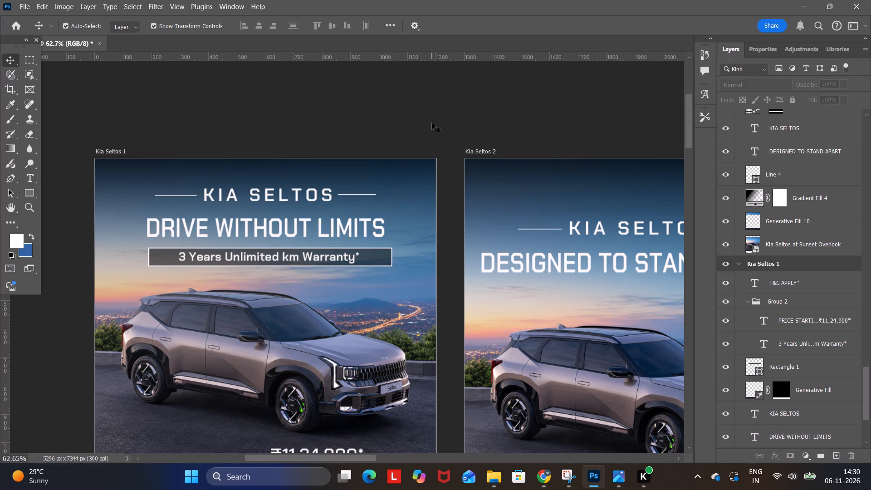
# Shift the outlined warranty box on Kia Seltos 1 slightly left to centre it beneath the DRIVE WITHOUT LIMITS headline.
pyautogui.moveTo(370, 261); pyautogui.dragTo(366, 262)
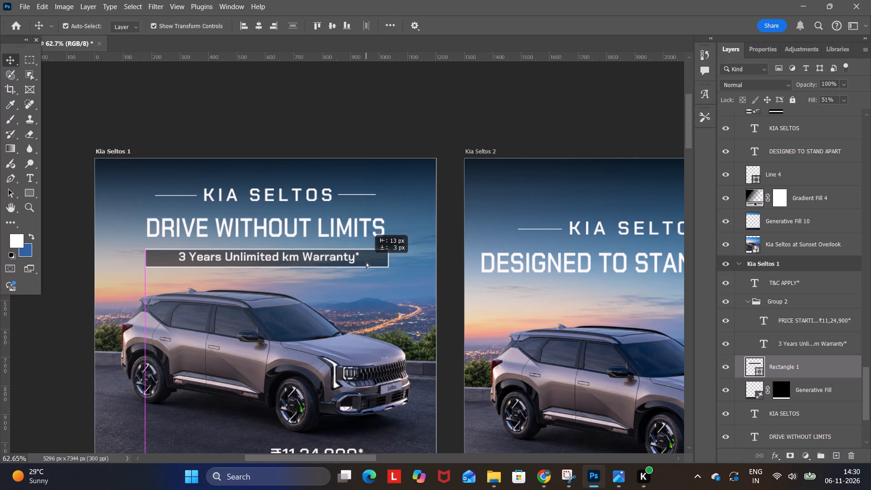
pyautogui.moveTo(366, 262); pyautogui.dragTo(367, 262)
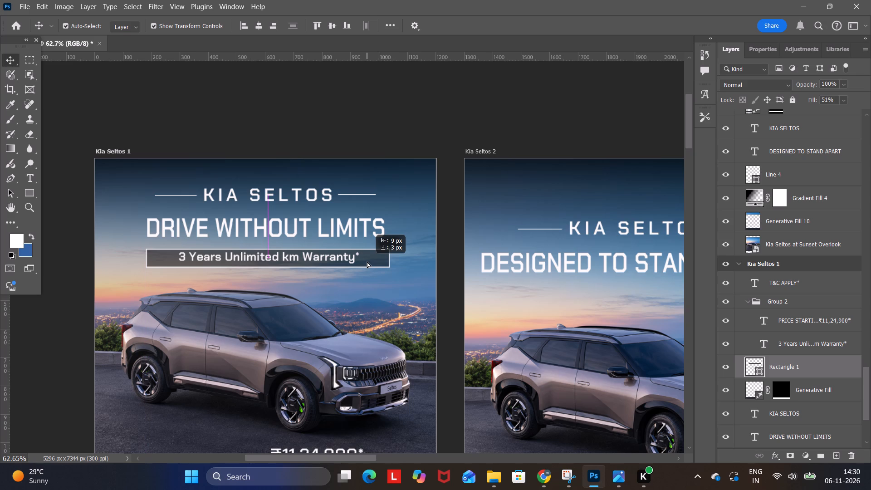
pyautogui.moveTo(367, 262); pyautogui.dragTo(367, 262)
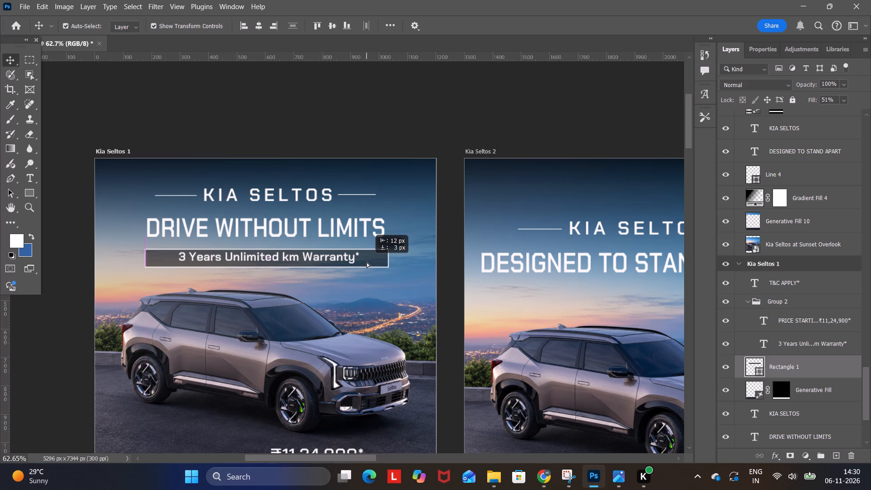
pyautogui.moveTo(367, 262); pyautogui.dragTo(366, 262)
pyautogui.click(407, 115)
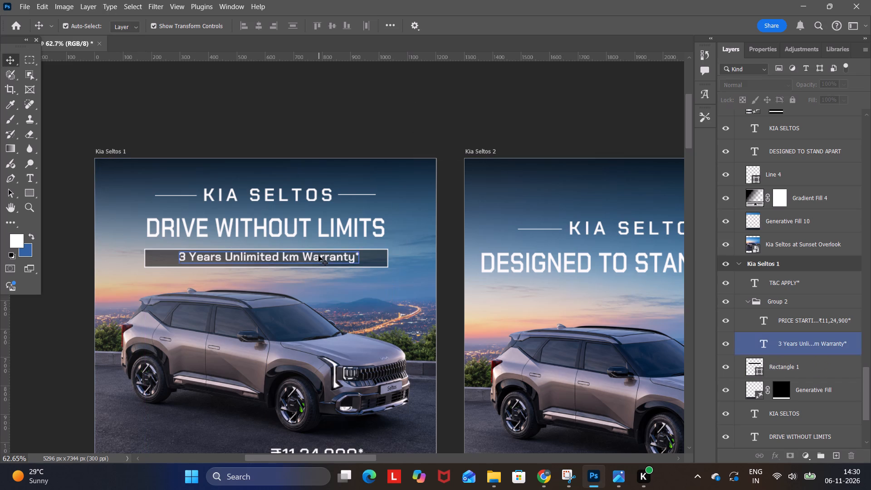
# Nudge the "3 Years Unlimited km Warranty*" text on Kia Seltos 1 slightly down and left to centre it in its box.
pyautogui.click(318, 255)
pyautogui.press('Down')
pyautogui.press('Down')
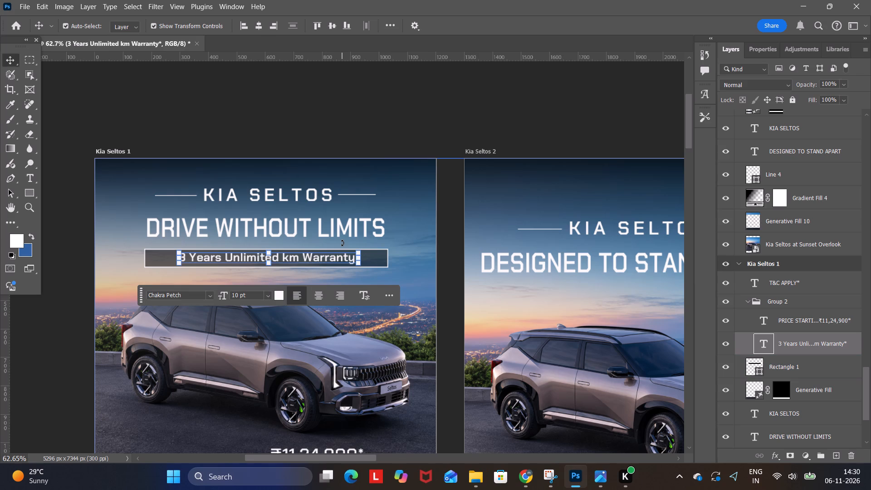
pyautogui.press('Down')
pyautogui.click(320, 258)
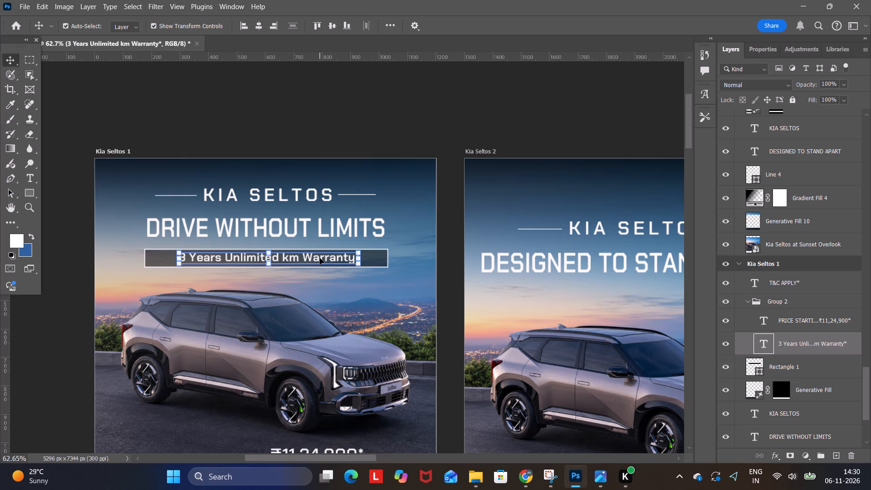
pyautogui.click(399, 114)
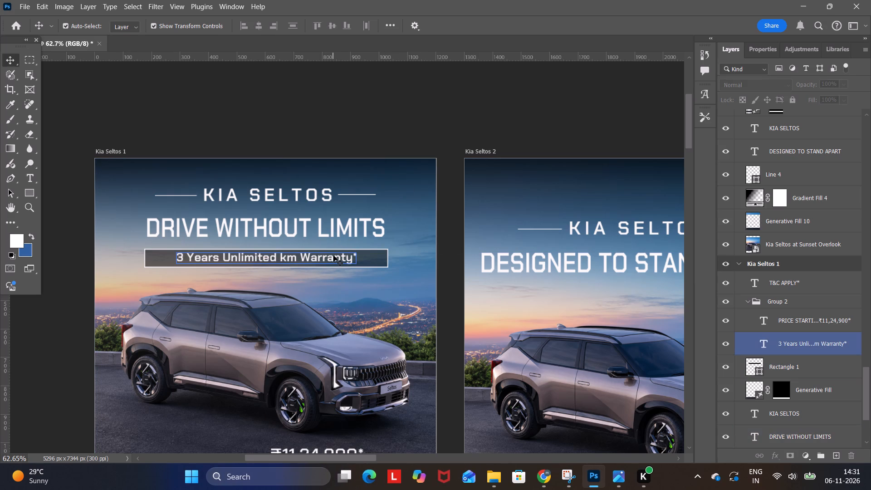
pyautogui.click(347, 120)
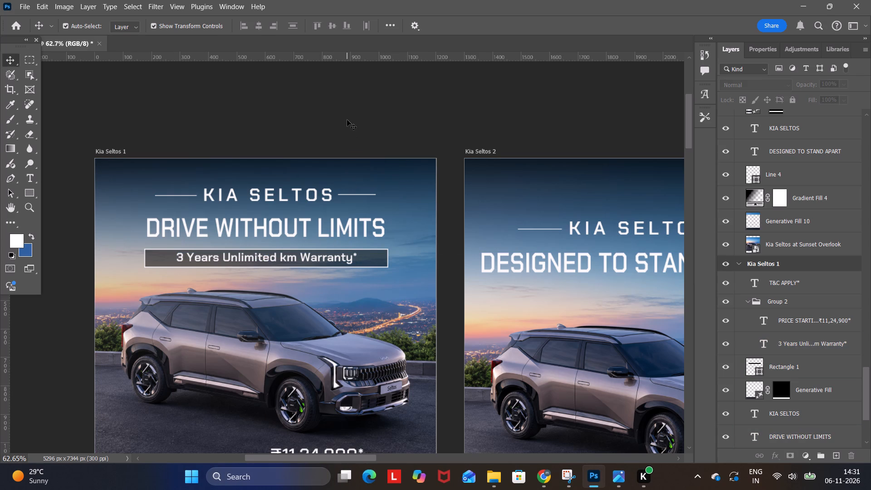
pyautogui.click(432, 125)
# Set the font size of Kia Seltos 1's "3 Years Unlimited km Warranty*" text to 9.5 pt.
pyautogui.click(323, 260)
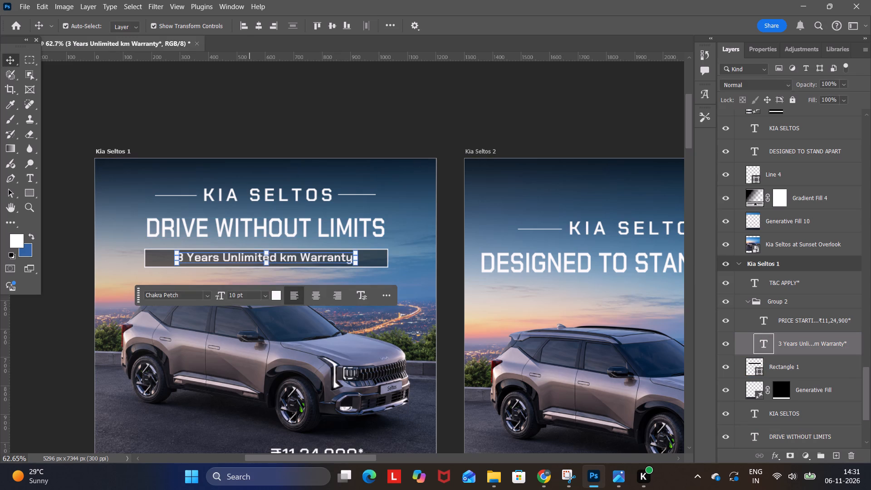
pyautogui.click(234, 295)
pyautogui.press('BackSpace')
pyautogui.press('BackSpace')
pyautogui.press('BackSpace')
pyautogui.write('9.5')
pyautogui.press('Return')
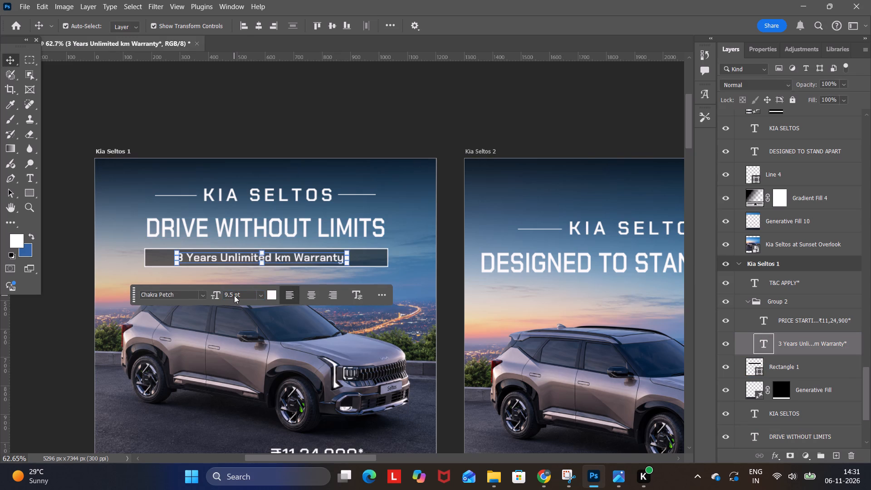
pyautogui.click(383, 117)
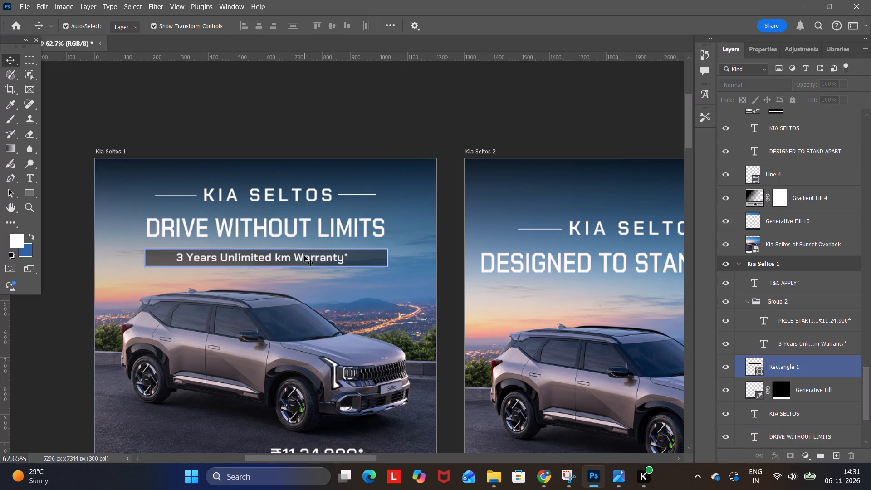
# Re-centre the resized warranty text within its outlined box on Kia Seltos 1.
pyautogui.click(303, 255)
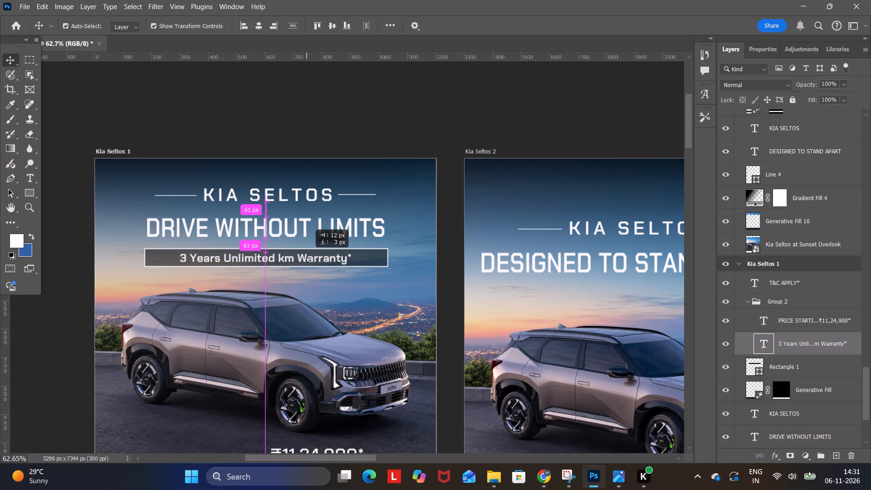
pyautogui.press('Up')
pyautogui.press('Up')
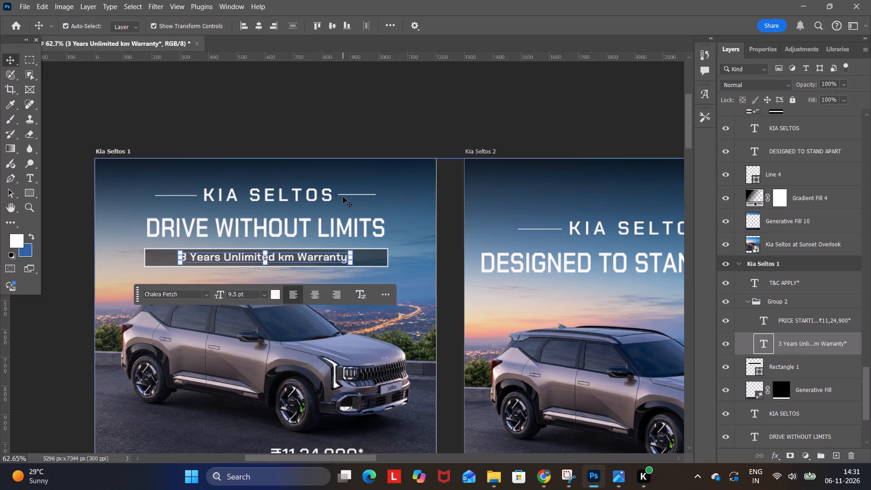
pyautogui.click(363, 121)
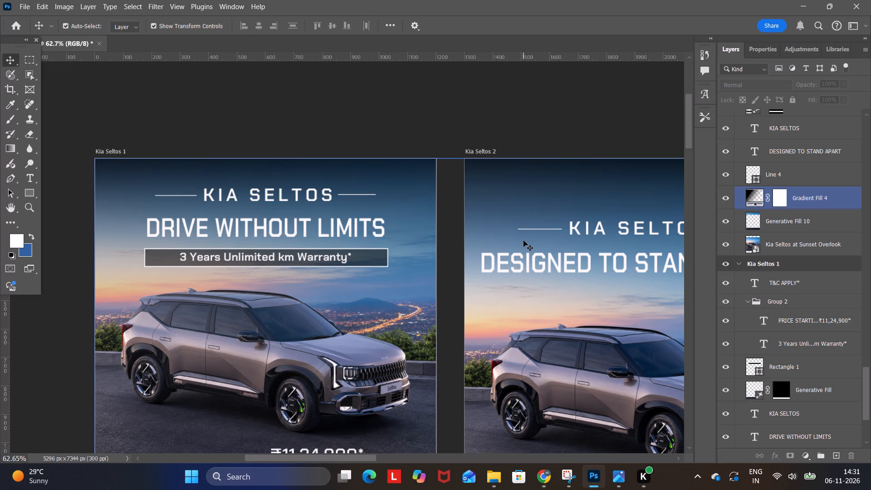
# Compare the Kia Carens 1 layout with the revised Kia Seltos 1, checking their headline, warranty and price areas.
pyautogui.scroll(-11, 524, 240)
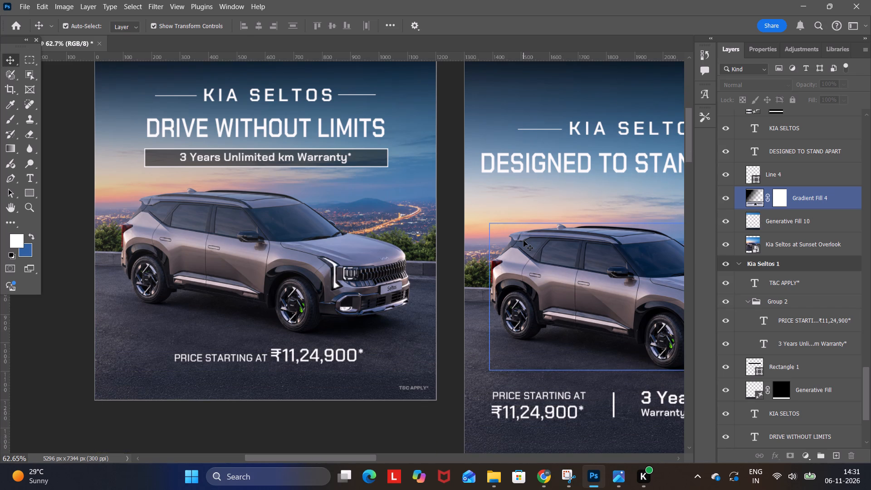
pyautogui.scroll(-15, 524, 240)
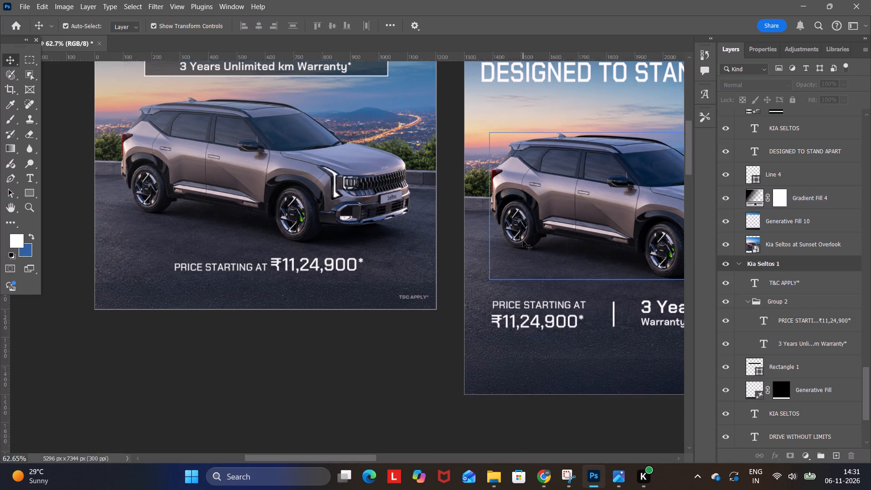
pyautogui.scroll(-20, 523, 240)
pyautogui.scroll(-20, 523, 240)
pyautogui.scroll(-19, 523, 240)
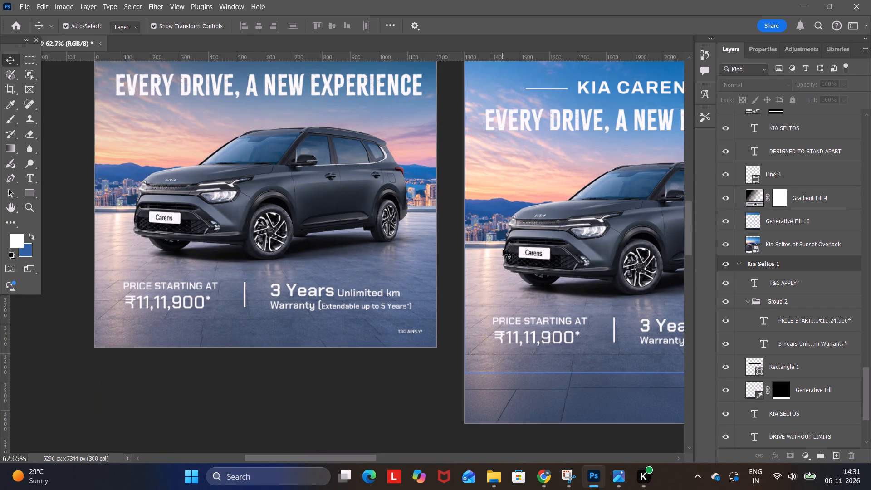
pyautogui.scroll(9, 503, 250)
pyautogui.scroll(-3, 393, 273)
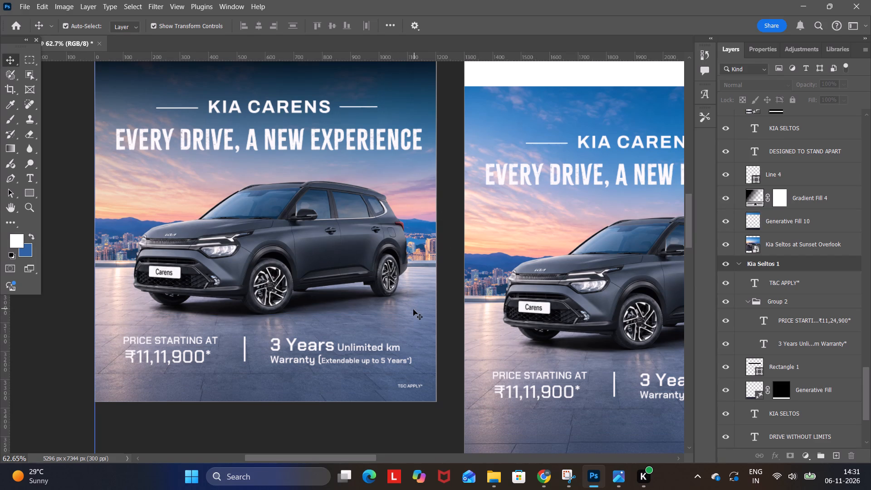
pyautogui.scroll(7, 404, 288)
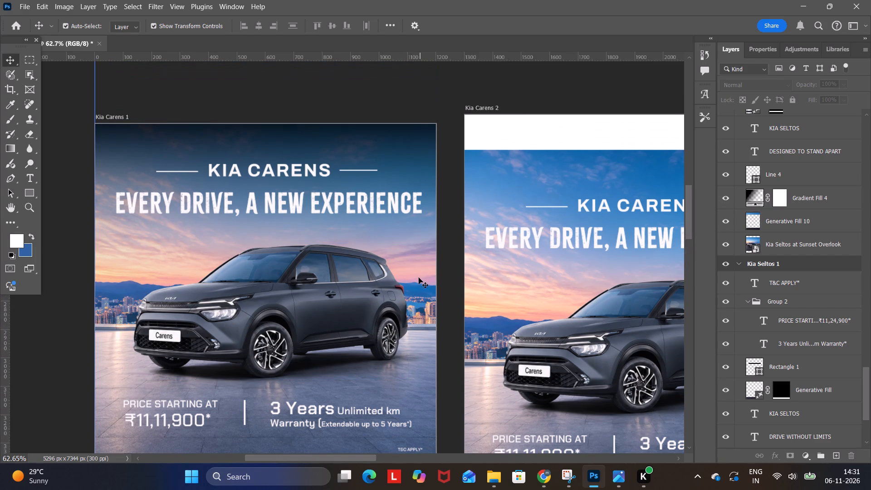
pyautogui.scroll(-9, 418, 284)
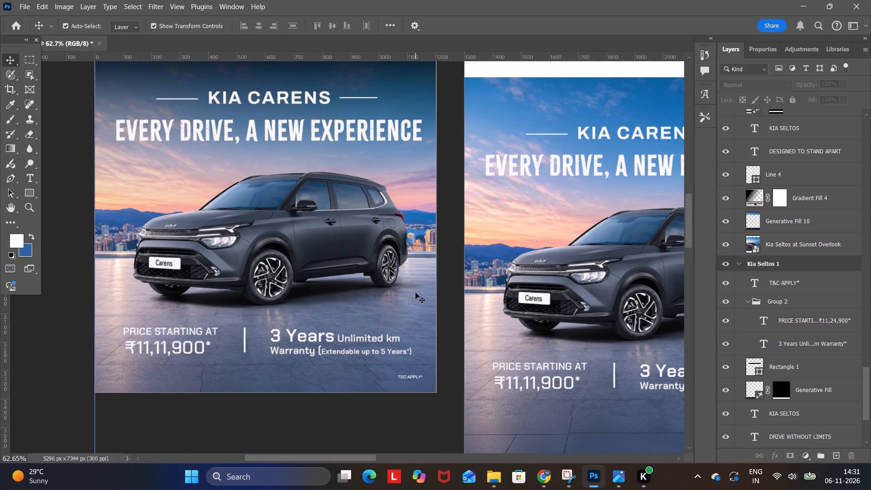
pyautogui.scroll(-7, 415, 295)
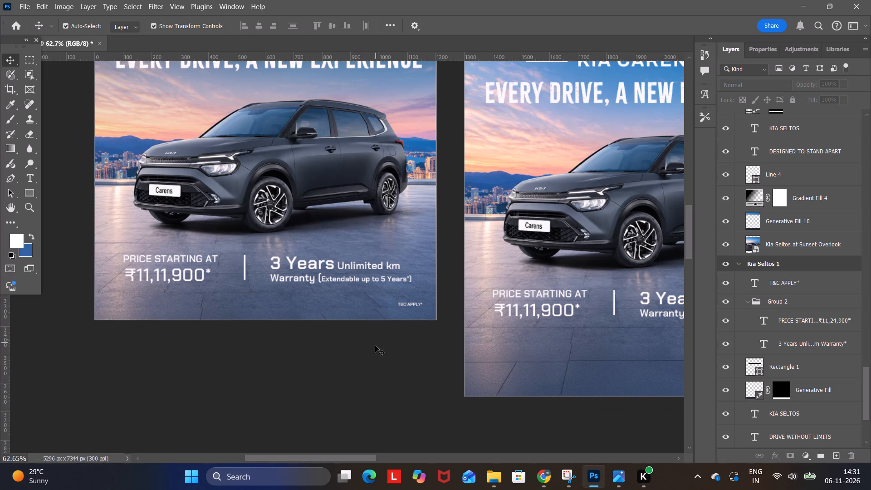
pyautogui.scroll(4, 375, 353)
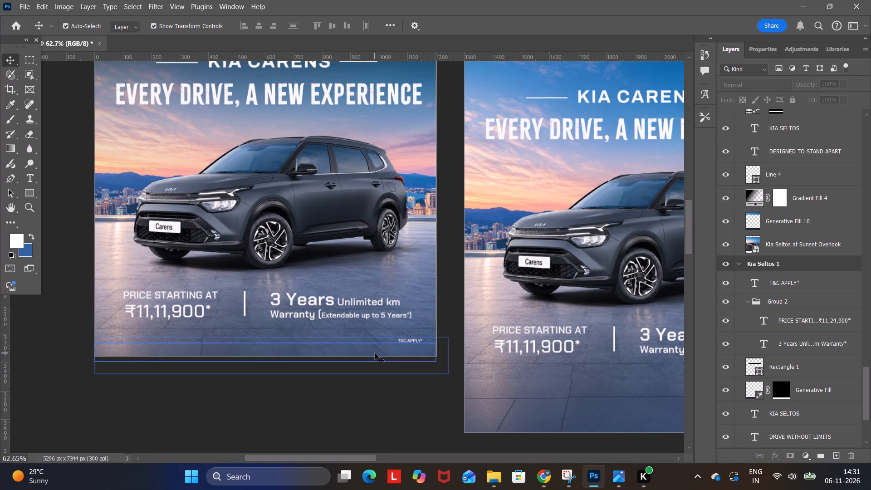
pyautogui.scroll(4, 375, 353)
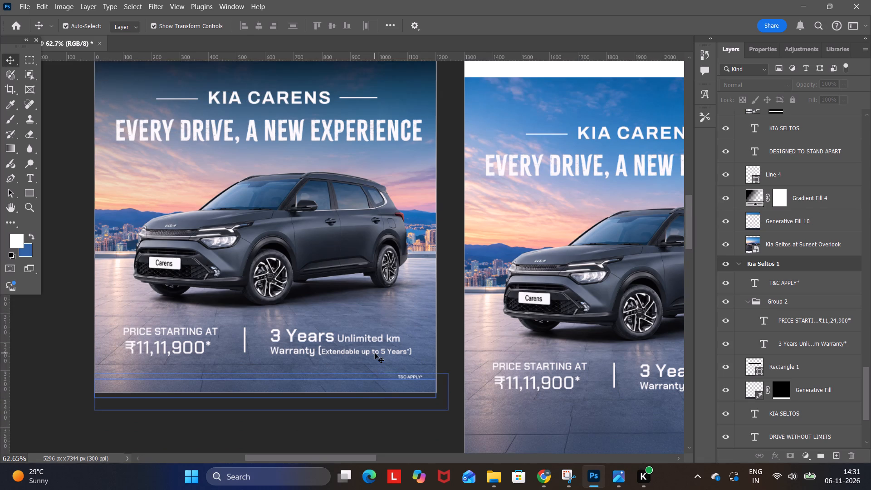
pyautogui.scroll(4, 375, 353)
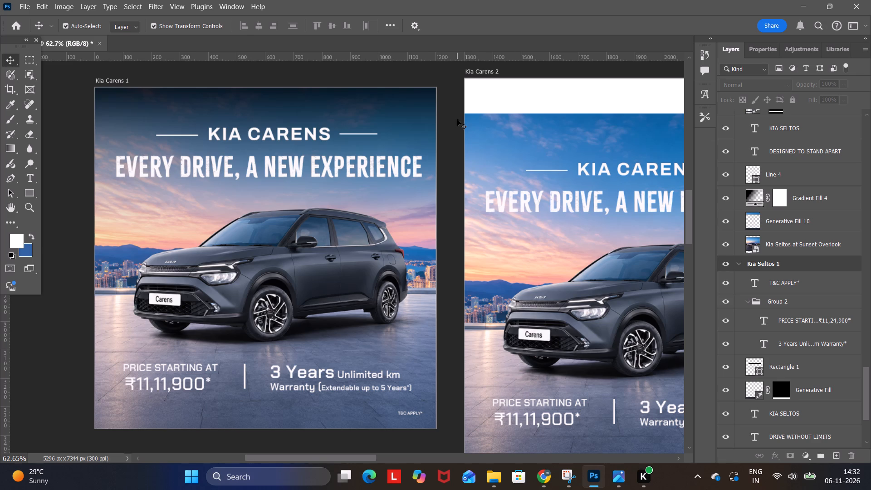
pyautogui.scroll(20, 345, 171)
pyautogui.scroll(1, 345, 171)
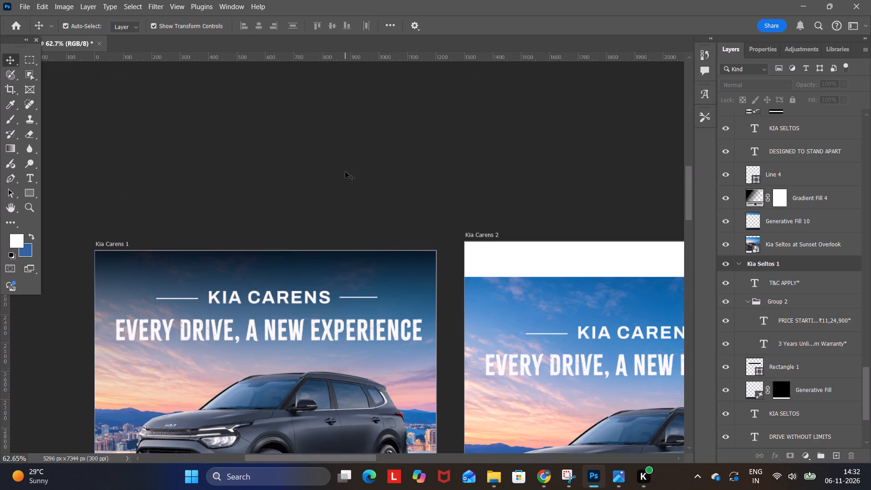
pyautogui.scroll(20, 345, 171)
pyautogui.scroll(20, 345, 171)
pyautogui.scroll(9, 345, 171)
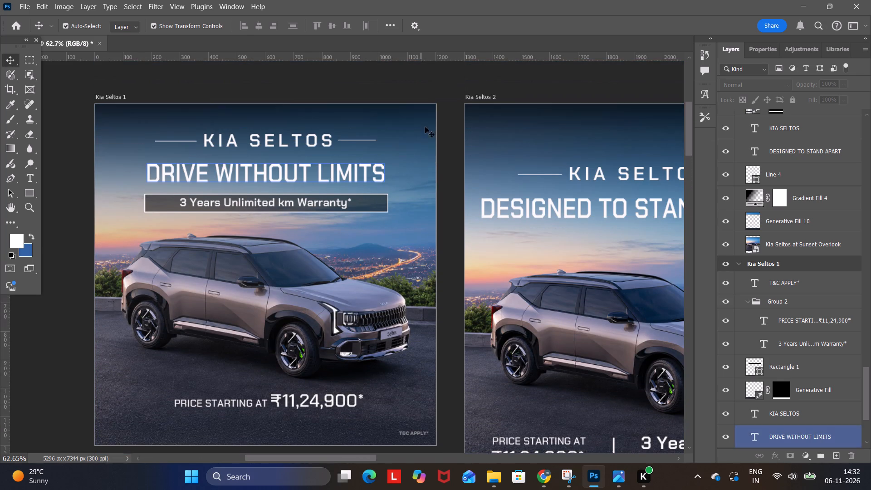
pyautogui.click(410, 88)
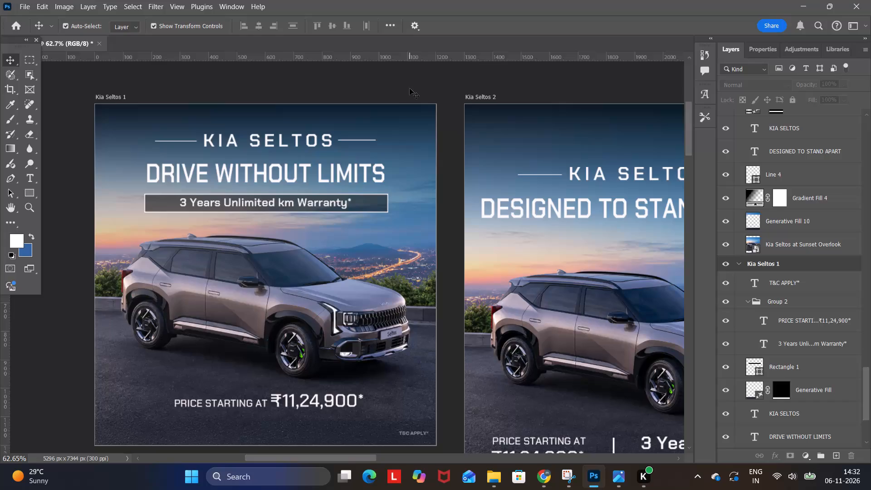
# Delete the "3 Years Unlimited km Warranty (Extendable up to 5 Years*)" text and the vertical divider line beside the price on Kia Carens 1.
pyautogui.scroll(-20, 308, 137)
pyautogui.scroll(-20, 308, 137)
pyautogui.scroll(-20, 308, 137)
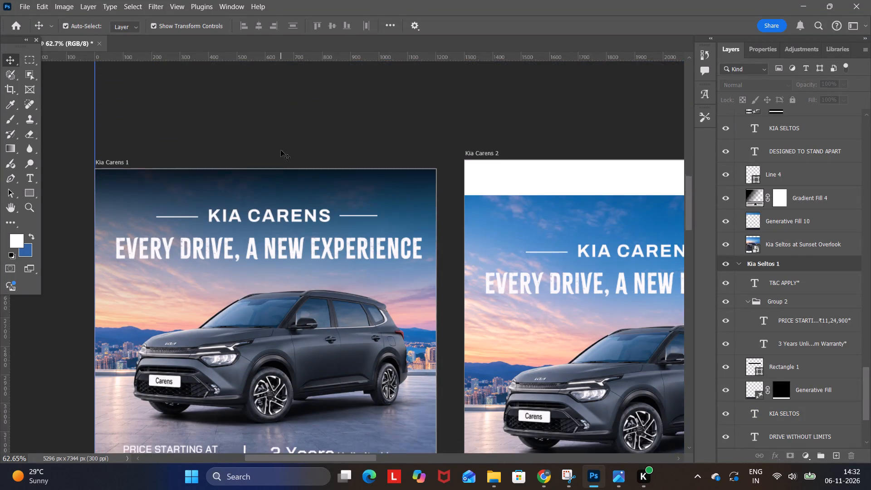
pyautogui.scroll(-20, 281, 150)
pyautogui.scroll(-1, 281, 150)
pyautogui.scroll(10, 281, 170)
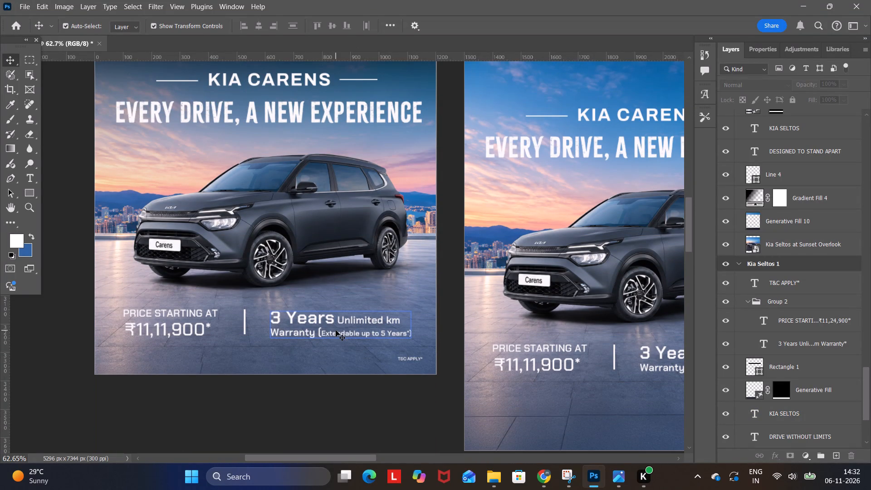
pyautogui.click(336, 330)
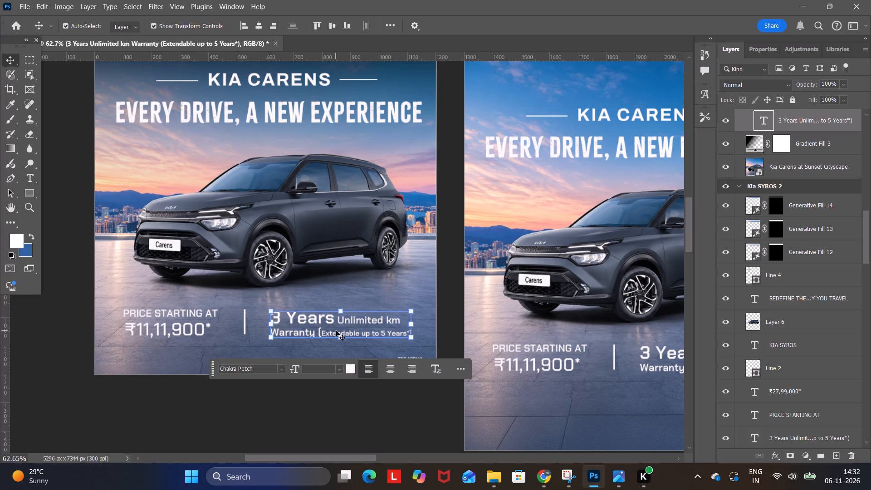
pyautogui.click(418, 227)
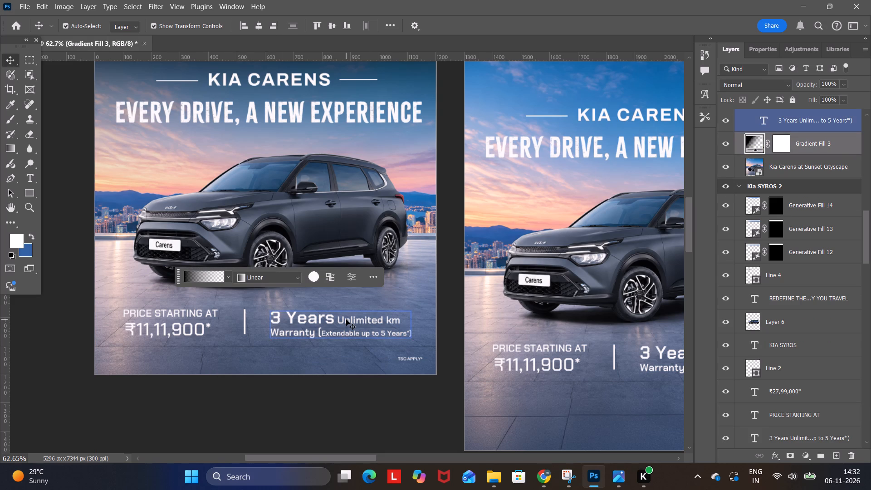
pyautogui.click(346, 319)
pyautogui.press('Delete')
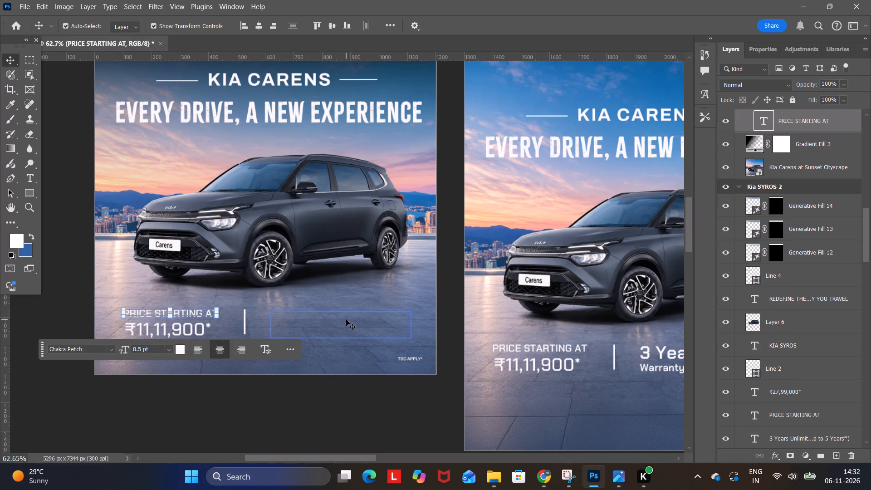
pyautogui.click(245, 326)
pyautogui.press('Delete')
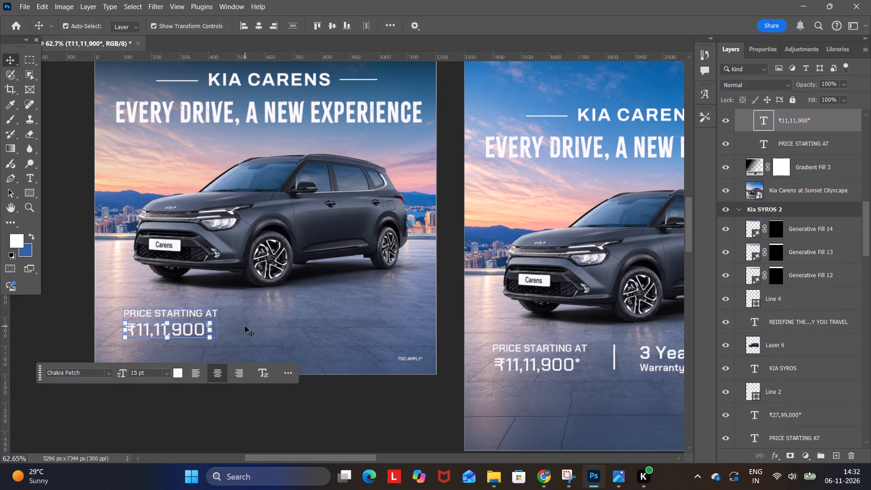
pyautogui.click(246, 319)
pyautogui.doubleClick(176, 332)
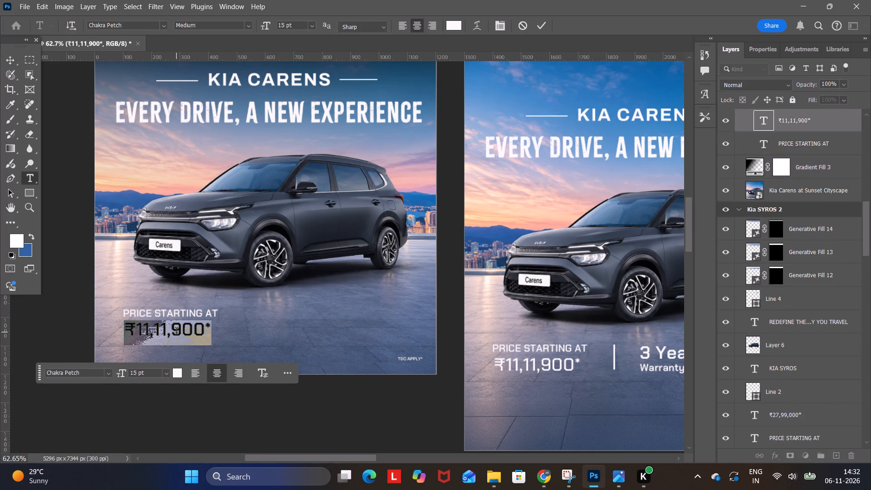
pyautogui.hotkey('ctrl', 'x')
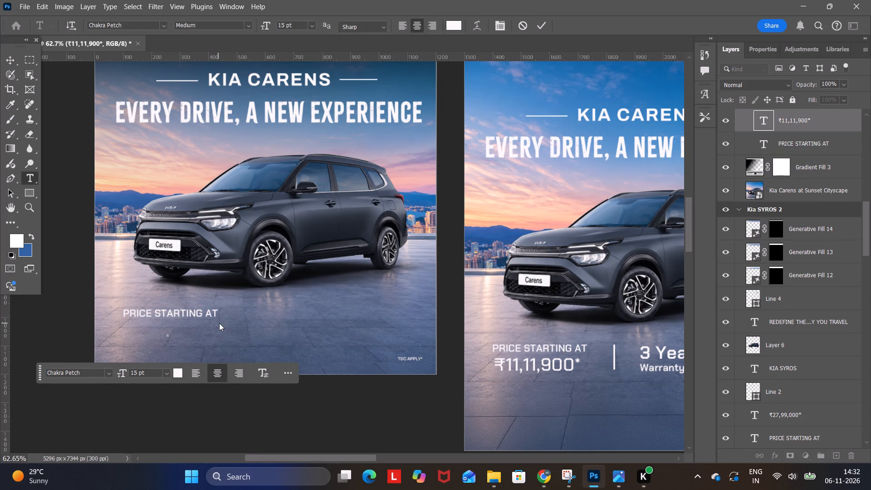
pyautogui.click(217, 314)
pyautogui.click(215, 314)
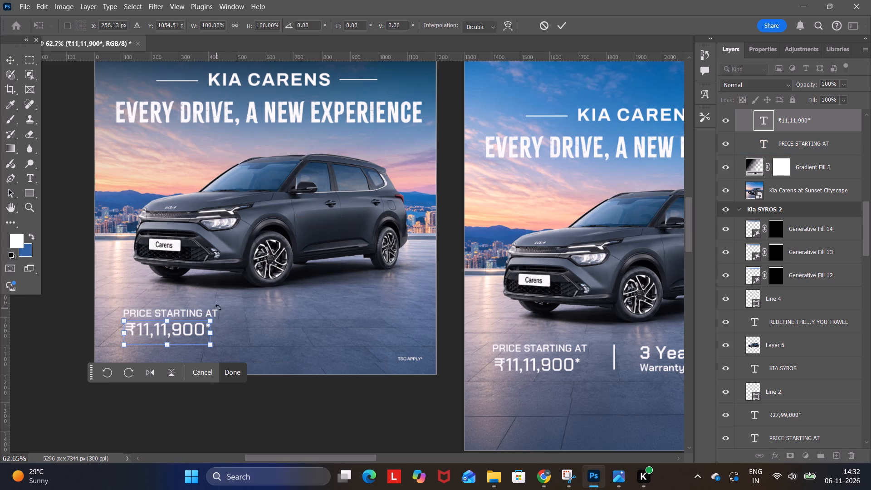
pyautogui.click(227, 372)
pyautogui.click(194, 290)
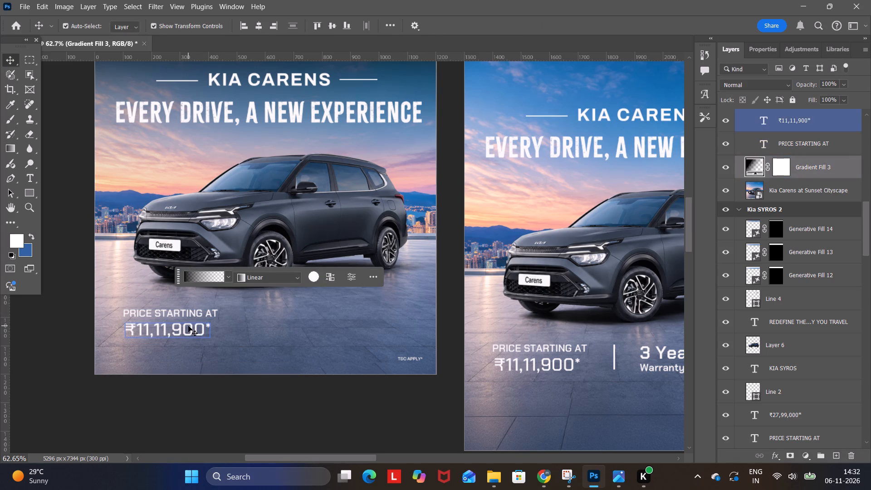
# Cut "₹11,11,900*" from its own text layer on Kia Carens 1 and paste it after "PRICE STARTING AT" on the same line.
pyautogui.doubleClick(188, 326)
pyautogui.hotkey('ctrl', 'x')
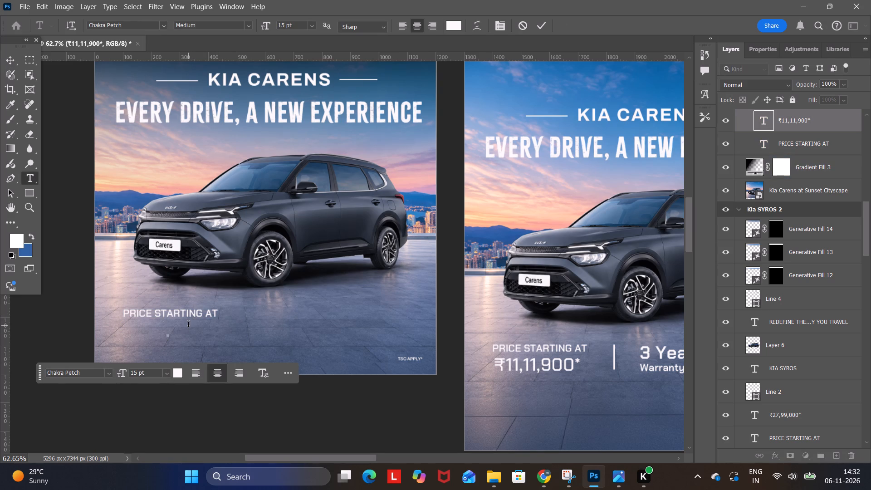
pyautogui.click(200, 313)
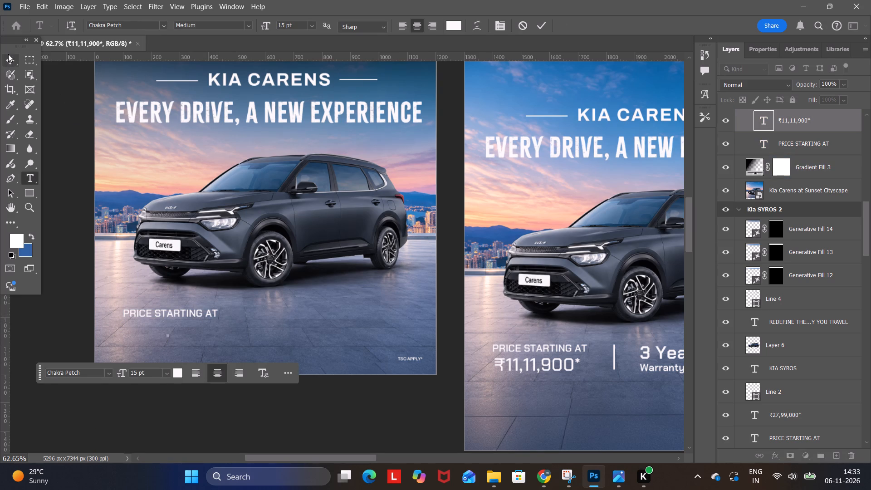
pyautogui.click(8, 54)
pyautogui.click(186, 314)
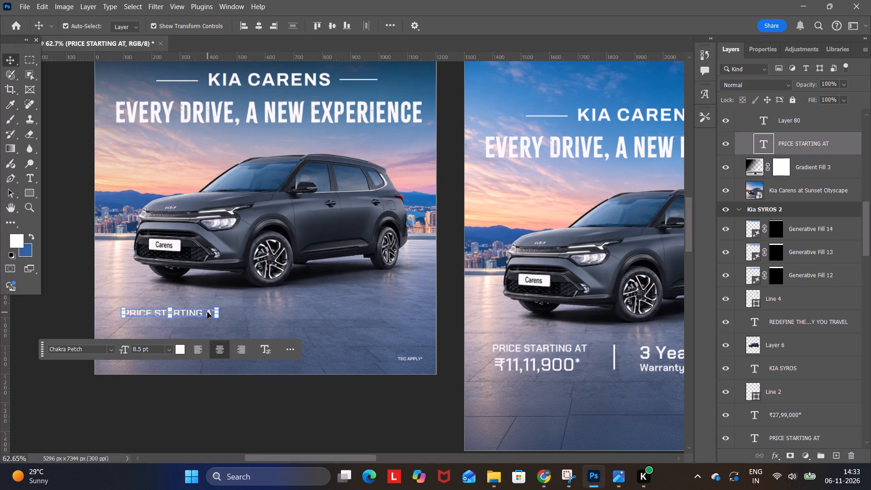
pyautogui.doubleClick(207, 312)
pyautogui.click(217, 312)
pyautogui.press('space')
pyautogui.hotkey('ctrl', 'v')
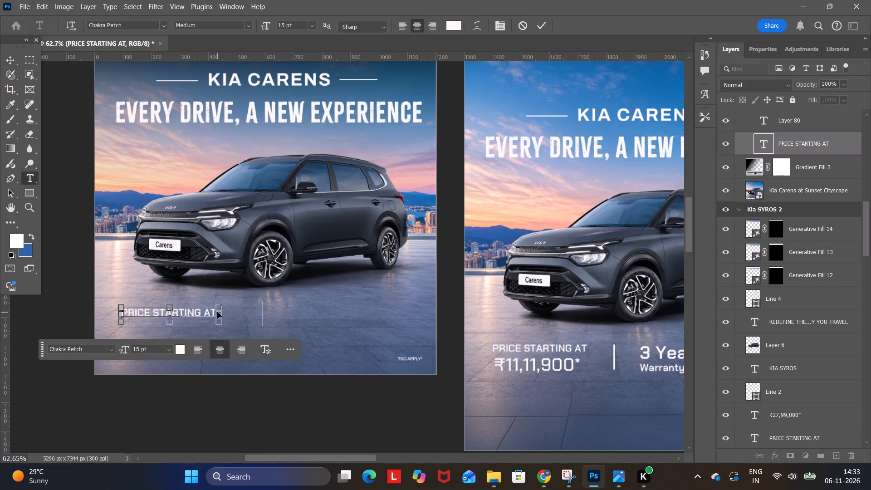
pyautogui.click(11, 56)
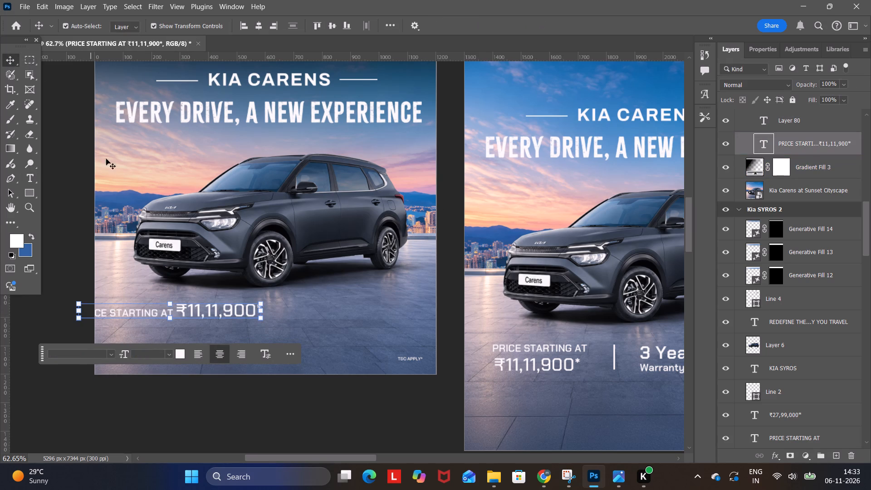
# Move the combined price line below the car, horizontally centred on the Kia Carens 1 artboard.
pyautogui.moveTo(206, 316); pyautogui.dragTo(295, 328)
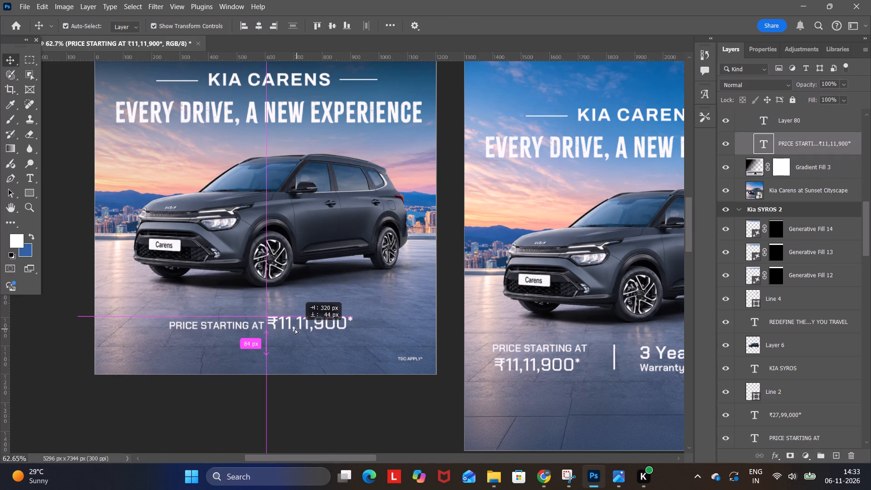
pyautogui.moveTo(295, 328); pyautogui.dragTo(295, 330)
pyautogui.click(318, 412)
# Reorder Kia Carens 1's layers so the car cutout, Layer 2, sits directly above the "Kia Carens at Sunset Cityscape" background.
pyautogui.scroll(13, 318, 412)
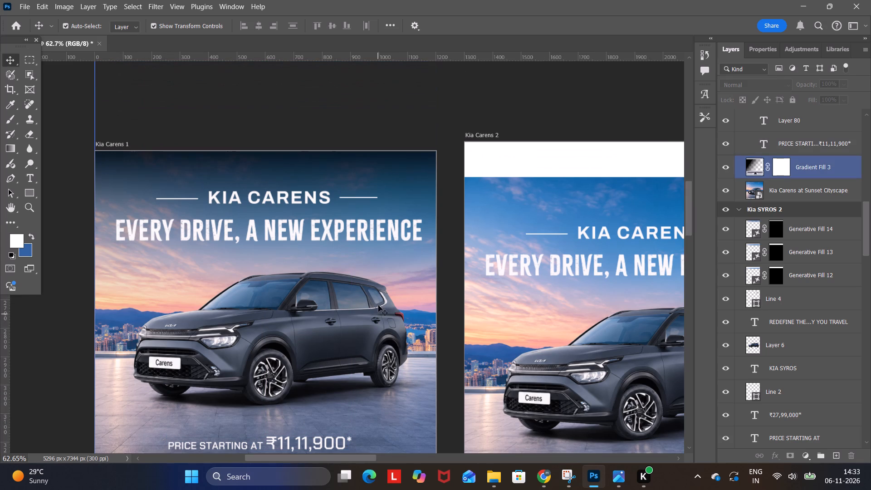
pyautogui.scroll(-8, 377, 311)
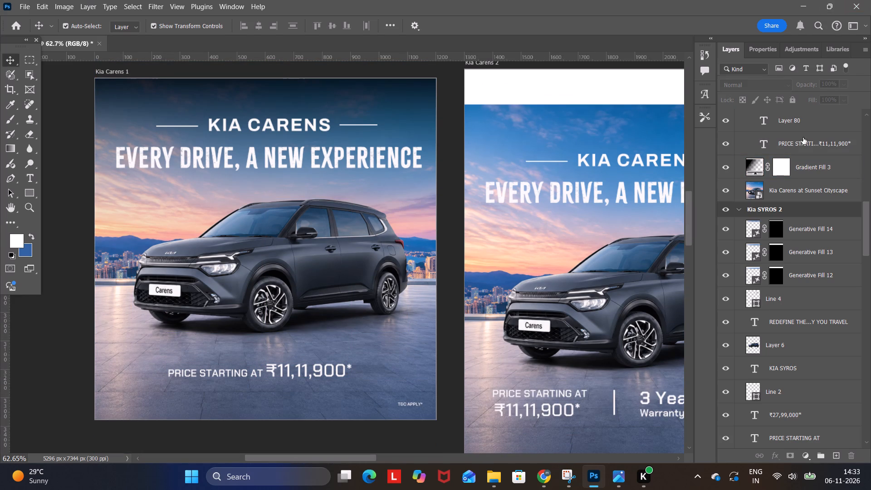
pyautogui.click(433, 270)
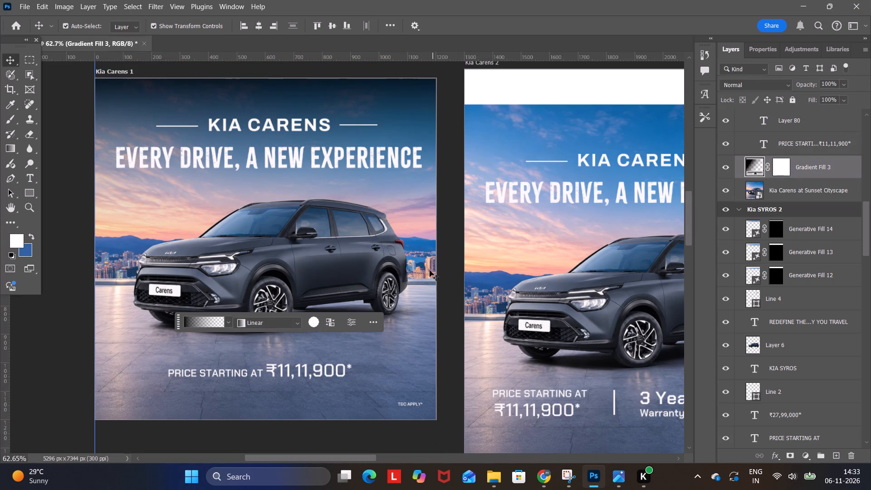
pyautogui.scroll(12, 837, 215)
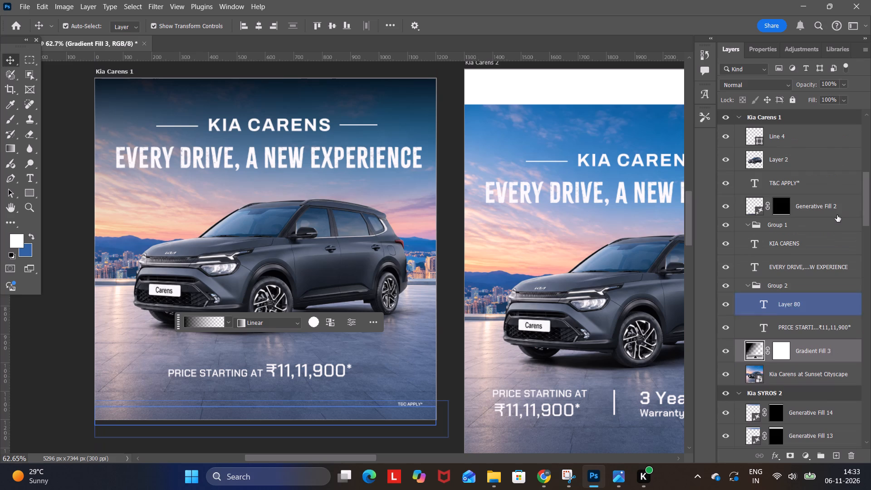
pyautogui.click(115, 66)
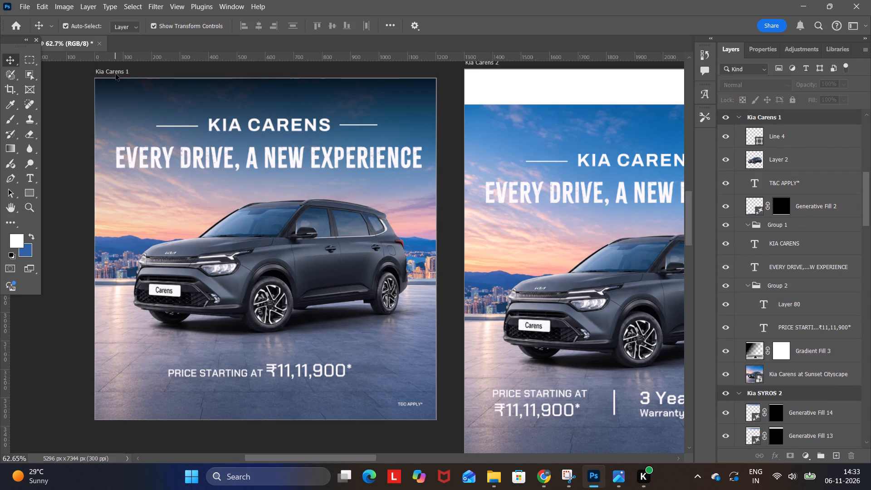
pyautogui.click(116, 74)
pyautogui.click(776, 371)
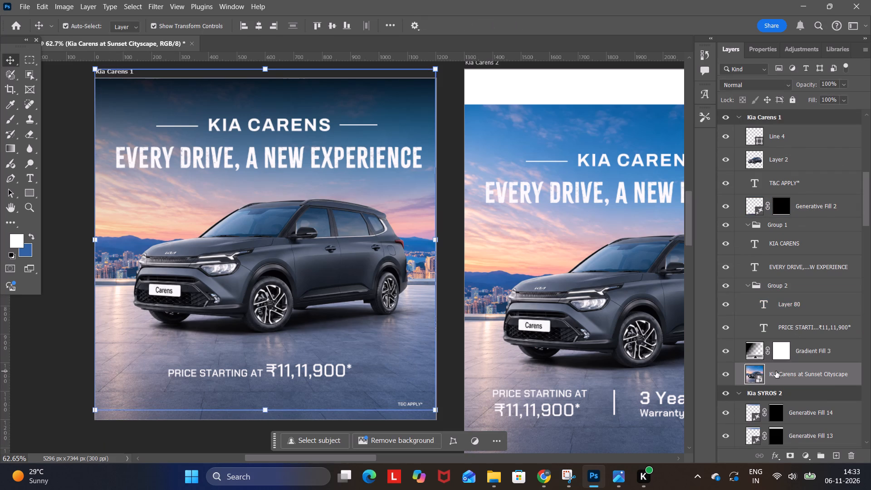
pyautogui.moveTo(810, 163); pyautogui.dragTo(830, 355)
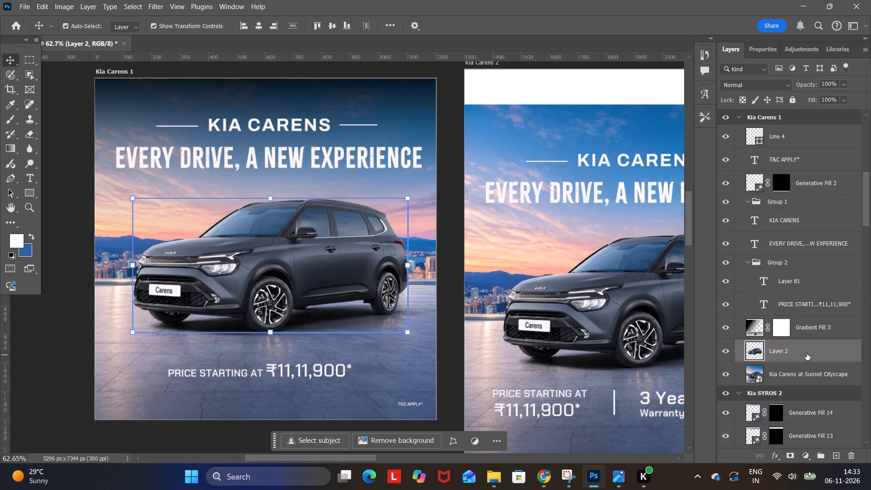
# Shift the car cutout and sunset cityscape background down together by about 30 px, lining the background up with Kia Carens 1's top edge.
pyautogui.keyDown('shift'); pyautogui.click(807, 353); pyautogui.keyUp('shift')
pyautogui.keyDown('shift'); pyautogui.click(797, 372); pyautogui.keyUp('shift')
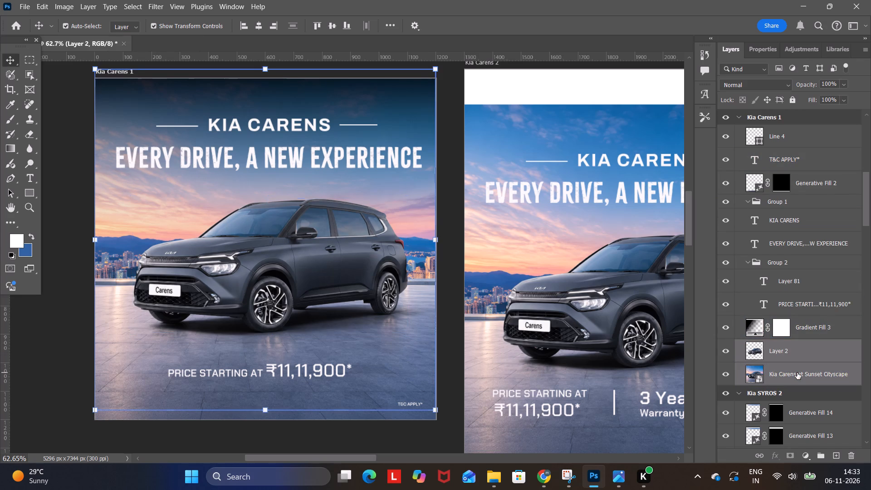
pyautogui.press('Down')
pyautogui.press('Down')
pyautogui.press('Down')
pyautogui.press('Down')
pyautogui.press('Down')
pyautogui.press('Down')
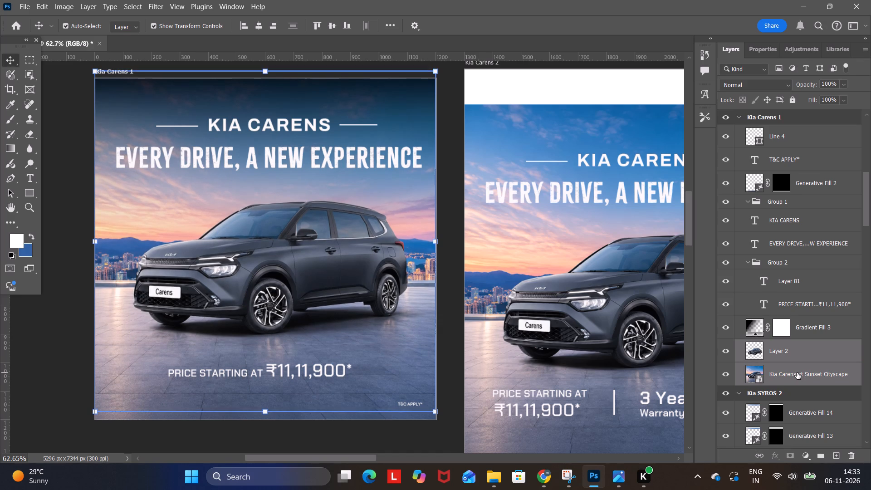
pyautogui.press('Down')
pyautogui.press('Down')
pyautogui.press('Down')
pyautogui.press('Down')
pyautogui.press('Down')
pyautogui.press('Down')
pyautogui.press('Down')
pyautogui.press('Down')
pyautogui.press('Down')
pyautogui.press('Down')
pyautogui.press('Down')
pyautogui.press('Down')
pyautogui.press('Down')
pyautogui.press('Down')
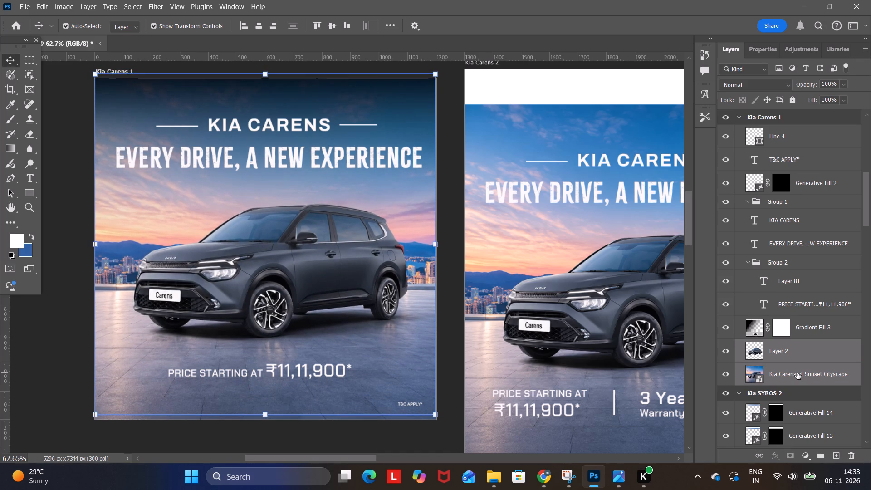
pyautogui.press('Down')
pyautogui.press('Down')
pyautogui.press('Down')
pyautogui.press('Down')
pyautogui.press('Down')
pyautogui.press('Down')
pyautogui.press('Down')
pyautogui.press('Down')
pyautogui.press('Down')
pyautogui.press('Down')
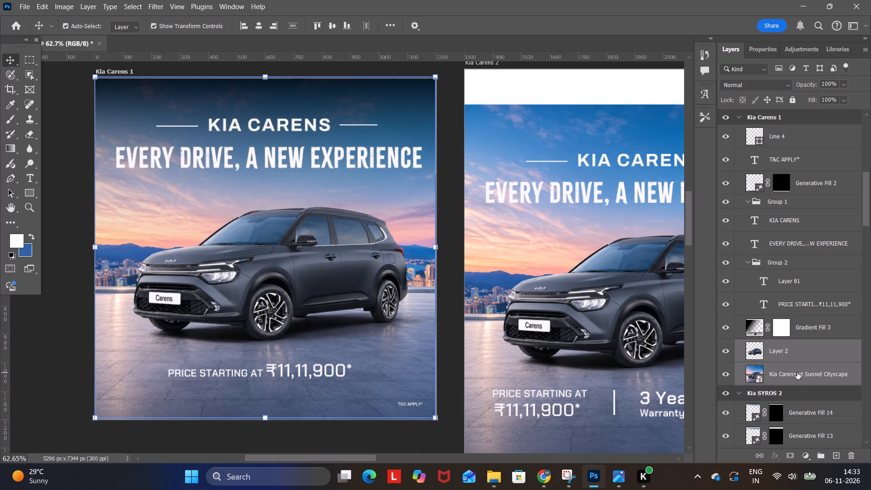
pyautogui.press('Down')
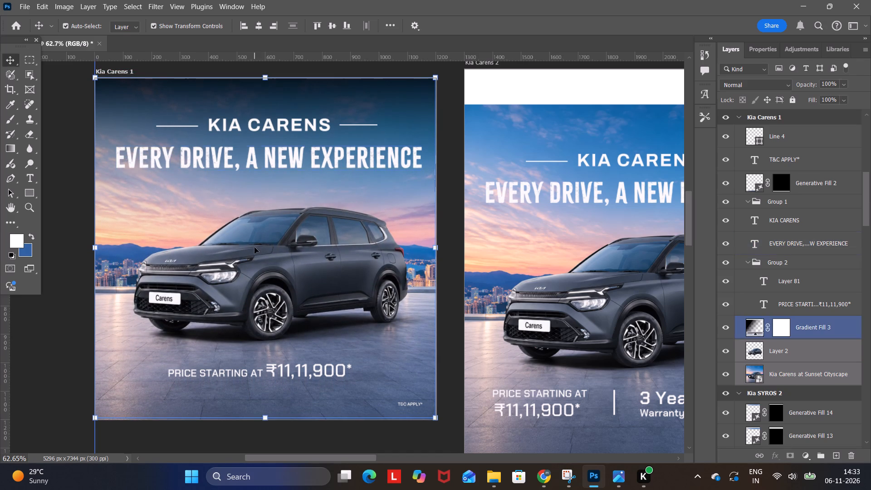
pyautogui.click(79, 329)
# Nudge the "EVERY DRIVE, A NEW EXPERIENCE" headline on Kia Carens 1 slightly upward, closer to "KIA CARENS".
pyautogui.click(309, 154)
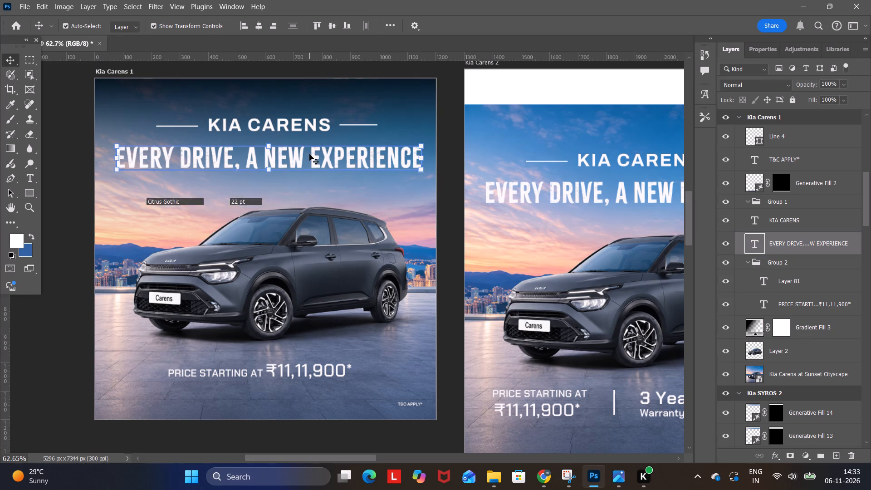
pyautogui.press('Up')
pyautogui.press('Up')
pyautogui.press('Up')
pyautogui.press('Up')
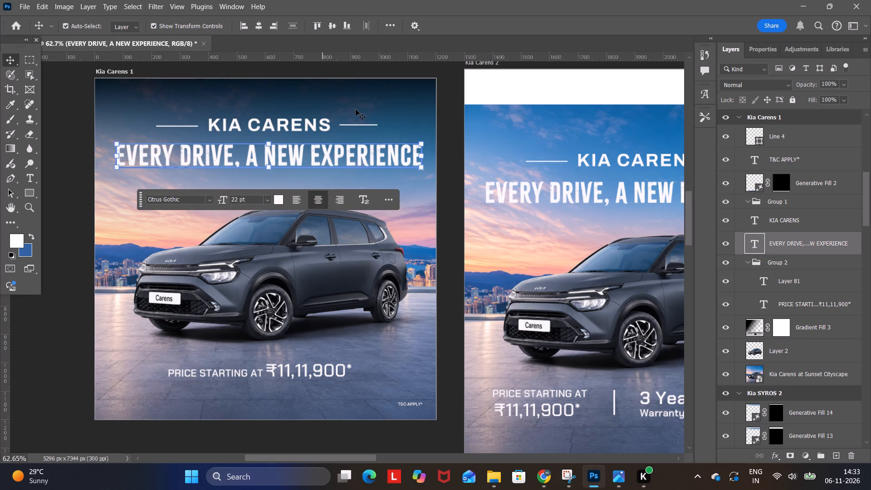
pyautogui.click(40, 302)
# Copy the "3 Years Unlimited km Warranty*" text from Kia Seltos 1 into the Kia Carens 1 artboard.
pyautogui.scroll(20, 306, 312)
pyautogui.scroll(4, 306, 312)
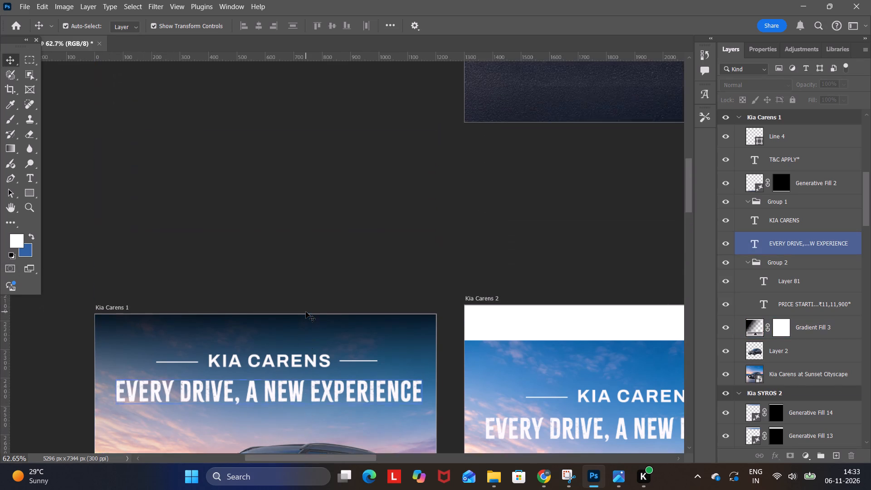
pyautogui.scroll(20, 306, 312)
pyautogui.scroll(20, 306, 312)
pyautogui.scroll(3, 306, 312)
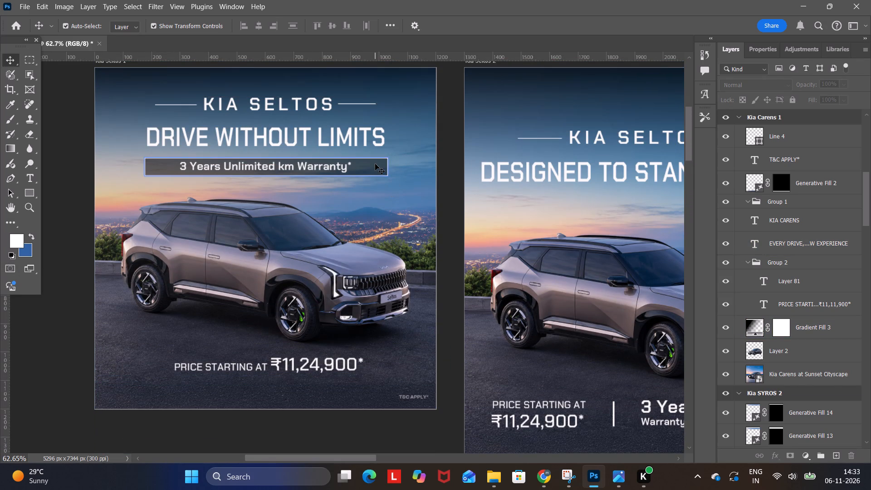
pyautogui.click(373, 166)
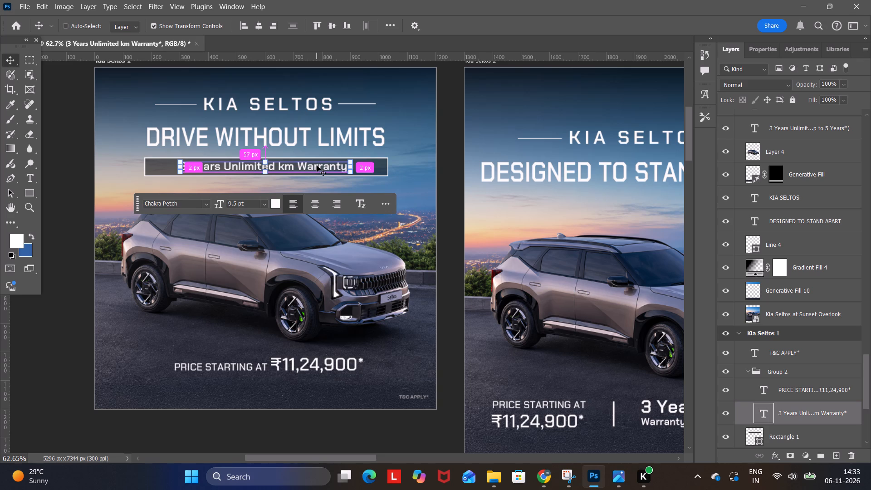
pyautogui.hotkey('ctrl', 'c')
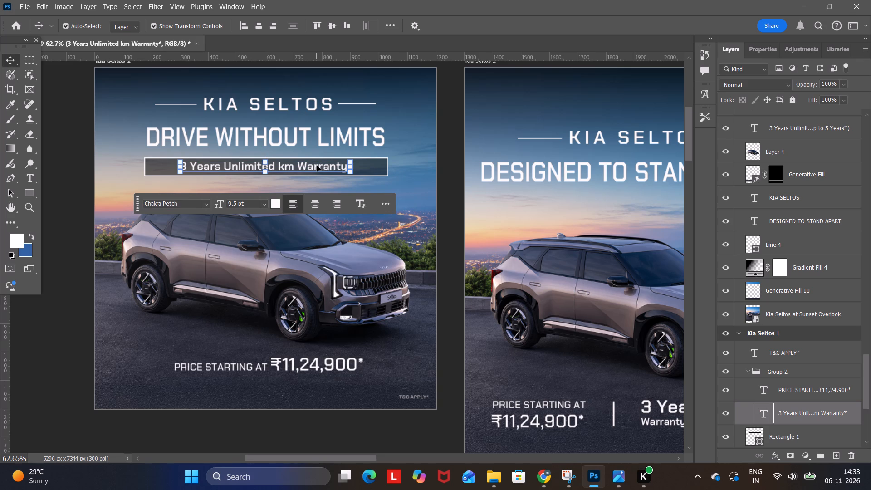
pyautogui.scroll(-20, 314, 165)
pyautogui.scroll(-20, 314, 165)
pyautogui.scroll(-20, 314, 165)
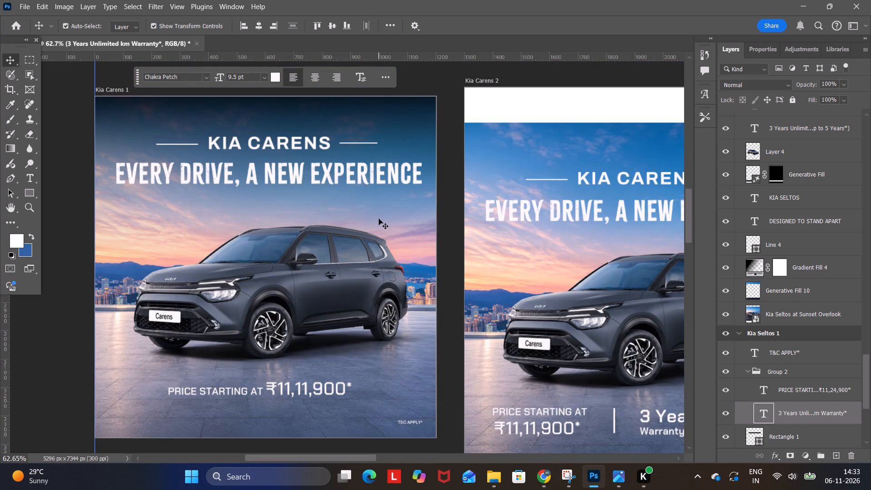
pyautogui.click(379, 219)
pyautogui.hotkey('ctrl', 'v')
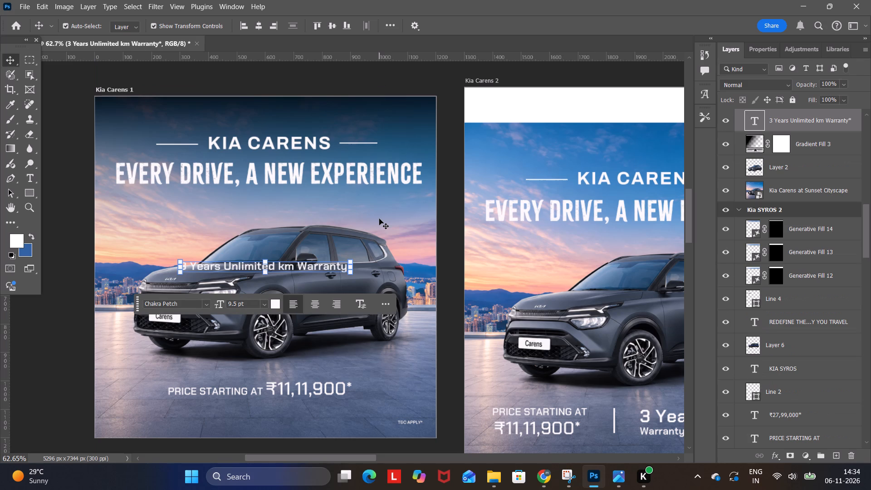
# Move the pasted warranty text straight up until it sits just beneath the "EVERY DRIVE, A NEW EXPERIENCE" headline on Kia Carens 1.
pyautogui.press('Up')
pyautogui.press('Up')
pyautogui.press('Up')
pyautogui.press('Up')
pyautogui.press('Up')
pyautogui.press('Up')
pyautogui.press('Up')
pyautogui.press('Up')
pyautogui.press('Up')
pyautogui.press('Up')
pyautogui.press('Up')
pyautogui.press('Up')
pyautogui.press('Up')
pyautogui.press('Up')
pyautogui.press('Up')
pyautogui.press('Up')
pyautogui.press('Up')
pyautogui.press('Up')
pyautogui.press('Up')
pyautogui.press('Up')
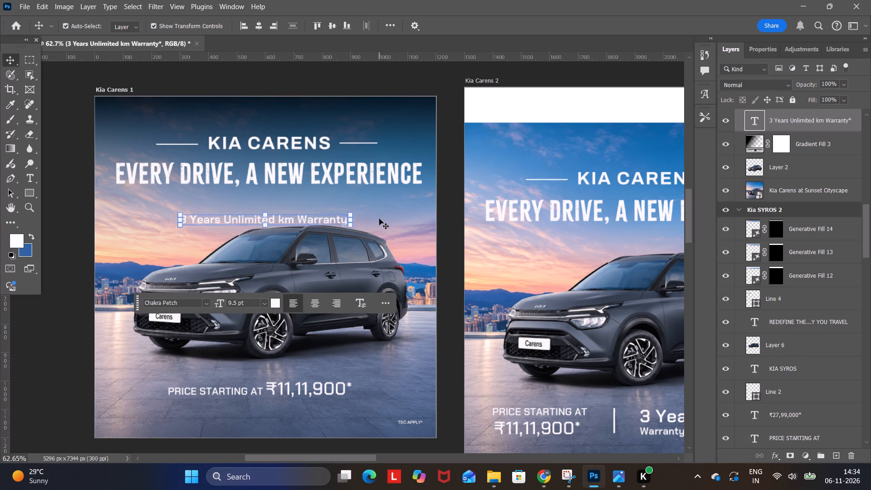
pyautogui.press('Up')
pyautogui.press('Up')
pyautogui.press('Up')
pyautogui.press('Up')
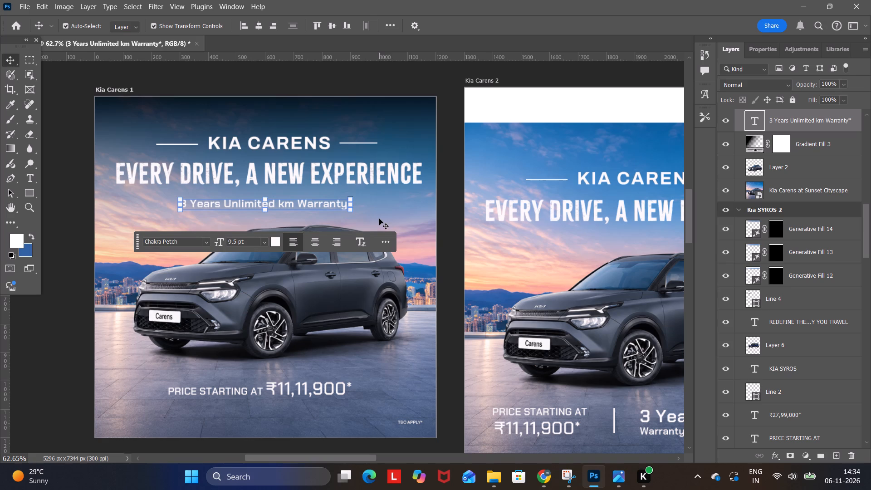
pyautogui.press('Up')
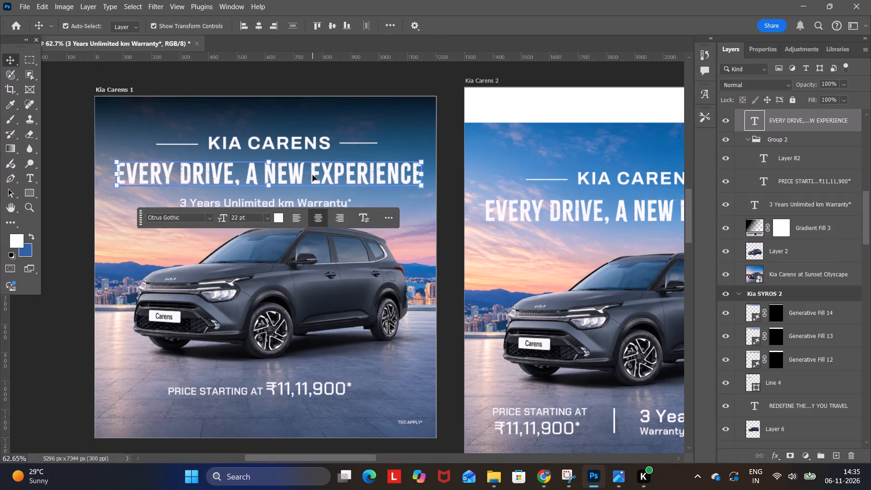
pyautogui.hotkey('ctrl', 'v')
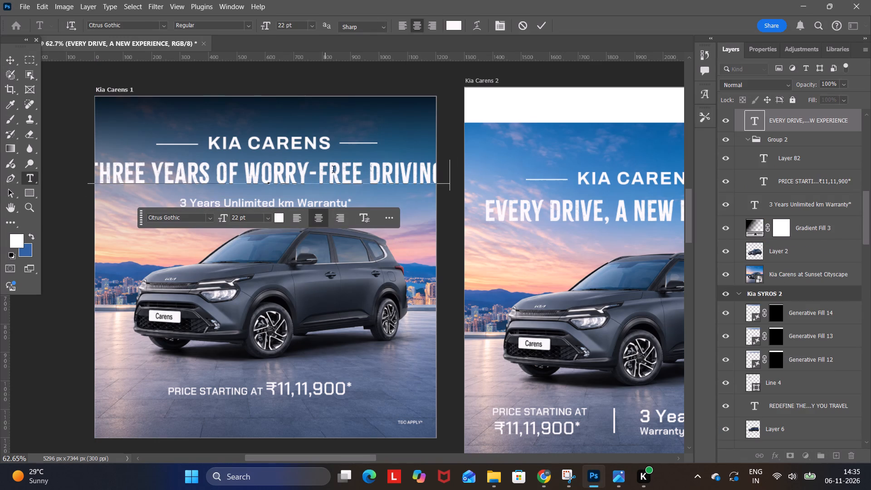
pyautogui.click(12, 61)
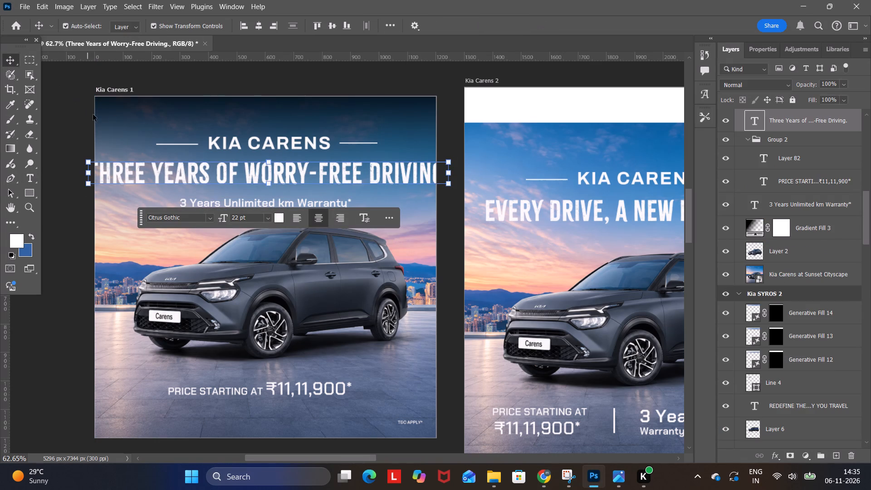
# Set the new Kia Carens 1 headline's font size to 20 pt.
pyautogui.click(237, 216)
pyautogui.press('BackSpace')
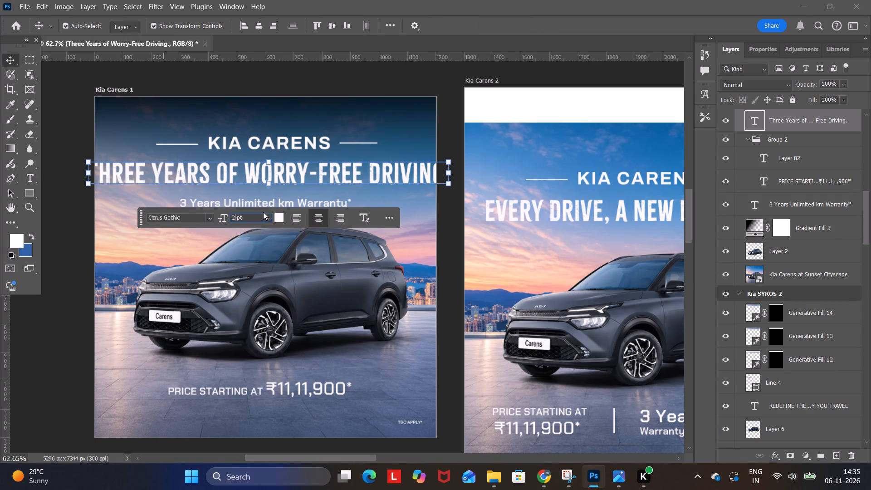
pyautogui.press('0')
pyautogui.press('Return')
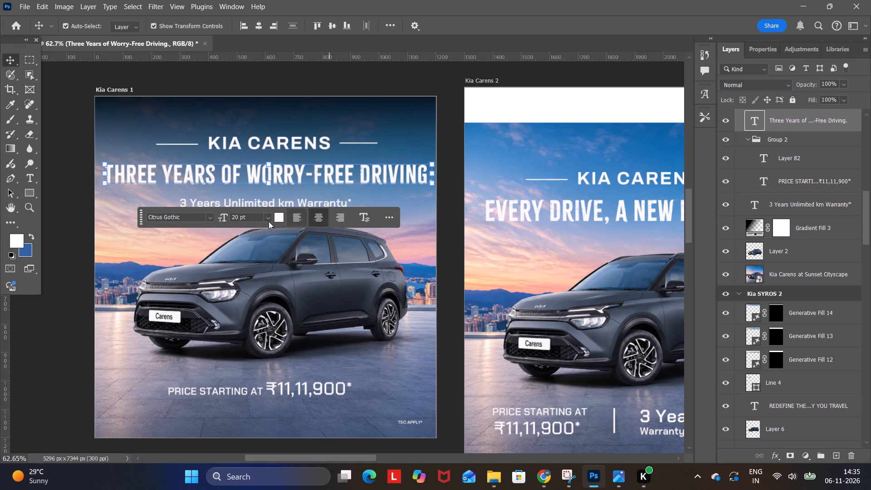
# Set the "THREE YEARS OF WORRY-FREE DRIVING." headline's font size to 19 pt and deselect it.
pyautogui.moveTo(237, 218); pyautogui.dragTo(204, 226)
pyautogui.write('194')
pyautogui.press('BackSpace')
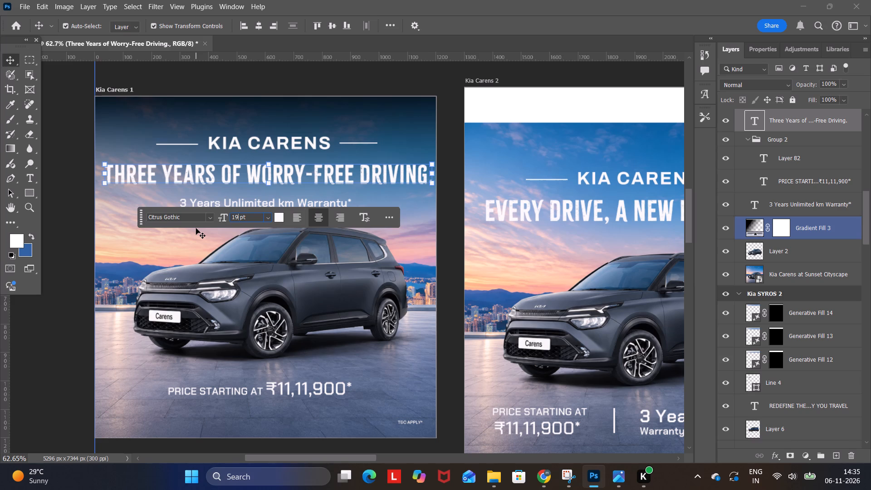
pyautogui.press('Return')
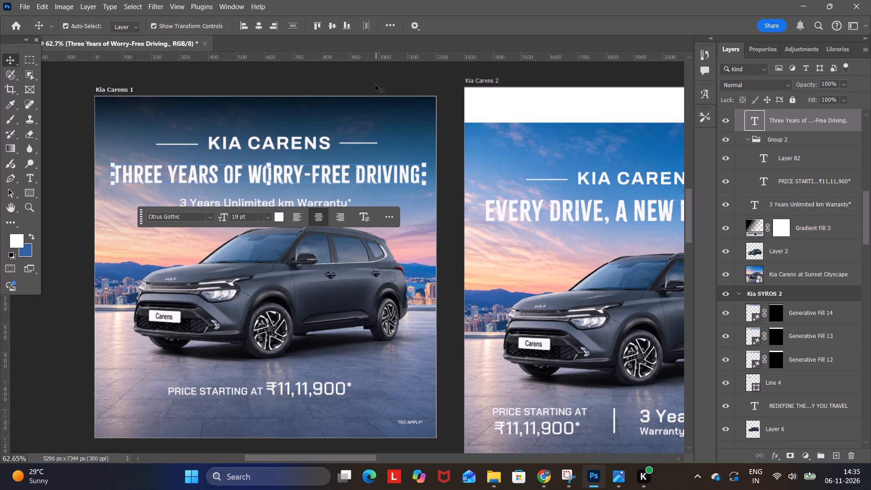
pyautogui.click(375, 85)
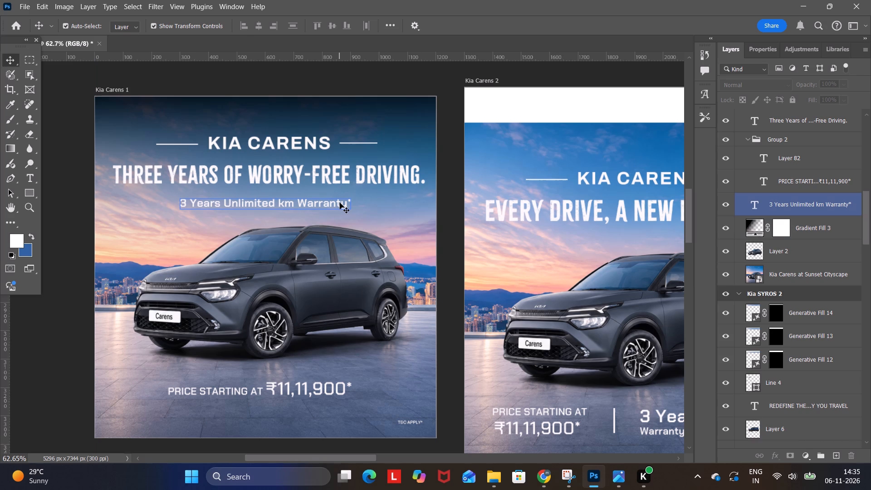
# Copy the "(Extendable up to 5 Years*)" portion of the warranty text on the Kia SYROS 1 artboard.
pyautogui.scroll(-20, 348, 208)
pyautogui.scroll(-5, 348, 208)
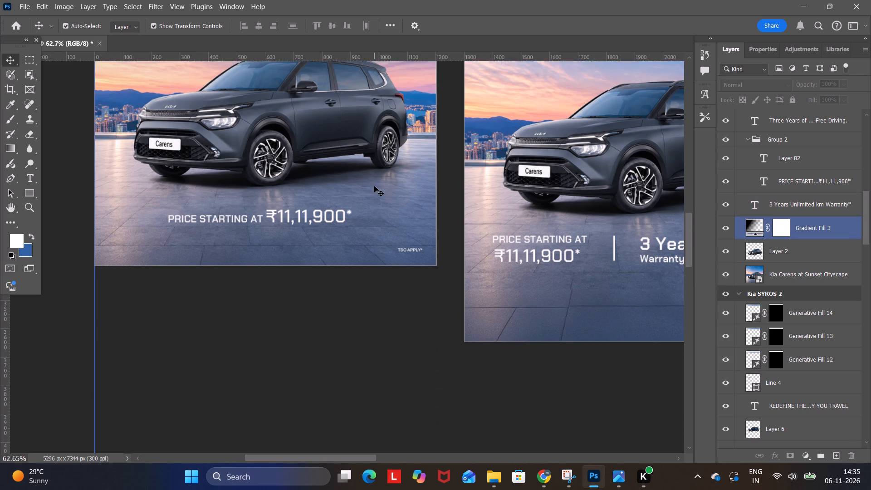
pyautogui.scroll(-20, 374, 186)
pyautogui.scroll(-20, 374, 186)
pyautogui.scroll(-20, 374, 186)
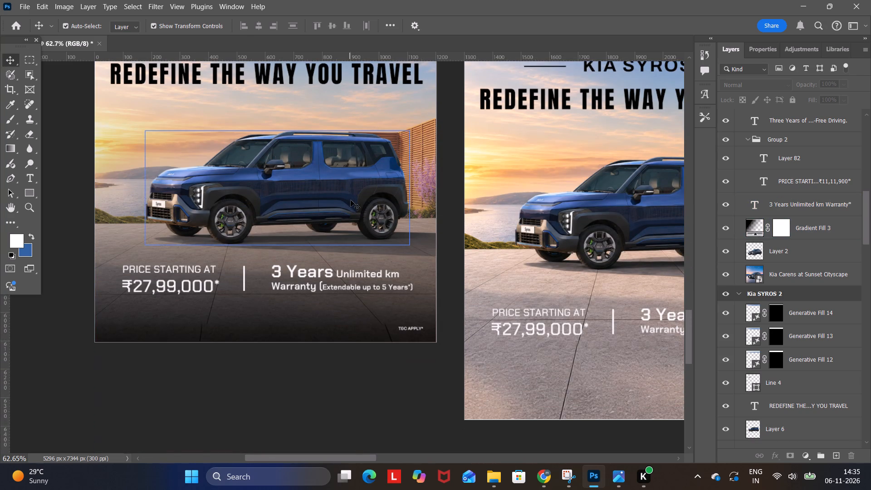
pyautogui.scroll(20, 351, 200)
pyautogui.scroll(2, 351, 200)
pyautogui.scroll(-18, 351, 200)
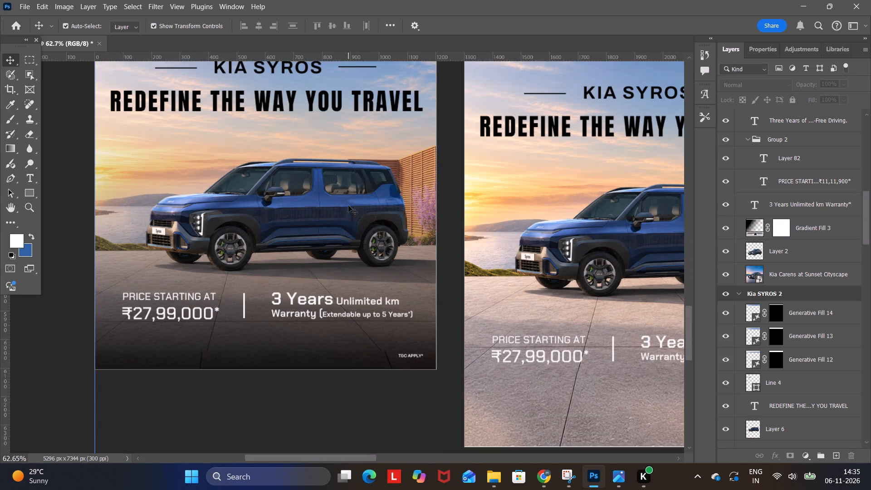
pyautogui.scroll(-5, 348, 206)
pyautogui.doubleClick(333, 271)
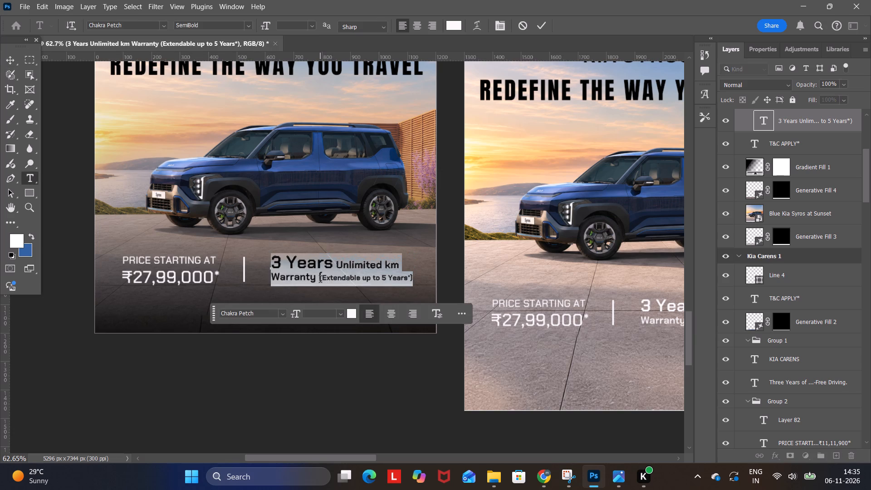
pyautogui.moveTo(320, 280); pyautogui.dragTo(419, 279)
pyautogui.hotkey('ctrl', 'c')
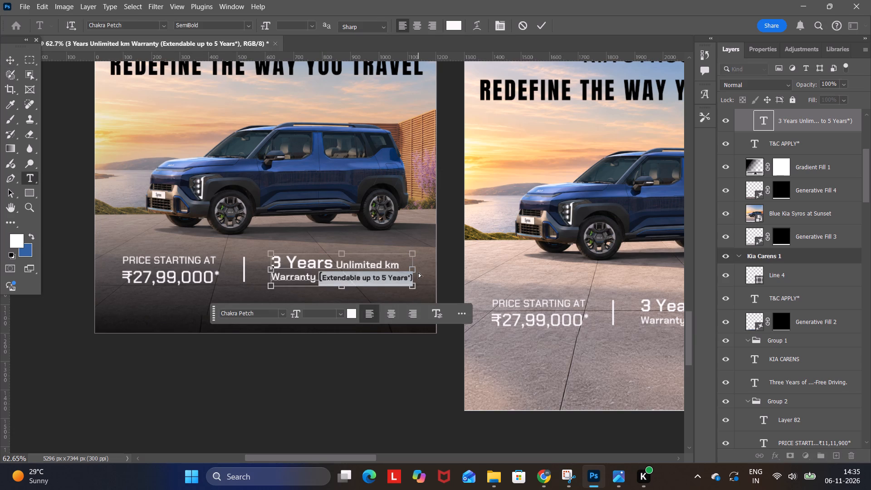
# Insert a space and the copied "(Extendable up to 5 Years*)" after "Warranty" in Kia Carens 1's warranty line.
pyautogui.scroll(20, 398, 221)
pyautogui.scroll(5, 398, 221)
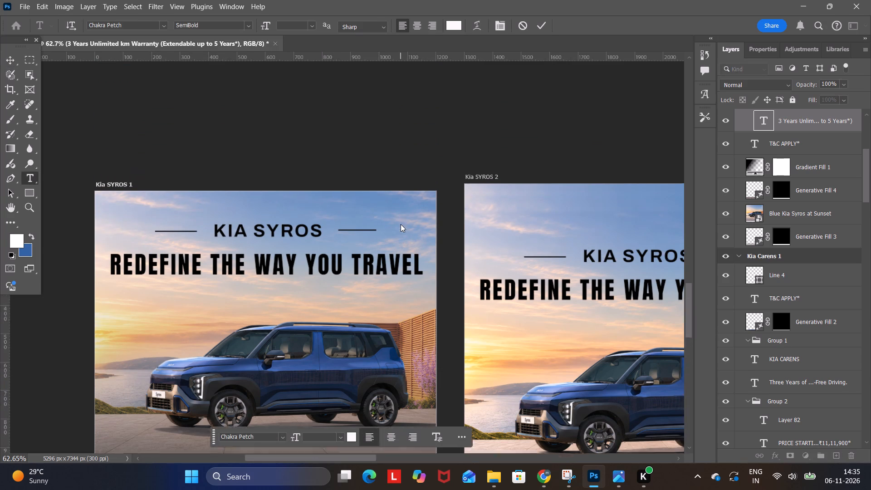
pyautogui.scroll(17, 401, 224)
pyautogui.scroll(14, 401, 225)
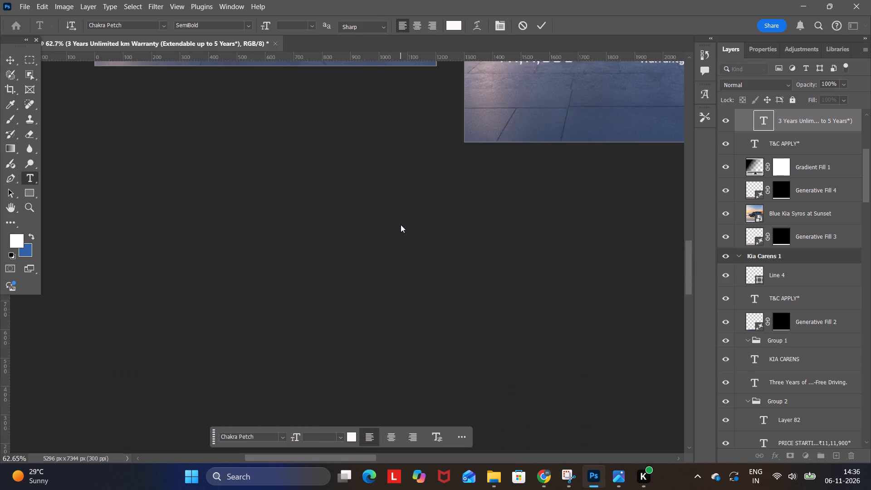
pyautogui.scroll(20, 401, 225)
pyautogui.scroll(20, 401, 225)
pyautogui.scroll(1, 401, 225)
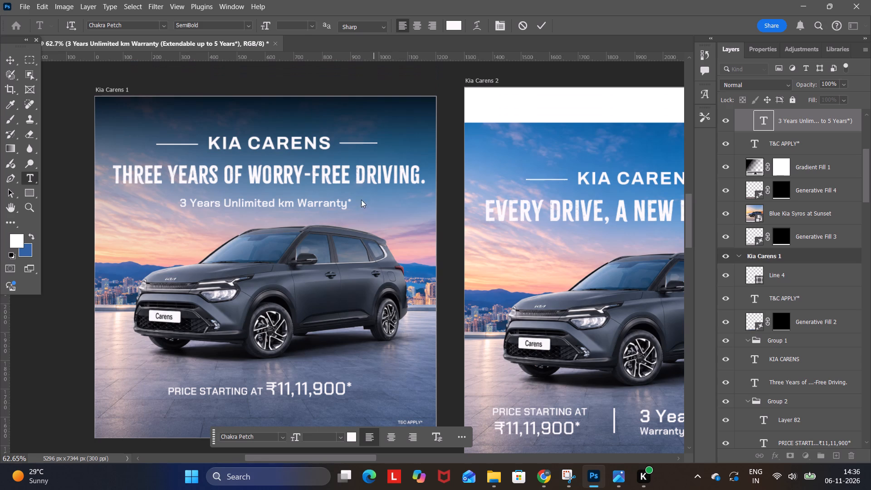
pyautogui.click(343, 203)
pyautogui.doubleClick(332, 215)
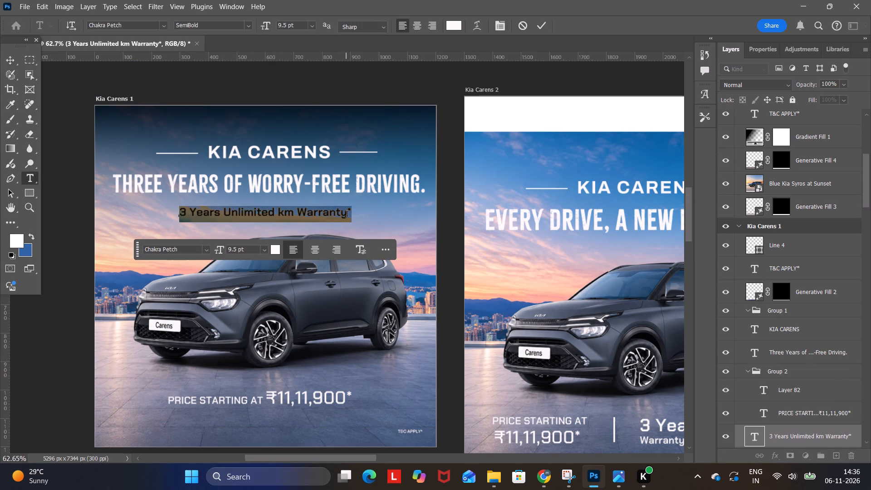
pyautogui.click(347, 216)
pyautogui.click(351, 215)
pyautogui.click(348, 215)
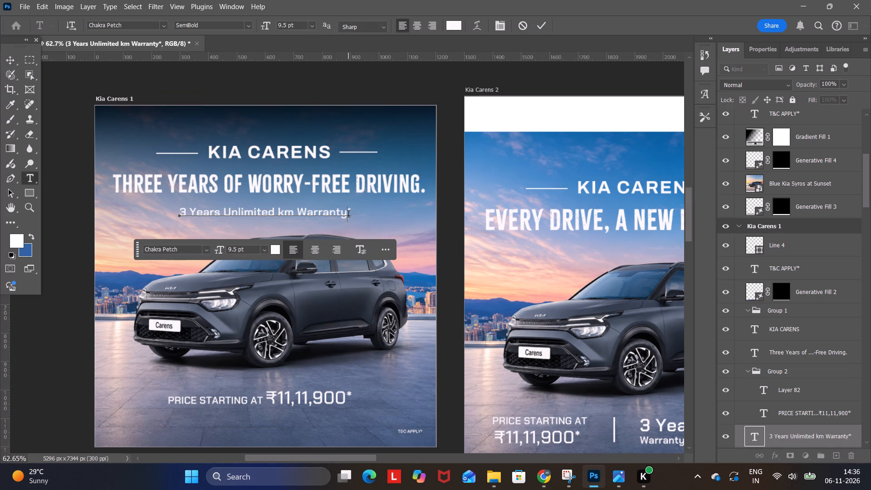
pyautogui.press('space')
pyautogui.hotkey('ctrl', 'v')
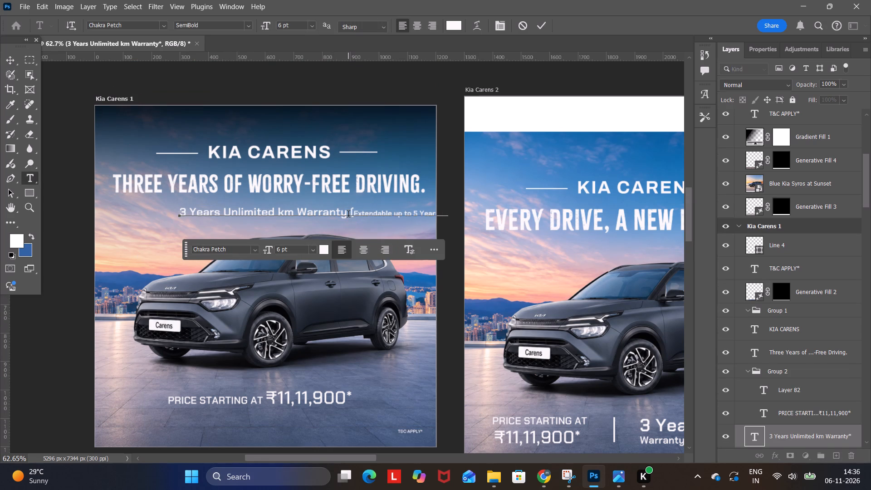
pyautogui.click(13, 61)
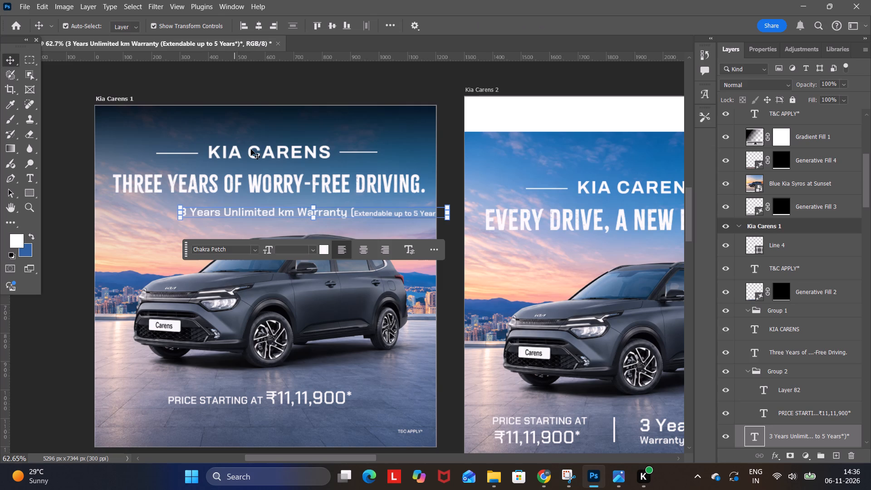
# Move the extended warranty line left by about 150 px and slightly up, roughly centring it beneath the Kia Carens 1 headline.
pyautogui.moveTo(343, 214); pyautogui.dragTo(308, 212)
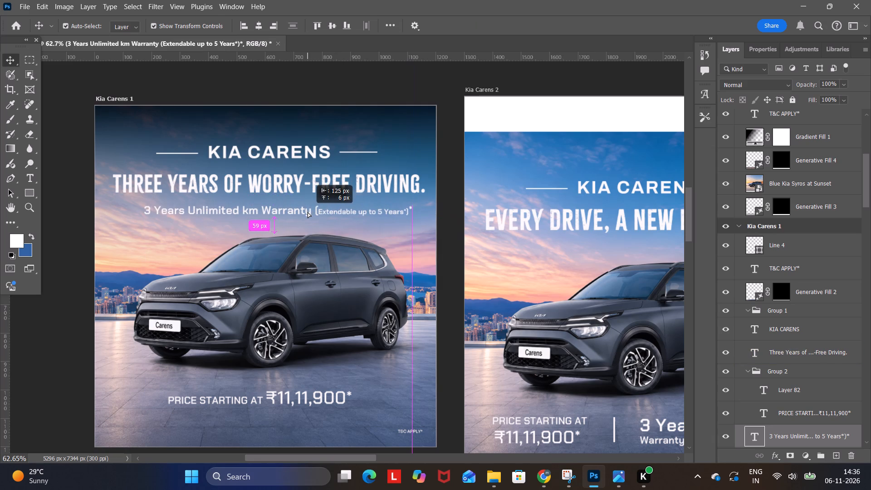
pyautogui.moveTo(308, 212); pyautogui.dragTo(302, 213)
pyautogui.click(447, 98)
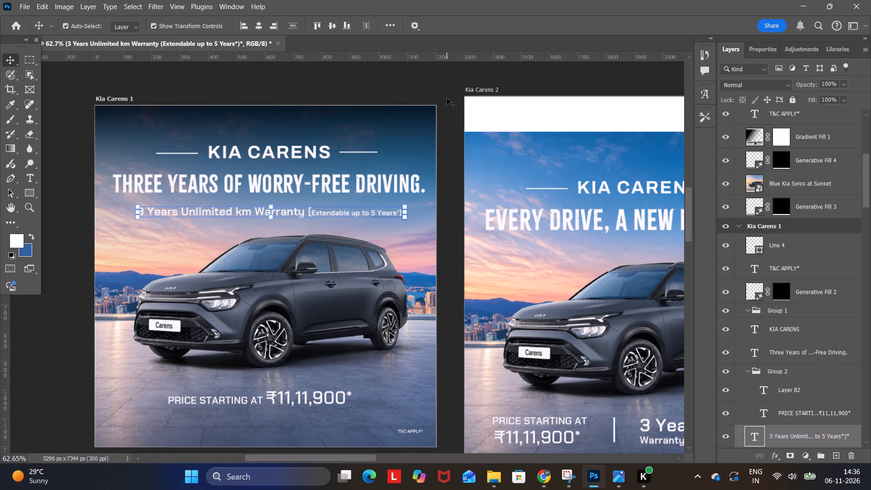
# Copy the semi-transparent rectangle behind Kia Seltos 1's warranty text and paste it into Kia Carens 1 above the gradient fill.
pyautogui.scroll(20, 444, 102)
pyautogui.scroll(20, 444, 102)
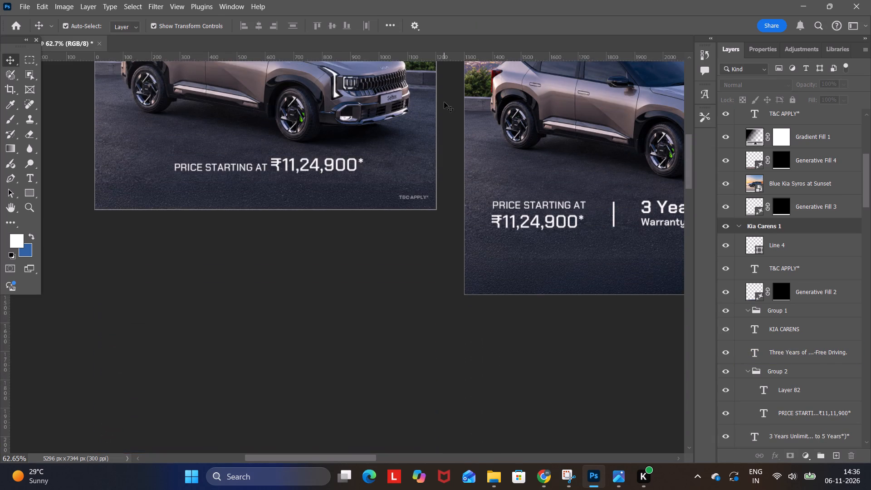
pyautogui.scroll(18, 444, 102)
pyautogui.click(375, 116)
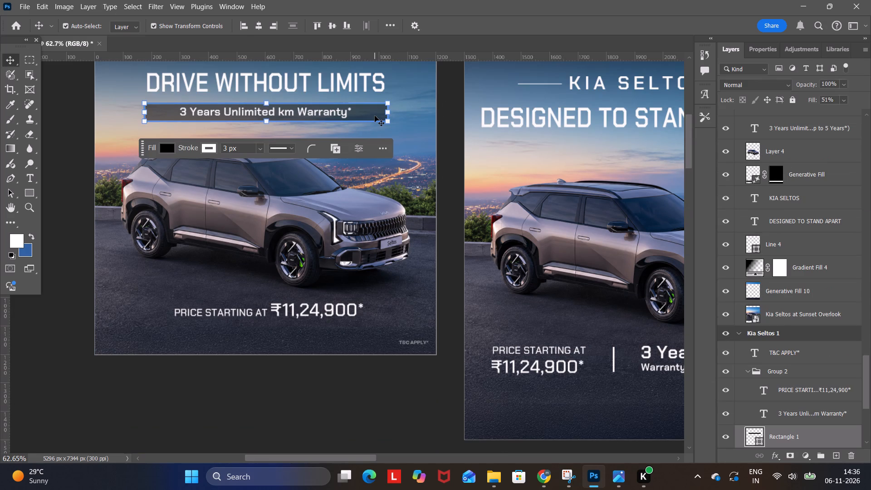
pyautogui.hotkey('ctrl', 'c')
pyautogui.scroll(-13, 367, 131)
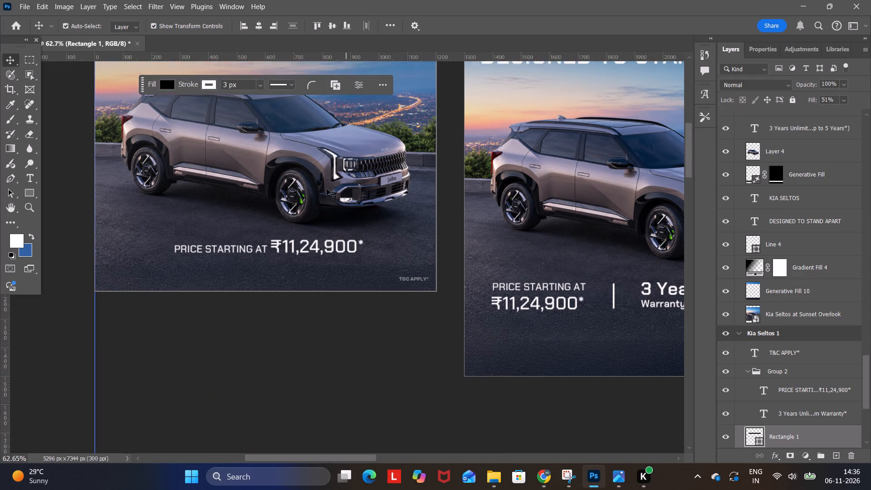
pyautogui.scroll(-20, 327, 189)
pyautogui.scroll(-18, 327, 189)
pyautogui.click(391, 314)
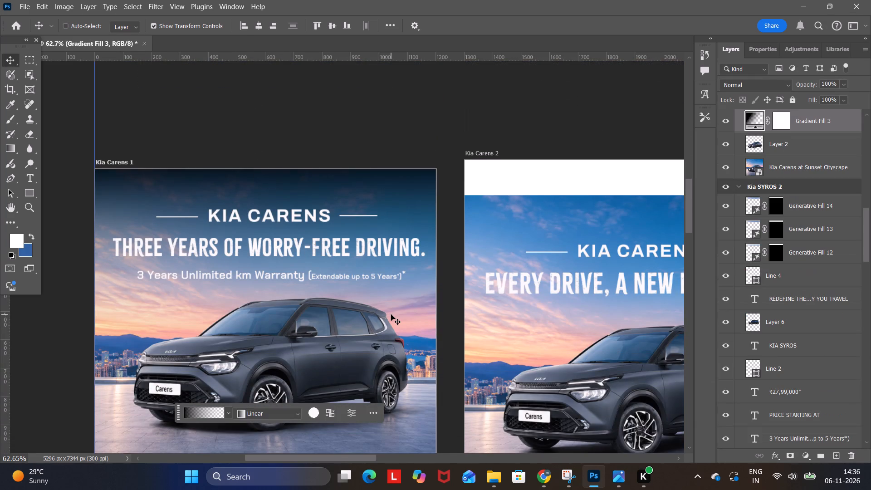
pyautogui.hotkey('ctrl', 'v')
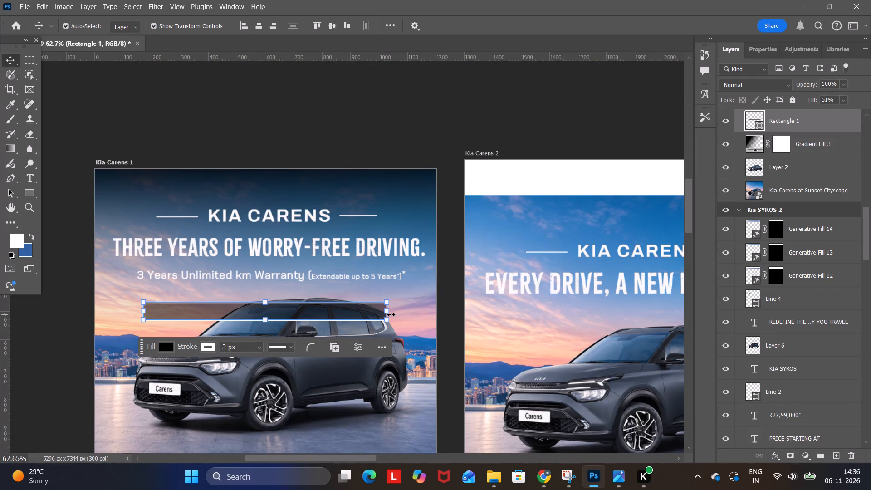
# Move the pasted rectangle up about 125 px so it sits behind Kia Carens 1's warranty line.
pyautogui.press('Up')
pyautogui.press('Up')
pyautogui.press('Up')
pyautogui.press('Up')
pyautogui.press('Up')
pyautogui.press('Up')
pyautogui.press('Up')
pyautogui.press('Up')
pyautogui.press('Up')
pyautogui.press('Up')
pyautogui.press('Up')
pyautogui.press('Up')
pyautogui.press('Up')
pyautogui.press('Up')
pyautogui.press('Up')
pyautogui.press('Up')
pyautogui.press('Up')
pyautogui.press('Up')
pyautogui.press('Up')
pyautogui.press('Up')
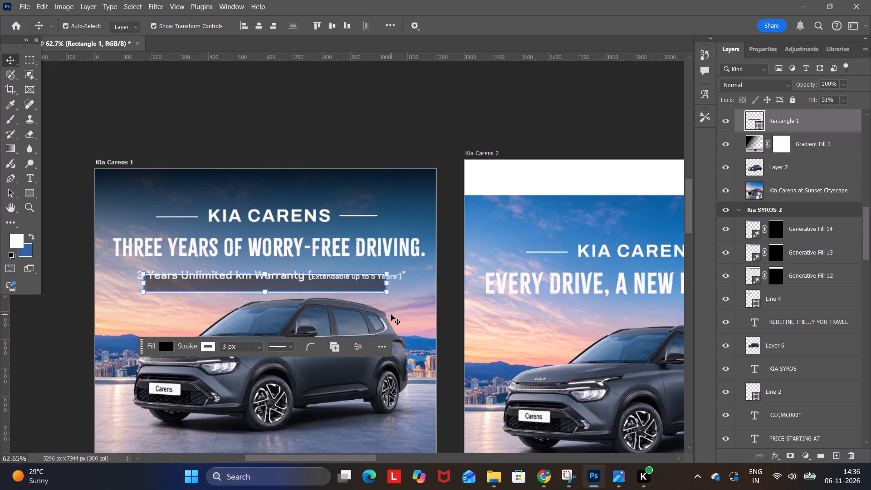
pyautogui.press('Up')
pyautogui.press('Up')
pyautogui.press('Up')
pyautogui.press('Up')
pyautogui.press('Up')
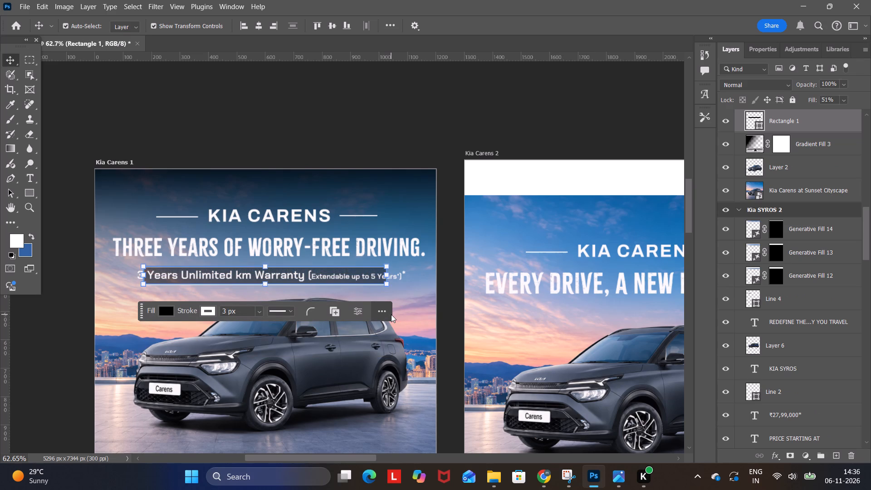
# Widen the rectangle evenly on both sides to about 117% so it frames the whole Kia Carens 1 warranty line.
pyautogui.moveTo(387, 275); pyautogui.dragTo(412, 279)
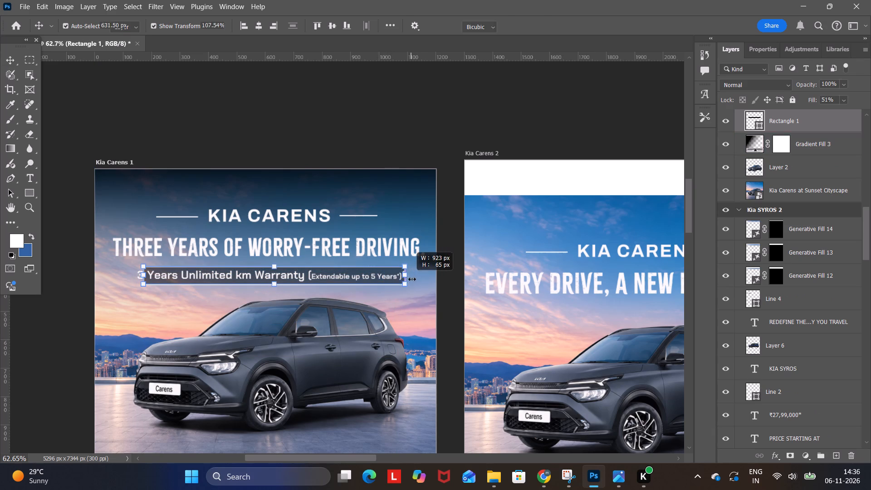
pyautogui.moveTo(412, 279); pyautogui.dragTo(430, 279)
pyautogui.moveTo(413, 277); pyautogui.dragTo(401, 279)
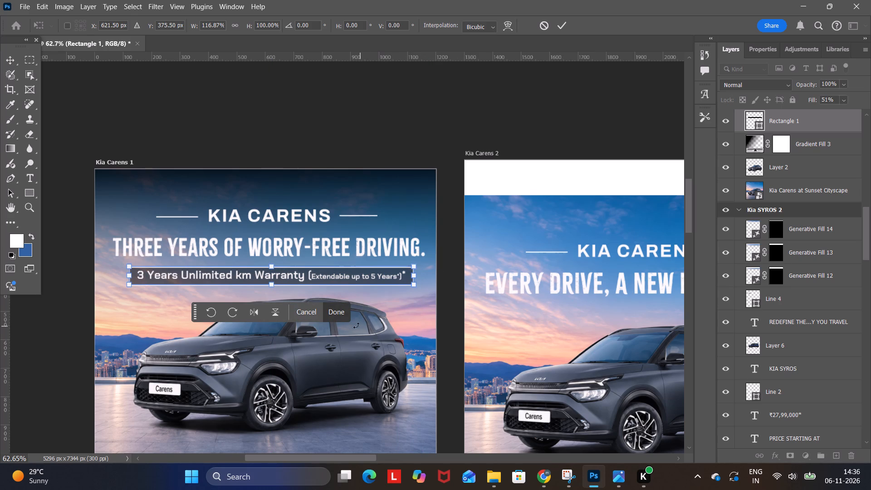
pyautogui.click(337, 315)
pyautogui.click(399, 131)
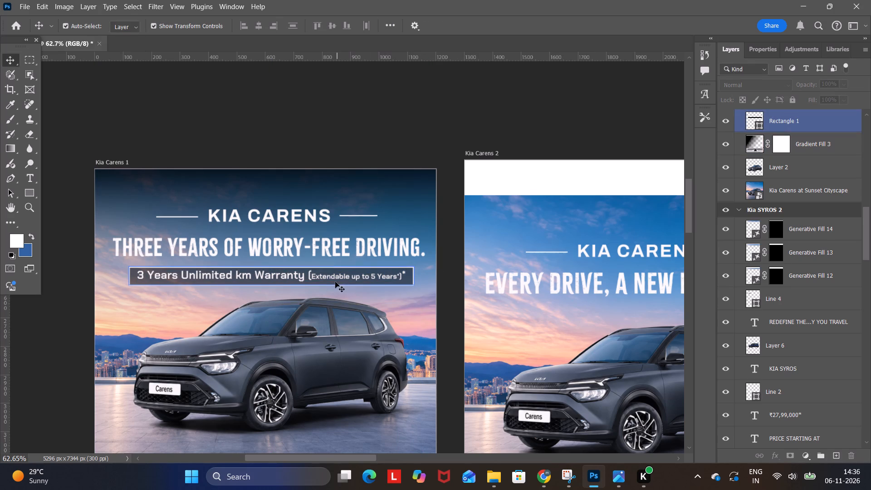
# Set the "3 Years Unlimited km Warranty" portion of Kia Carens 1's warranty line to a font size of 9.3 pt.
pyautogui.click(299, 275)
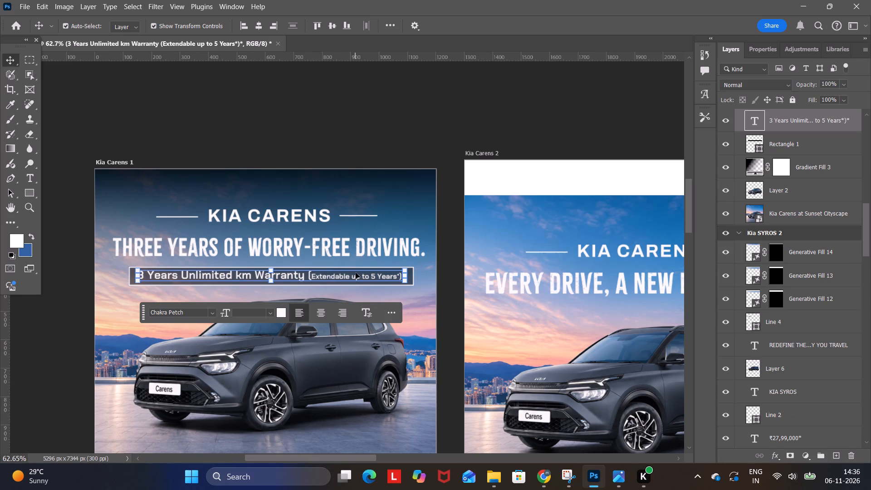
pyautogui.doubleClick(307, 277)
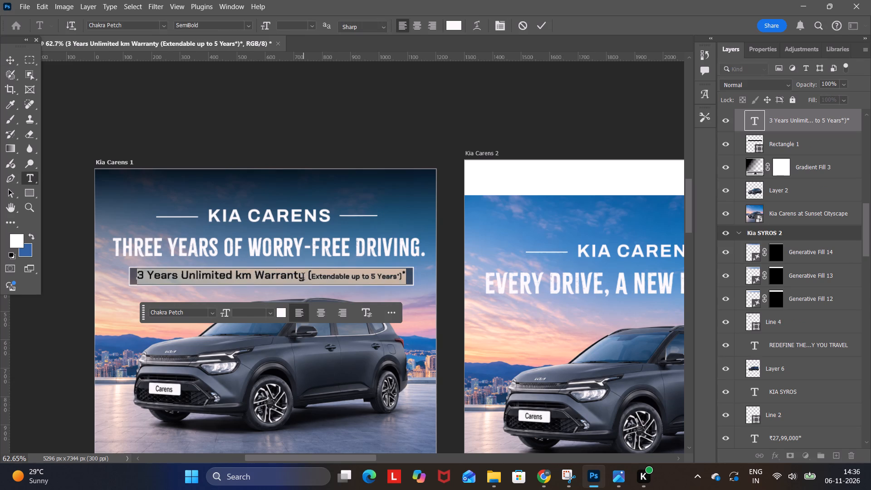
pyautogui.click(303, 278)
pyautogui.moveTo(303, 278); pyautogui.dragTo(139, 279)
pyautogui.click(241, 311)
pyautogui.press('BackSpace')
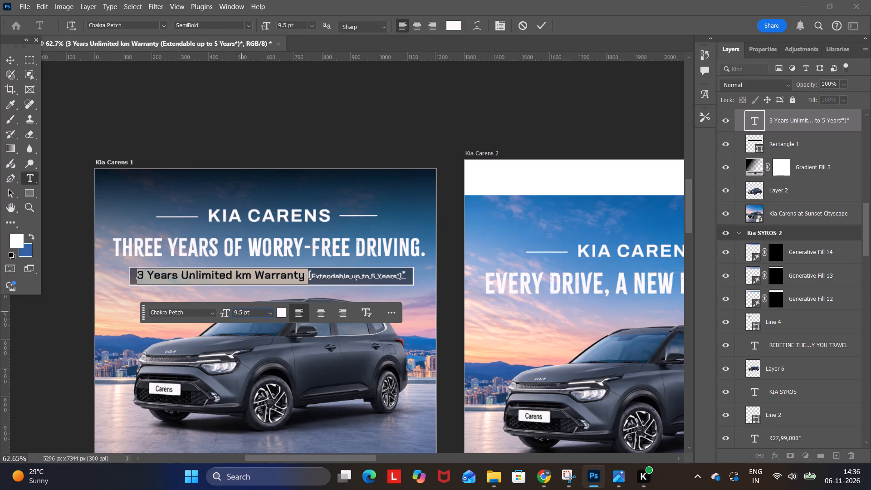
pyautogui.press('3')
pyautogui.press('Return')
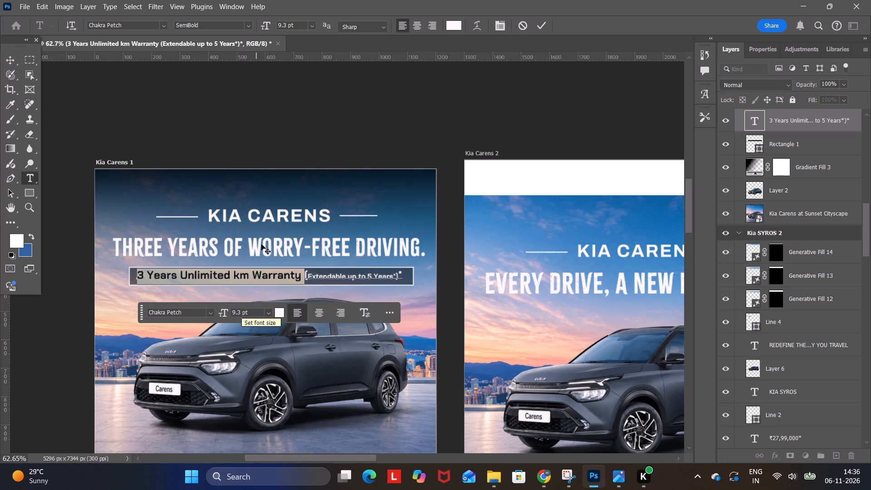
pyautogui.click(287, 147)
pyautogui.click(316, 110)
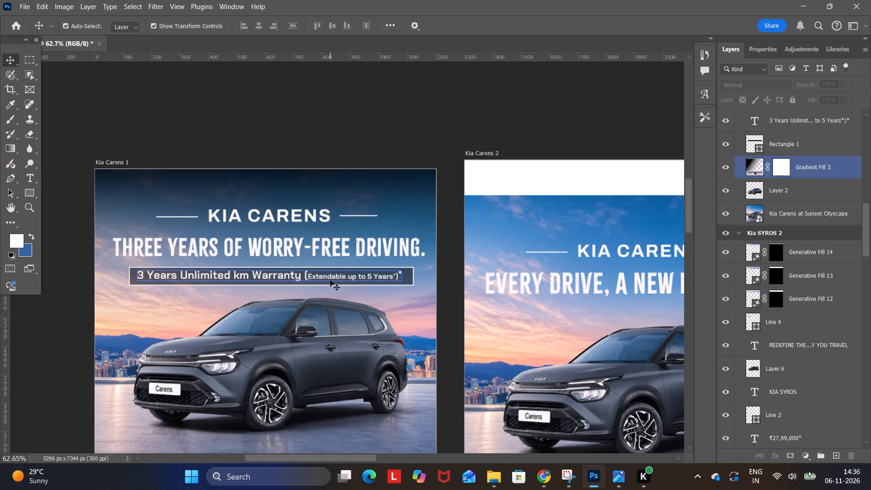
# Delete the extra asterisk after the closing parenthesis in Kia Carens 1's warranty line.
pyautogui.click(330, 278)
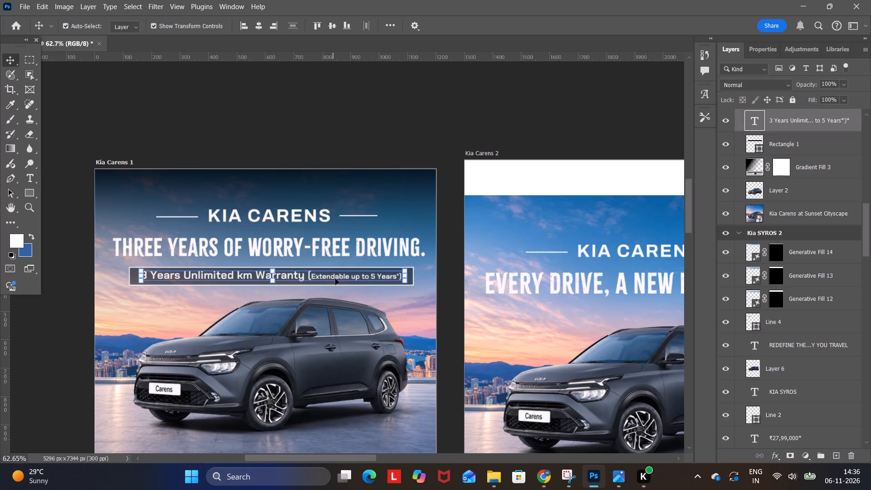
pyautogui.doubleClick(394, 275)
pyautogui.click(406, 276)
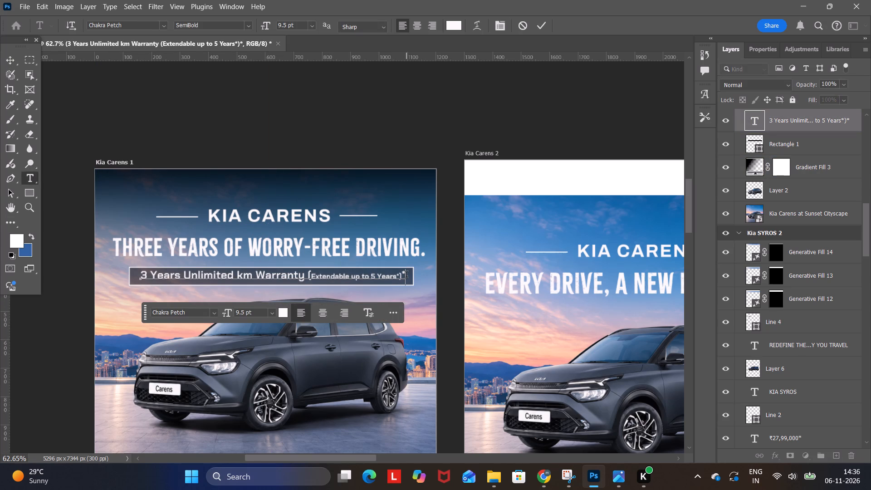
pyautogui.press('BackSpace')
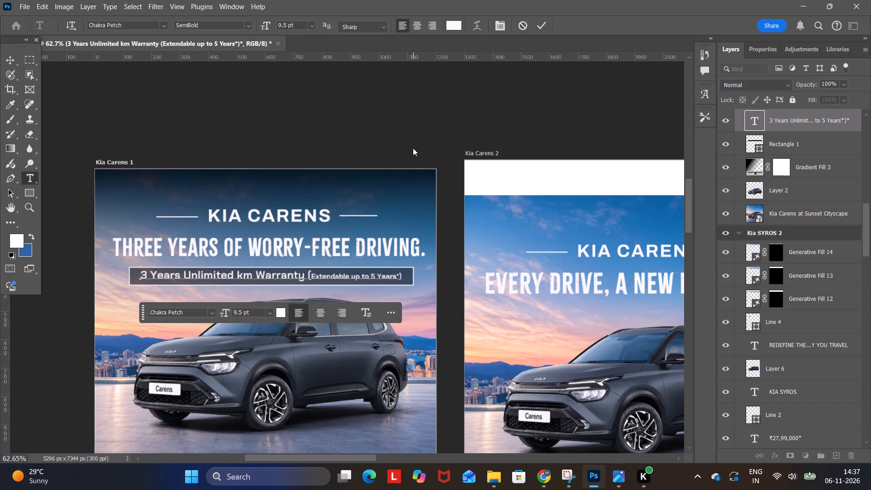
pyautogui.click(413, 148)
pyautogui.click(413, 148)
pyautogui.click(353, 275)
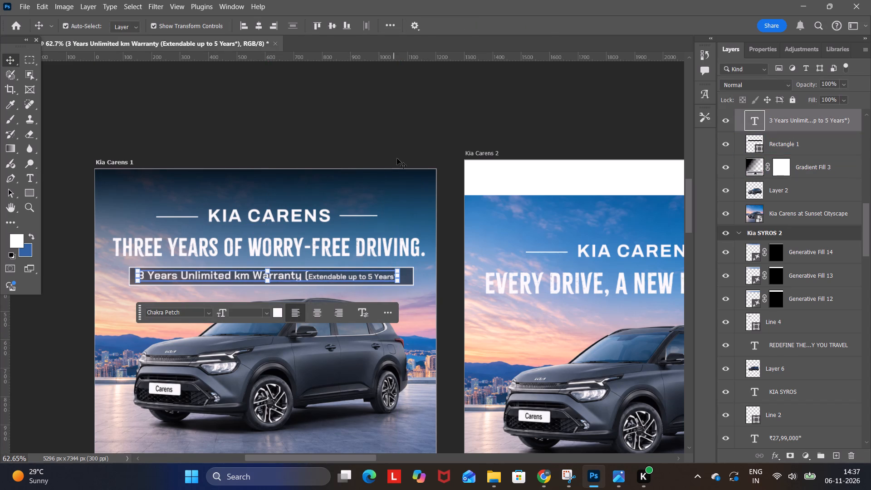
pyautogui.click(377, 140)
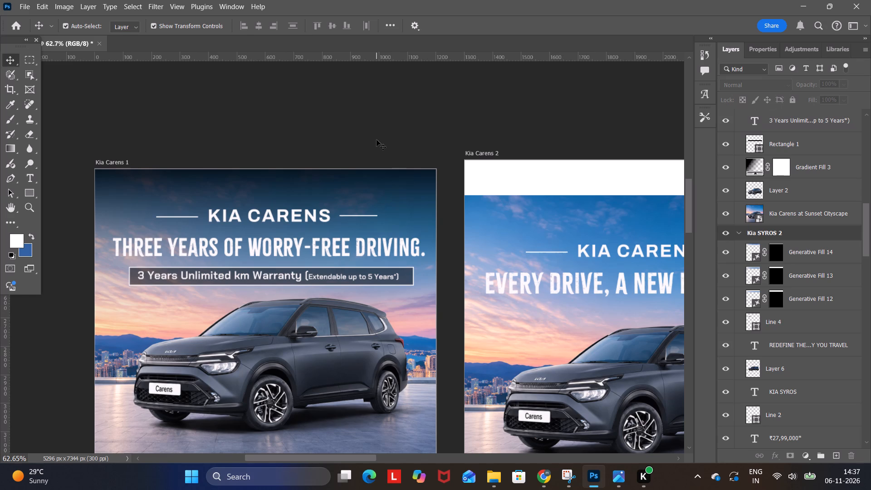
# Delete the opening parenthesis before "Extendable" in Kia Carens 1's warranty line and retype it.
pyautogui.doubleClick(309, 277)
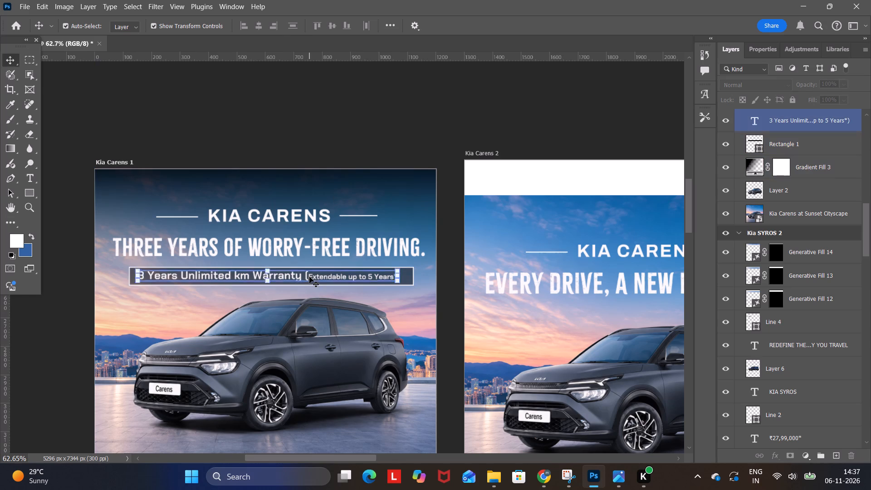
pyautogui.click(308, 278)
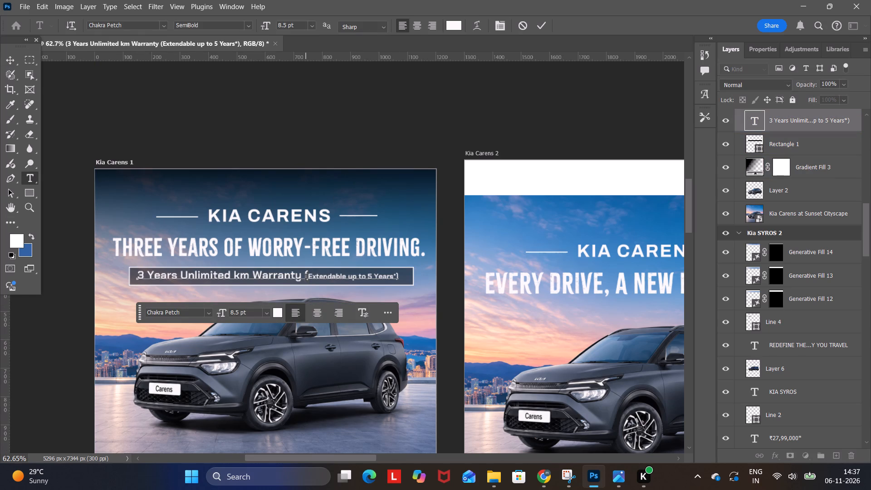
pyautogui.hotkey('shift', '(')
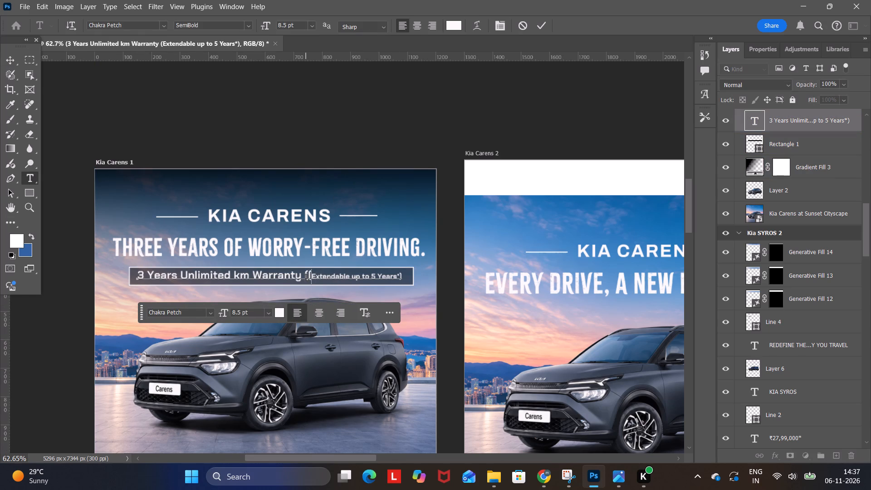
pyautogui.press('BackSpace')
pyautogui.press('BackSpace')
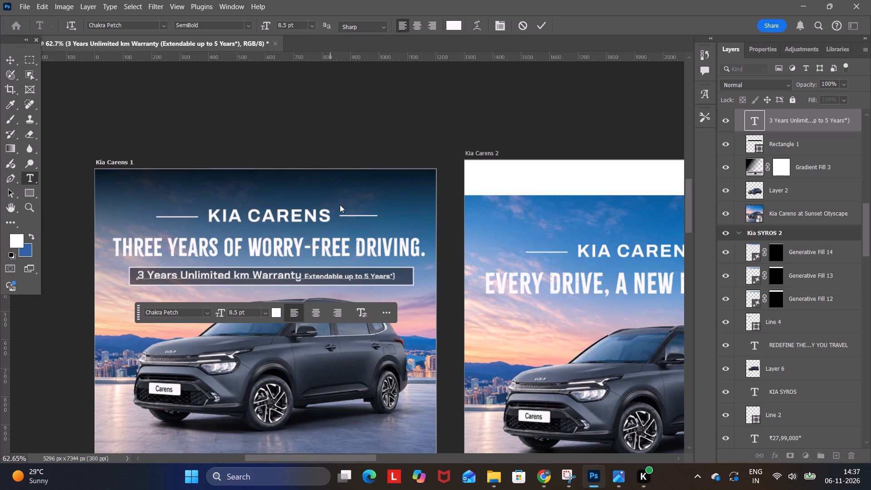
pyautogui.click(351, 143)
pyautogui.doubleClick(306, 278)
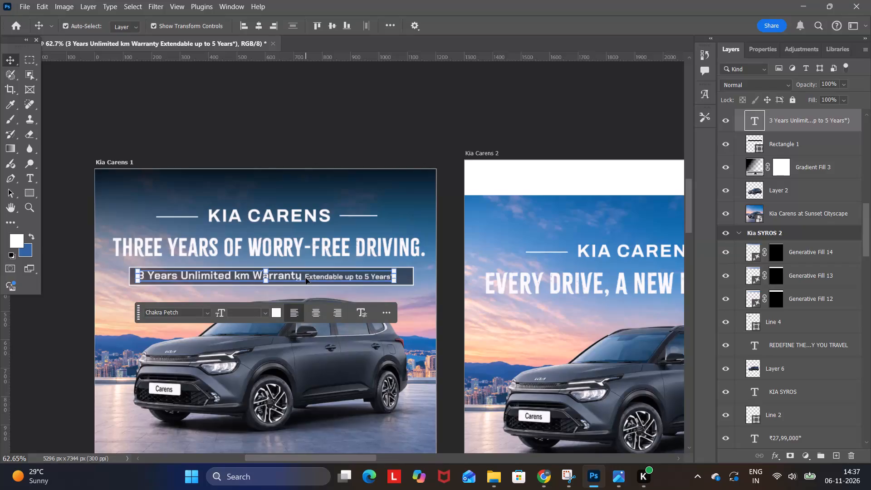
pyautogui.click(307, 277)
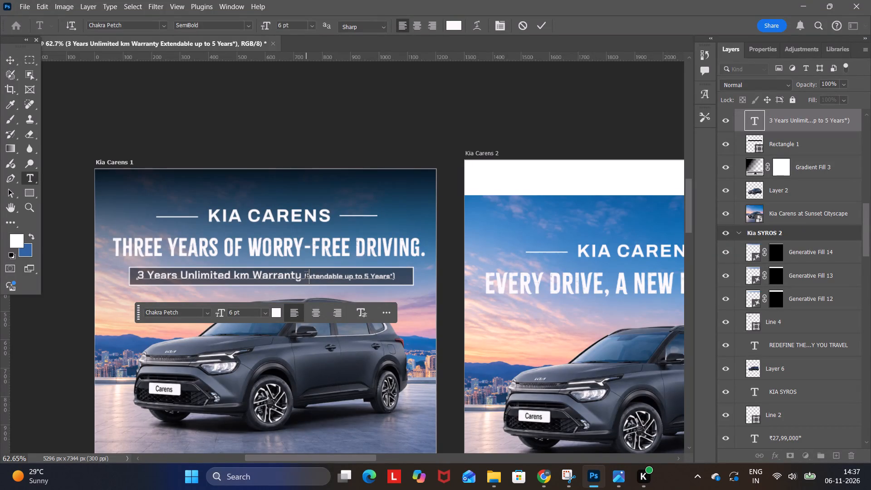
pyautogui.click(306, 277)
pyautogui.hotkey('shift', '{')
pyautogui.press('BackSpace')
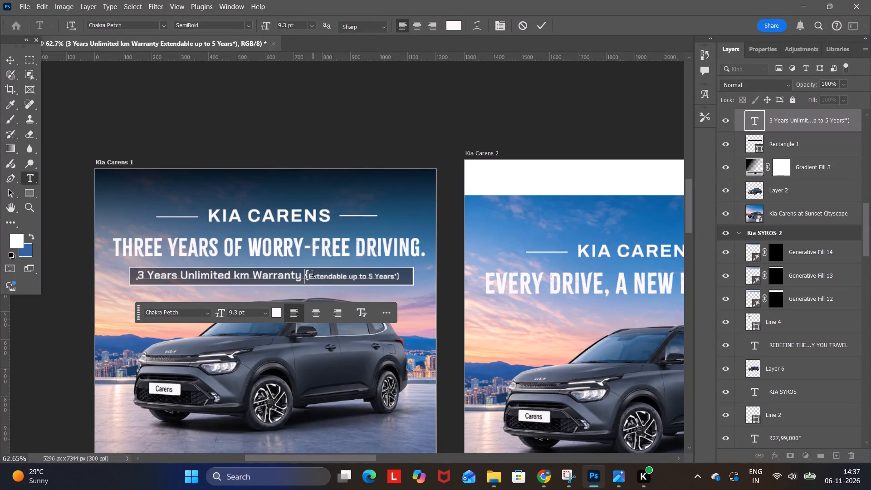
pyautogui.hotkey('shift', '(')
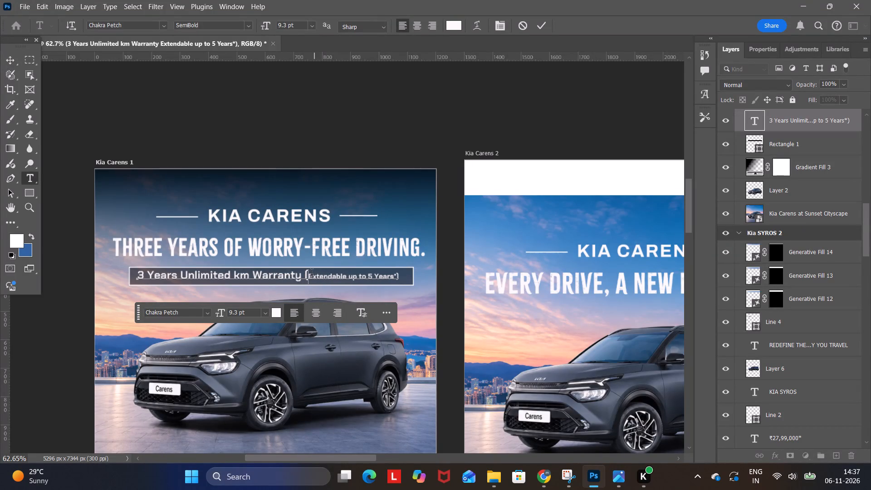
pyautogui.doubleClick(321, 279)
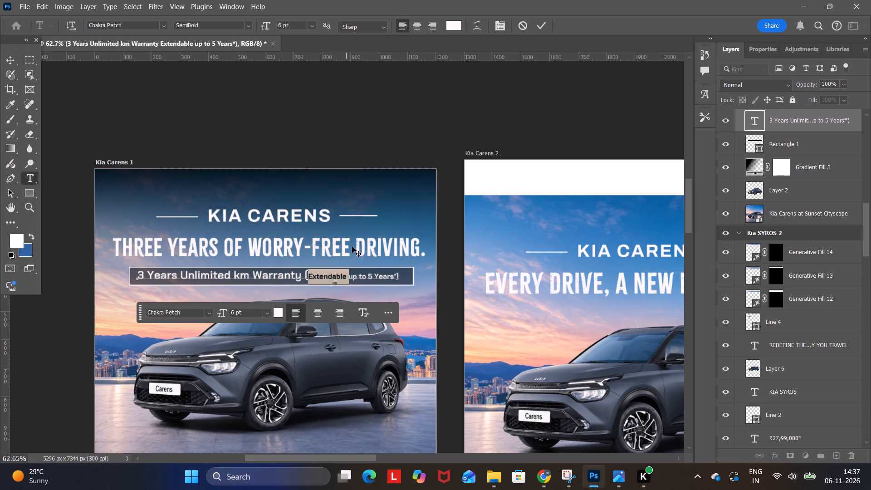
pyautogui.click(357, 194)
# Set the font size of the opening parenthesis before "Extendable" to 6 pt and deselect the text.
pyautogui.doubleClick(307, 276)
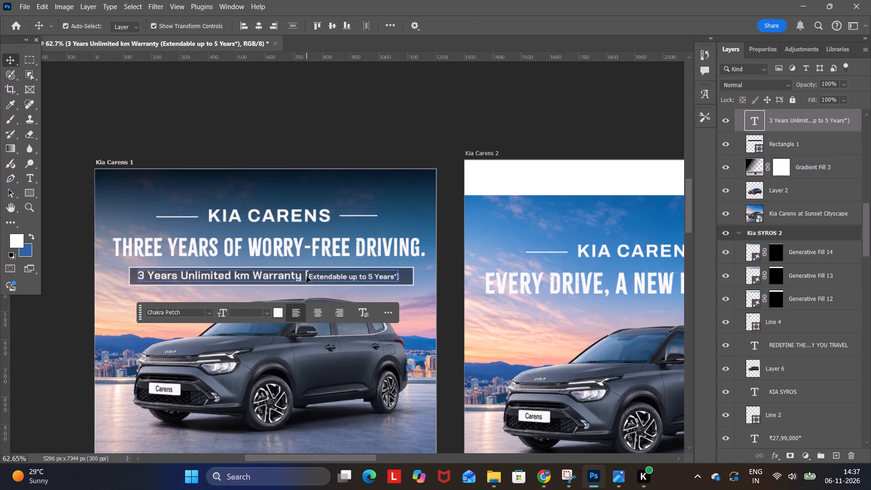
pyautogui.click(310, 274)
pyautogui.click(307, 276)
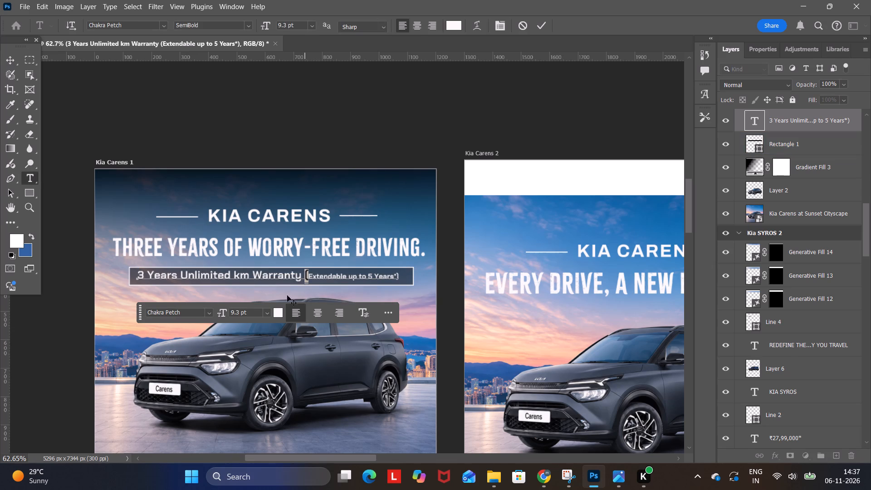
pyautogui.moveTo(241, 311); pyautogui.dragTo(219, 321)
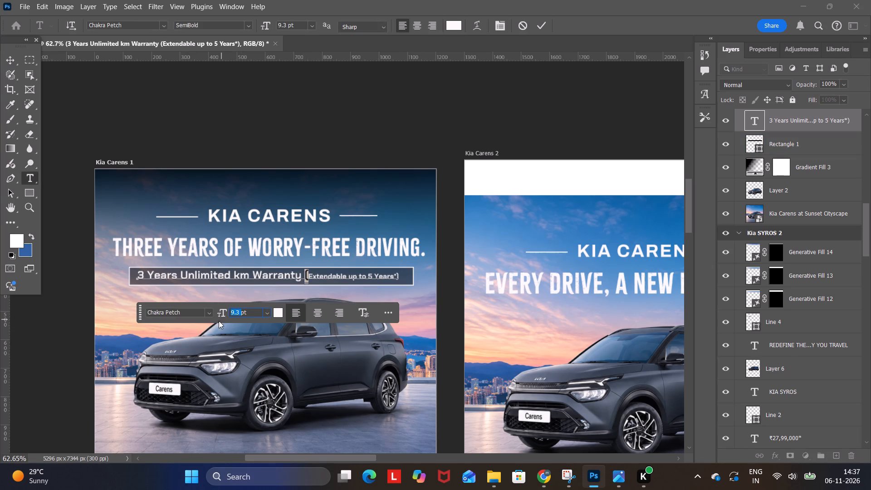
pyautogui.moveTo(219, 321); pyautogui.dragTo(211, 323)
pyautogui.press('6')
pyautogui.press('Return')
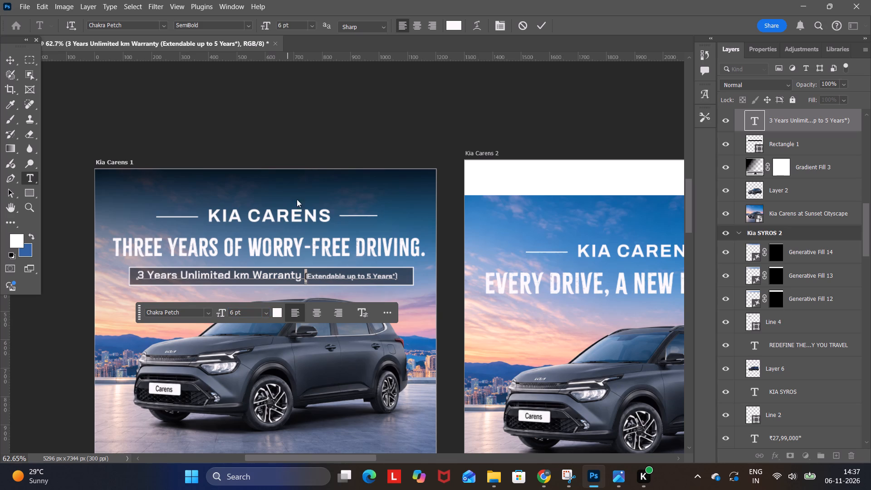
pyautogui.click(301, 147)
pyautogui.click(301, 147)
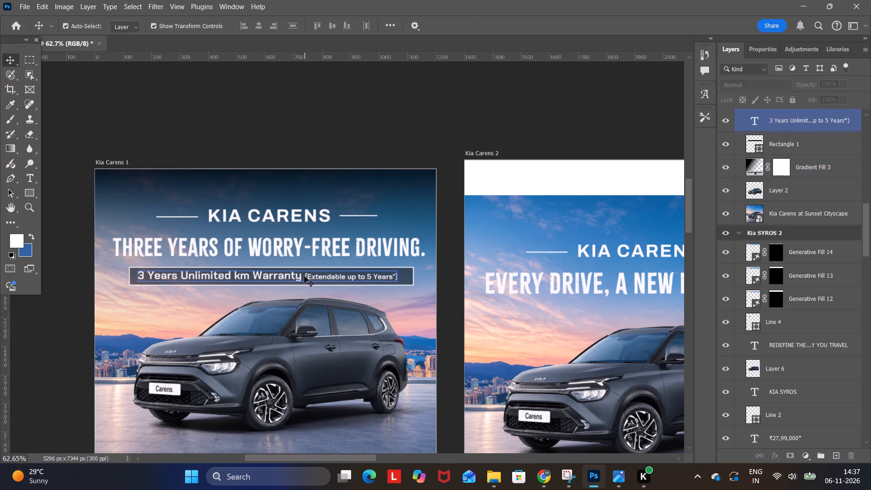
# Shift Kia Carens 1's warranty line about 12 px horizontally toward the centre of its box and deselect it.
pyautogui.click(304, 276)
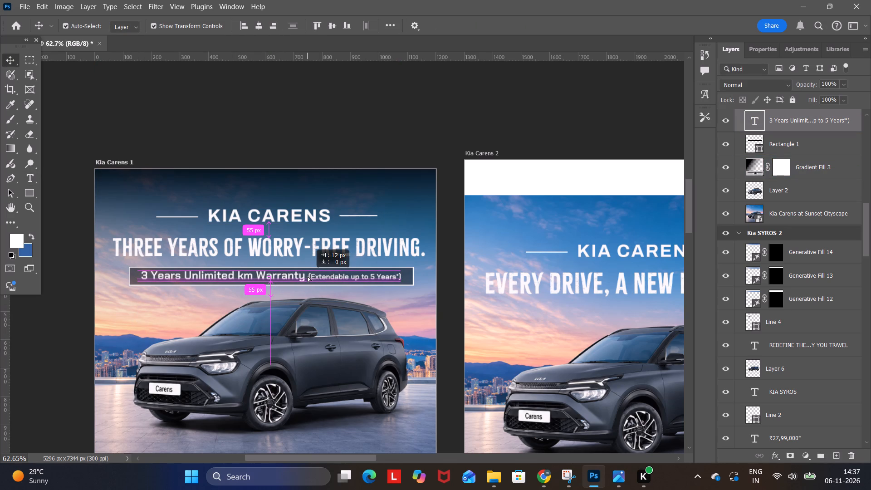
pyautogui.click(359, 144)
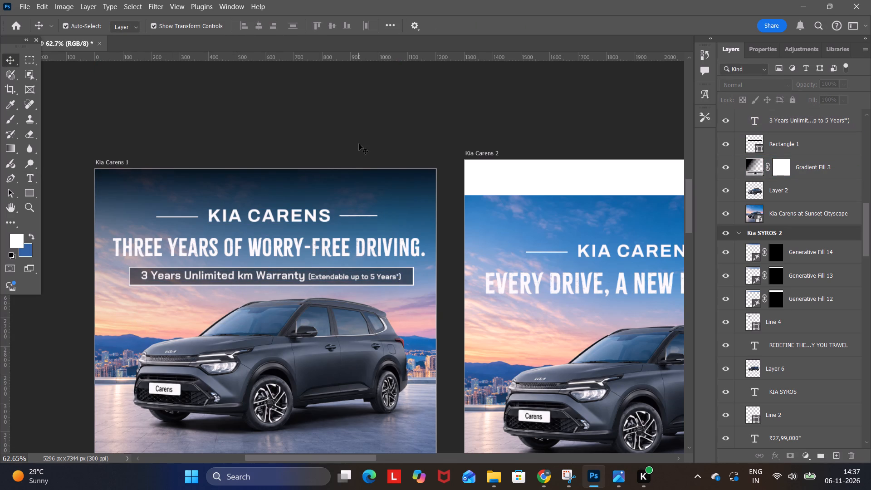
# Trim Kia Carens 1's warranty line to "Extendable up to 5 Years*" by deleting "3 Years Unlimited km Warranty" and both parentheses.
pyautogui.scroll(-14, 359, 144)
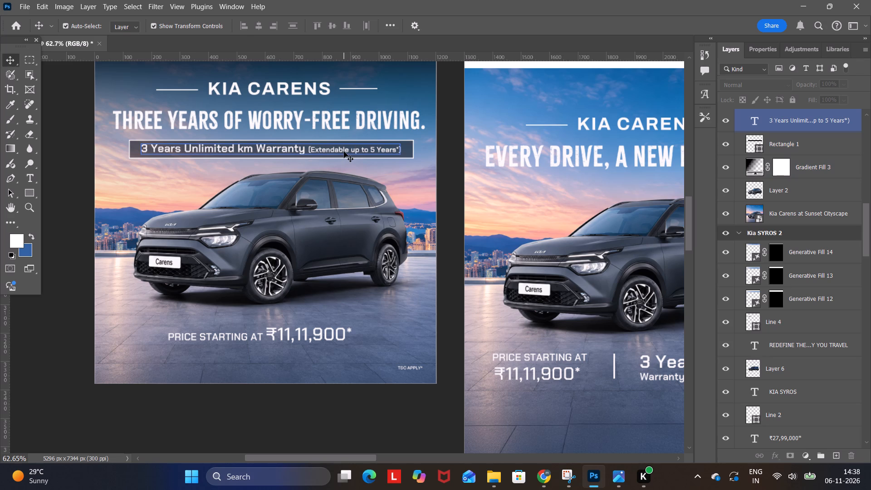
pyautogui.doubleClick(305, 150)
pyautogui.moveTo(309, 150); pyautogui.dragTo(307, 151)
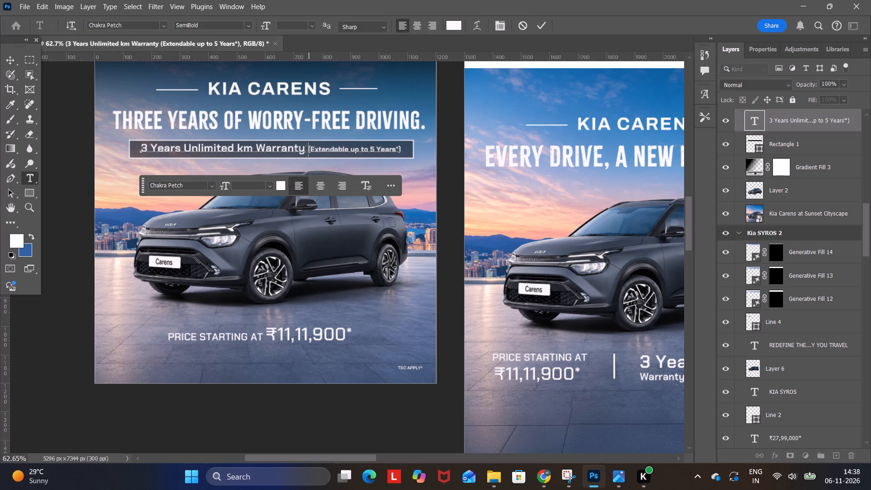
pyautogui.moveTo(307, 151); pyautogui.dragTo(120, 153)
pyautogui.press('BackSpace')
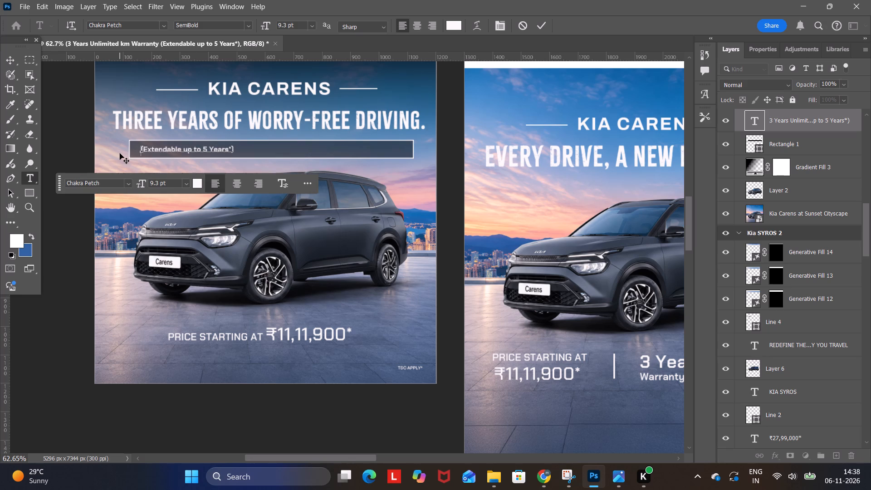
pyautogui.click(237, 148)
pyautogui.press('BackSpace')
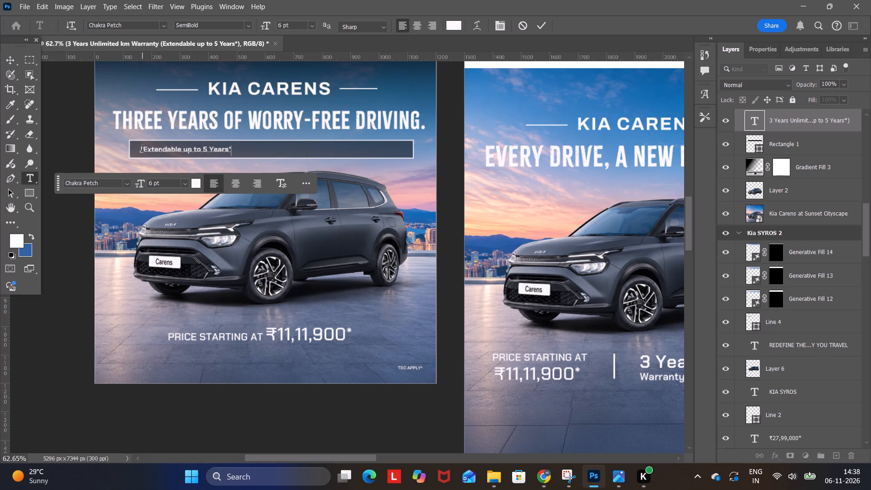
pyautogui.click(142, 150)
pyautogui.press('BackSpace')
pyautogui.click(81, 140)
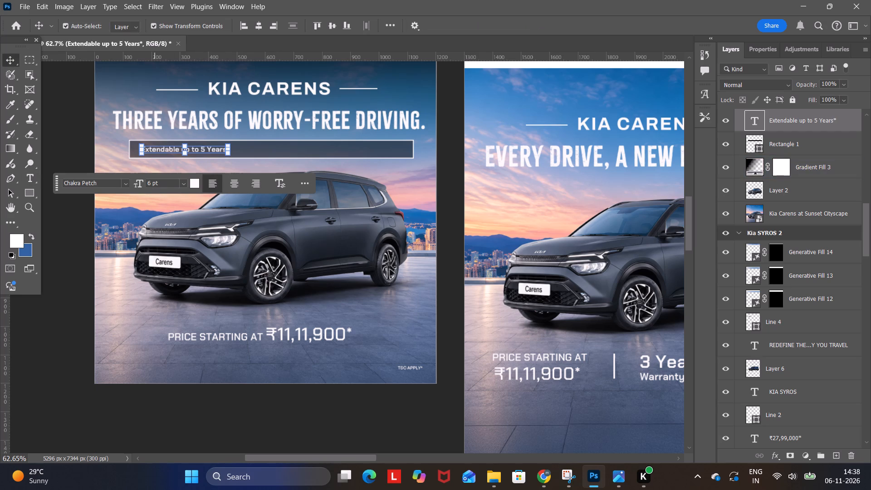
# Set the font size of Kia Carens 1's "Extendable up to 5 Years*" line to 9.5 pt.
pyautogui.moveTo(149, 183); pyautogui.dragTo(114, 190)
pyautogui.write('9.5')
pyautogui.press('Return')
pyautogui.click(73, 146)
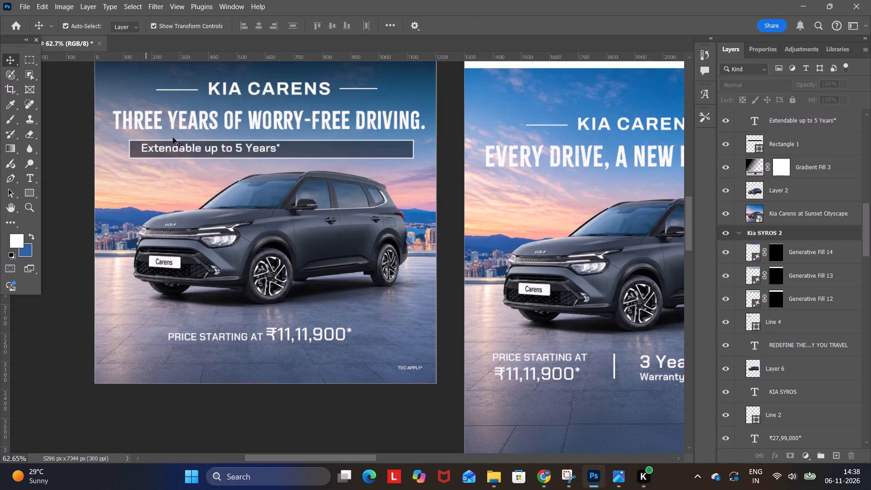
# Centre the "Extendable up to 5 Years*" line horizontally beneath Kia Carens 1's headline and nudge it down slightly.
pyautogui.moveTo(242, 150); pyautogui.dragTo(295, 150)
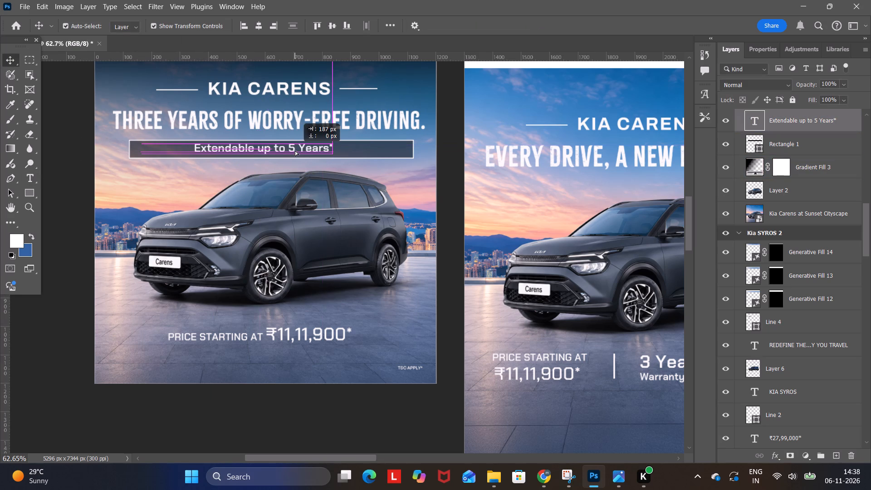
pyautogui.moveTo(295, 150); pyautogui.dragTo(300, 150)
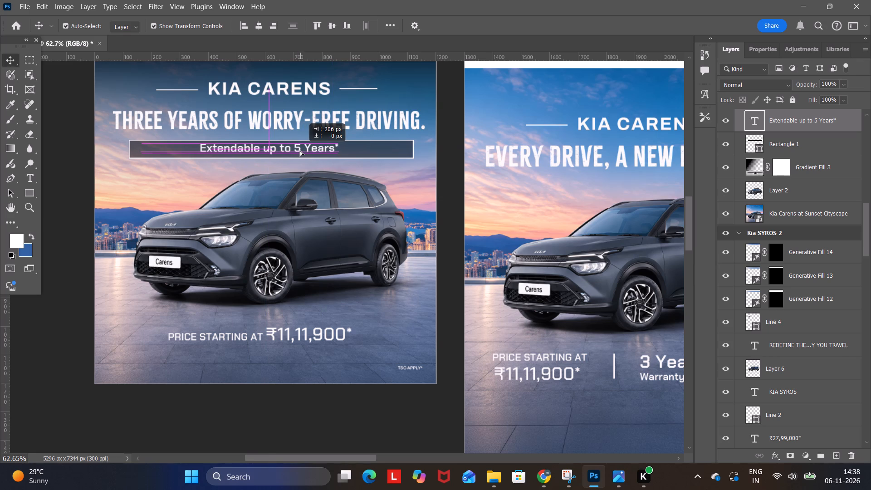
pyautogui.moveTo(300, 150); pyautogui.dragTo(298, 150)
pyautogui.click(48, 174)
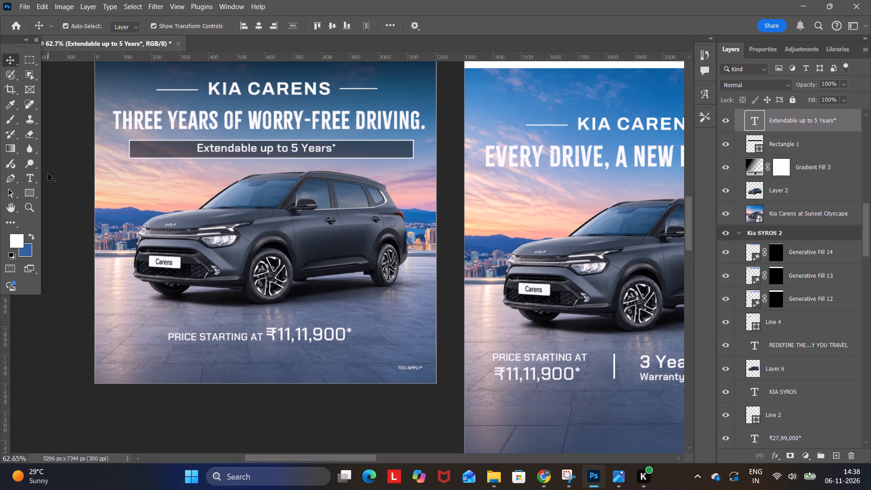
pyautogui.scroll(5, 314, 293)
pyautogui.click(301, 196)
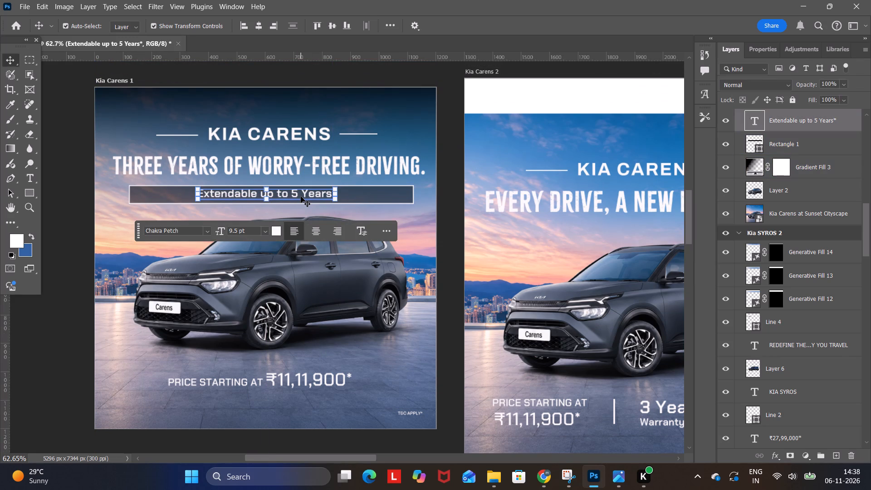
pyautogui.press('Down')
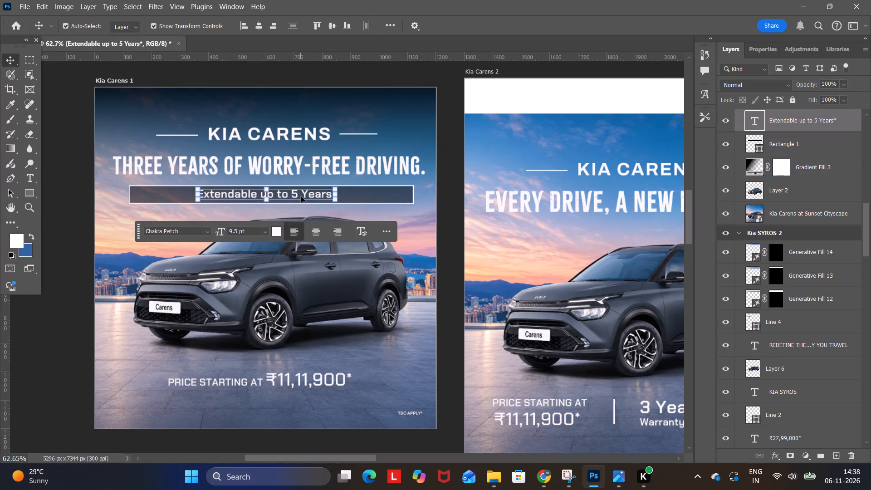
pyautogui.click(98, 210)
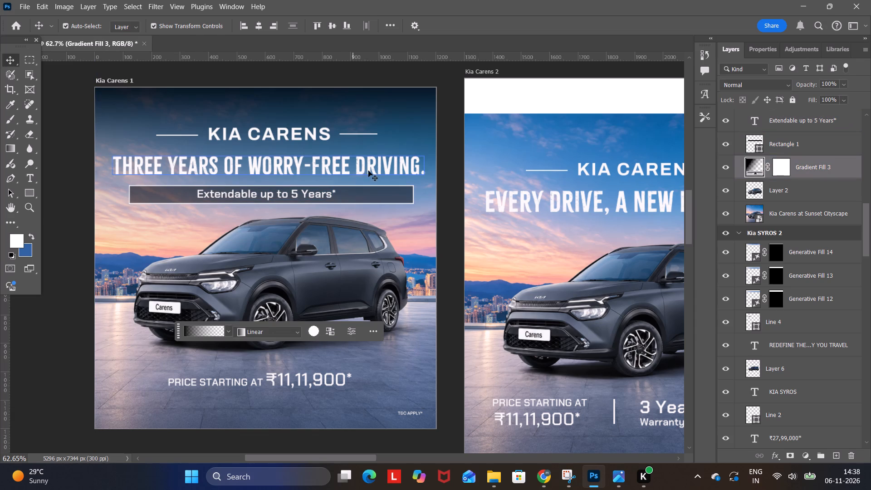
# Narrow the rectangle behind "Extendable up to 5 Years*" to about 64% of its width and centre it around the text.
pyautogui.click(370, 195)
pyautogui.moveTo(412, 195); pyautogui.dragTo(342, 197)
pyautogui.moveTo(334, 201); pyautogui.dragTo(362, 201)
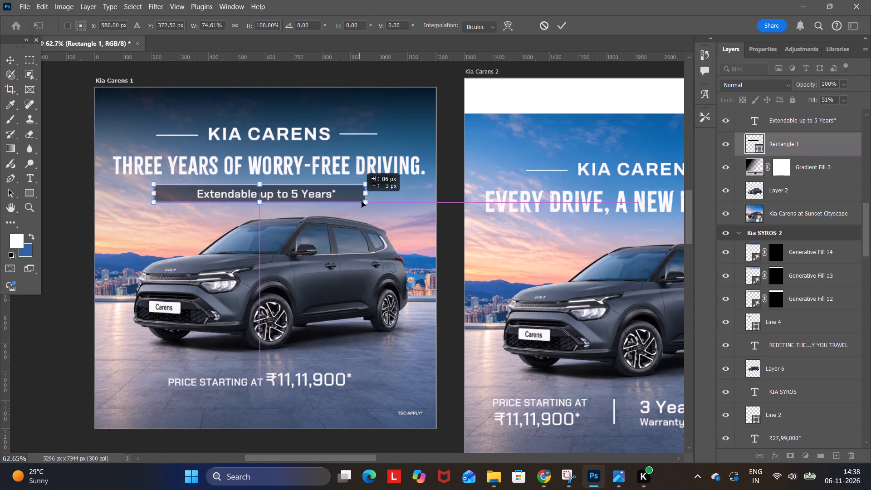
pyautogui.moveTo(362, 201); pyautogui.dragTo(364, 202)
pyautogui.moveTo(371, 194); pyautogui.dragTo(344, 198)
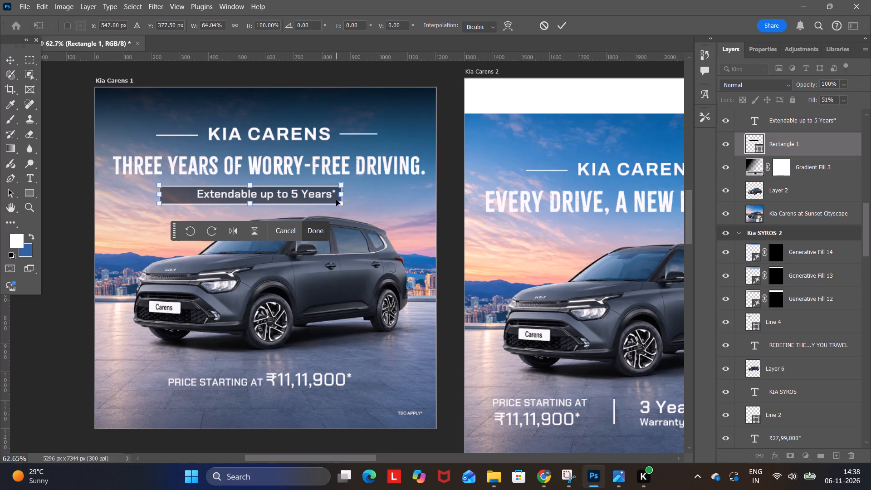
pyautogui.moveTo(336, 200); pyautogui.dragTo(351, 200)
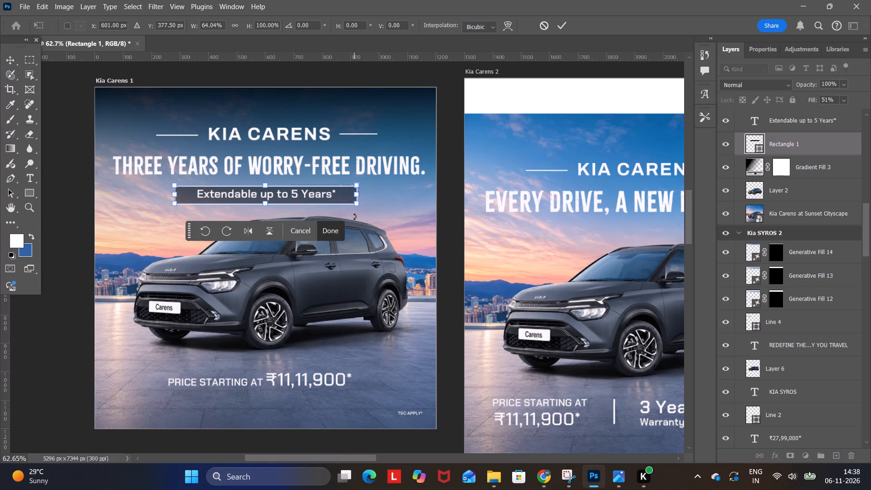
pyautogui.press('Up')
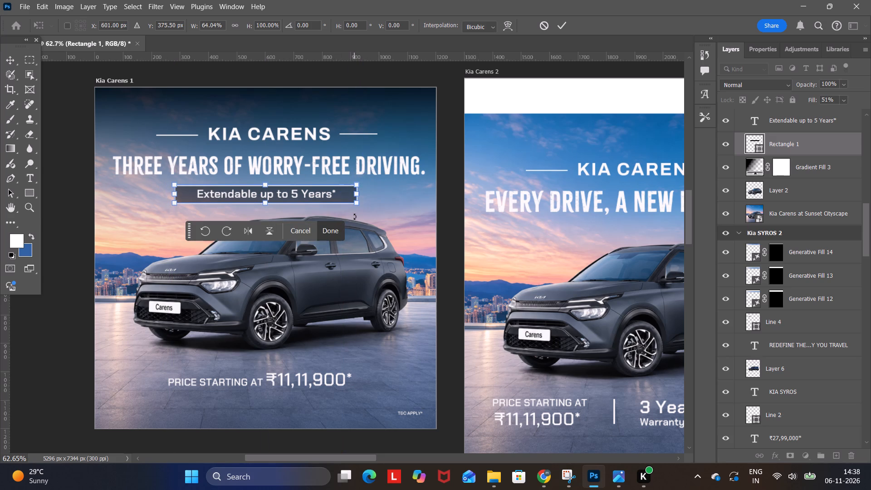
pyautogui.press('Down')
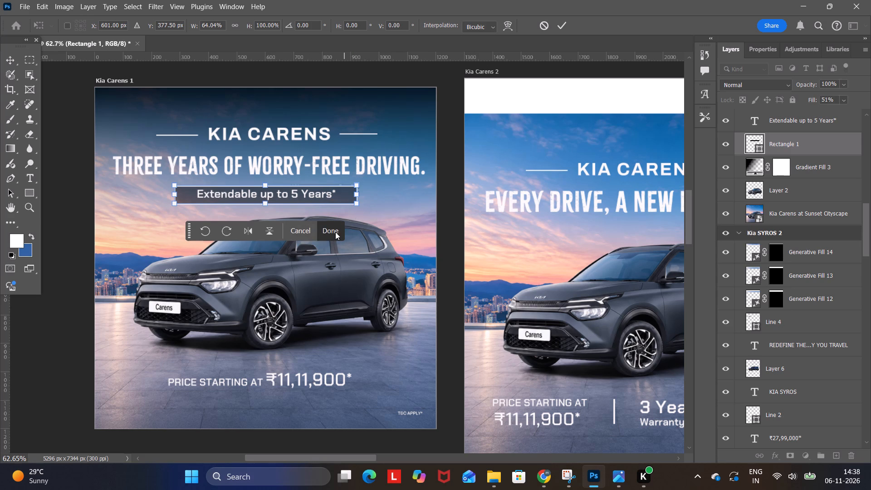
pyautogui.click(335, 232)
pyautogui.click(458, 151)
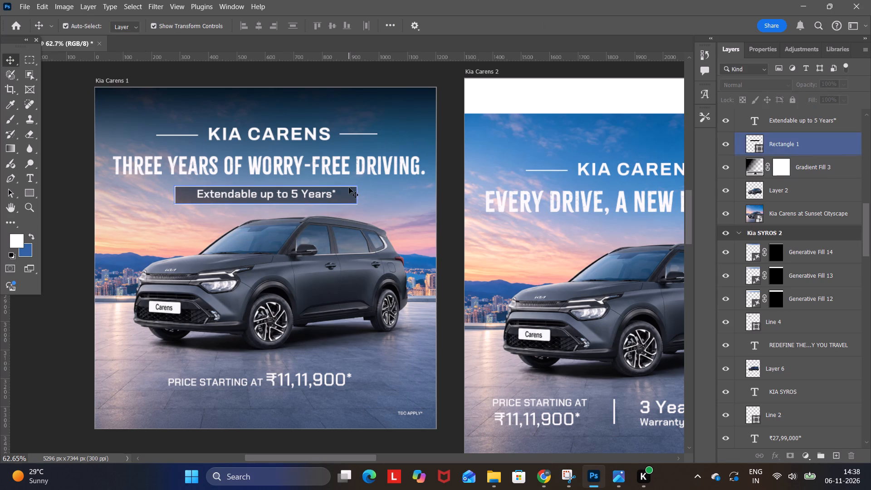
# Stretch the rectangle behind "Extendable up to 5 Years*" to about 123% height and shift its centre to X 604.5 px.
pyautogui.click(338, 194)
pyautogui.moveTo(264, 202); pyautogui.dragTo(264, 204)
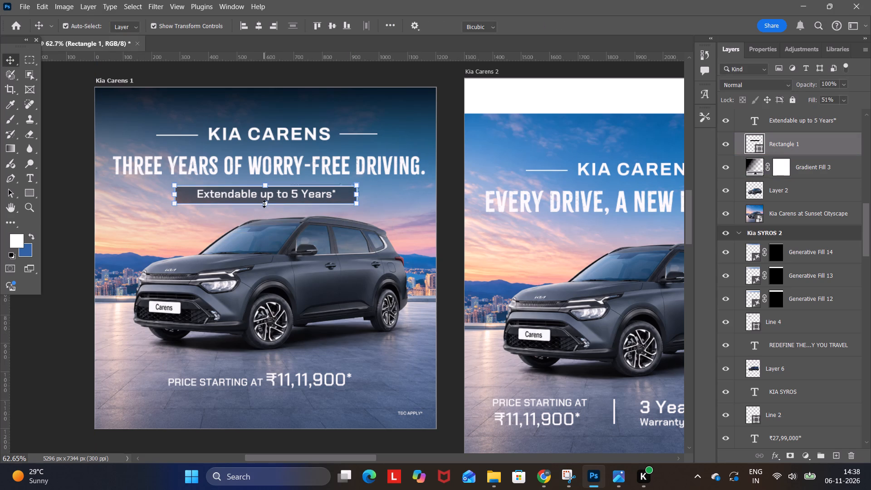
pyautogui.moveTo(264, 204); pyautogui.dragTo(264, 207)
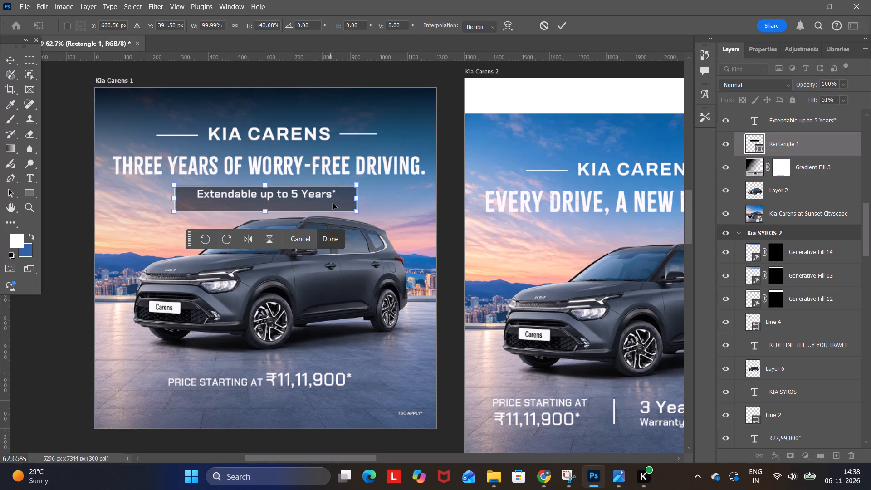
pyautogui.click(342, 205)
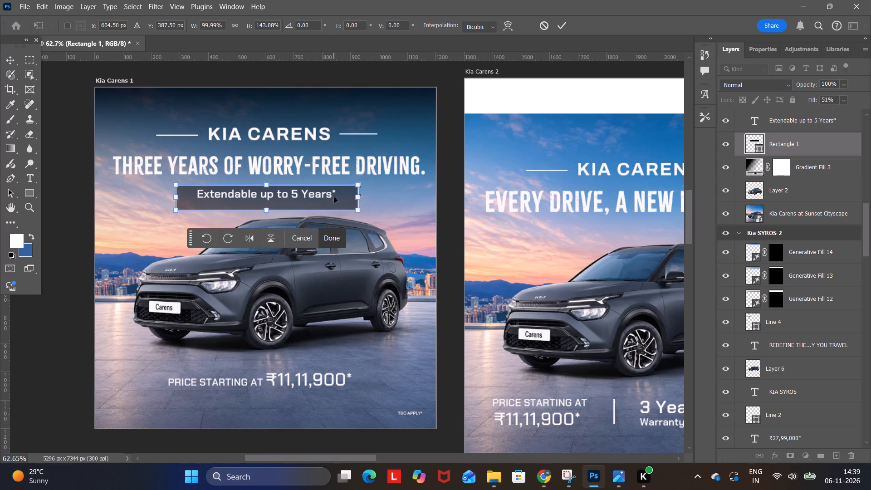
pyautogui.click(266, 210)
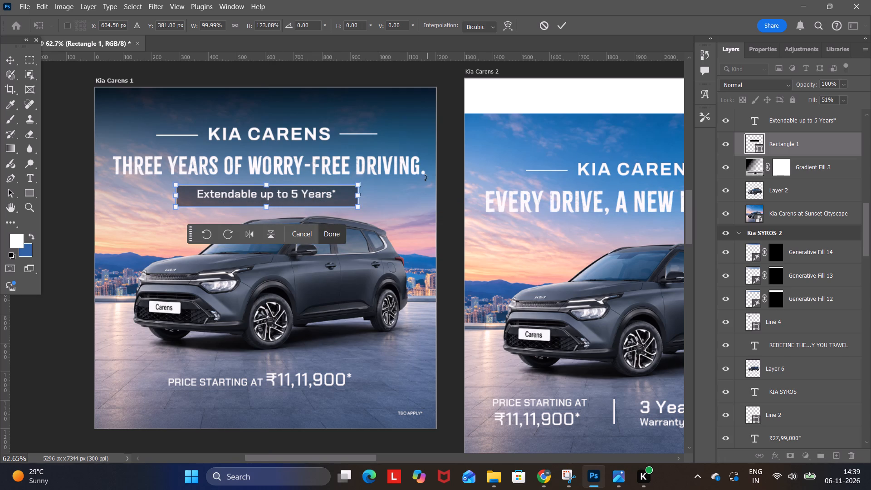
pyautogui.click(333, 228)
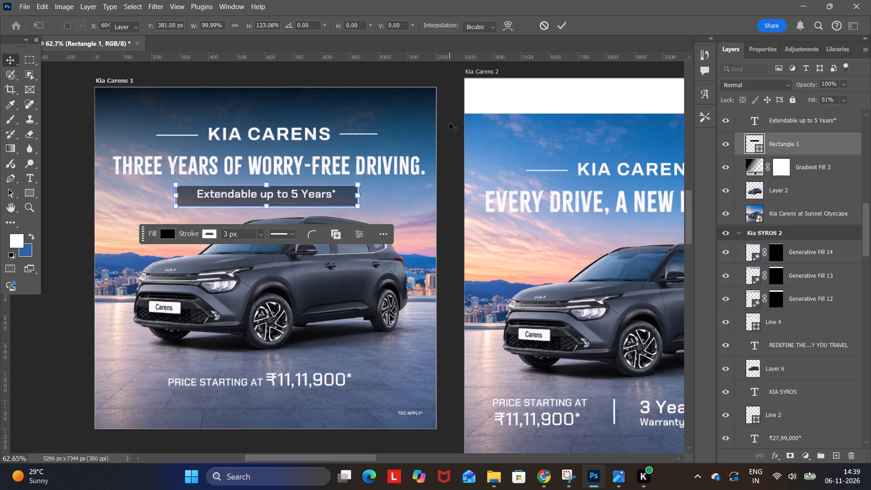
pyautogui.click(450, 123)
# Nudge the "Extendable up to 5 Years*" text down 5 px within its box and deselect it.
pyautogui.click(319, 190)
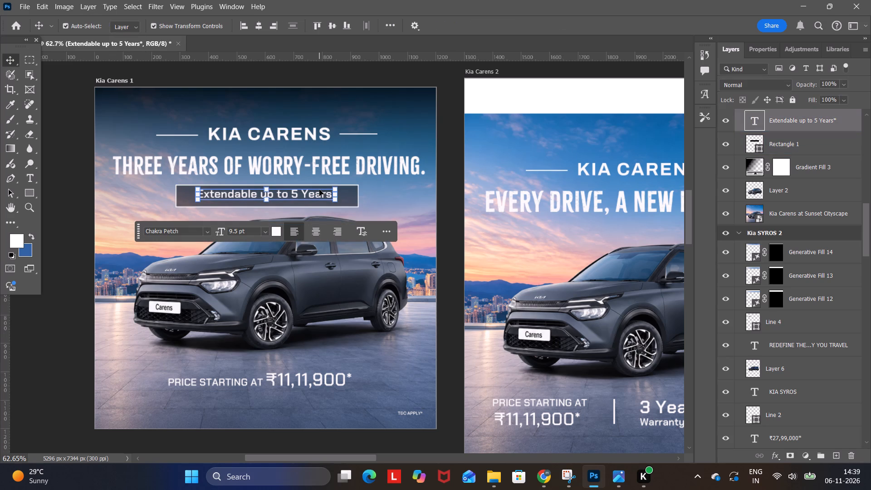
pyautogui.press('Down')
pyautogui.press('Down')
pyautogui.press('Down')
pyautogui.press('Down')
pyautogui.press('Down')
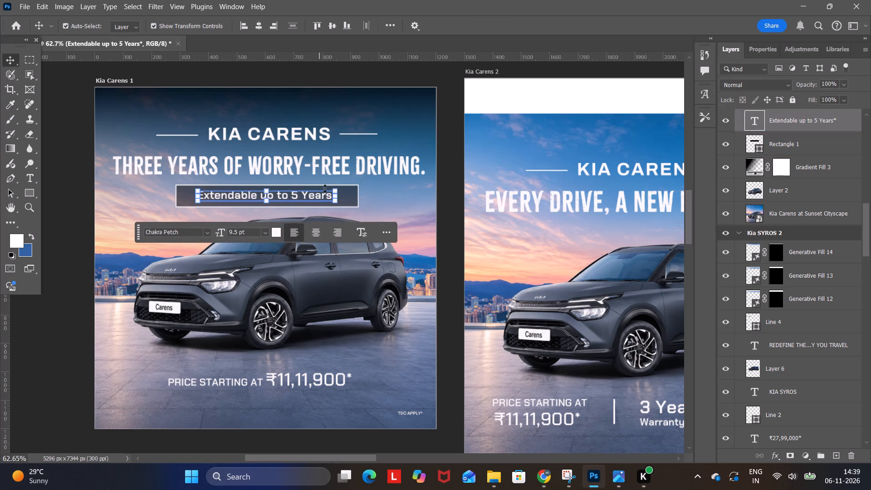
pyautogui.click(457, 141)
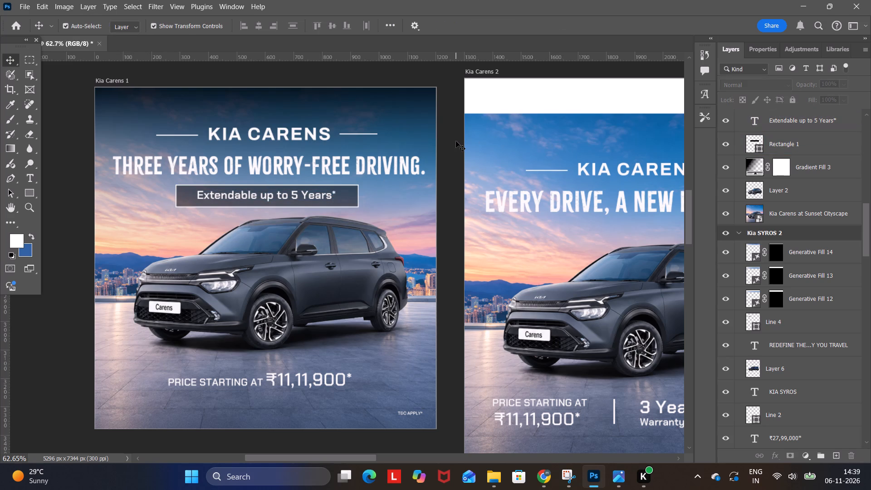
# Reduce the rectangle behind "Extendable up to 5 Years*" to about 81% height and nudge it down to centre it on the text.
pyautogui.click(349, 191)
pyautogui.click(267, 206)
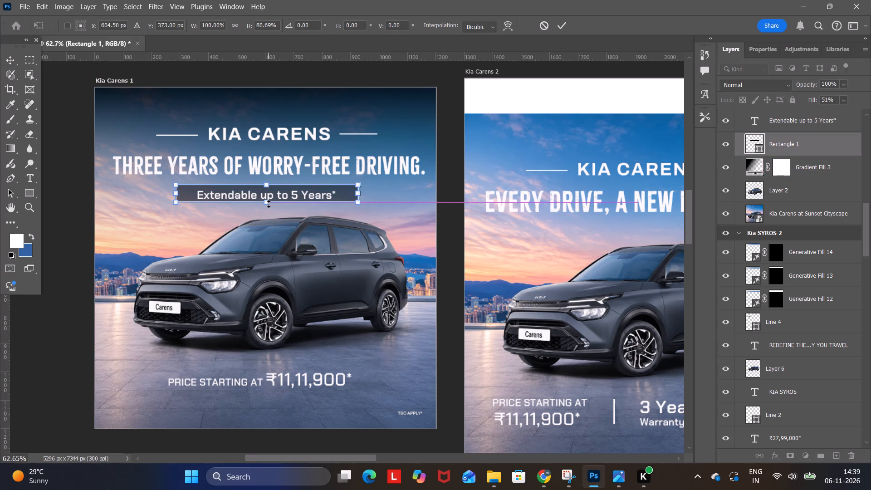
pyautogui.press('Down')
pyautogui.press('Down')
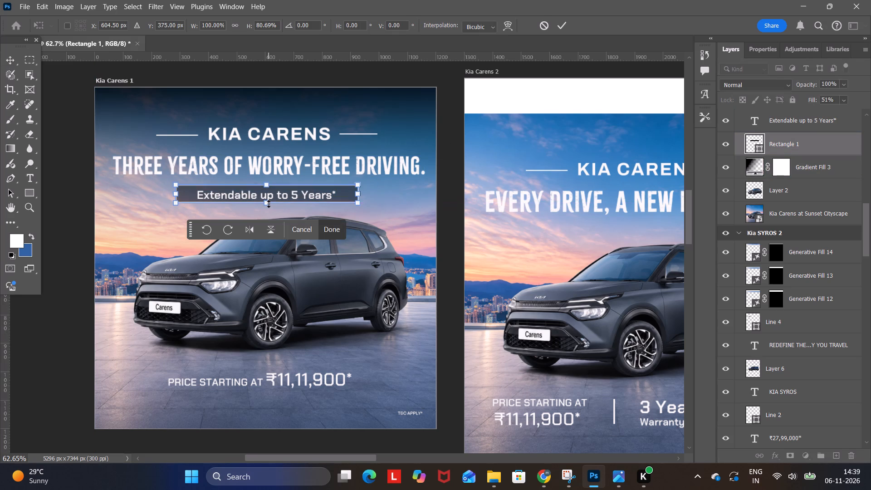
pyautogui.press('Down')
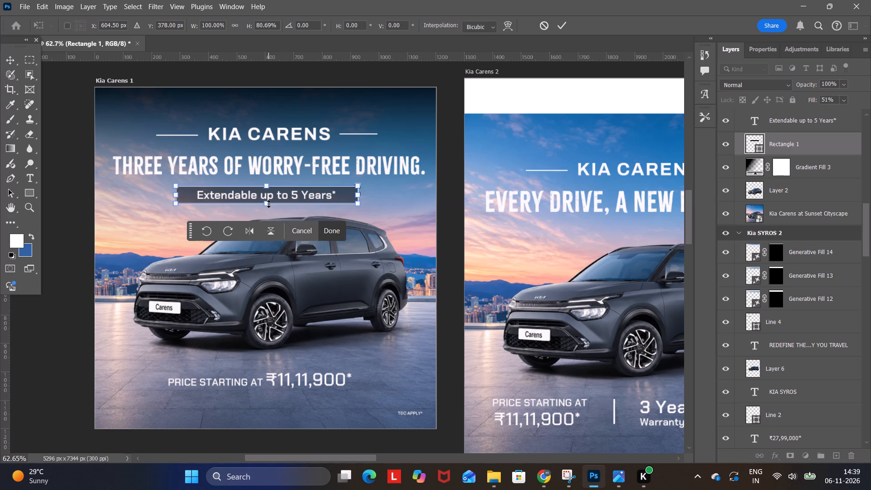
pyautogui.click(72, 91)
pyautogui.click(324, 231)
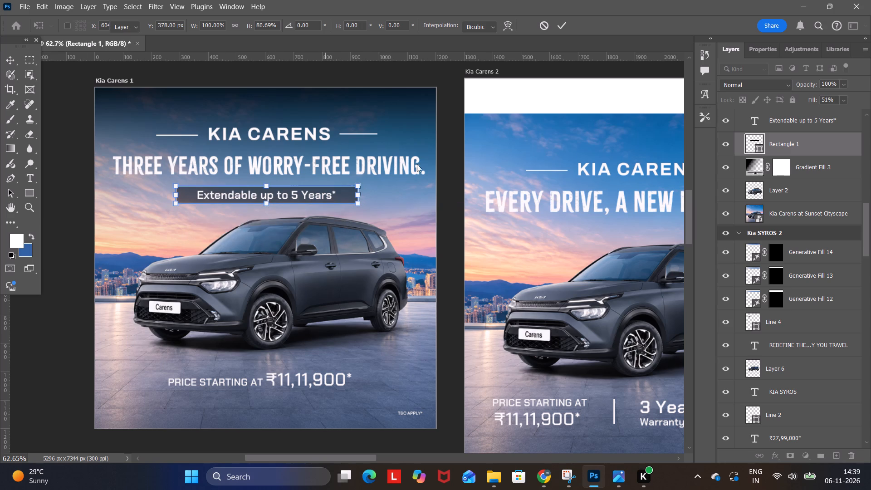
# Set the "Extendable up to 5 Years*" text size on Kia Carens 1 to 8.5 pt and deselect it.
pyautogui.click(452, 148)
pyautogui.click(309, 193)
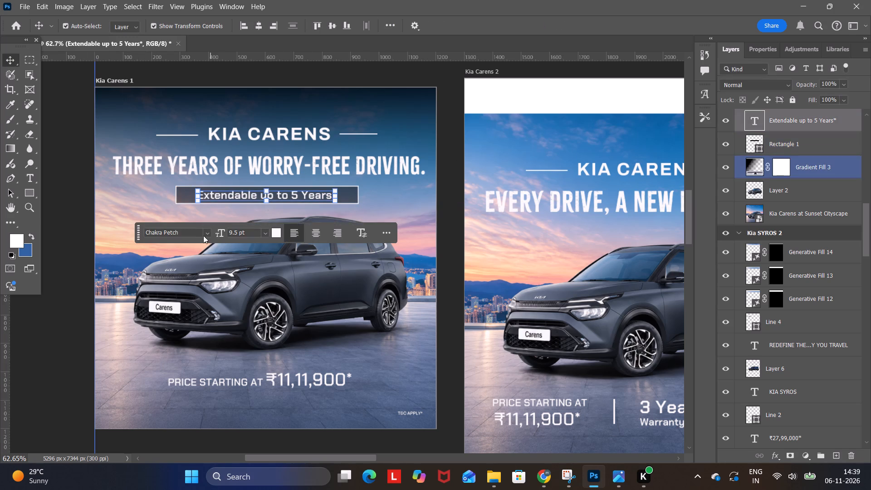
pyautogui.moveTo(237, 232); pyautogui.dragTo(200, 242)
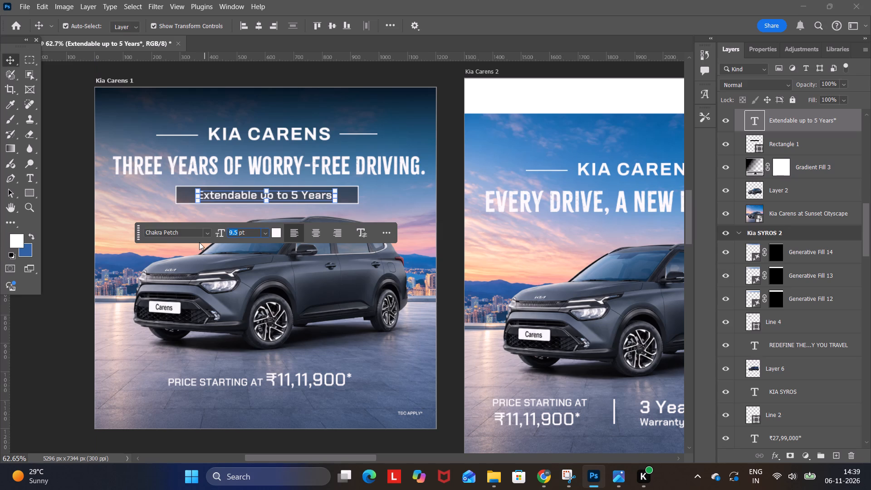
pyautogui.write('8.')
pyautogui.press('5')
pyautogui.press('Return')
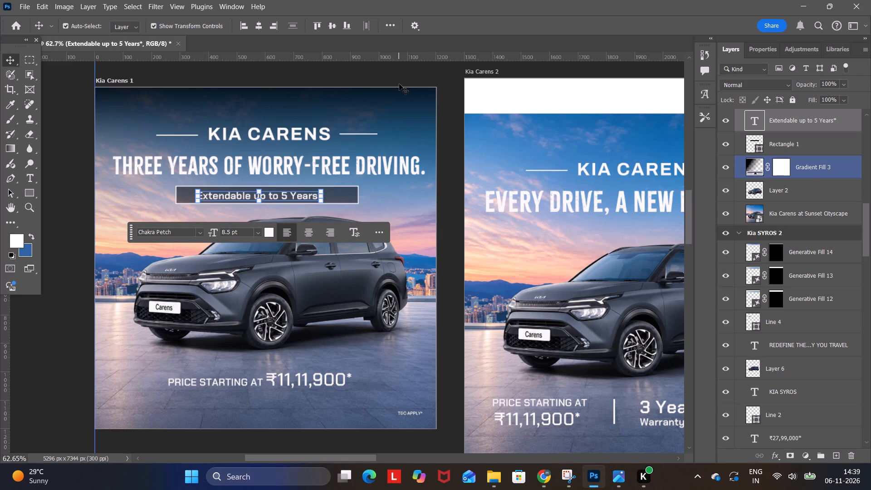
pyautogui.click(400, 83)
# Move the "Extendable up to 5 Years*" text about 24 px right and 5 px up to centre it in its box.
pyautogui.moveTo(309, 196); pyautogui.dragTo(311, 194)
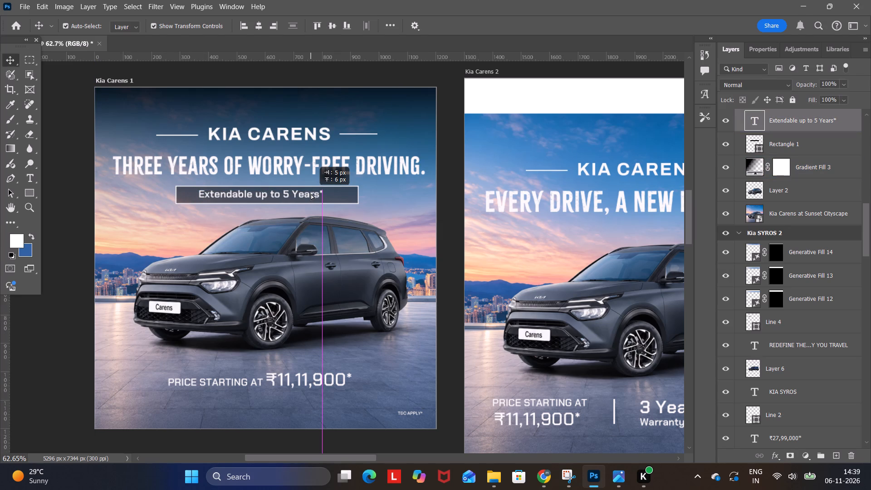
pyautogui.moveTo(311, 194); pyautogui.dragTo(316, 194)
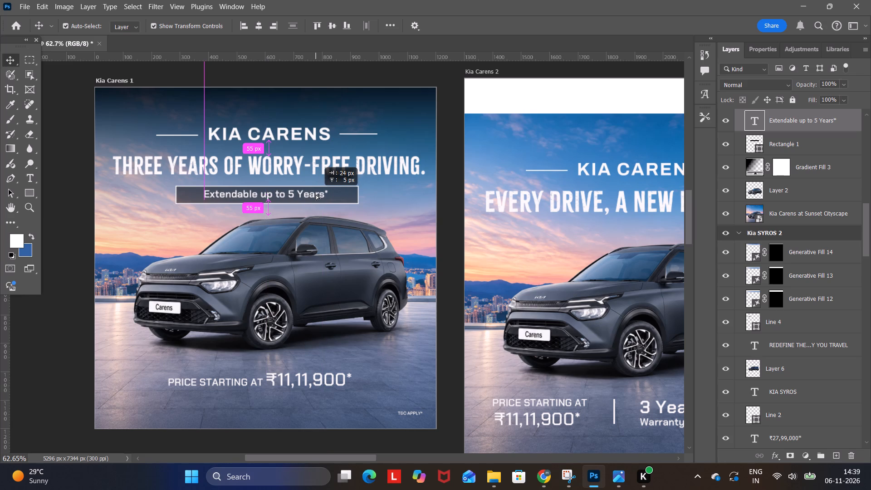
pyautogui.moveTo(316, 194); pyautogui.dragTo(315, 194)
pyautogui.moveTo(315, 194); pyautogui.dragTo(317, 194)
pyautogui.click(443, 146)
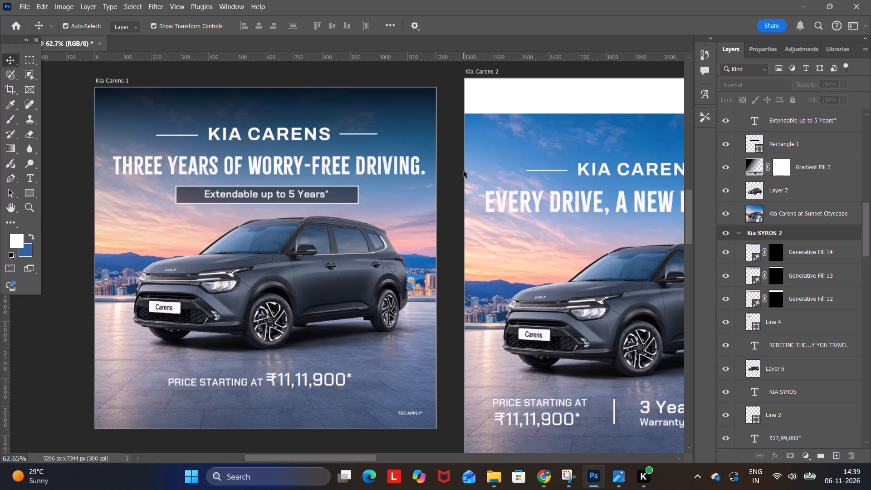
pyautogui.scroll(-1, 352, 198)
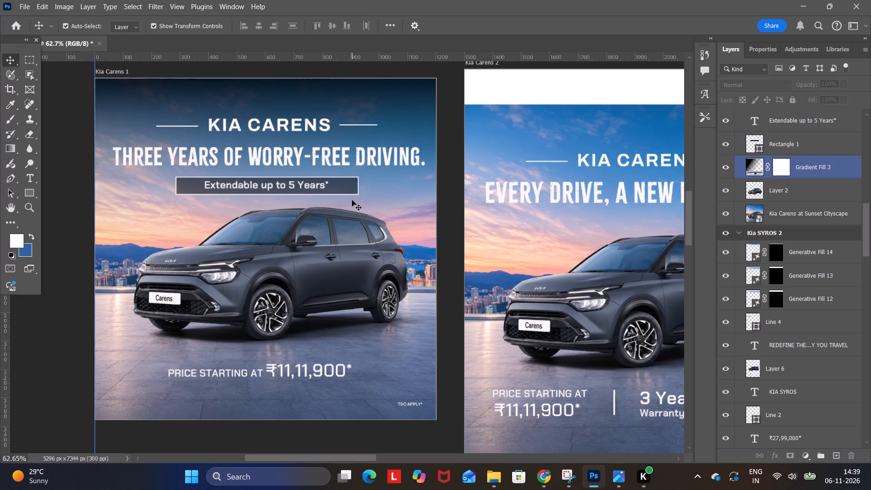
pyautogui.scroll(-7, 371, 233)
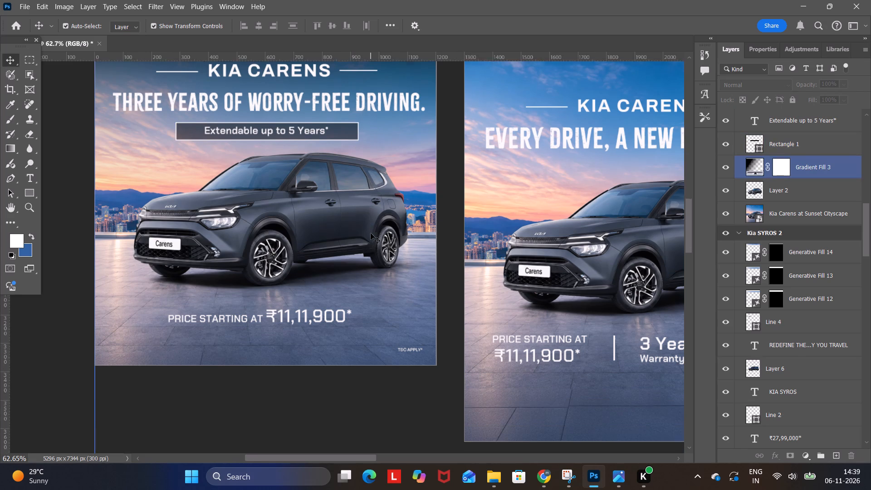
pyautogui.scroll(-20, 371, 233)
pyautogui.scroll(-20, 371, 233)
pyautogui.scroll(-20, 371, 233)
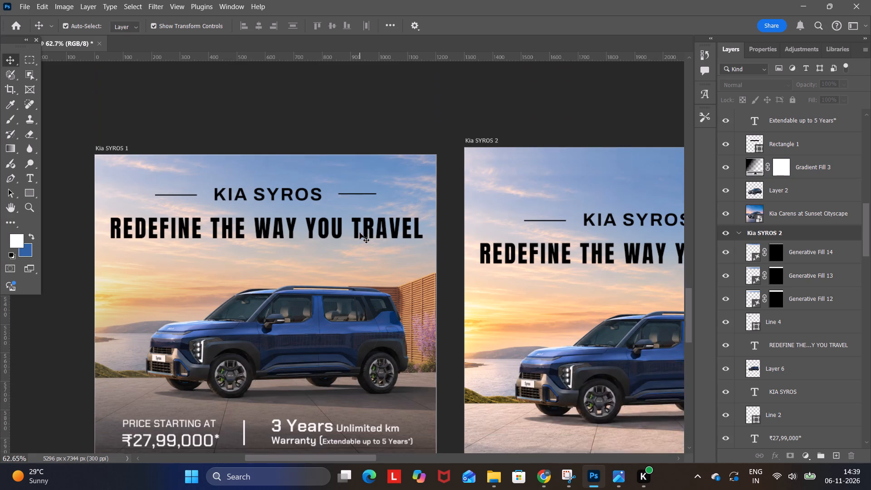
pyautogui.scroll(-11, 360, 233)
pyautogui.scroll(20, 362, 226)
pyautogui.scroll(16, 362, 226)
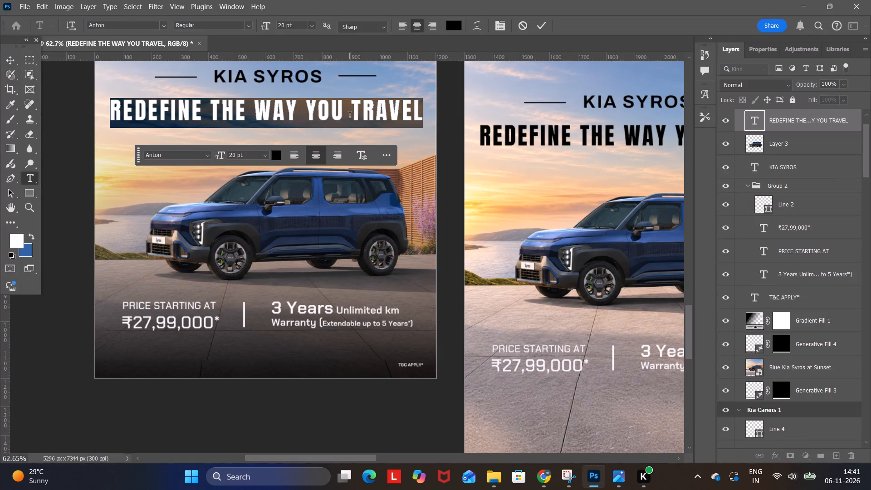
pyautogui.hotkey('ctrl', 'v')
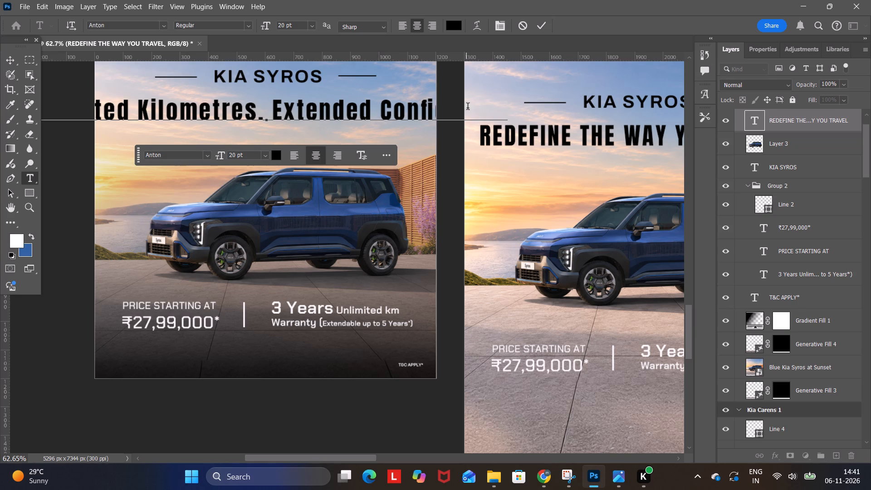
# Commit Kia SYROS 1's new headline text and set its tracking to 50 and its font size to 18 pt.
pyautogui.click(756, 49)
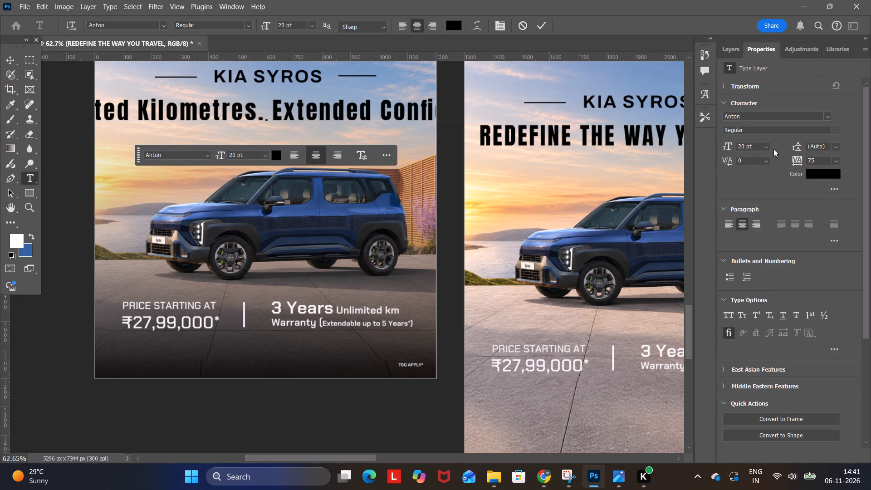
pyautogui.click(835, 161)
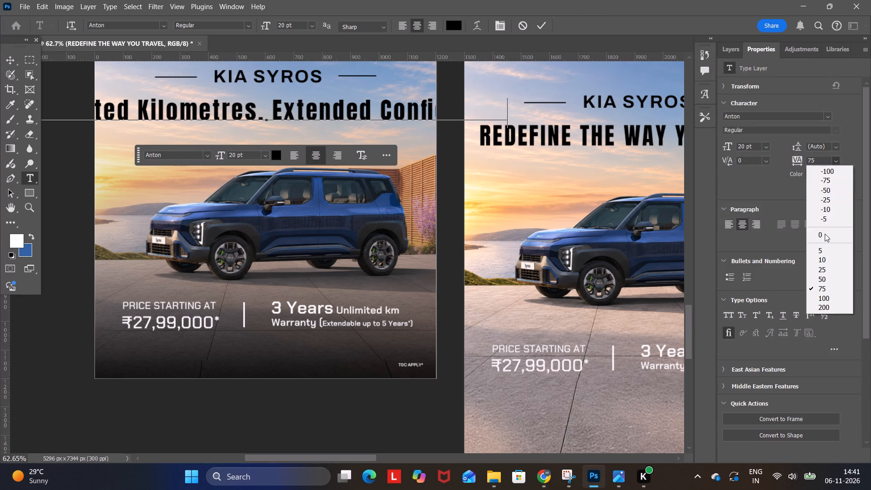
pyautogui.click(823, 277)
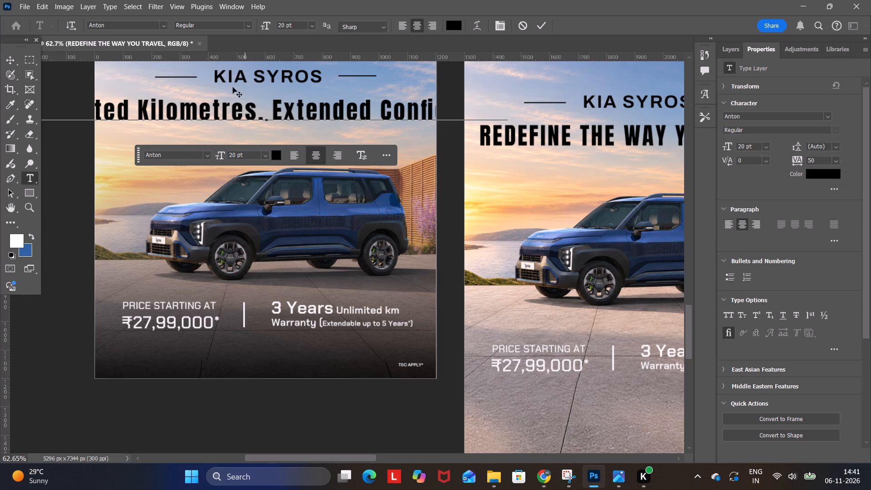
pyautogui.click(13, 60)
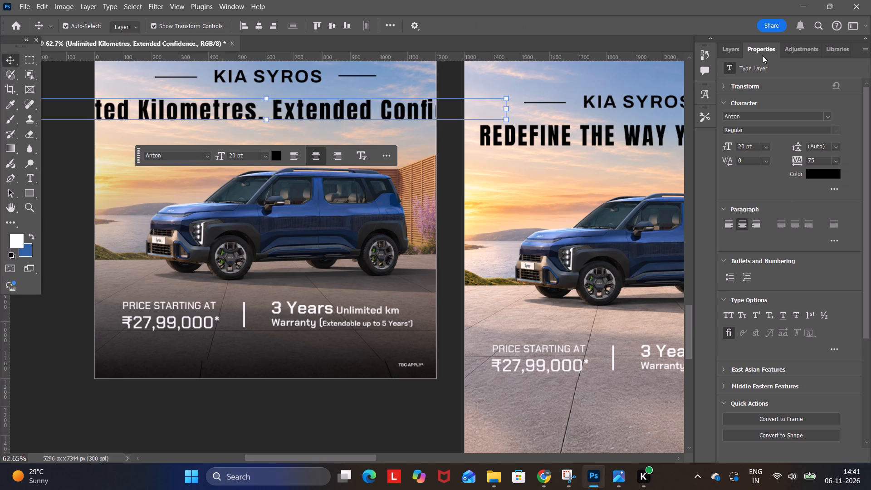
pyautogui.click(830, 158)
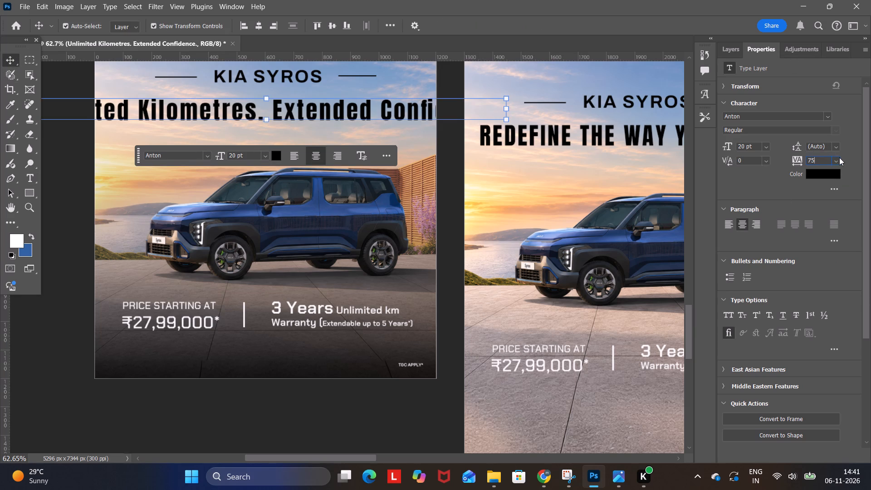
pyautogui.click(838, 161)
pyautogui.click(811, 274)
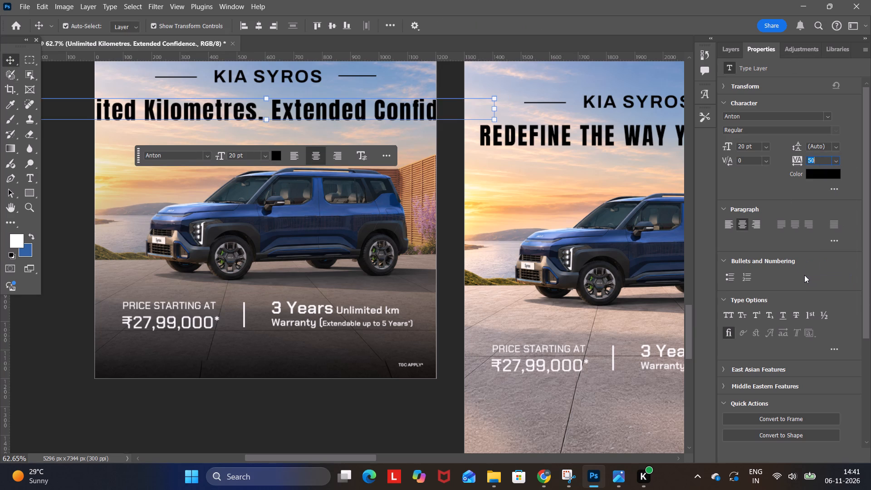
pyautogui.moveTo(234, 157); pyautogui.dragTo(202, 157)
pyautogui.write('18')
pyautogui.press('Return')
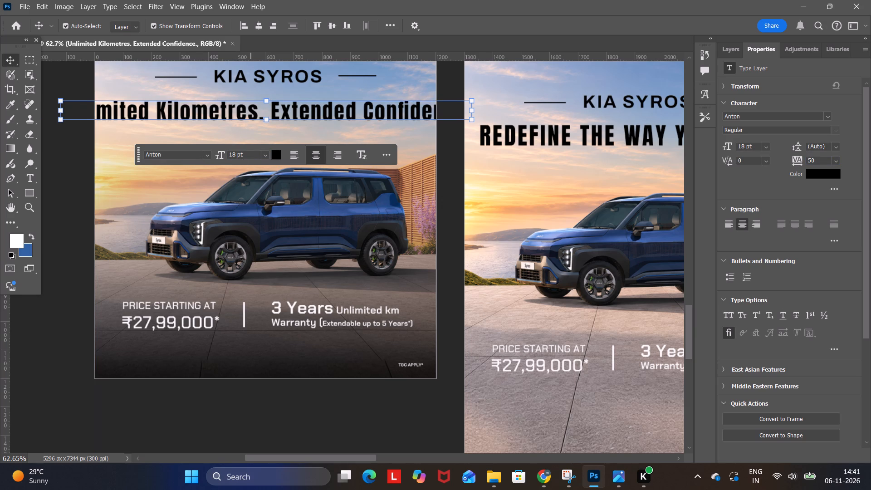
# Break Kia SYROS 1's headline into two lines, with "Extended Confidence." starting the second line and no leftover space.
pyautogui.doubleClick(271, 112)
pyautogui.click(271, 112)
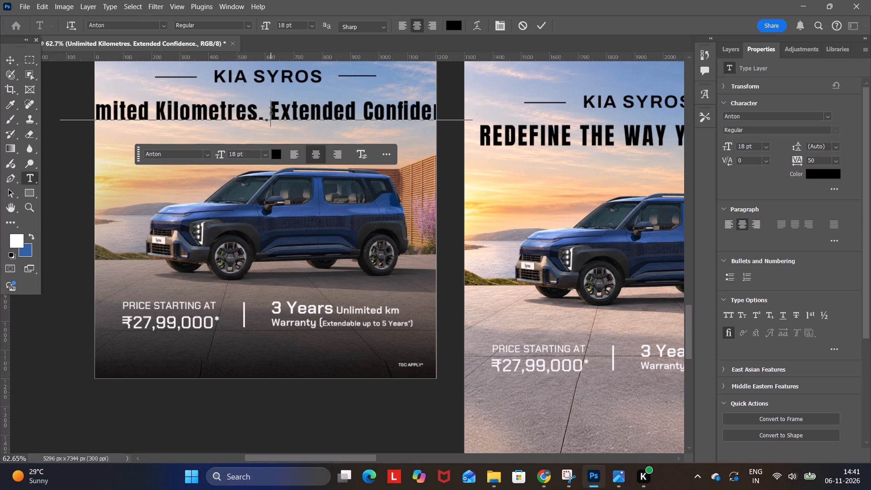
pyautogui.press('BackSpace')
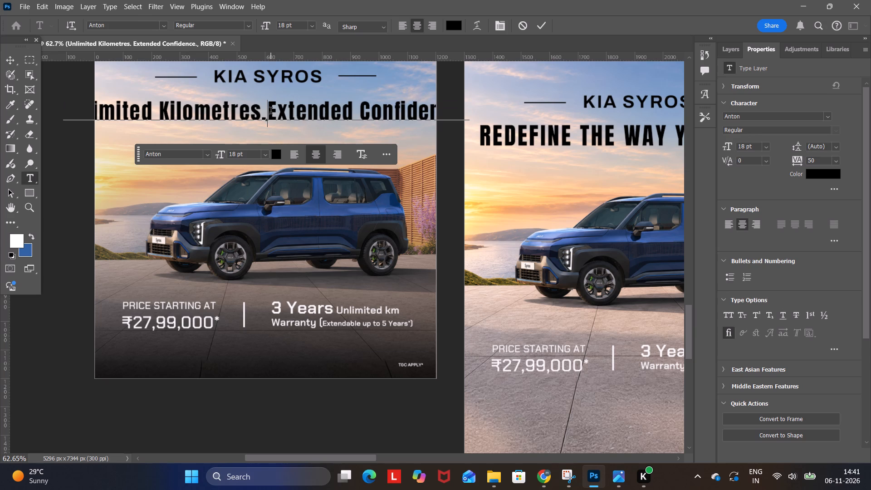
pyautogui.press('Return')
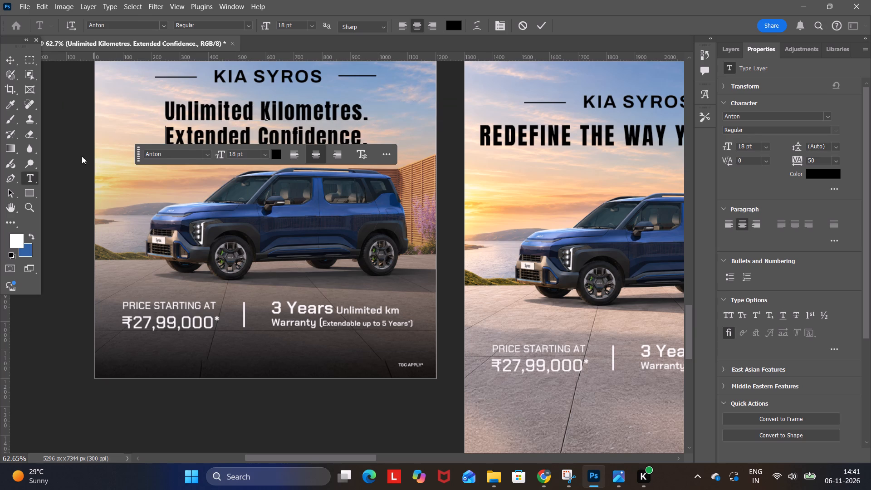
pyautogui.click(73, 153)
pyautogui.scroll(5, 406, 320)
pyautogui.click(444, 134)
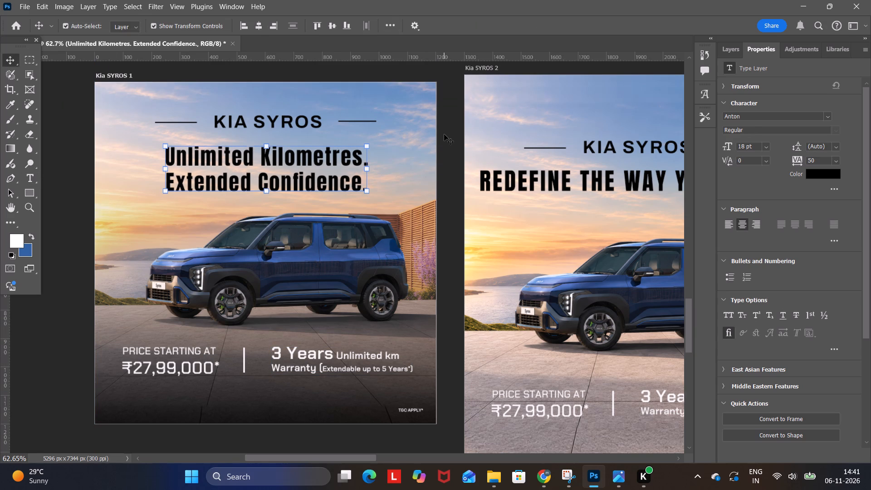
# Set Kia SYROS 1's two-line headline to all caps.
pyautogui.click(318, 173)
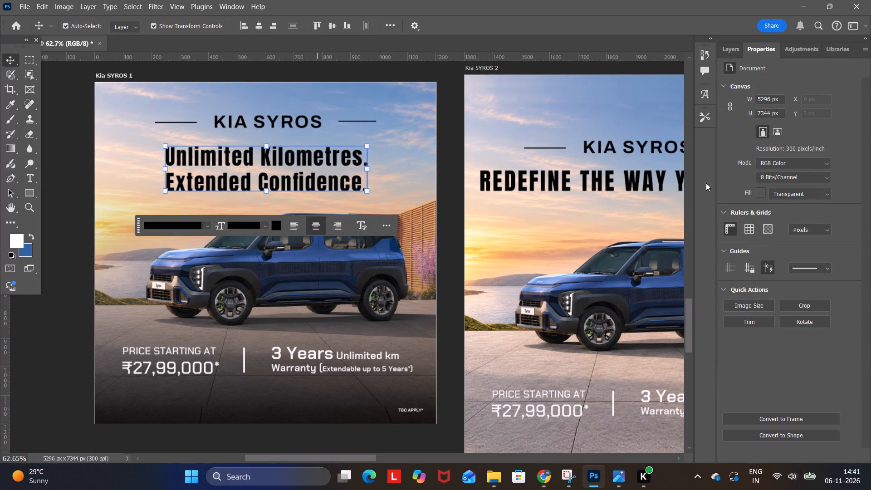
pyautogui.click(725, 317)
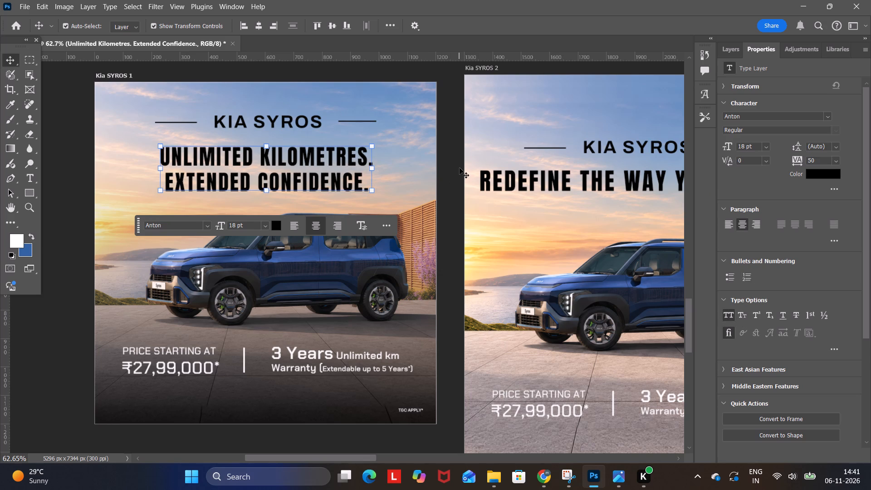
pyautogui.click(460, 168)
# Move Kia SYROS 1's headline about 15 px right and 9 px up, closer beneath the KIA SYROS title.
pyautogui.moveTo(324, 168); pyautogui.dragTo(328, 165)
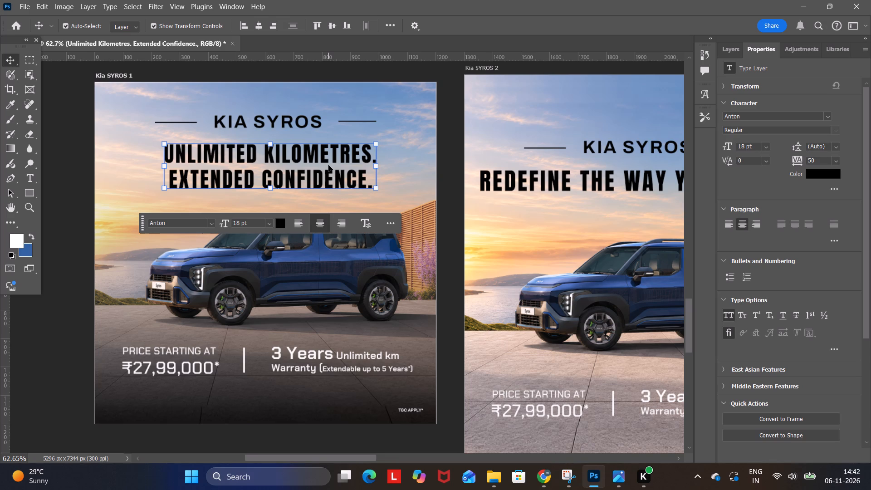
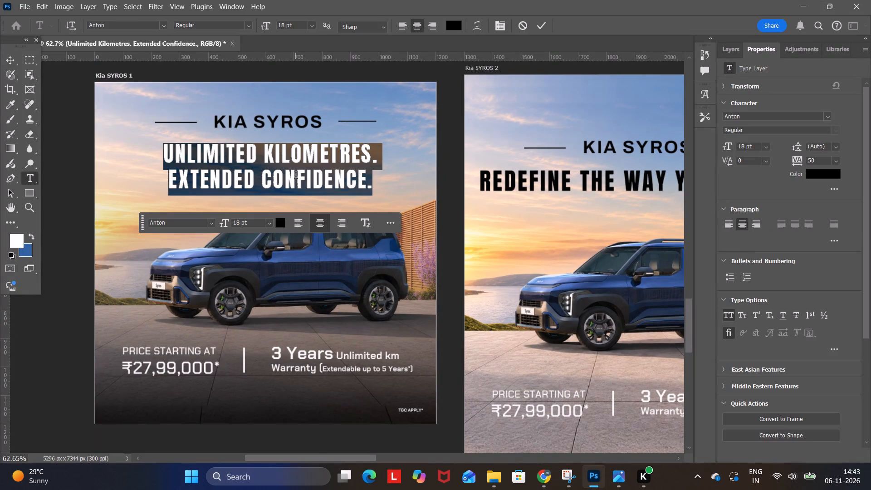
pyautogui.hotkey('ctrl', 'v')
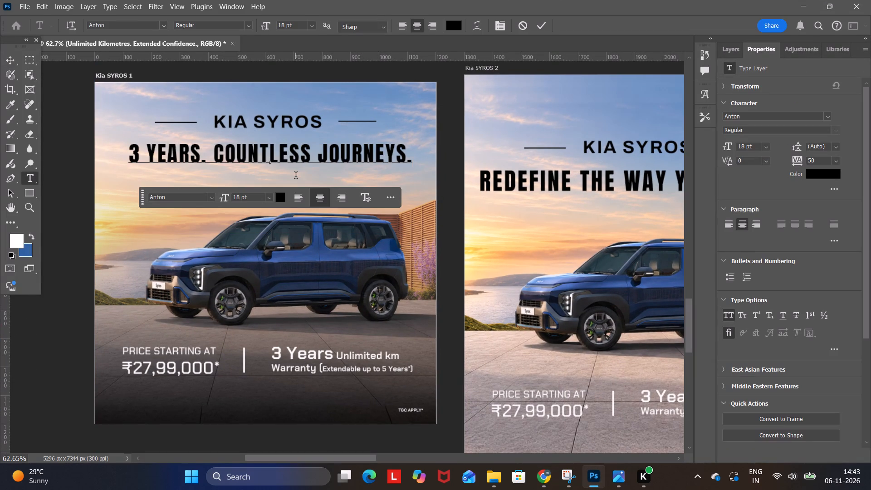
pyautogui.click(446, 113)
pyautogui.click(446, 113)
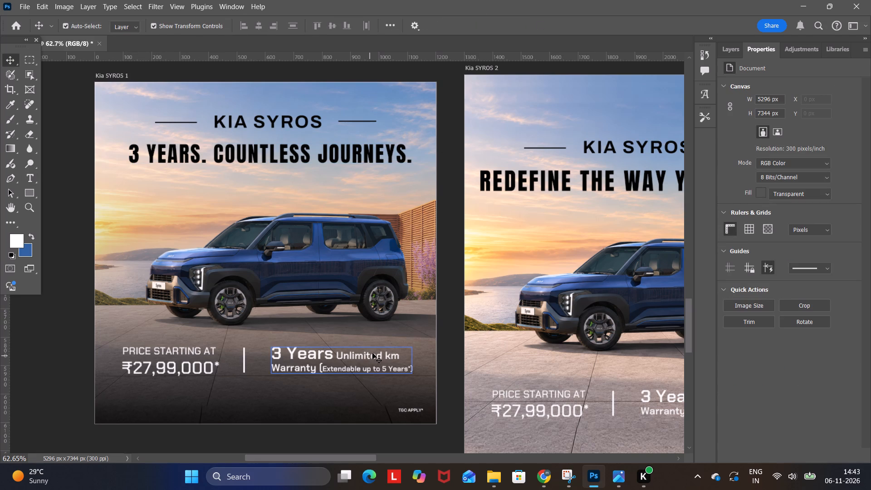
# Nudge Kia SYROS 1's new headline about 6 px right and 9 px up, closer beneath the KIA SYROS title.
pyautogui.click(359, 156)
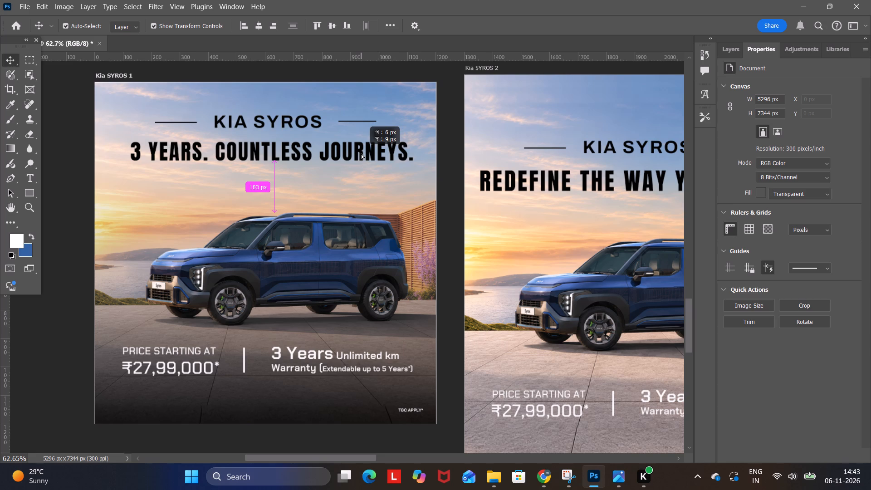
pyautogui.click(362, 154)
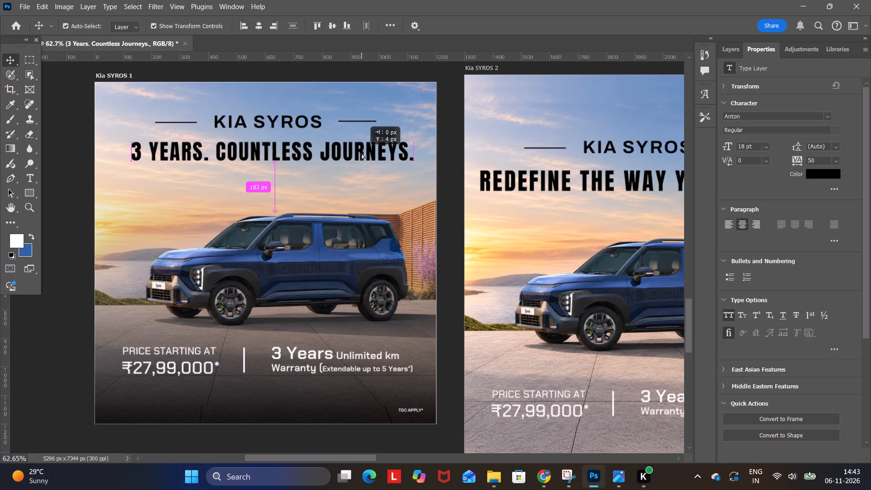
pyautogui.click(450, 117)
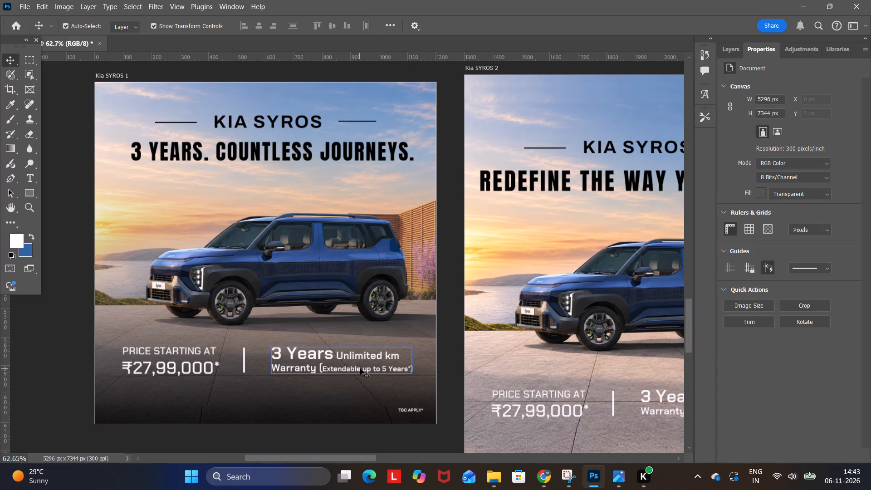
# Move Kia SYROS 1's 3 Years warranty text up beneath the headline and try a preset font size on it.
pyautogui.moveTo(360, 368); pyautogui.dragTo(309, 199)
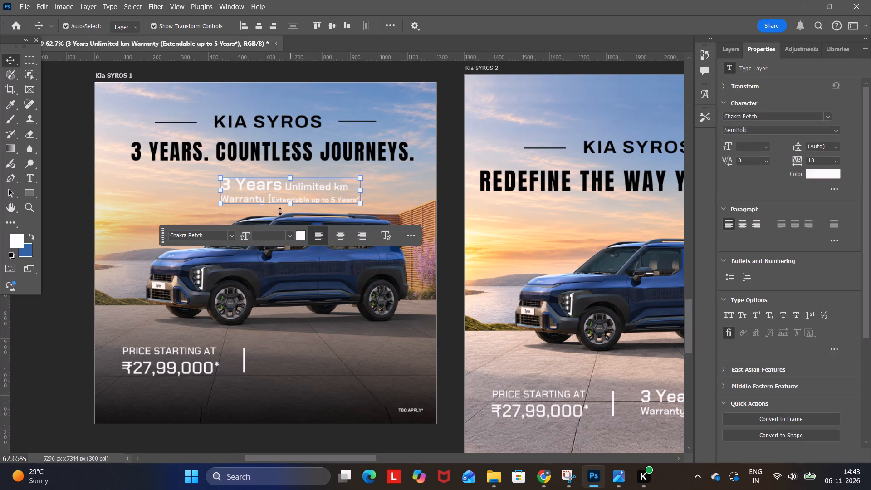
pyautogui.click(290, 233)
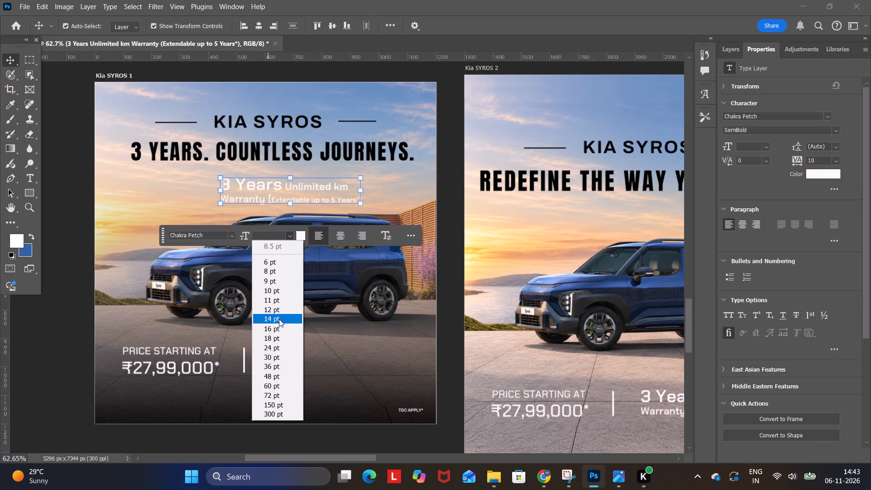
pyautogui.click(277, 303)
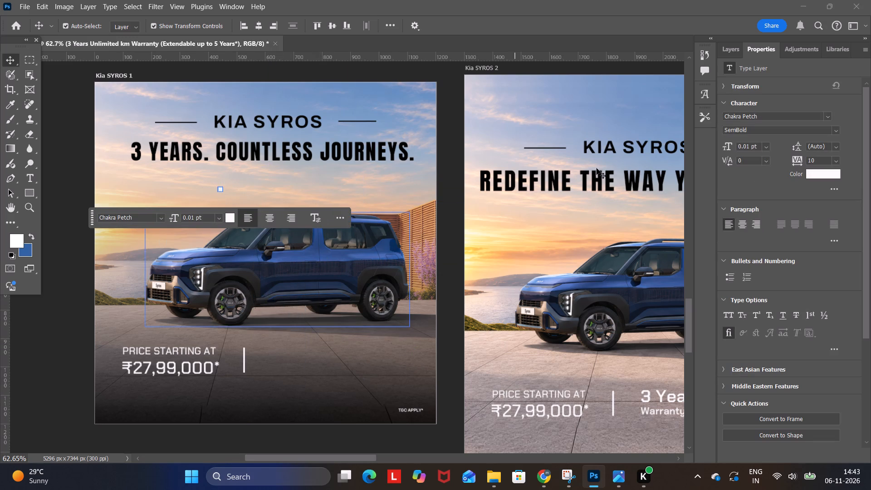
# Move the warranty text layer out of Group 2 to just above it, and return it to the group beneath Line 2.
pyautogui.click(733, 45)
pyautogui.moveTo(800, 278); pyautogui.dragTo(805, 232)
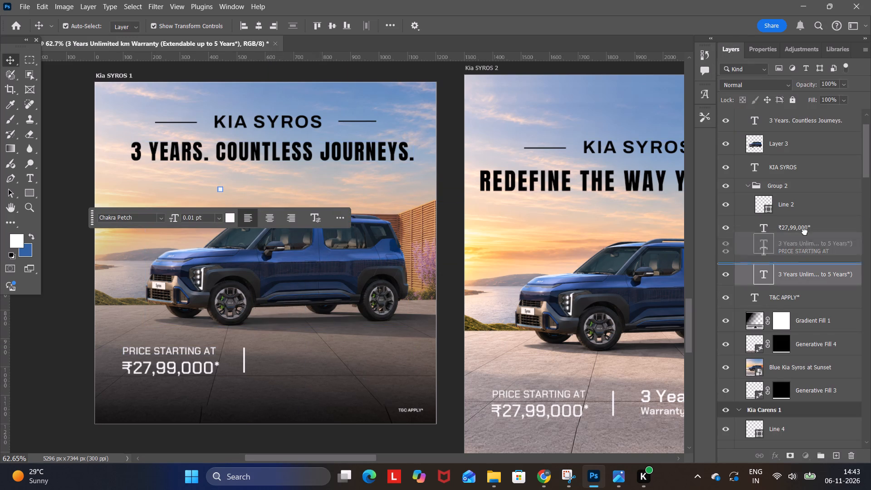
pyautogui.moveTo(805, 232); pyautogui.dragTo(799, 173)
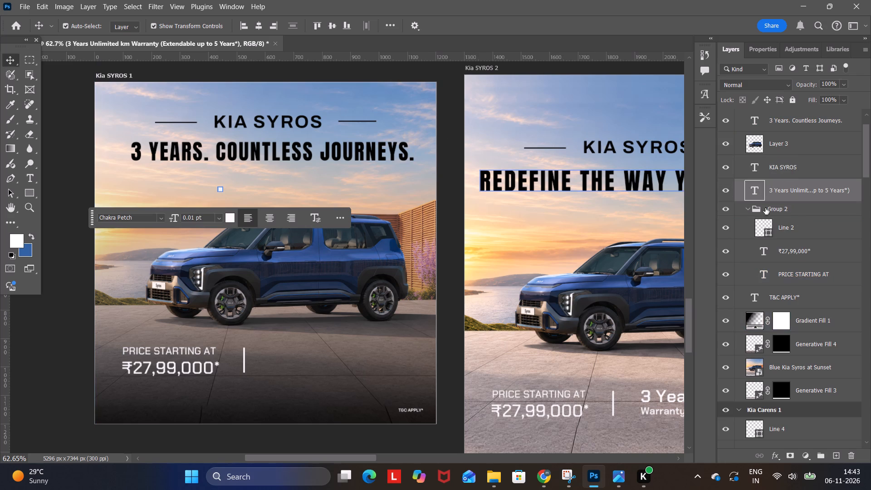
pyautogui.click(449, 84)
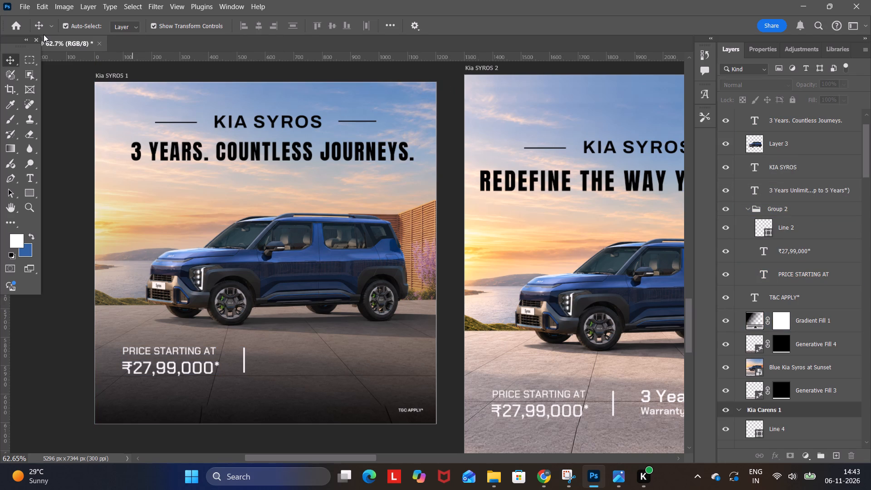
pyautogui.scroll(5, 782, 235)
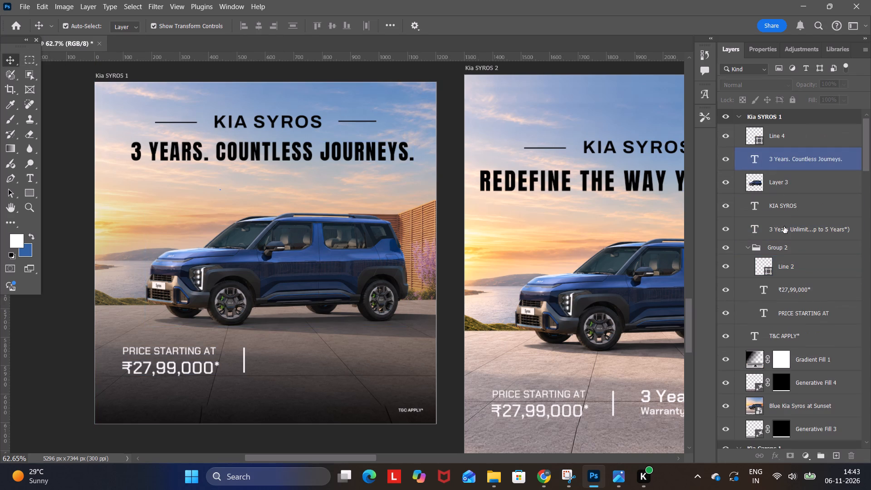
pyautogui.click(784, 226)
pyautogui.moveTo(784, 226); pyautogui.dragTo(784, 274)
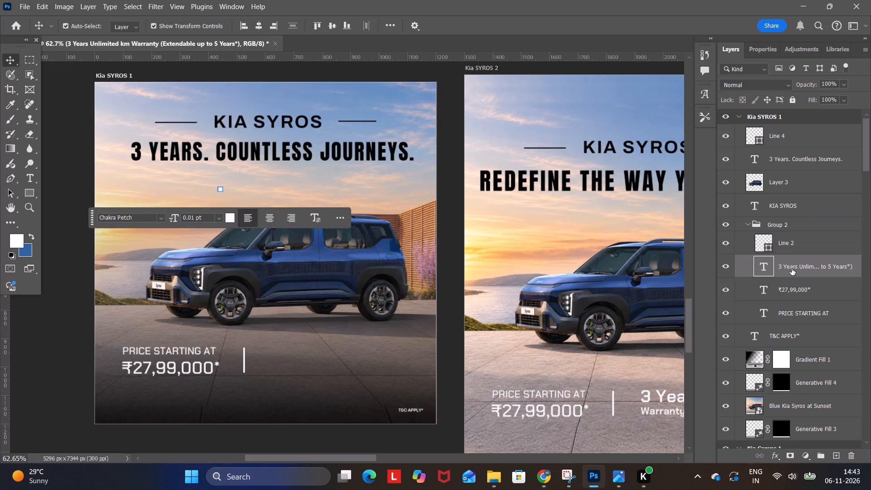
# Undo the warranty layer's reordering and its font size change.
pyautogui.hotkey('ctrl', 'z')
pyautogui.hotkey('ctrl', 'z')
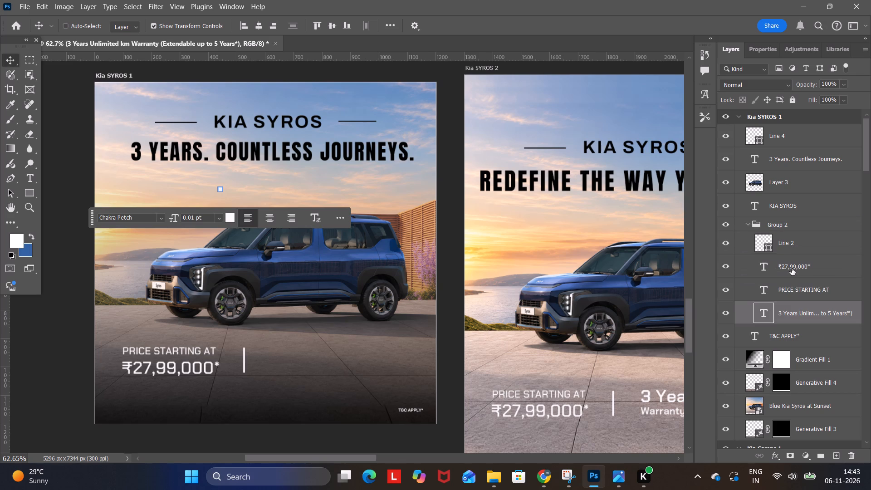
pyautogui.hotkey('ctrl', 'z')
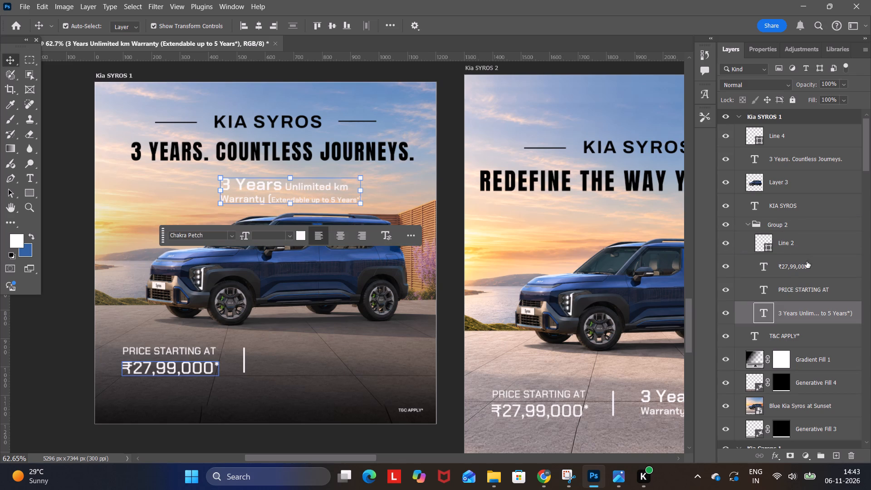
# Move Kia SYROS 1's warranty text down below the car, to the right of the price and slightly higher than it.
pyautogui.moveTo(336, 193); pyautogui.dragTo(341, 264)
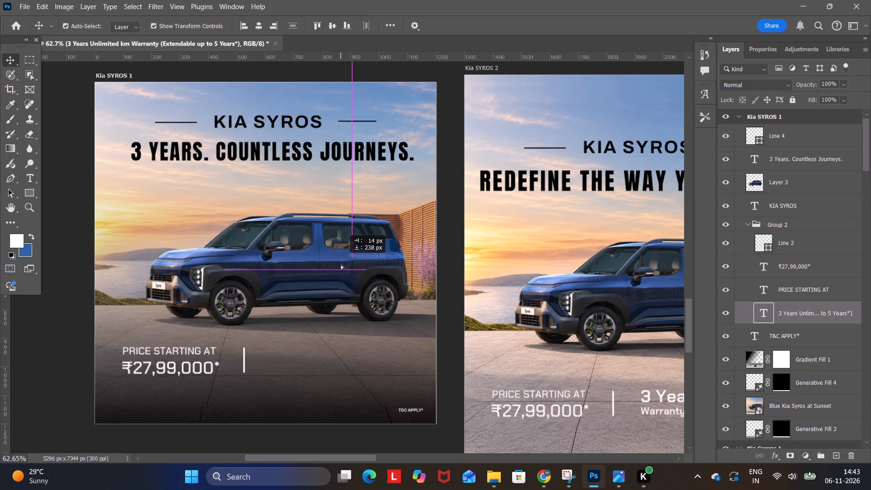
pyautogui.moveTo(341, 264); pyautogui.dragTo(386, 346)
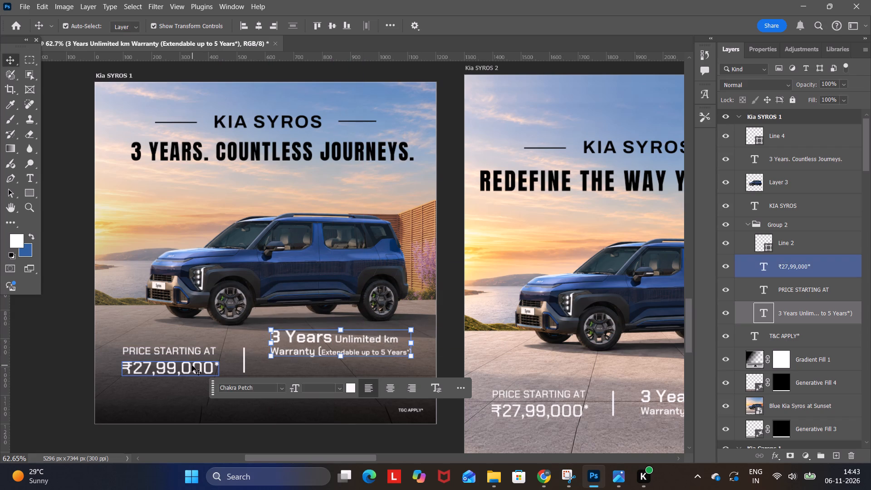
# Delete the vertical divider line between Kia SYROS 1's price and warranty text.
pyautogui.click(244, 360)
pyautogui.press('Delete')
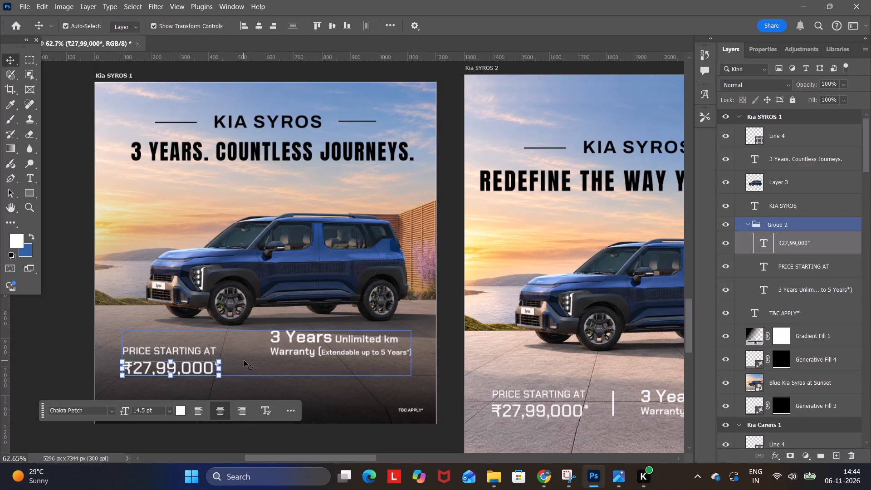
pyautogui.click(75, 202)
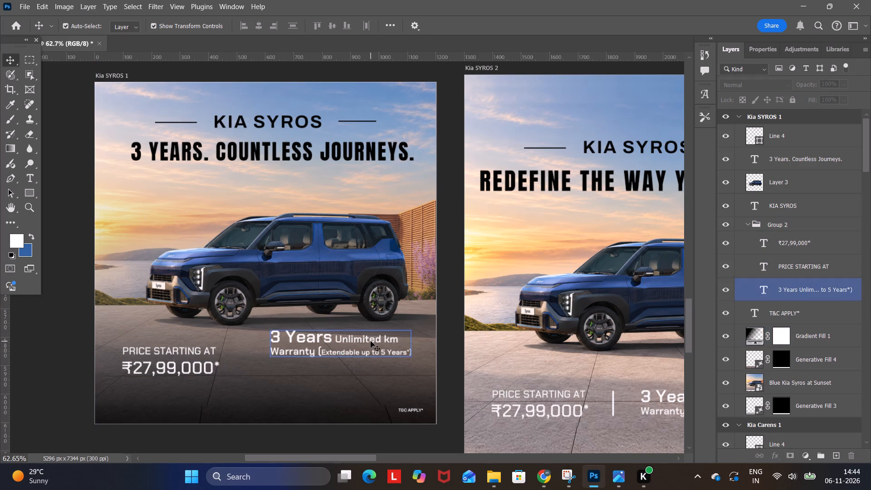
# Select Kia SYROS 1's 3 Years warranty text below the car.
pyautogui.click(371, 341)
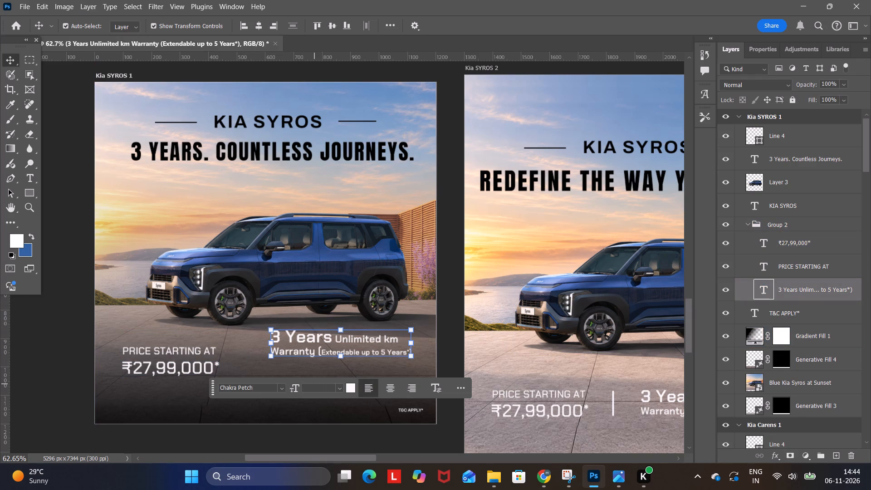
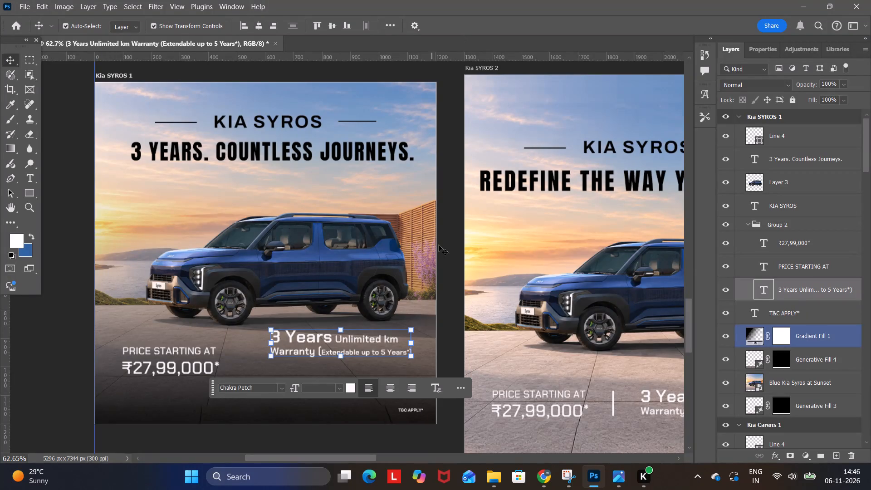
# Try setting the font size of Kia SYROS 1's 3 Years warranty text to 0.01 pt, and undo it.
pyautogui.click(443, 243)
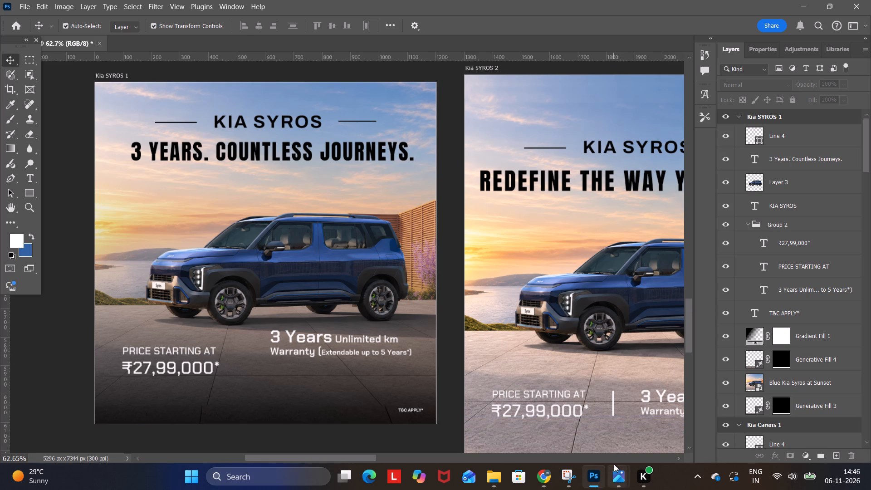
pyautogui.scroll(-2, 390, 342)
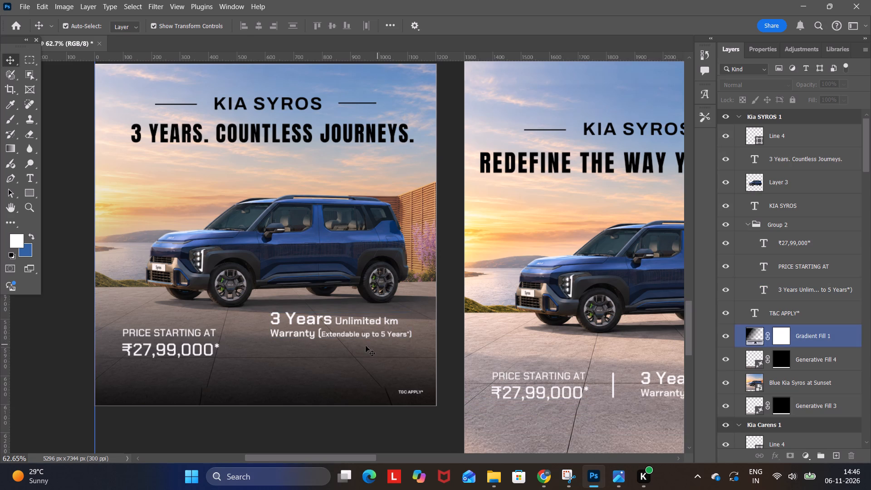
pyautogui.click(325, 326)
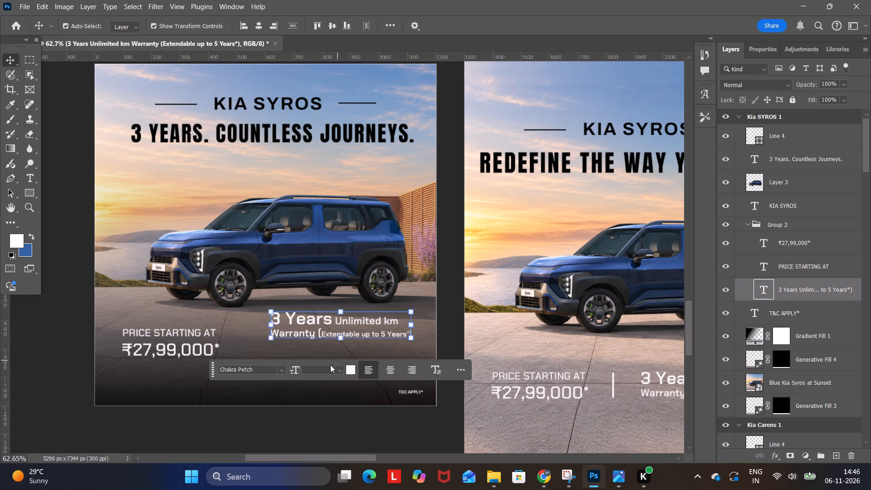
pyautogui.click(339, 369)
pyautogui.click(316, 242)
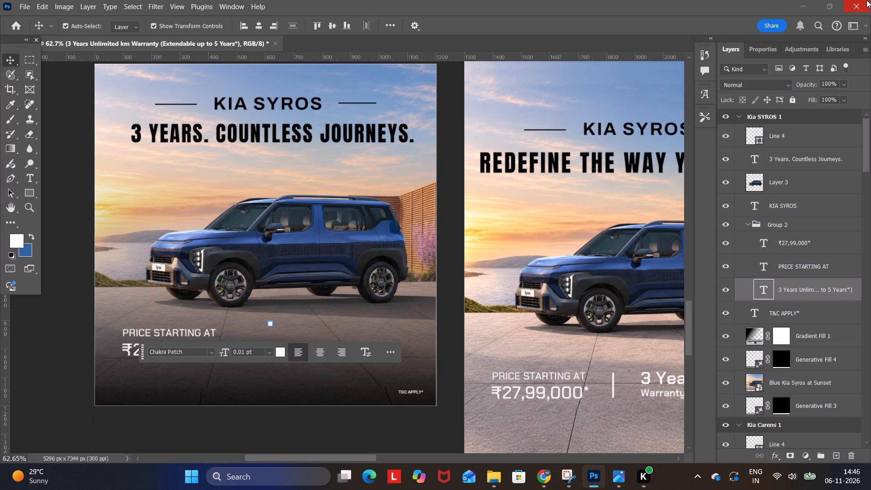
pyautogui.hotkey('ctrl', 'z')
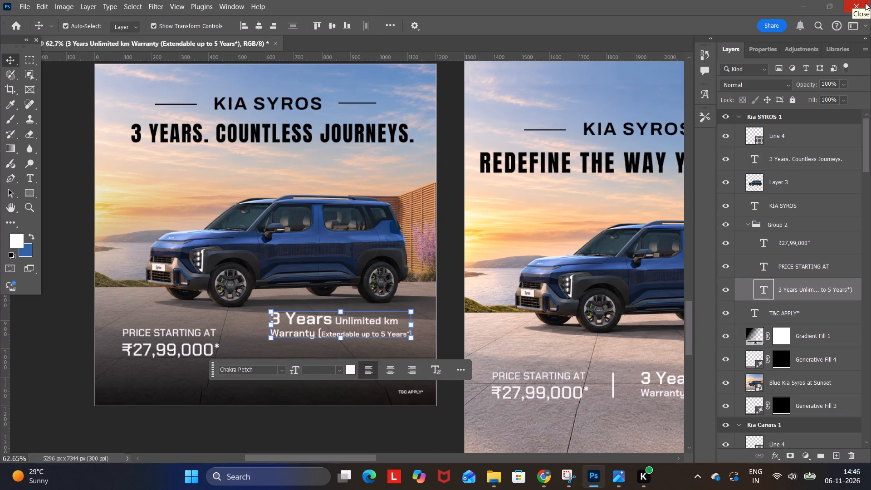
# Delete Kia SYROS 1's 3 Years warranty text below the car.
pyautogui.press('Delete')
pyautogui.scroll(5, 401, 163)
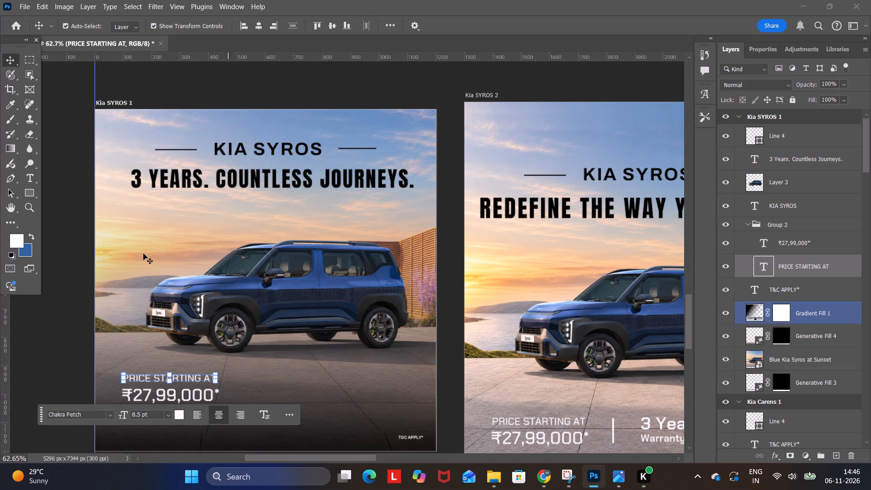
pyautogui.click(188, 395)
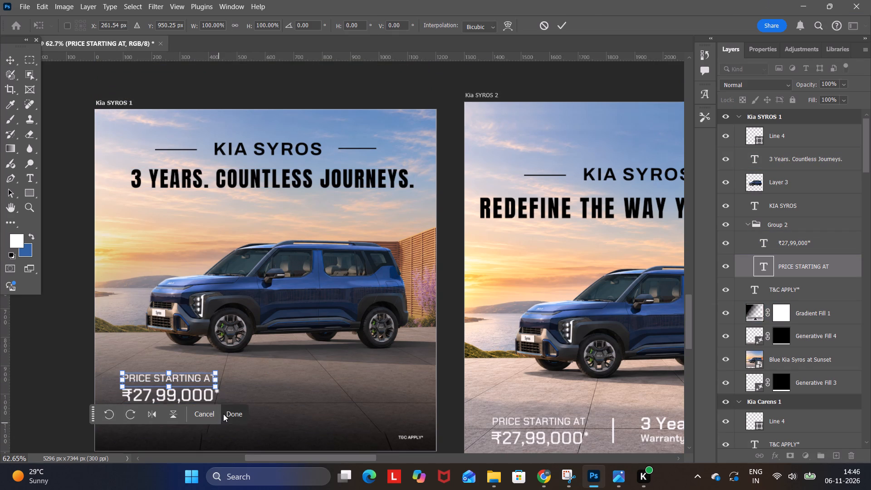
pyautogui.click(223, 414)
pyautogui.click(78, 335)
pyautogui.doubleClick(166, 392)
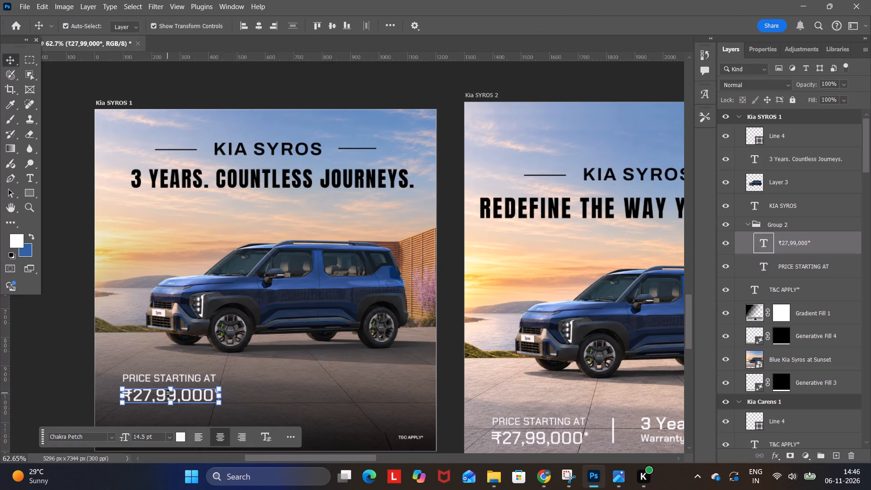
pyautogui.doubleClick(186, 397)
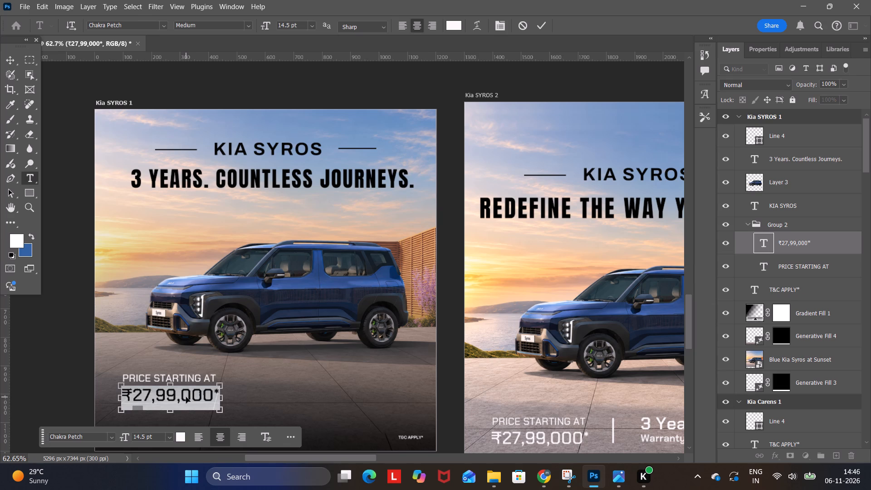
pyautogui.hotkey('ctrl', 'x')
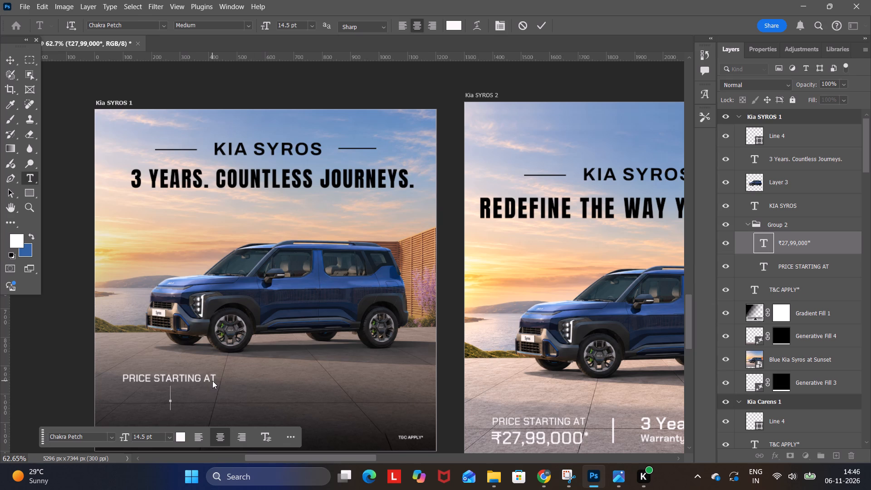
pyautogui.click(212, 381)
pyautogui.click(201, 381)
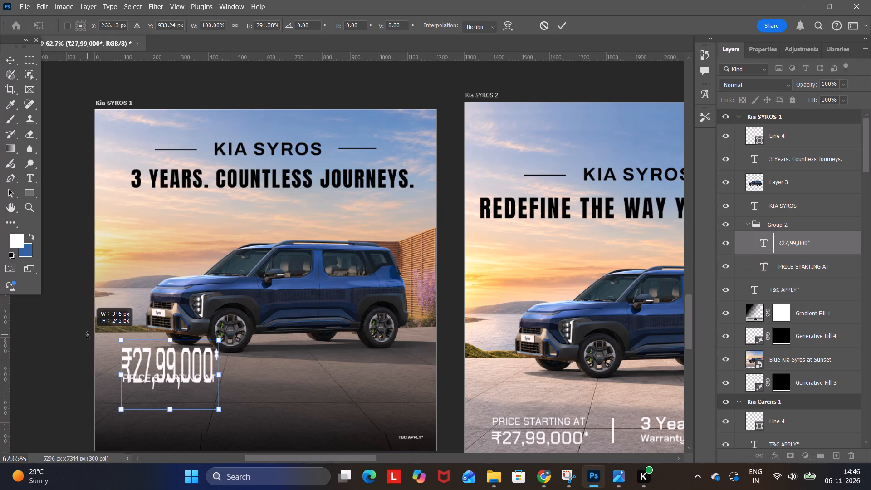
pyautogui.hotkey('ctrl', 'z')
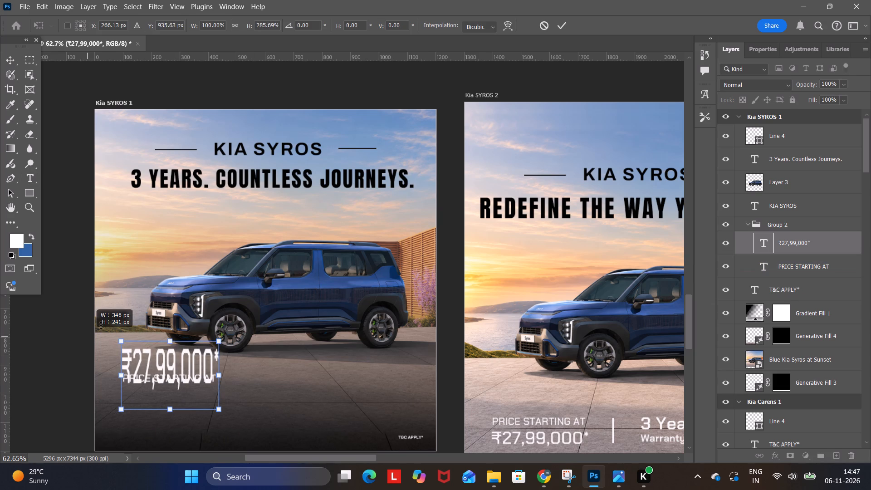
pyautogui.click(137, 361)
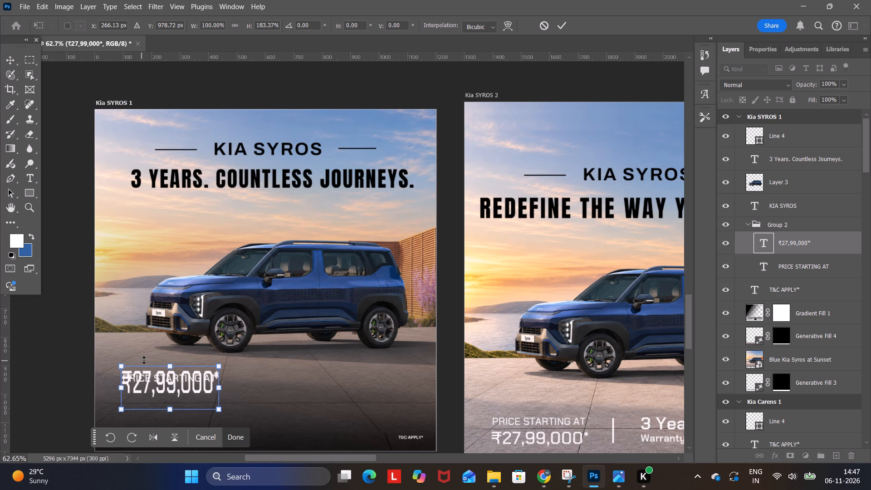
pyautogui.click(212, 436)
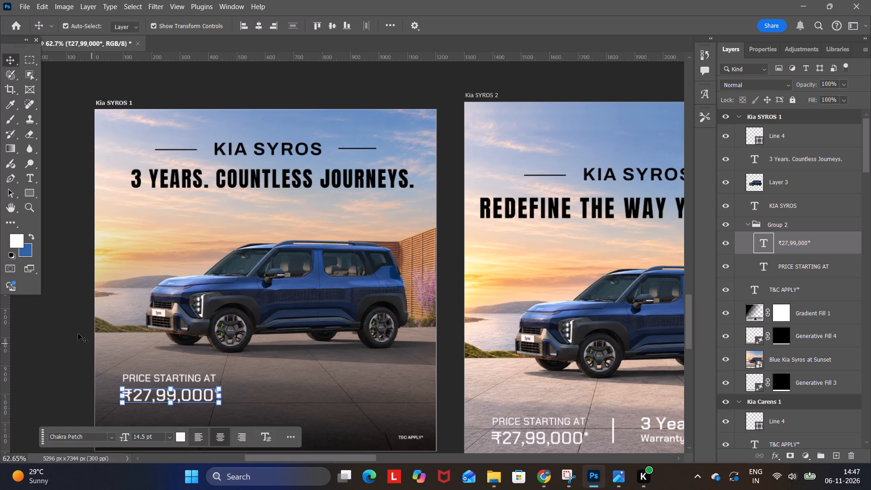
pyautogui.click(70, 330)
# Copy Kia SYROS 1's ₹27,99,000* price text and append it after PRICE STARTING AT on the same line.
pyautogui.click(141, 392)
pyautogui.hotkey('ctrl', 'x')
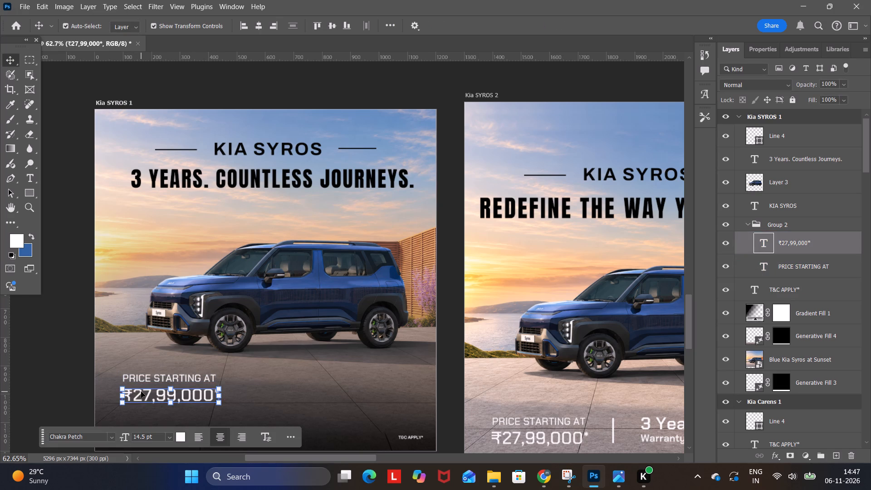
pyautogui.doubleClick(141, 392)
pyautogui.hotkey('ctrl', 'x')
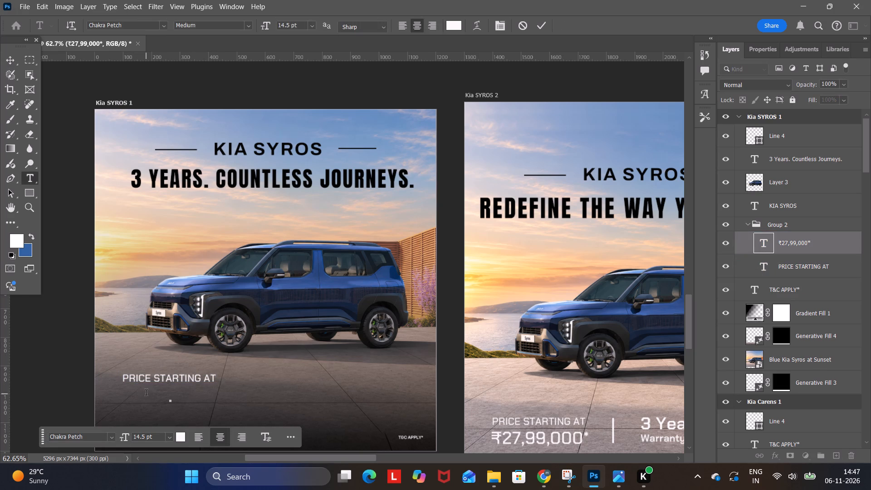
pyautogui.doubleClick(206, 376)
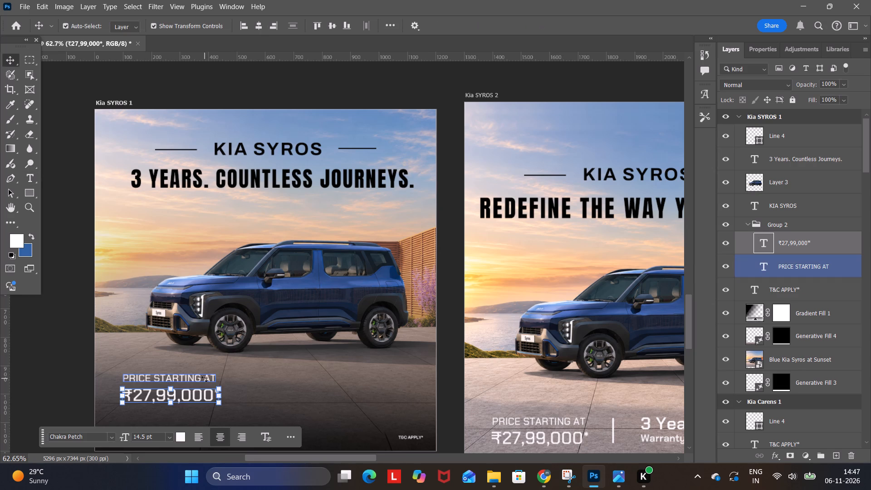
pyautogui.click(183, 361)
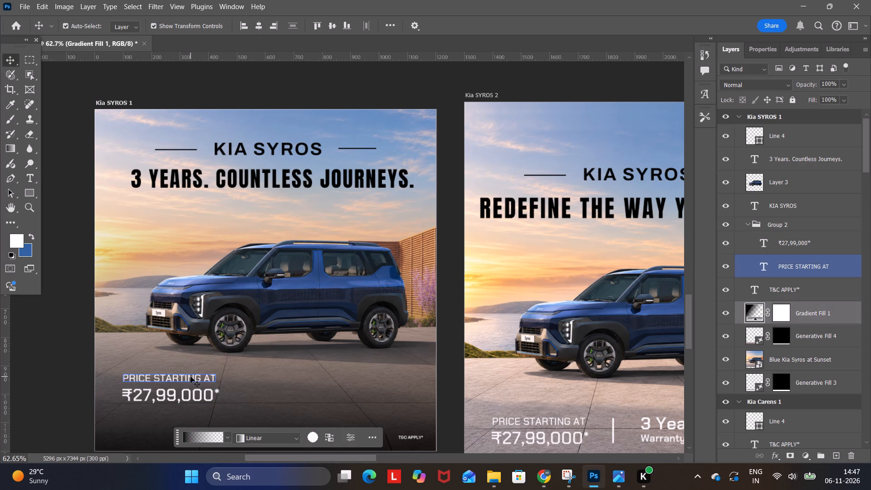
pyautogui.doubleClick(191, 377)
pyautogui.click(215, 377)
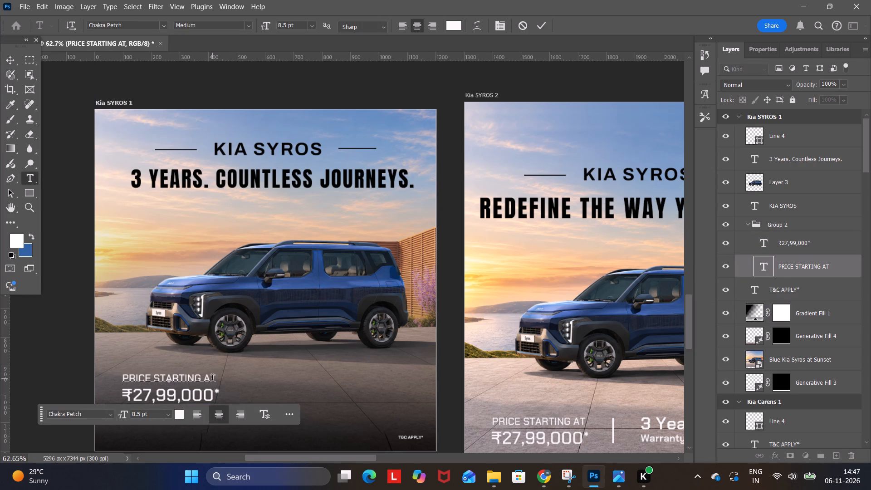
pyautogui.press('space')
pyautogui.hotkey('ctrl', 'v')
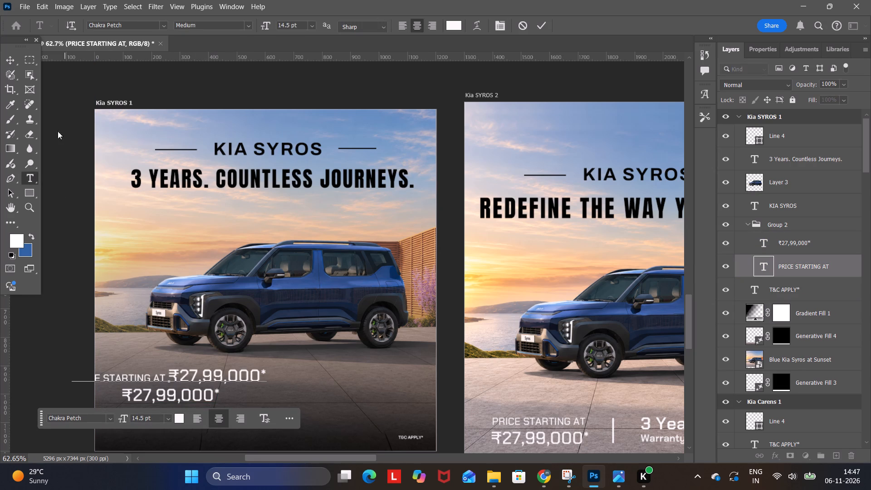
pyautogui.doubleClick(64, 114)
# Move Kia SYROS 1's combined price line right, fully inside the artboard below the car.
pyautogui.moveTo(235, 377); pyautogui.dragTo(248, 376)
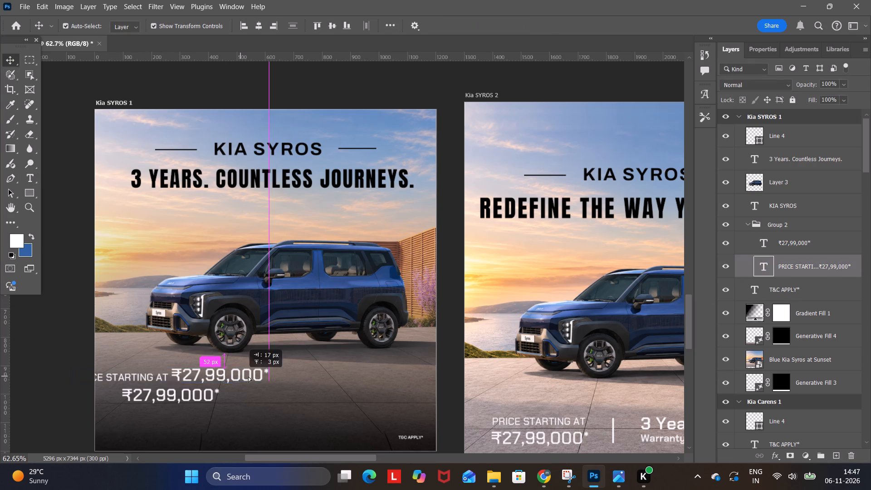
pyautogui.moveTo(248, 376); pyautogui.dragTo(327, 384)
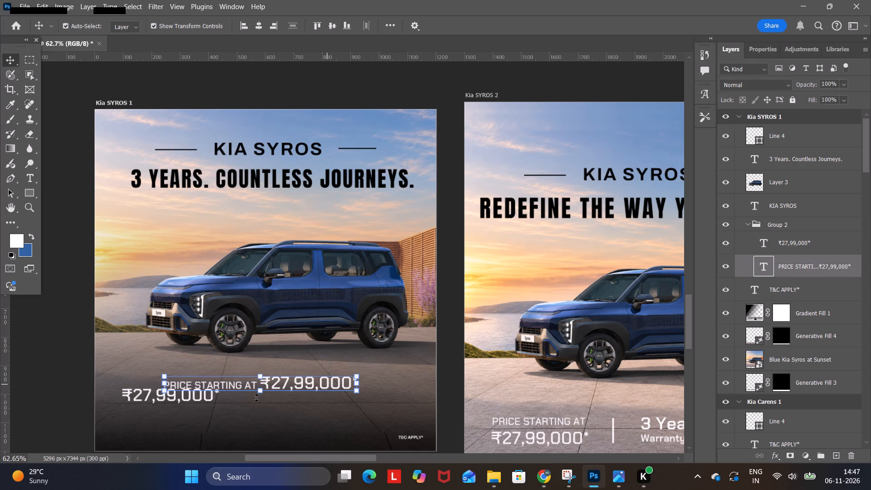
# Delete the separate ₹27,99,000* text beneath Kia SYROS 1's combined price line.
pyautogui.click(128, 394)
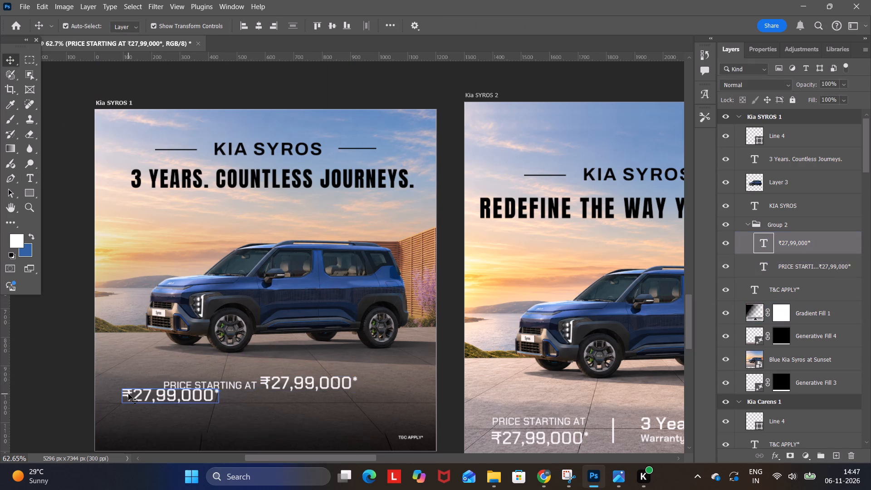
pyautogui.press('Delete')
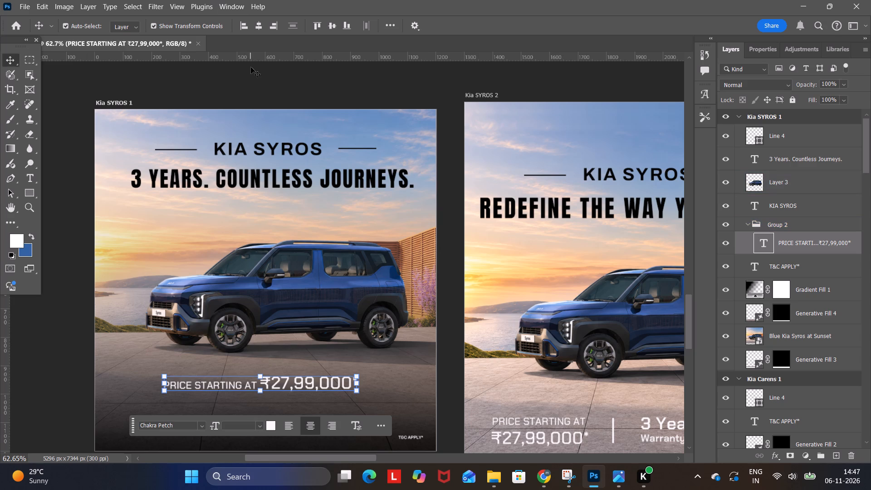
# Shift Kia SYROS 1's combined price line about 45 px right and 14 px down, centring it under the headline.
pyautogui.click(242, 85)
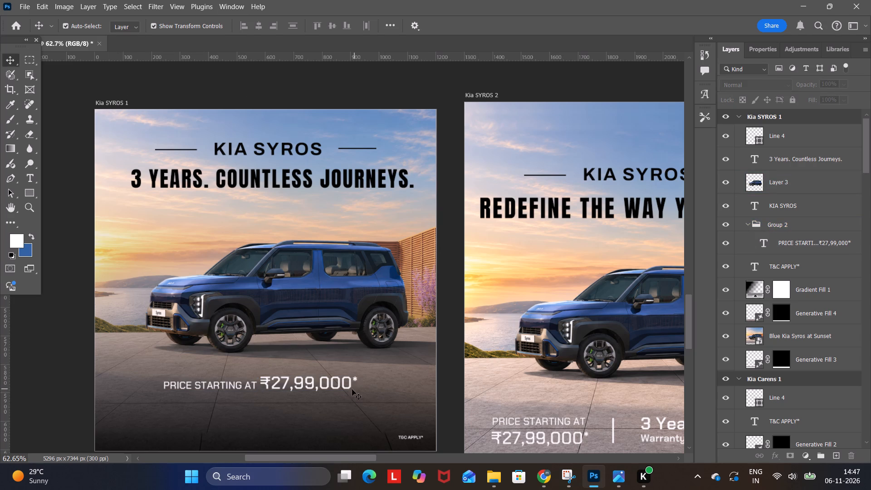
pyautogui.moveTo(333, 383); pyautogui.dragTo(341, 387)
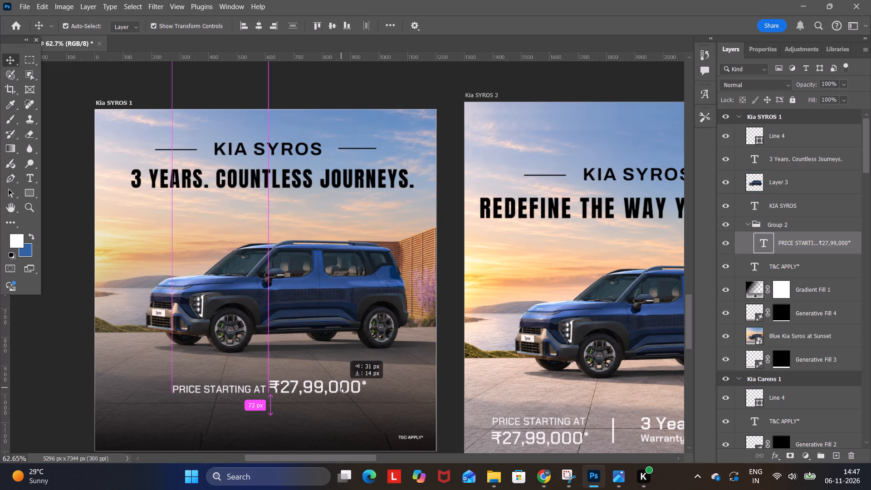
pyautogui.moveTo(341, 387); pyautogui.dragTo(345, 388)
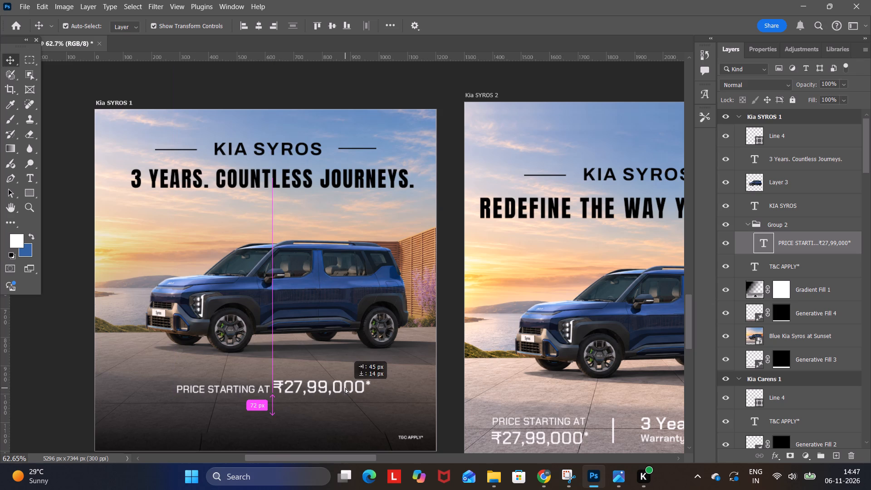
pyautogui.moveTo(345, 388); pyautogui.dragTo(348, 387)
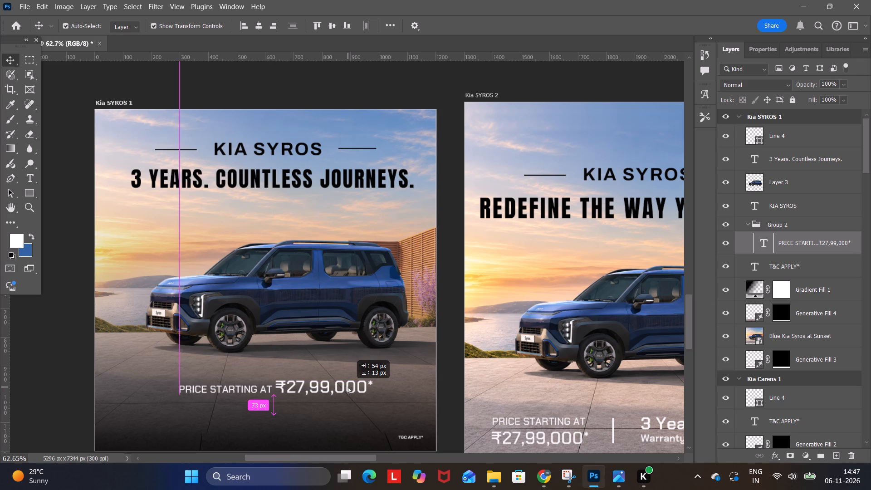
pyautogui.moveTo(348, 387); pyautogui.dragTo(346, 387)
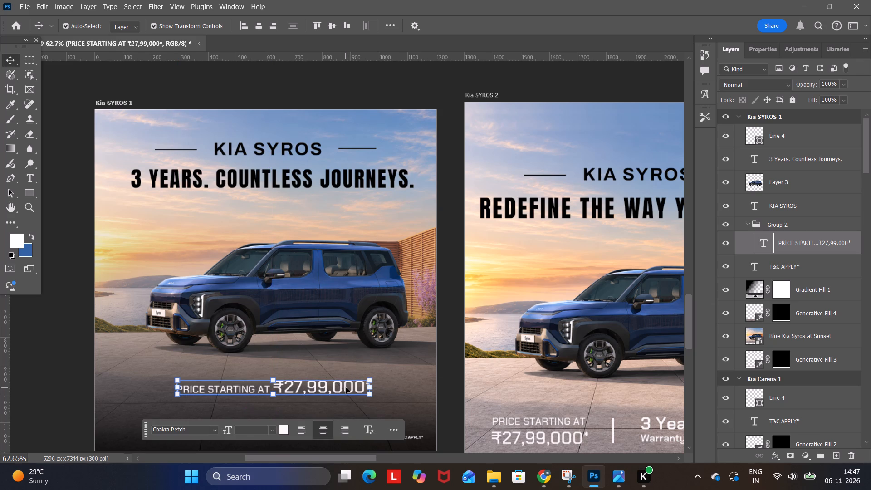
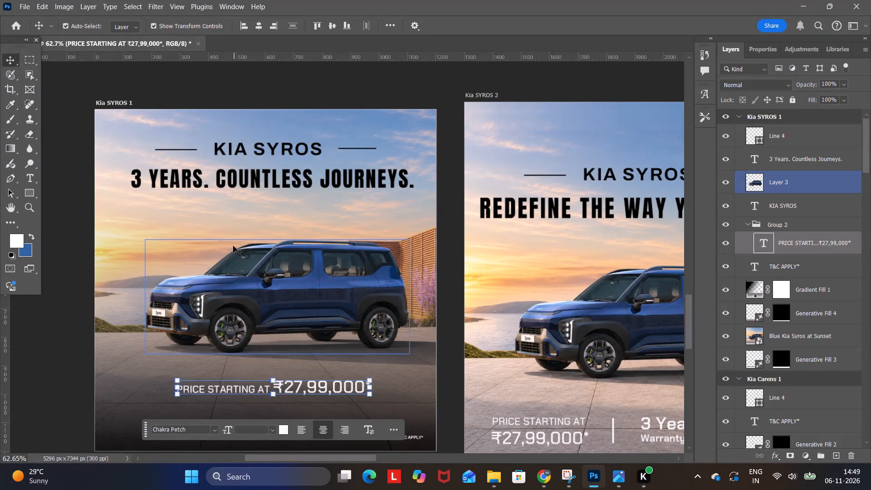
# Copy the translucent, outlined rectangle behind Kia Carens 1's Extendable up to 5 Years* text and paste it into Kia SYROS 1.
pyautogui.click(74, 169)
pyautogui.scroll(7, 376, 353)
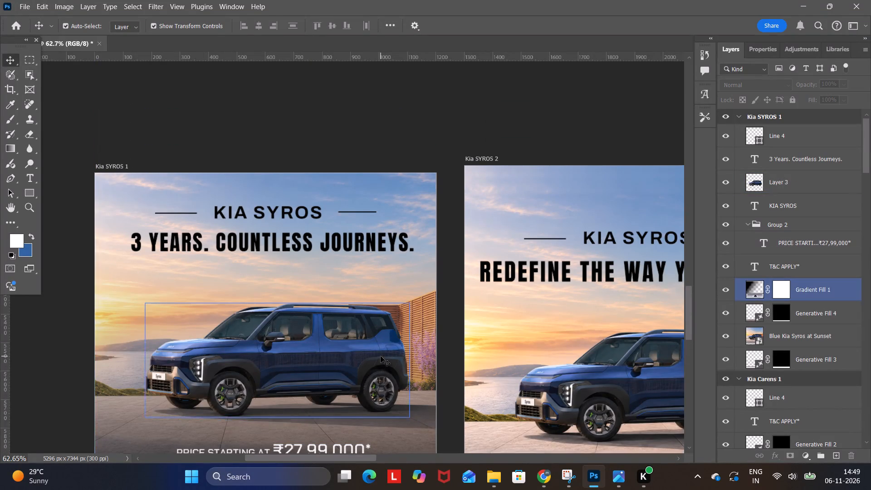
pyautogui.scroll(20, 381, 356)
pyautogui.scroll(20, 381, 356)
pyautogui.scroll(16, 381, 356)
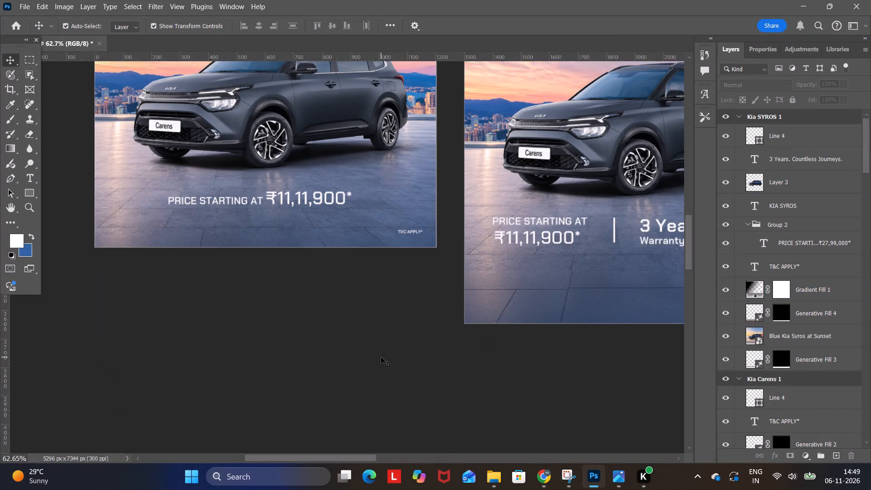
pyautogui.scroll(16, 381, 357)
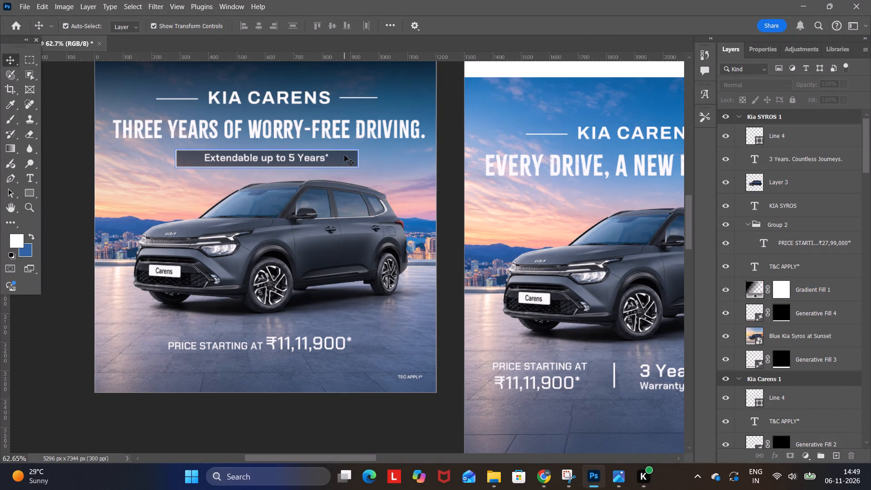
pyautogui.click(344, 155)
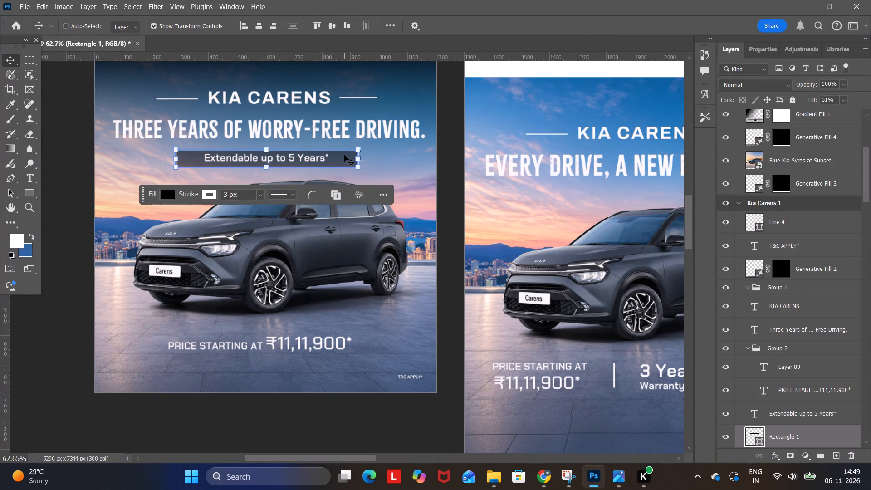
pyautogui.hotkey('ctrl', 'c')
pyautogui.scroll(-19, 380, 149)
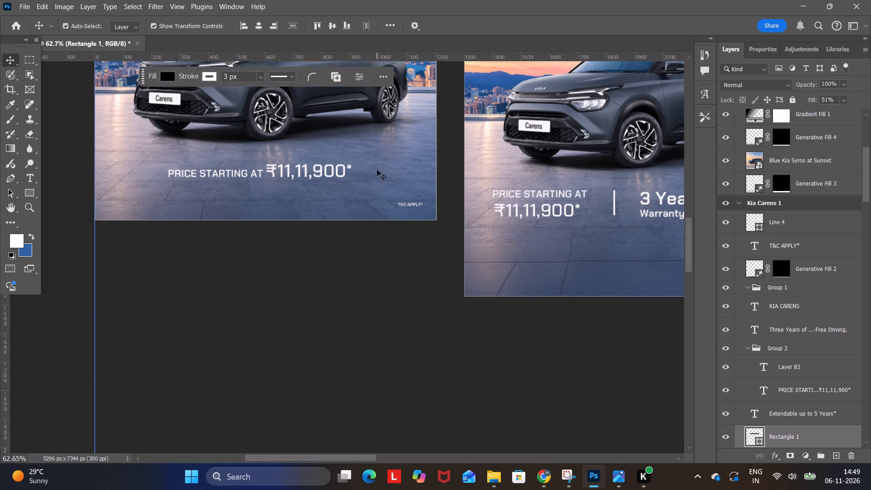
pyautogui.scroll(-20, 377, 170)
pyautogui.scroll(-20, 377, 170)
pyautogui.scroll(-14, 377, 170)
pyautogui.click(397, 281)
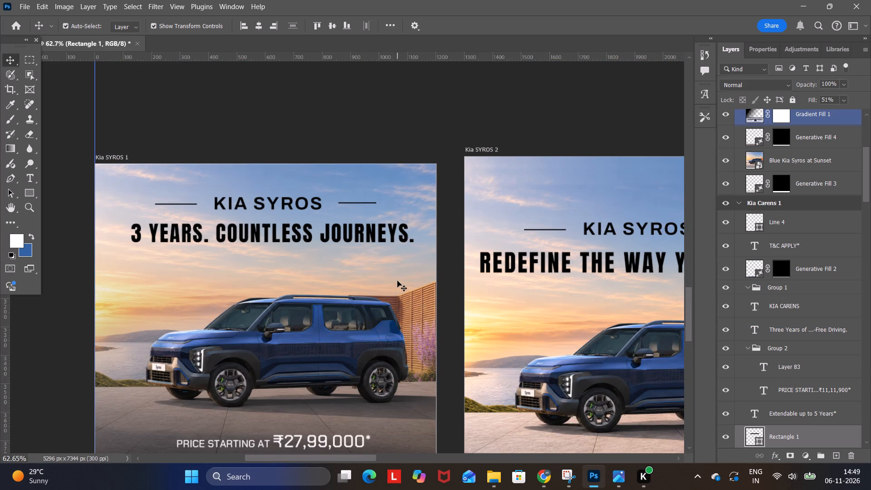
pyautogui.hotkey('ctrl', 'v')
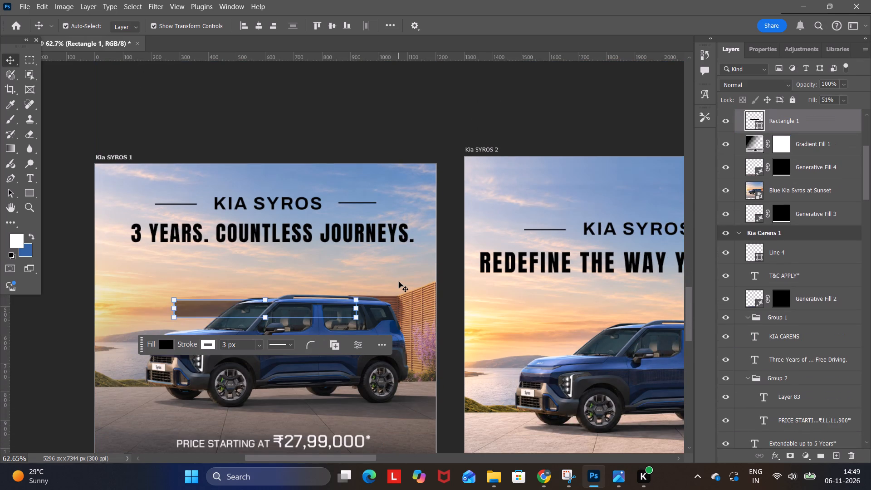
# Move Kia SYROS 1's pasted rectangle straight up, off the car and just beneath the 3 YEARS. COUNTLESS JOURNEYS. headline.
pyautogui.press('Up')
pyautogui.press('Up')
pyautogui.press('Up')
pyautogui.press('Up')
pyautogui.press('Up')
pyautogui.press('Up')
pyautogui.press('Up')
pyautogui.press('Up')
pyautogui.press('Up')
pyautogui.press('Up')
pyautogui.press('Up')
pyautogui.press('Up')
pyautogui.press('Up')
pyautogui.press('Up')
pyautogui.press('Up')
pyautogui.press('Up')
pyautogui.press('Up')
pyautogui.press('Up')
pyautogui.press('Up')
pyautogui.press('Up')
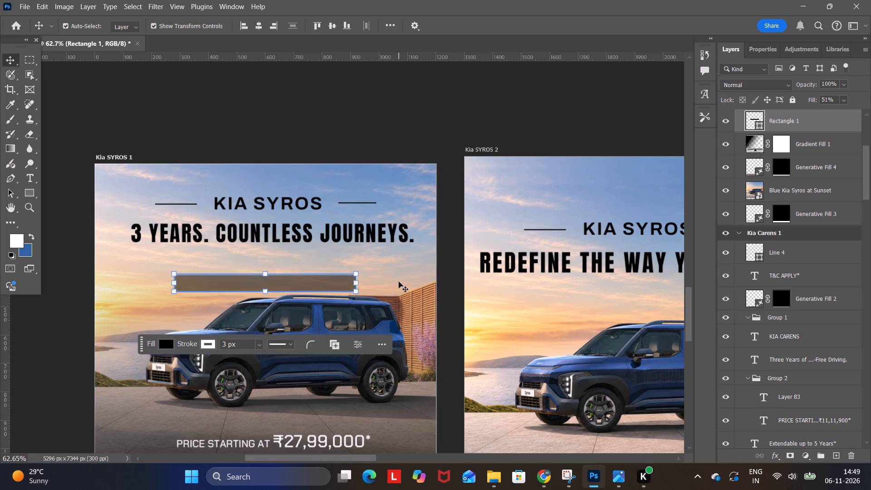
pyautogui.press('Up')
pyautogui.press('Up')
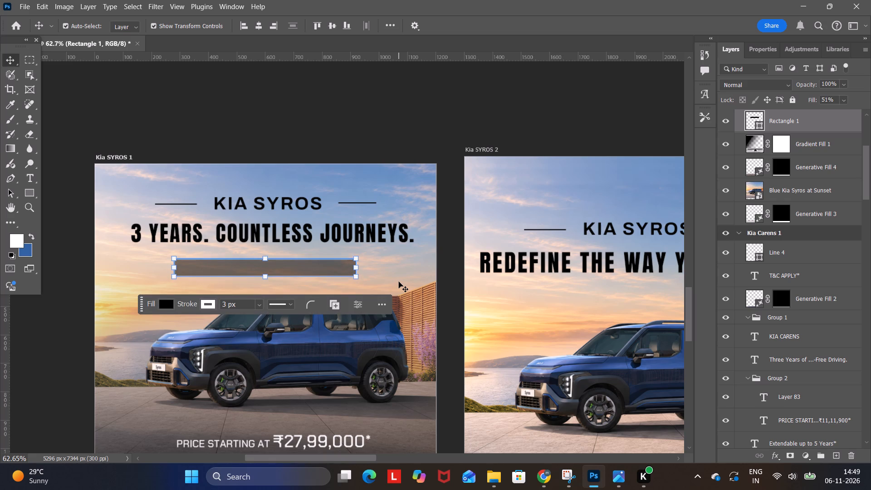
pyautogui.press('Up')
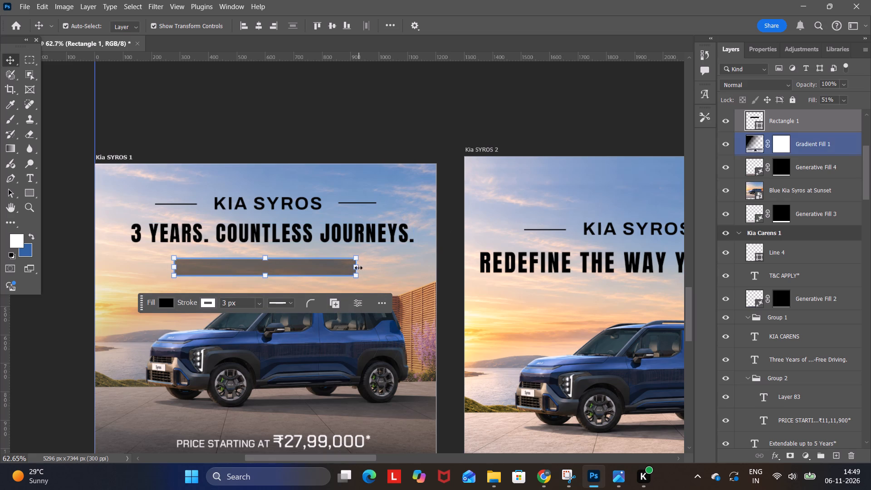
# Widen Kia SYROS 1's rectangle to about 136% and shift it back left and slightly up, centring it under the headline.
pyautogui.moveTo(357, 266); pyautogui.dragTo(421, 269)
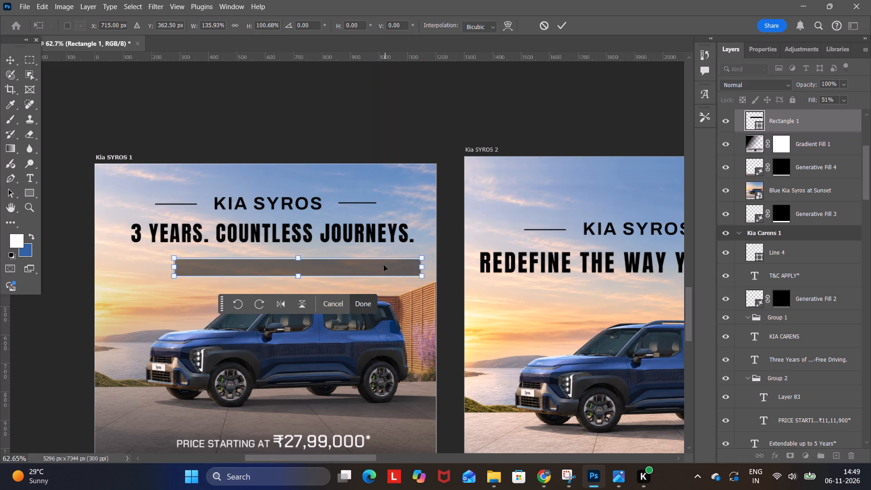
pyautogui.moveTo(386, 265); pyautogui.dragTo(353, 264)
pyautogui.click(384, 116)
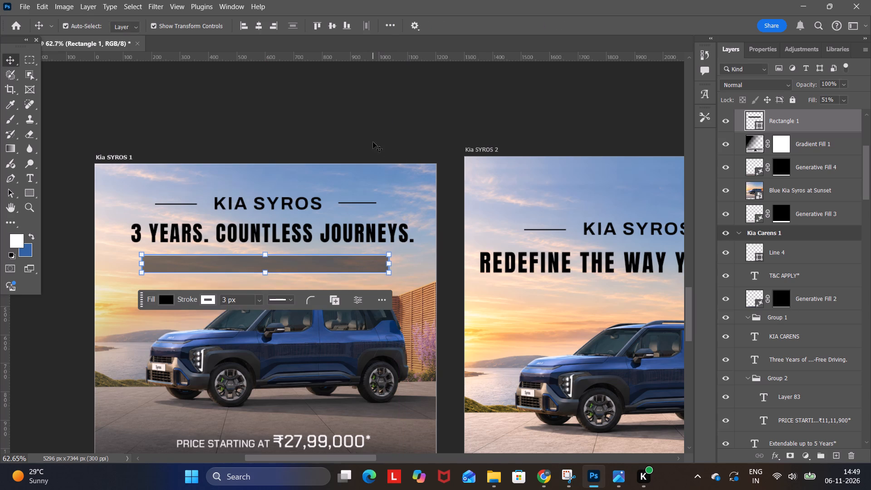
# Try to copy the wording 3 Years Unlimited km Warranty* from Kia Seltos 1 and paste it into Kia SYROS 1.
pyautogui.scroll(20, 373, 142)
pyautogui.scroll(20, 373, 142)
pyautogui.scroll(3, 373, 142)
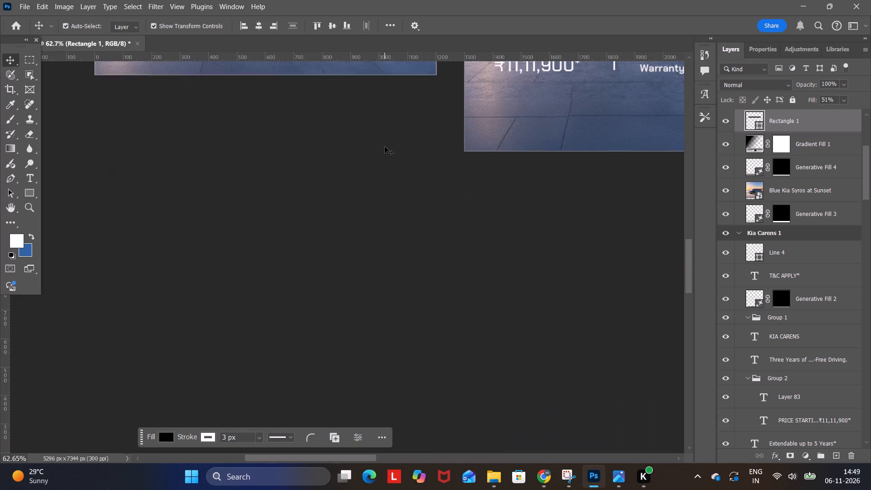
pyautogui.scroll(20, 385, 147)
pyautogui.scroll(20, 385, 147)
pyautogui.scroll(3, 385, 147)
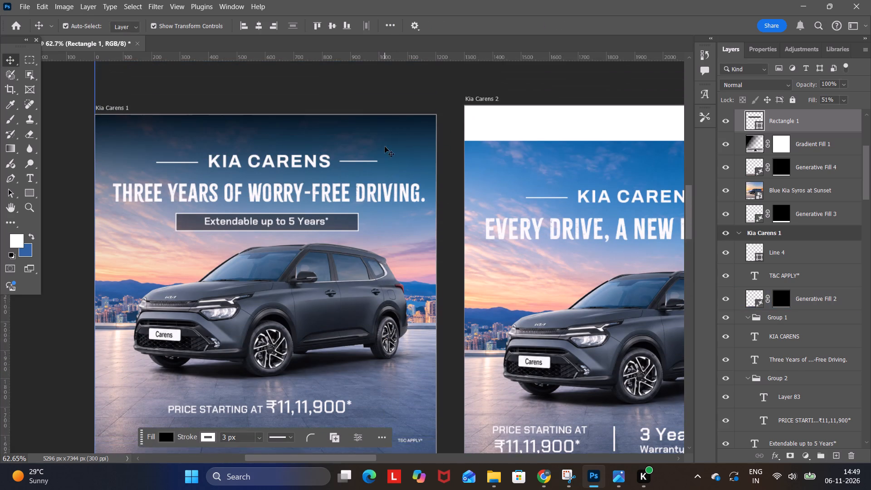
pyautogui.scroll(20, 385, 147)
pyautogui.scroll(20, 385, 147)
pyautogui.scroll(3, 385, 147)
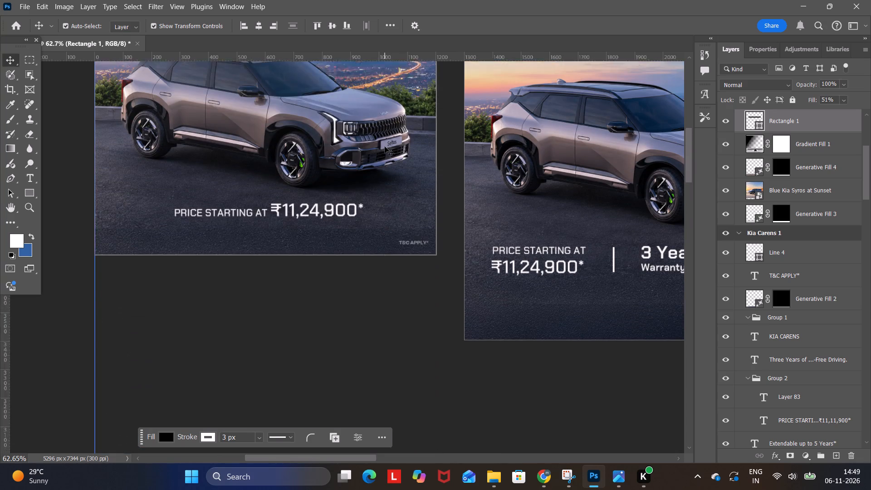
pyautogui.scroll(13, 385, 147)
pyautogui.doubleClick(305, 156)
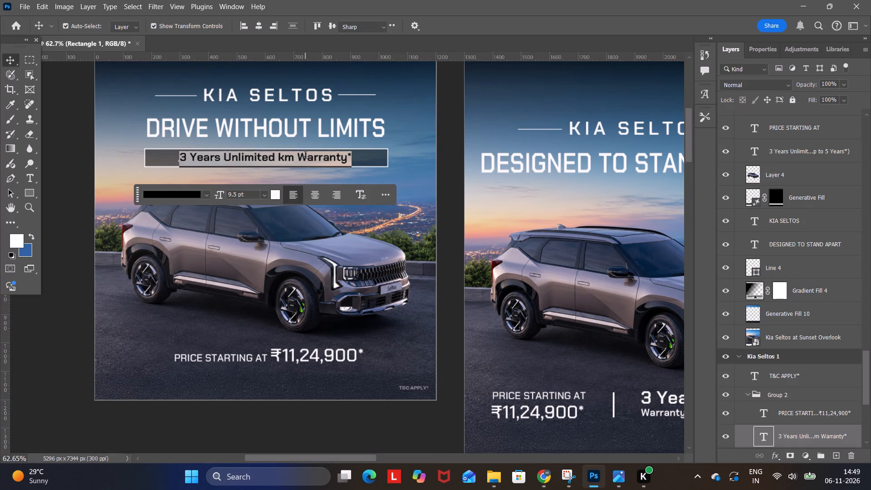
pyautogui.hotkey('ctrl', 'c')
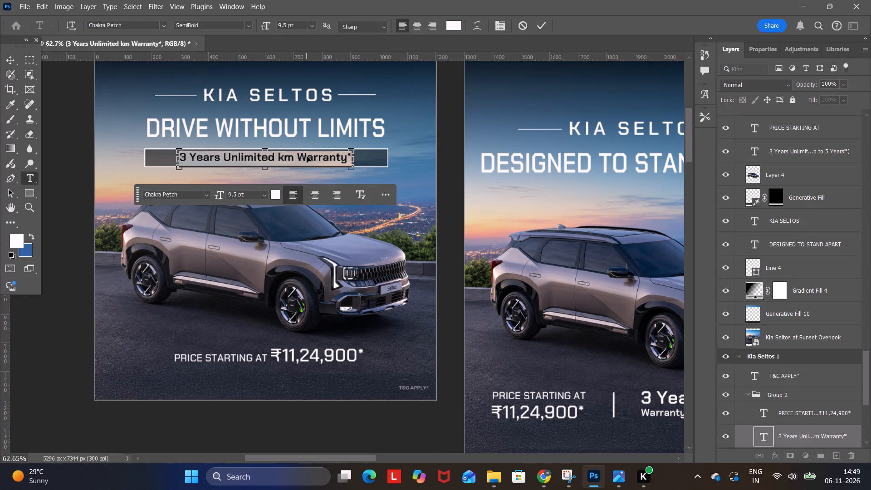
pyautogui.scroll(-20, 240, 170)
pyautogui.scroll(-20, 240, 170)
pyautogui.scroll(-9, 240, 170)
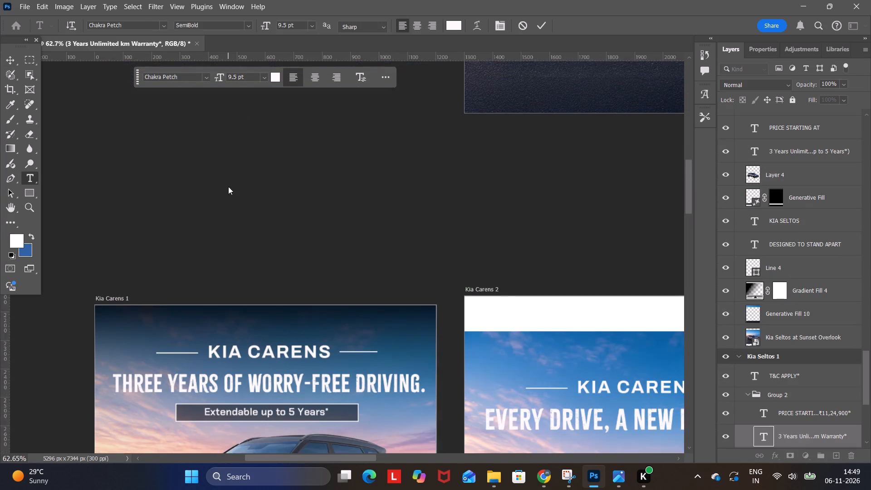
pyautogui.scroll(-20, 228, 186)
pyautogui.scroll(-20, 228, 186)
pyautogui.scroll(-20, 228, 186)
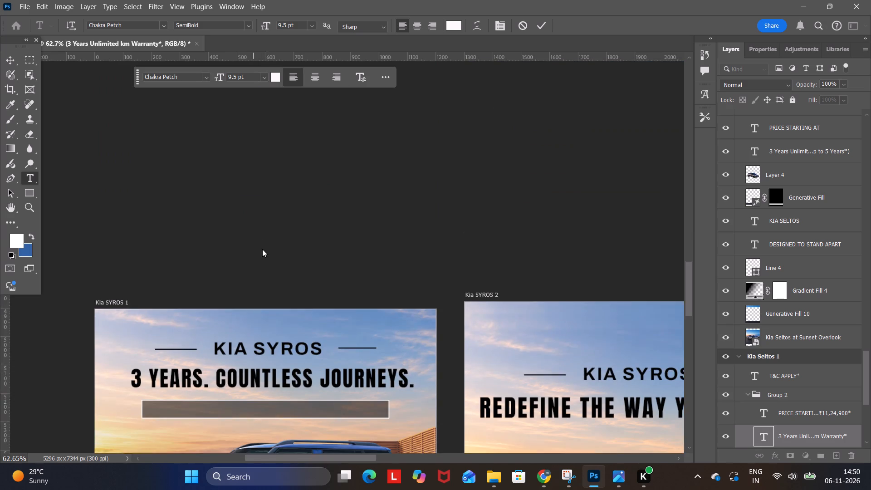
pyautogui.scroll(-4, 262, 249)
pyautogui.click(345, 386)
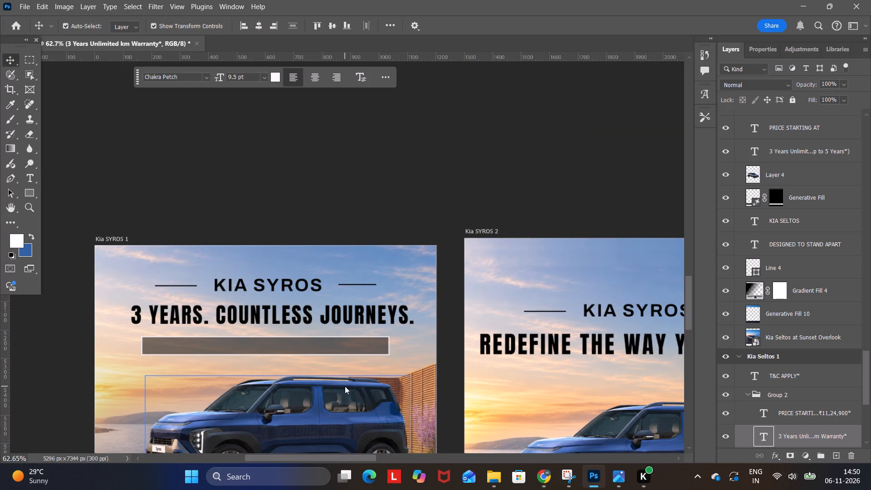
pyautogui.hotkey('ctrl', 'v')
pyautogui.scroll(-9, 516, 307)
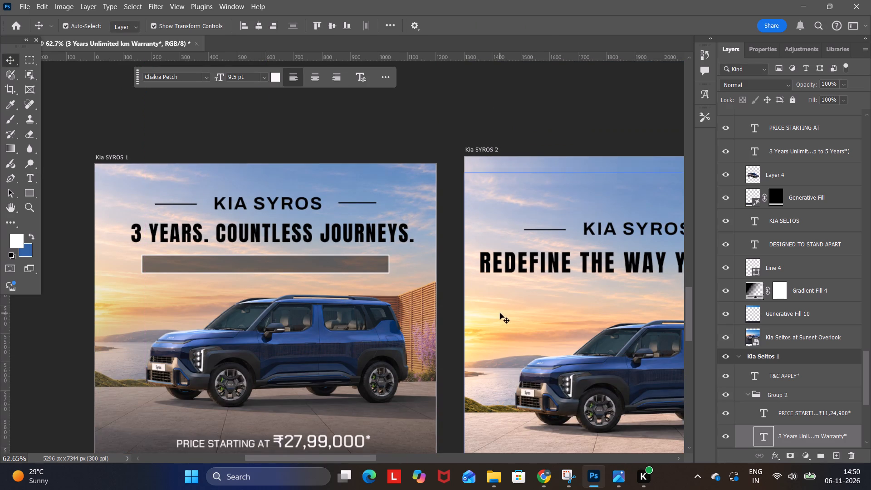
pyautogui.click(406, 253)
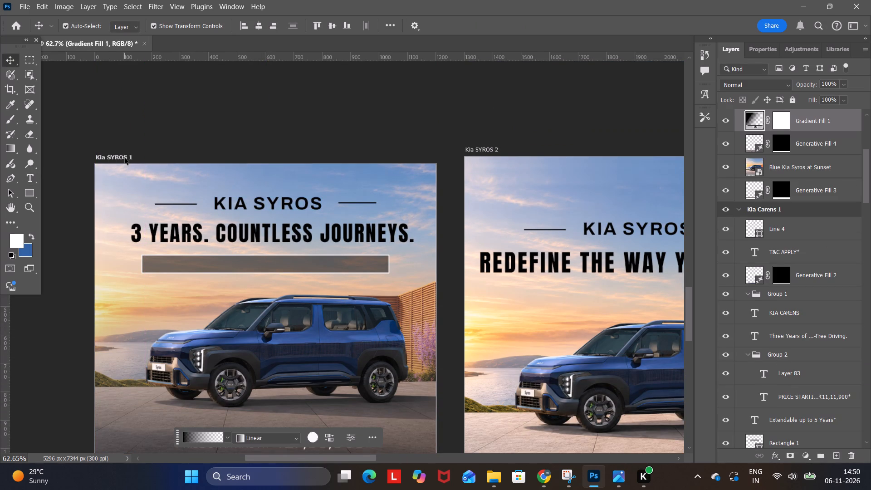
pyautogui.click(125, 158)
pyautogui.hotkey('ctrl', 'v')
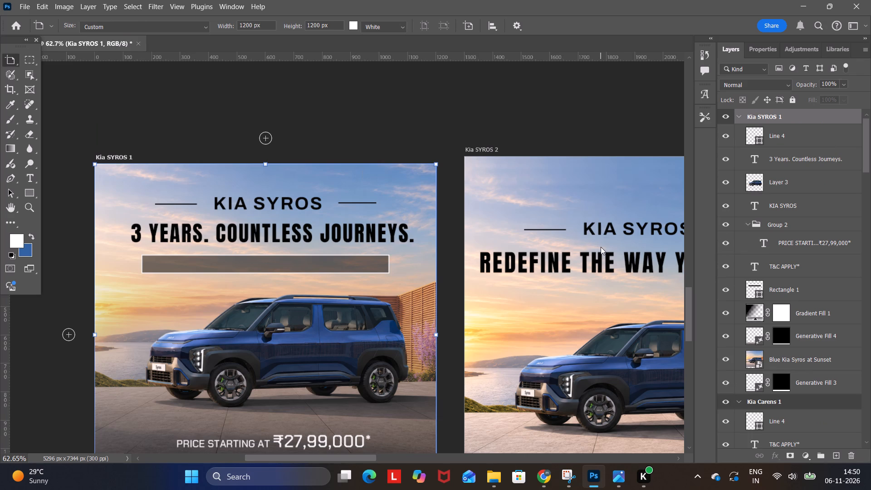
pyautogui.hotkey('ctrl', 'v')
# Copy Kia Seltos 1's whole 3 Years Unlimited km Warranty* text layer and paste it into Kia SYROS 1.
pyautogui.scroll(7, 380, 162)
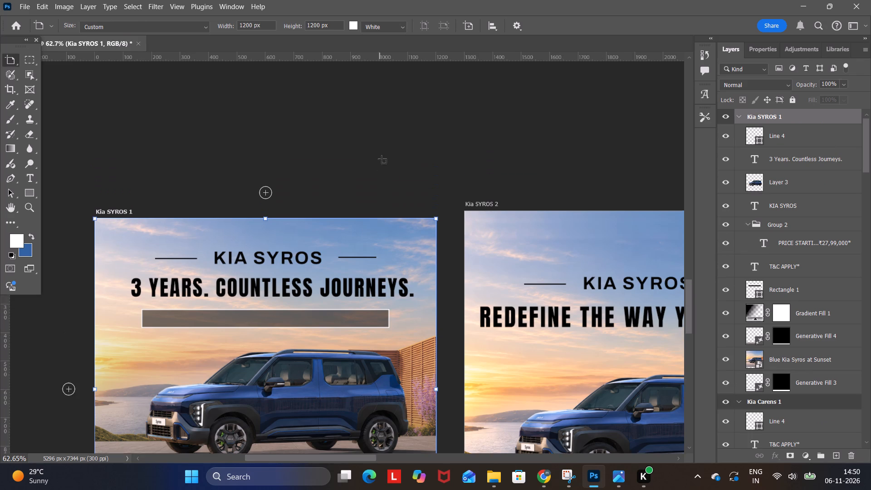
pyautogui.scroll(20, 382, 159)
pyautogui.scroll(20, 382, 159)
pyautogui.scroll(14, 382, 159)
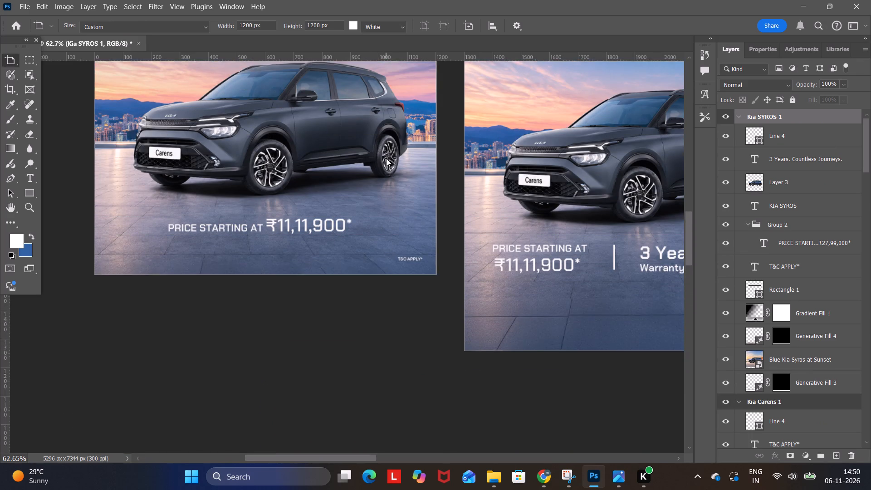
pyautogui.scroll(16, 386, 158)
pyautogui.scroll(2, 336, 105)
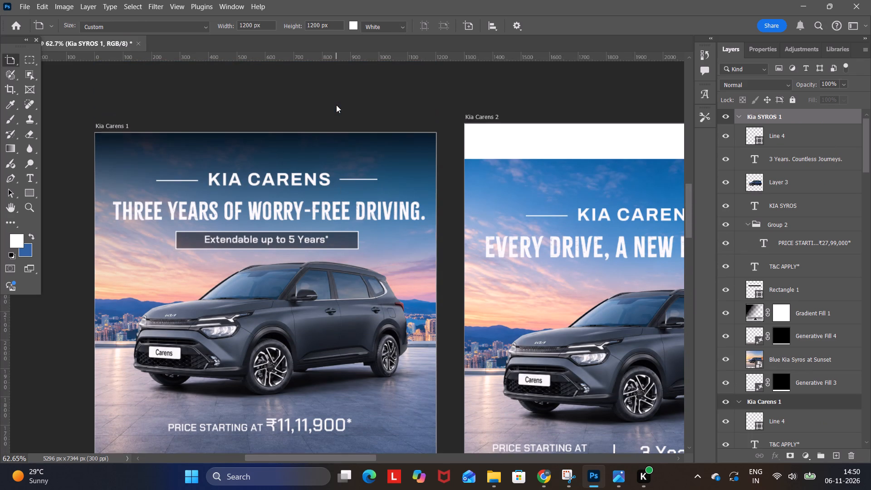
pyautogui.scroll(20, 336, 105)
pyautogui.scroll(18, 336, 105)
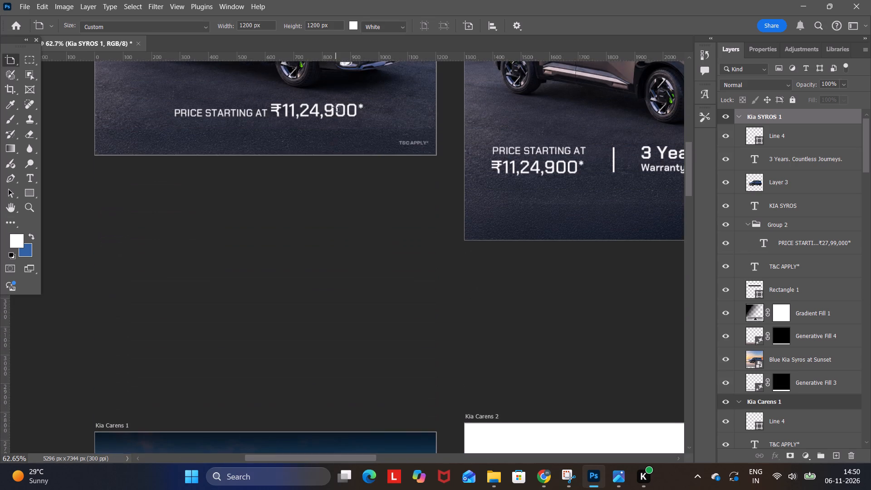
pyautogui.scroll(4, 336, 107)
pyautogui.scroll(17, 319, 169)
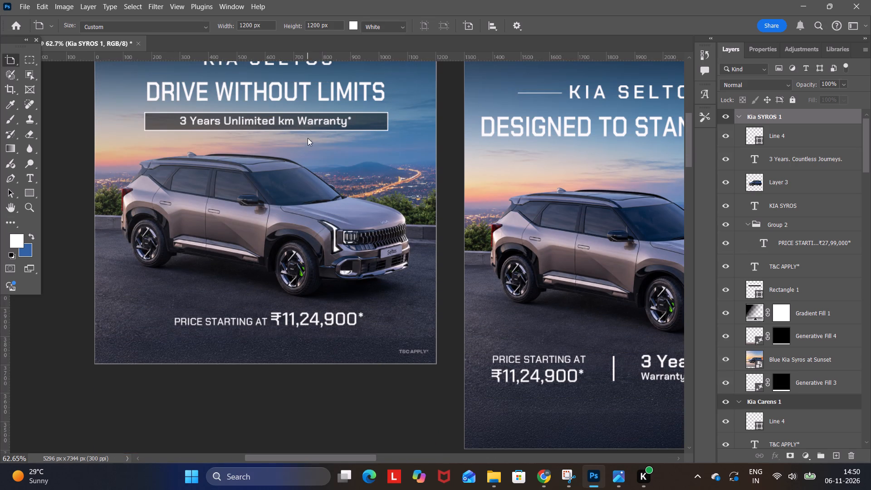
pyautogui.click(314, 121)
pyautogui.doubleClick(314, 121)
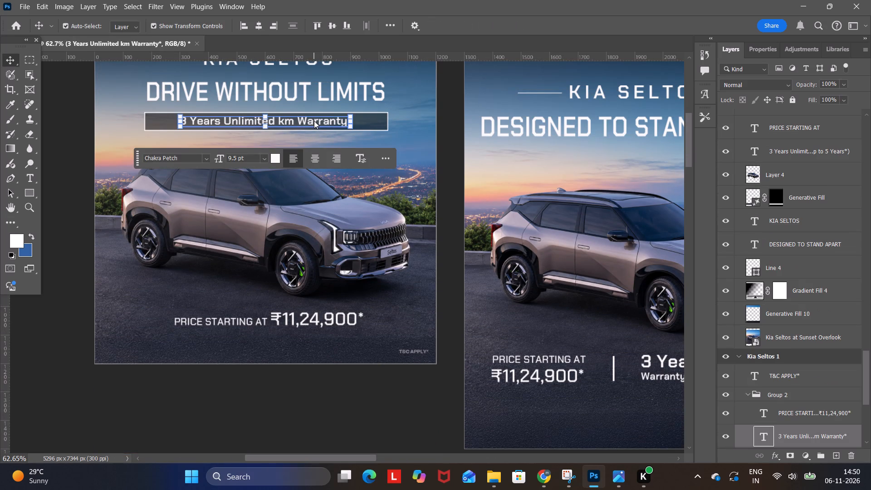
pyautogui.click(78, 86)
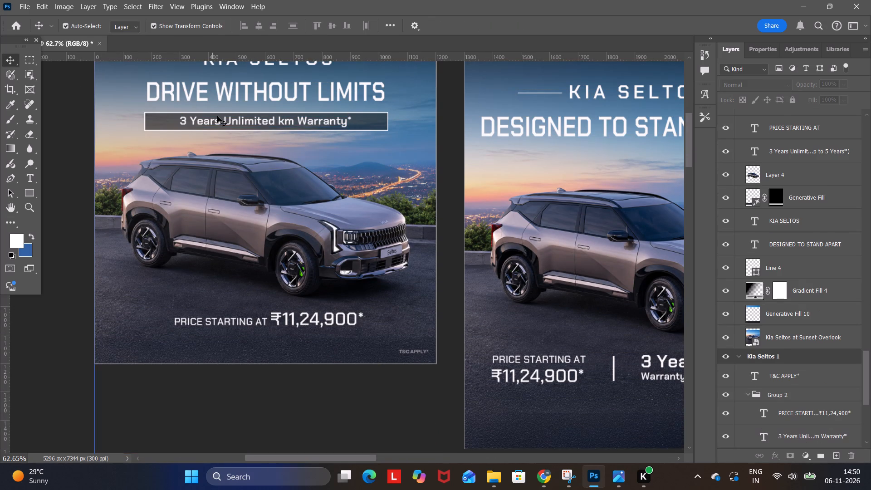
pyautogui.click(215, 121)
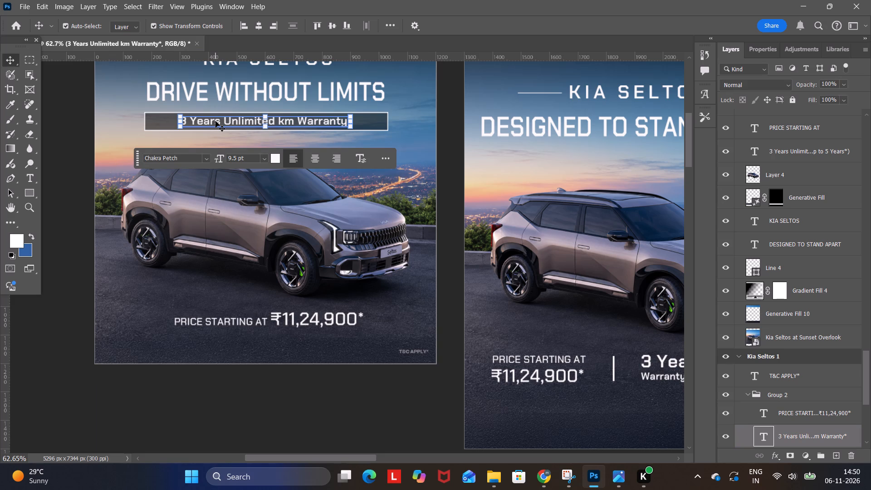
pyautogui.hotkey('ctrl', 'c')
pyautogui.scroll(-20, 234, 105)
pyautogui.scroll(-20, 234, 105)
pyautogui.scroll(-20, 234, 105)
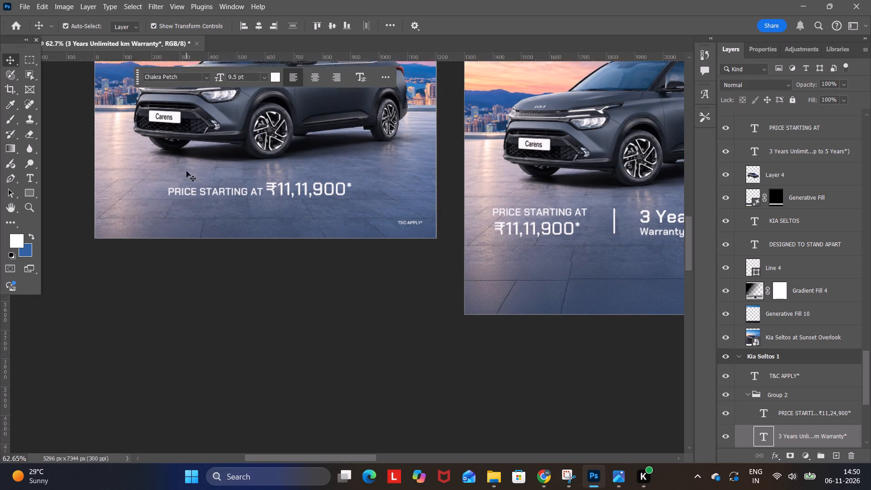
pyautogui.scroll(-20, 186, 171)
pyautogui.scroll(-20, 186, 171)
pyautogui.scroll(-13, 186, 171)
pyautogui.click(195, 276)
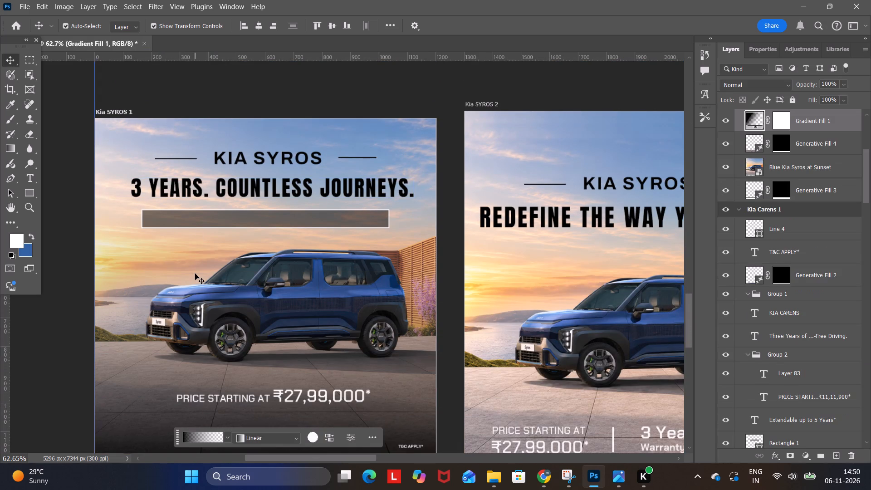
pyautogui.hotkey('ctrl', 'v')
# Move Kia SYROS 1's pasted warranty text straight up, off the car and into the rectangle beneath the headline.
pyautogui.press('Up')
pyautogui.press('Up')
pyautogui.press('Up')
pyautogui.press('Up')
pyautogui.press('Up')
pyautogui.press('Up')
pyautogui.press('Up')
pyautogui.press('Up')
pyautogui.press('Up')
pyautogui.press('Up')
pyautogui.press('Up')
pyautogui.press('Up')
pyautogui.press('Up')
pyautogui.press('Up')
pyautogui.press('Up')
pyautogui.press('Up')
pyautogui.press('Up')
pyautogui.press('Up')
pyautogui.press('Up')
pyautogui.press('Up')
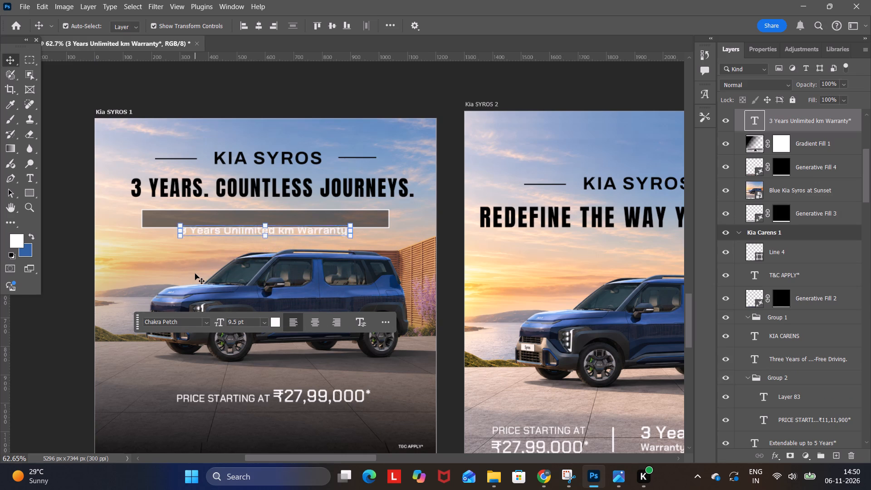
pyautogui.press('Up')
pyautogui.press('Up')
pyautogui.press('Up')
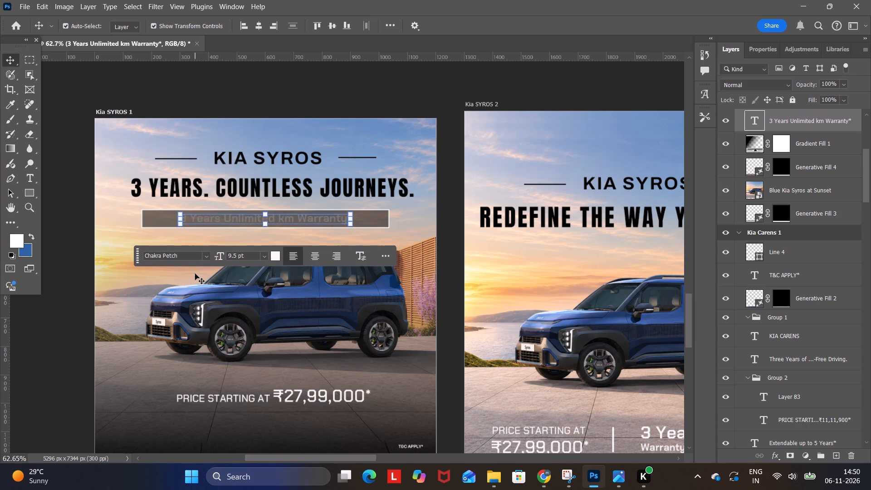
# Nudge Kia SYROS 1's pasted warranty text slightly upward within its rectangle.
pyautogui.press('Up')
pyautogui.press('Up')
pyautogui.press('Down')
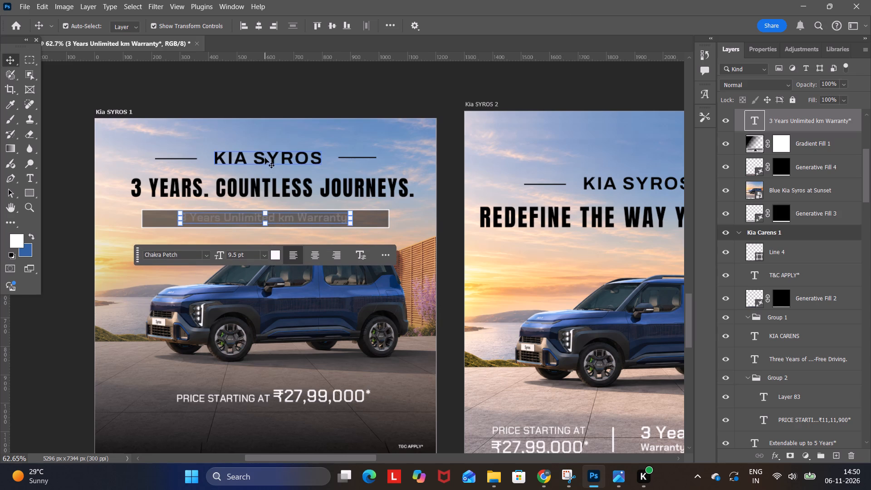
# Move the 3 Years Unlimited km Warranty* layer to the top of Kia SYROS 1's layer stack, above the rectangle and gradient.
pyautogui.scroll(19, 829, 304)
pyautogui.moveTo(814, 312); pyautogui.dragTo(817, 131)
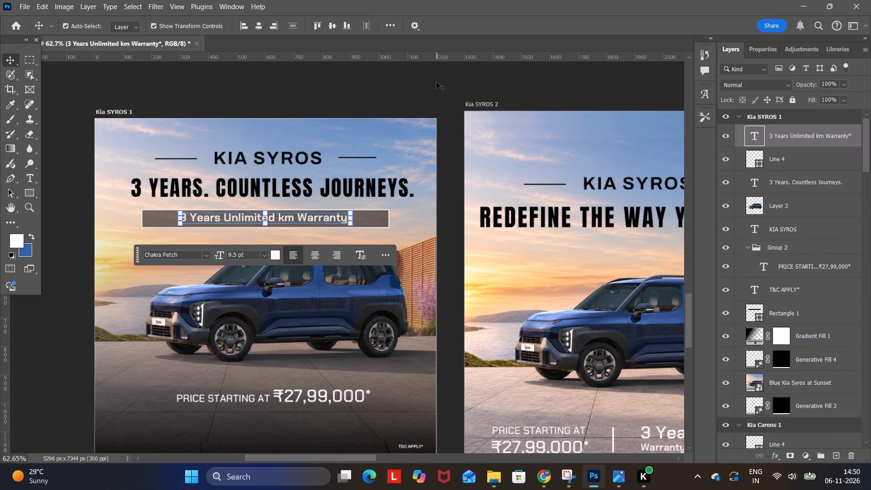
# Nudge Kia SYROS 1's warranty text slightly down to centre it vertically in the rectangle, and deselect it.
pyautogui.click(436, 82)
pyautogui.click(298, 220)
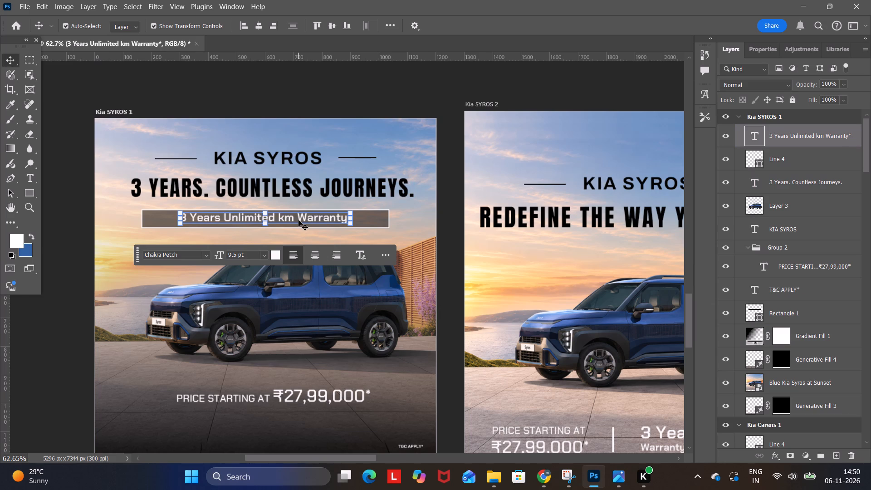
pyautogui.press('Down')
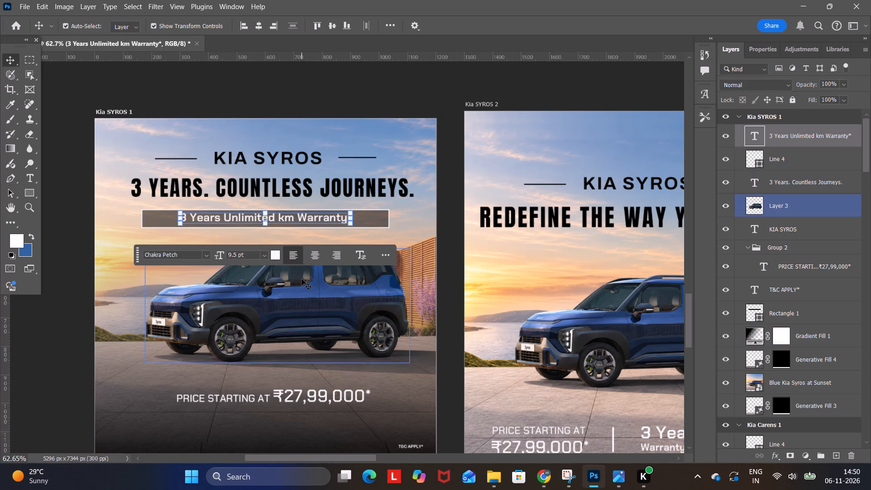
pyautogui.click(486, 86)
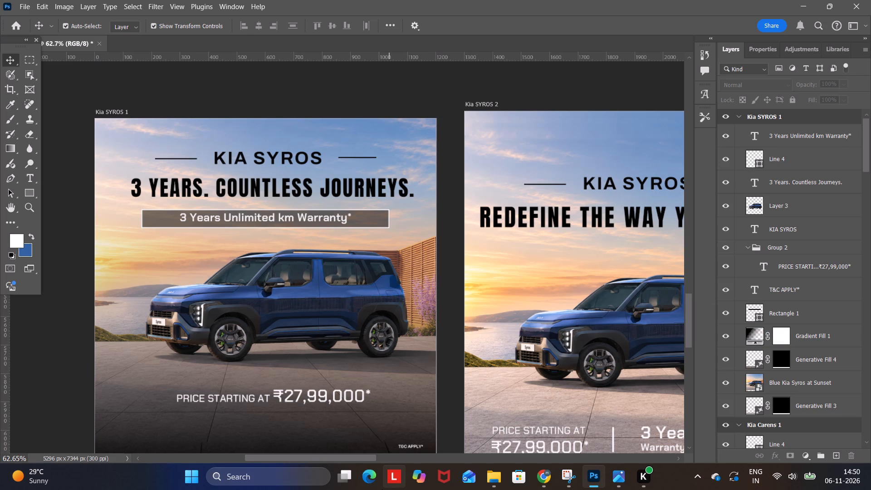
pyautogui.click(450, 394)
pyautogui.click(256, 218)
pyautogui.press('Down')
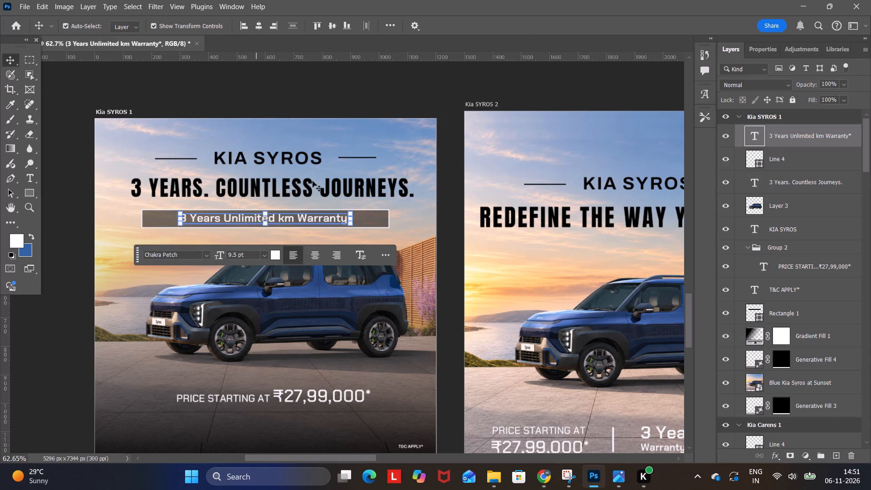
pyautogui.click(355, 105)
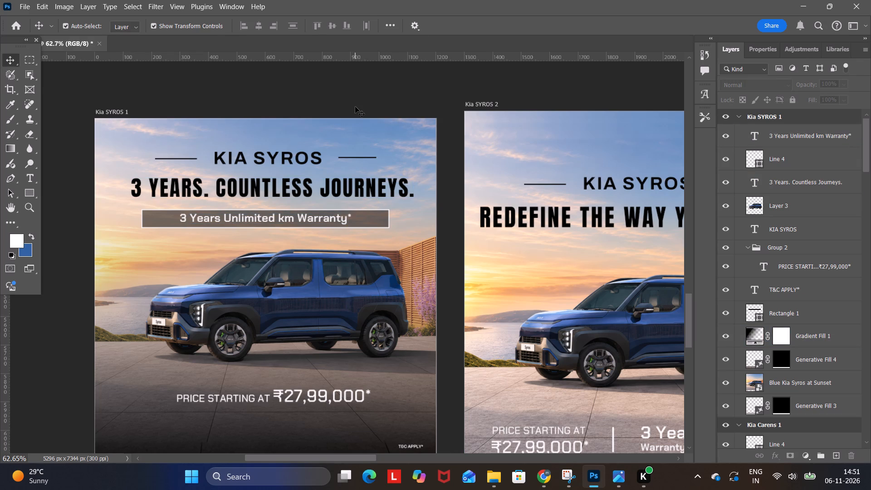
# Add (Extendable upto 5 years*) after the word Warranty in Kia SYROS 1's warranty line, before its existing asterisk.
pyautogui.doubleClick(341, 219)
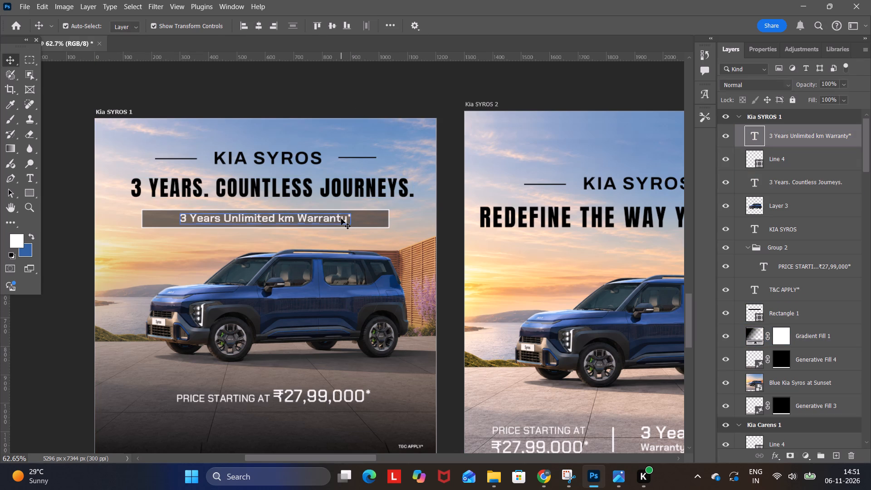
pyautogui.click(349, 221)
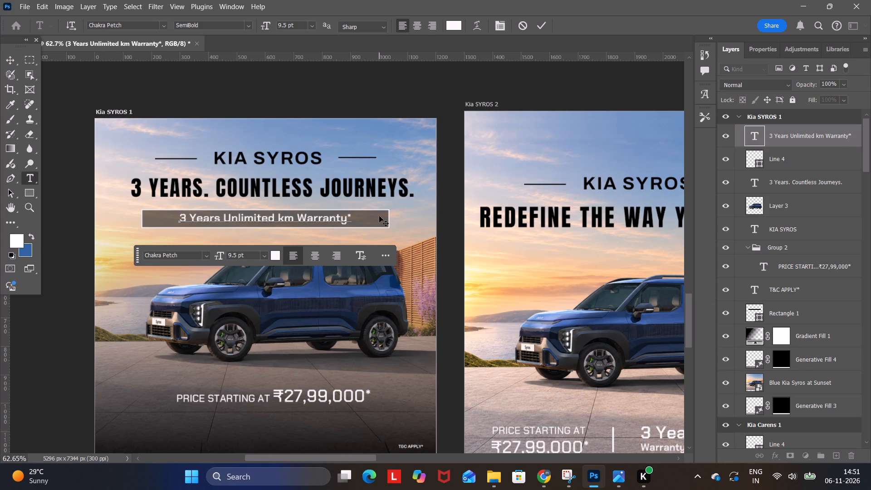
pyautogui.press('space')
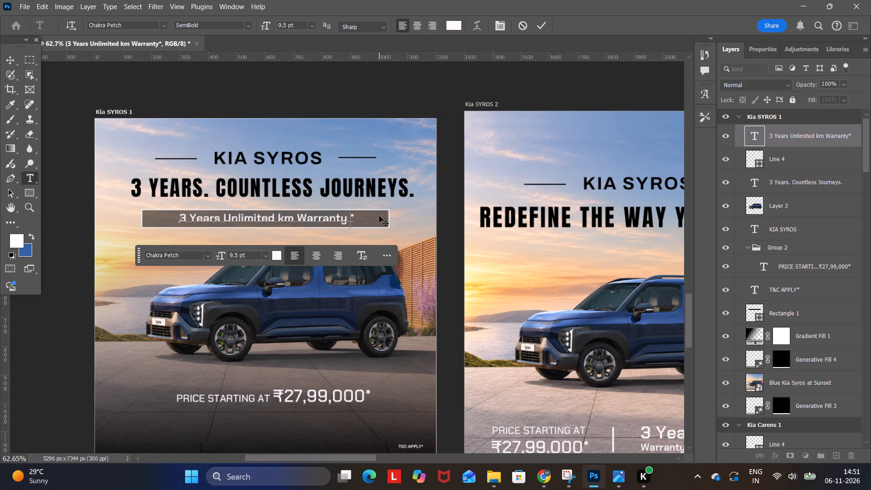
pyautogui.hotkey('shift', '(')
pyautogui.write('exte')
pyautogui.press('BackSpace')
pyautogui.press('BackSpace')
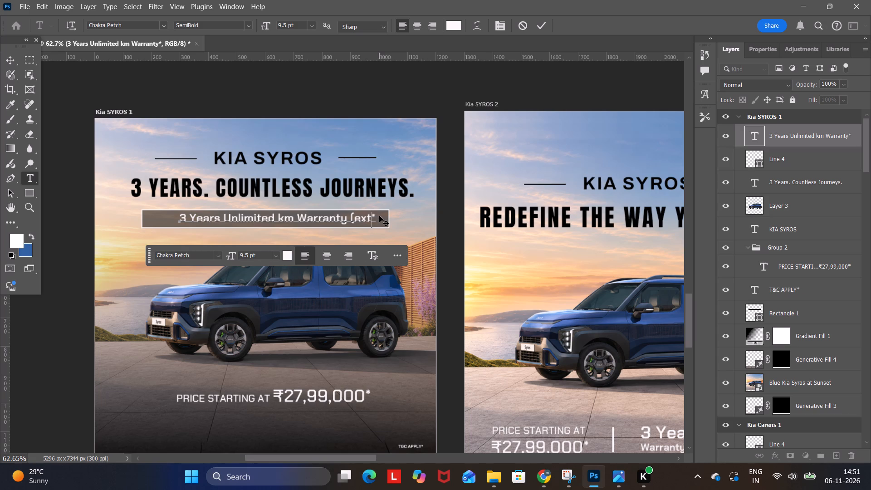
pyautogui.press('BackSpace')
pyautogui.press('BackSpace')
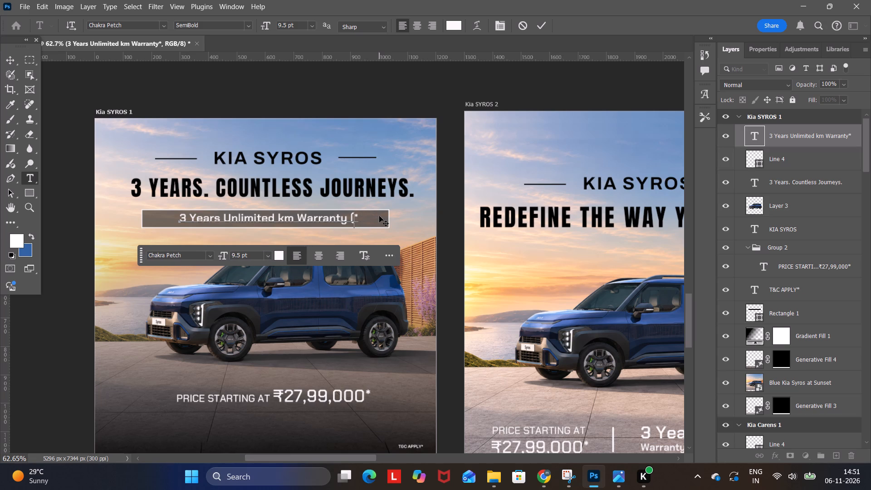
pyautogui.write('xtendable')
pyautogui.press('space')
pyautogui.write('upto 5 years')
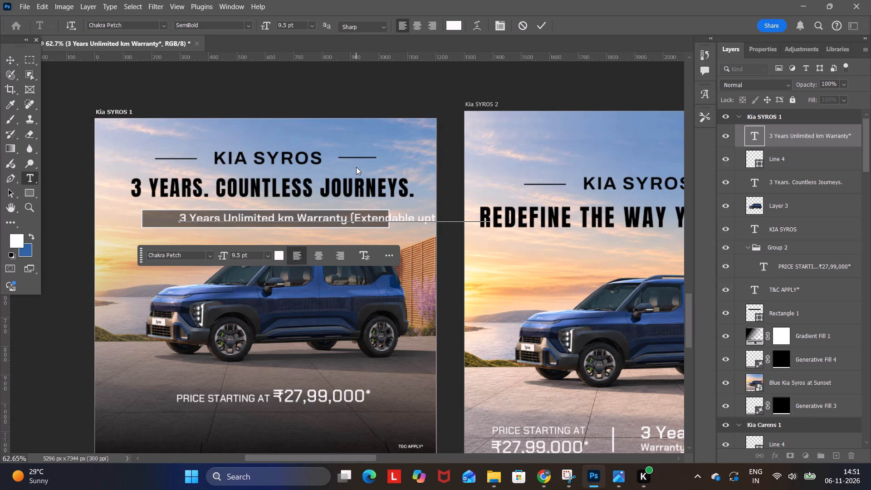
pyautogui.write('*)')
pyautogui.click(11, 59)
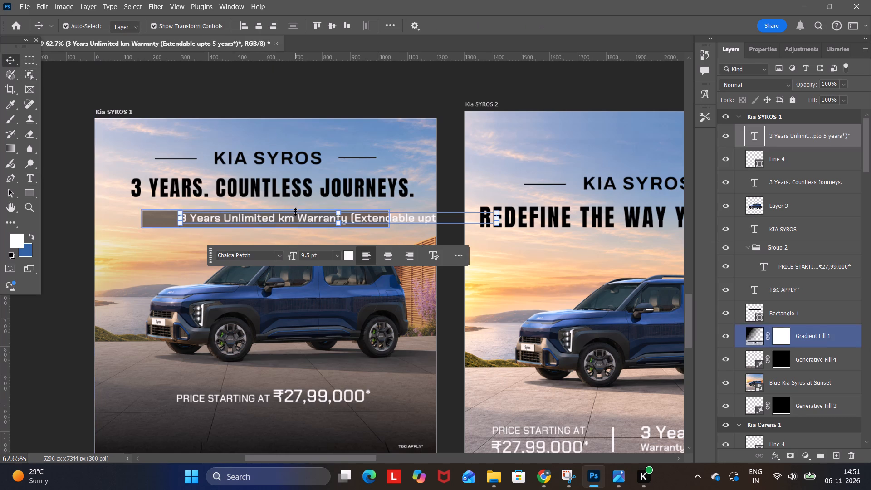
# Shift Kia SYROS 1's lengthened warranty line left so the whole text fits inside the artboard.
pyautogui.moveTo(292, 218); pyautogui.dragTo(221, 220)
# Set the bracketed wording (Extendable upto 5 years*) in Kia SYROS 1's warranty line to 6 pt.
pyautogui.doubleClick(281, 220)
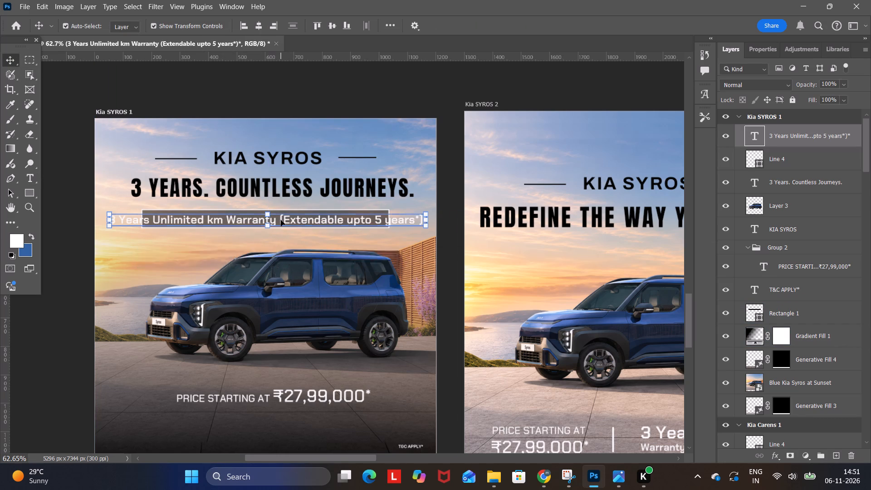
pyautogui.moveTo(281, 222); pyautogui.dragTo(426, 221)
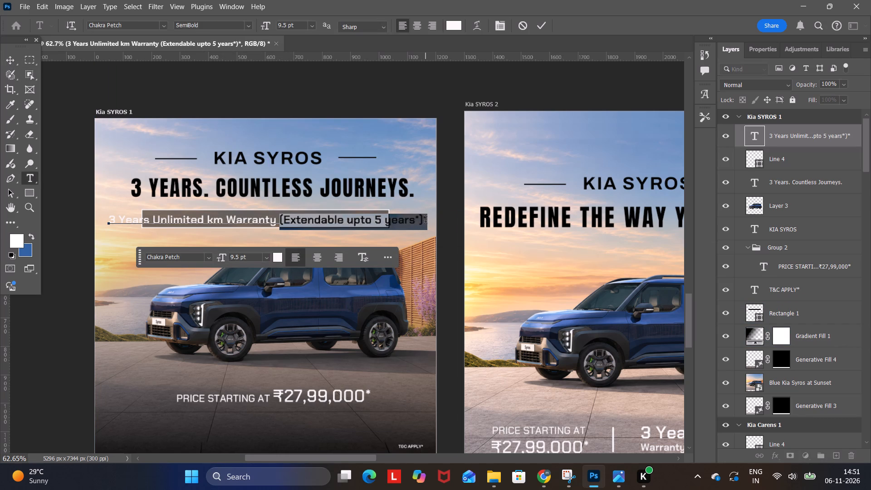
pyautogui.moveTo(426, 221); pyautogui.dragTo(423, 222)
pyautogui.moveTo(239, 258); pyautogui.dragTo(225, 262)
pyautogui.press('6')
pyautogui.press('Return')
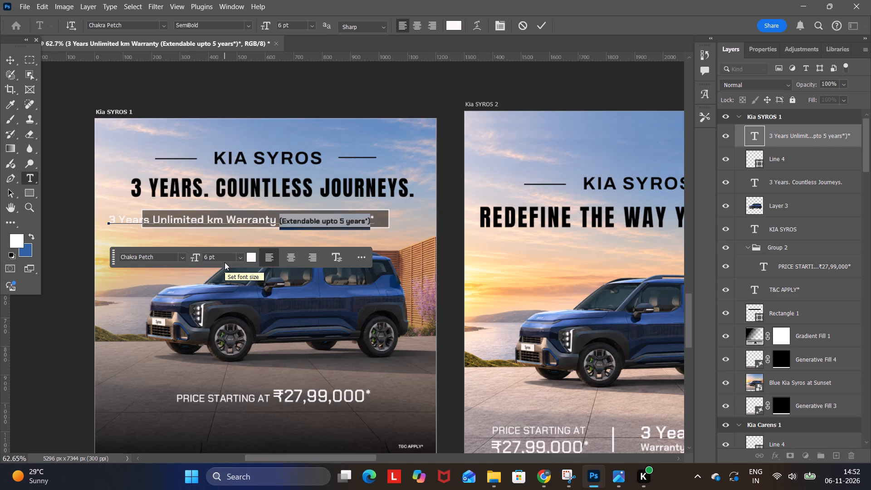
# Delete the extra asterisk after the closing bracket in Kia SYROS 1's warranty line.
pyautogui.click(375, 220)
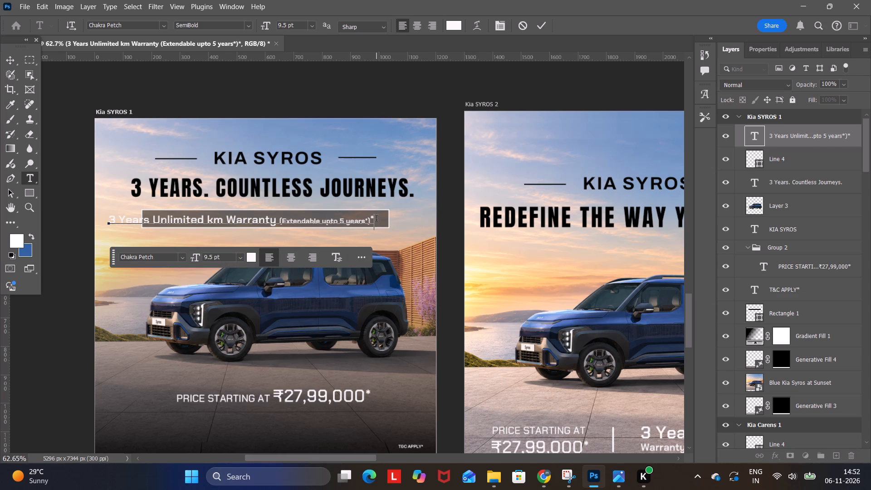
pyautogui.press('BackSpace')
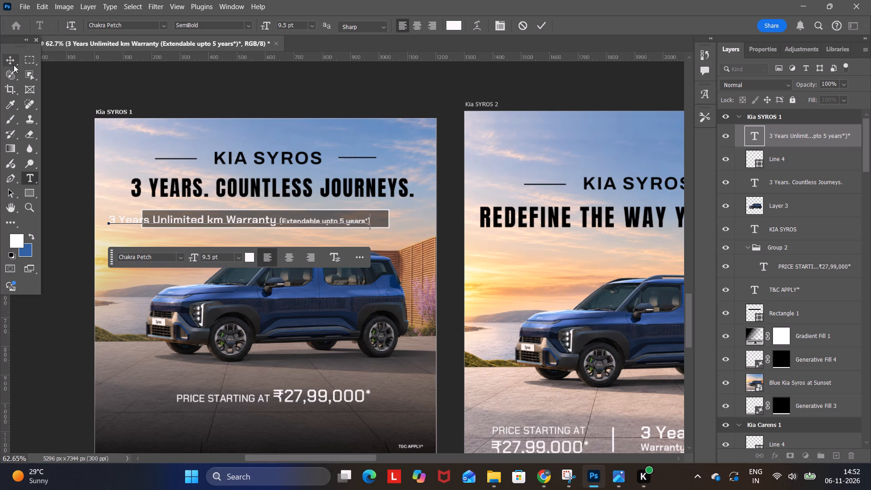
pyautogui.click(12, 63)
# Move Kia SYROS 1's warranty line right and slightly up to centre it over the rectangle.
pyautogui.moveTo(283, 222); pyautogui.dragTo(300, 218)
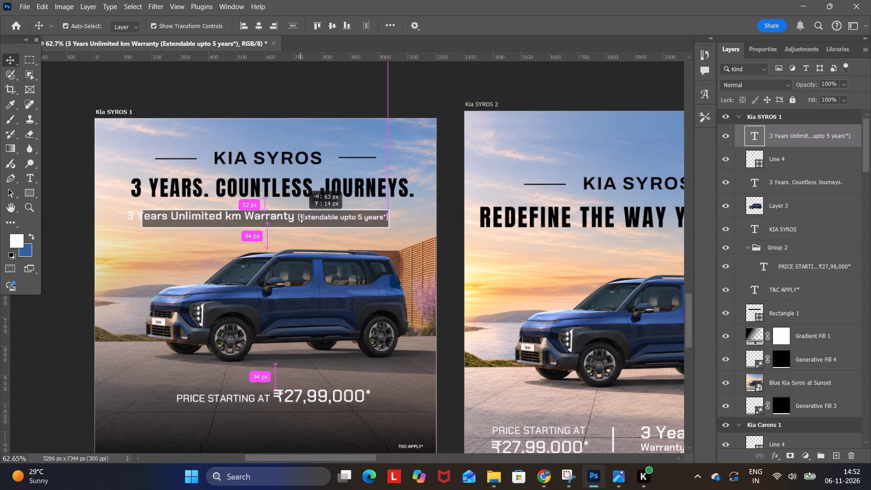
pyautogui.moveTo(300, 218); pyautogui.dragTo(308, 220)
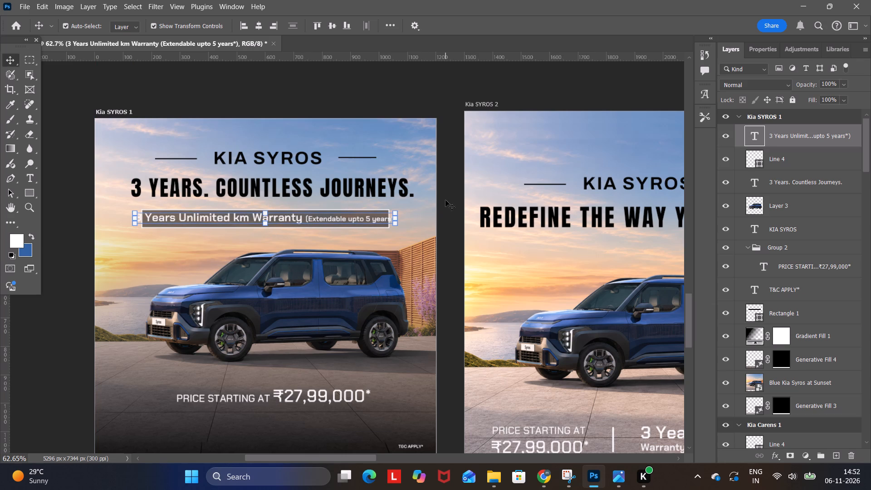
pyautogui.click(445, 200)
# Widen Kia SYROS 1's rectangle to about 113% and shift it left so it encloses the whole warranty line.
pyautogui.click(369, 211)
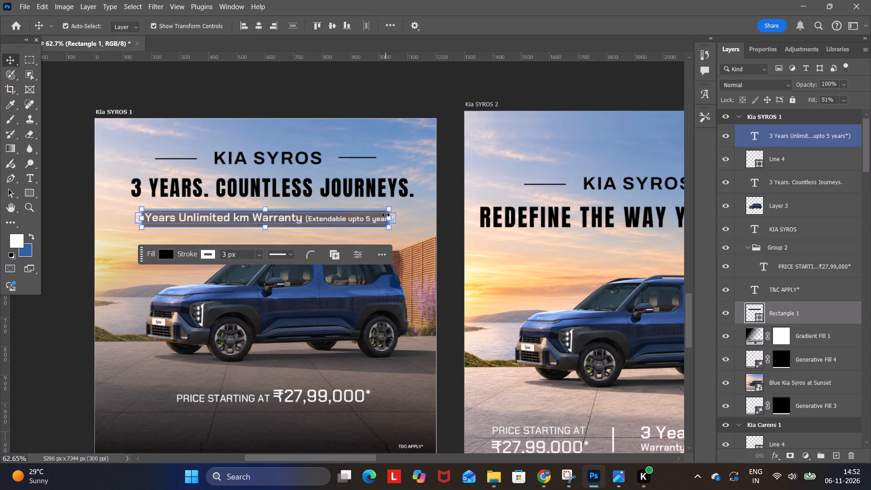
pyautogui.moveTo(390, 217); pyautogui.dragTo(419, 219)
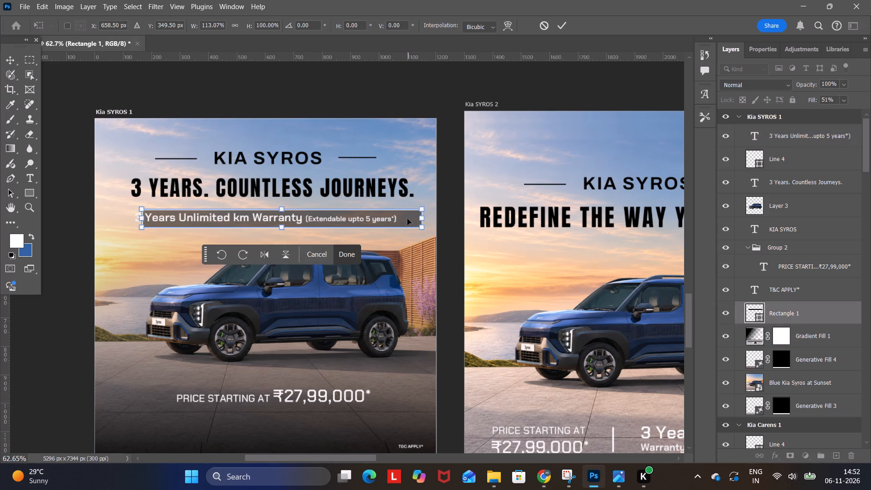
pyautogui.moveTo(407, 219); pyautogui.dragTo(393, 219)
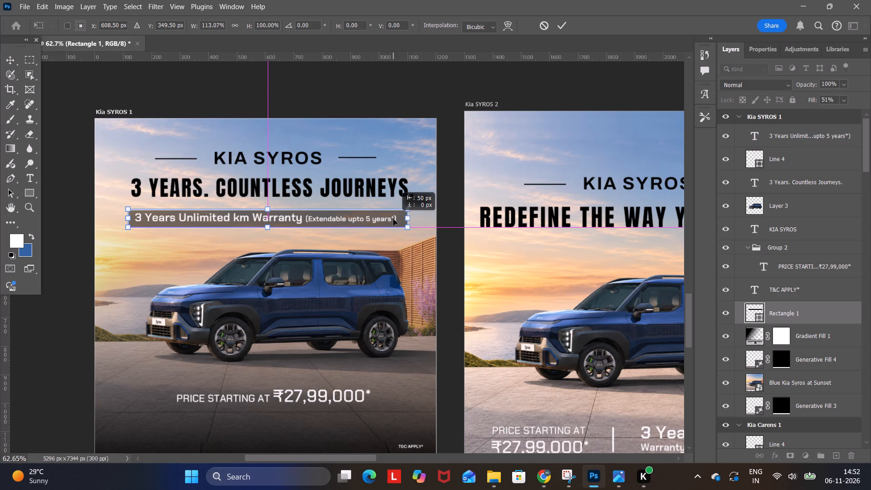
pyautogui.moveTo(393, 219); pyautogui.dragTo(394, 218)
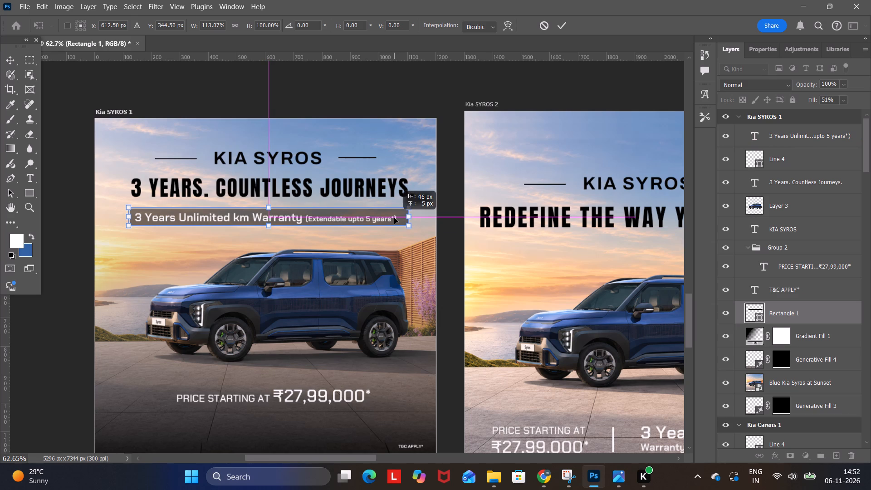
pyautogui.moveTo(394, 218); pyautogui.dragTo(395, 219)
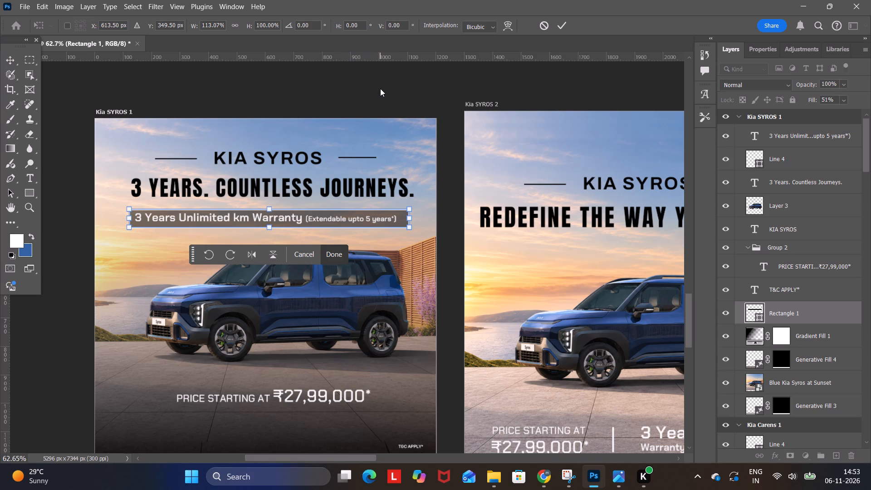
pyautogui.click(426, 80)
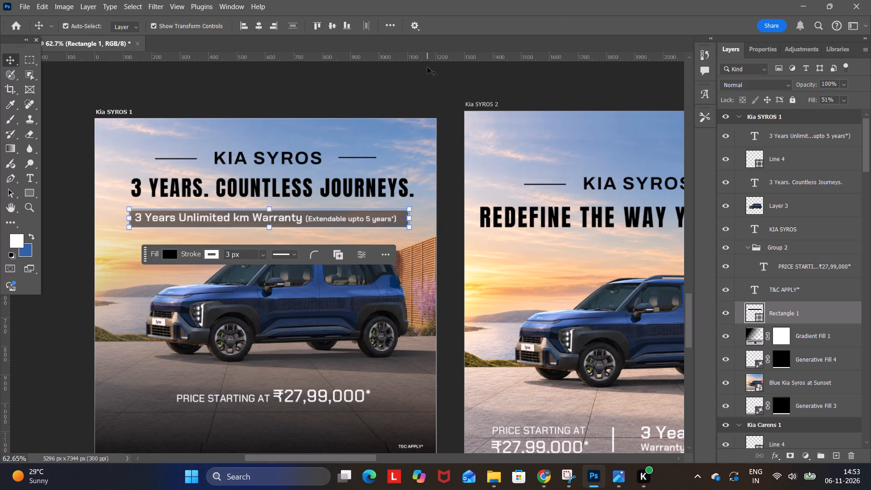
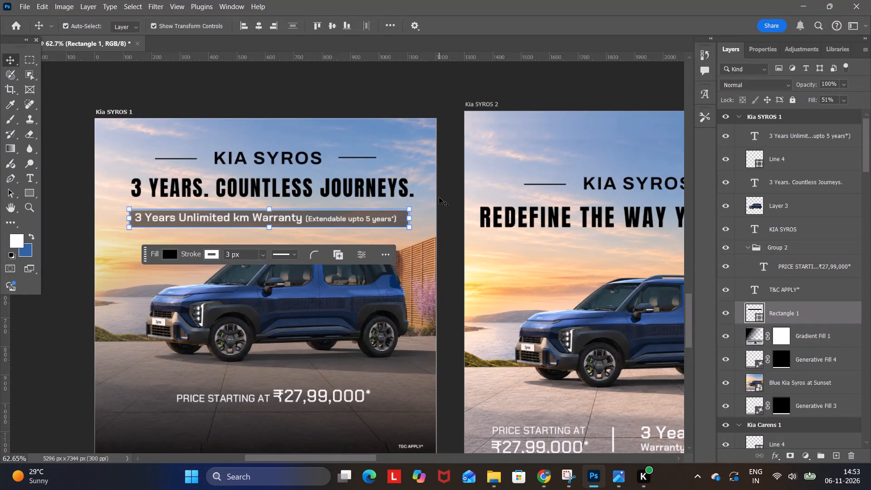
# Nudge Kia SYROS 1's warranty rectangle slightly left and up, closer to the headline.
pyautogui.press('Left')
pyautogui.click(428, 87)
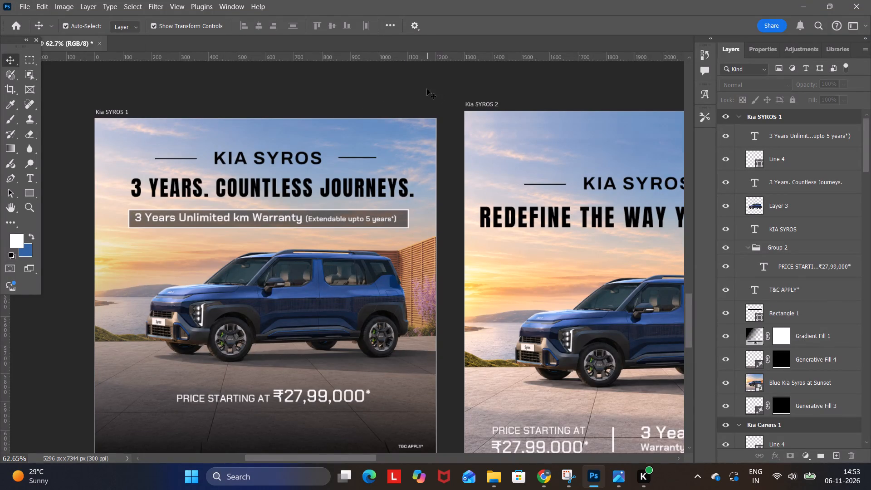
pyautogui.click(401, 215)
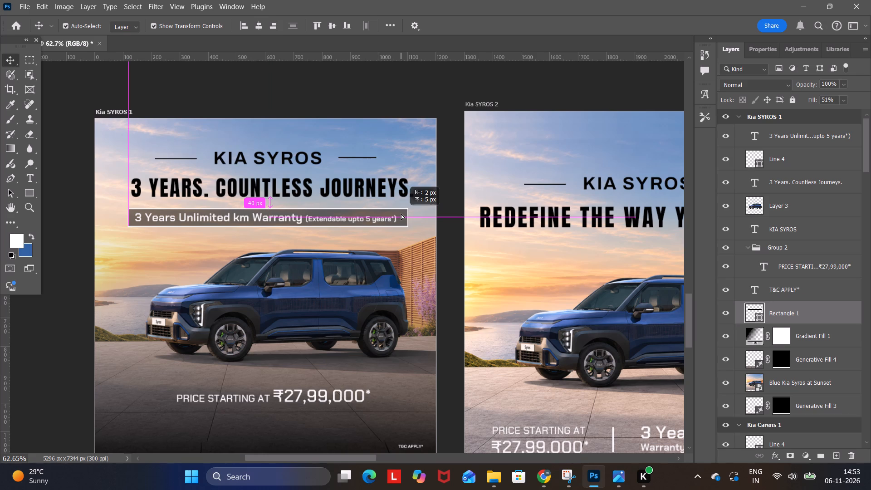
pyautogui.click(362, 69)
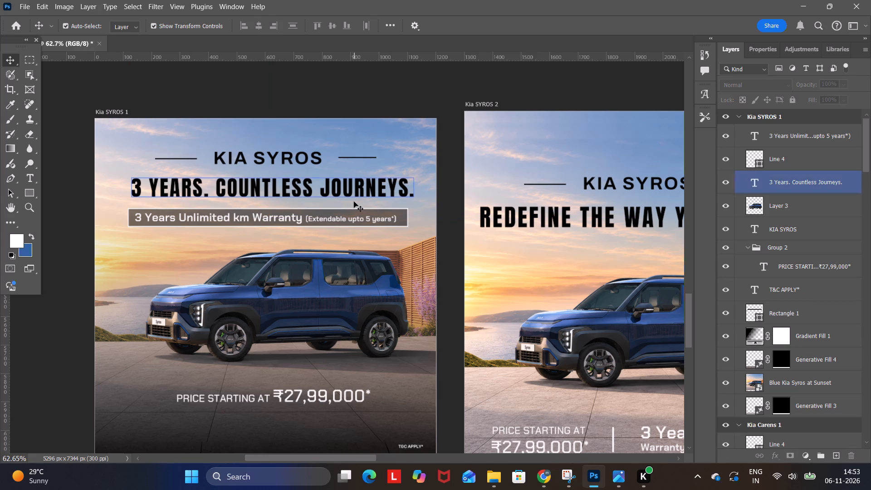
# Move Kia SYROS 1's warranty line slightly right and up to centre it inside the rectangle.
pyautogui.click(342, 219)
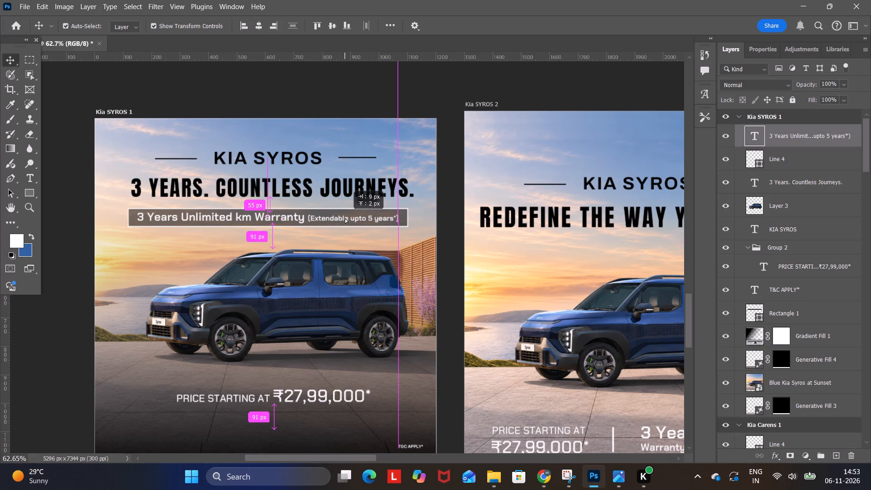
pyautogui.click(388, 103)
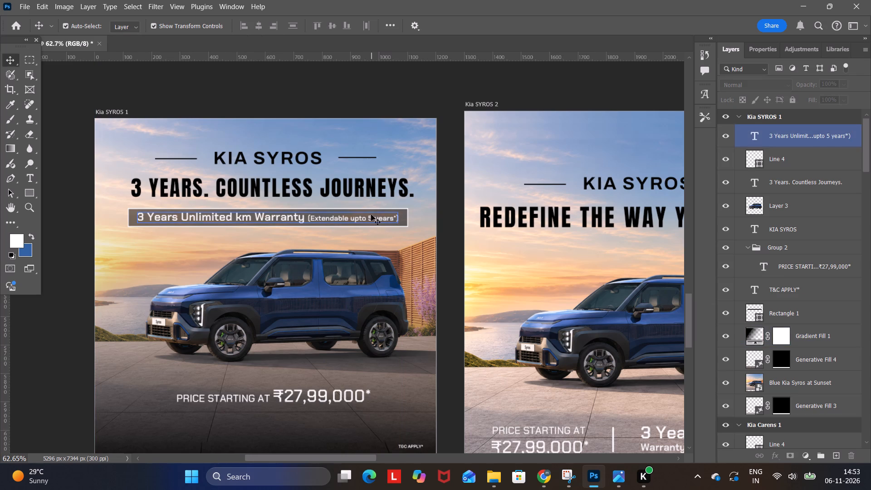
# Set the bracketed wording (Extendable upto 5 years*) in Kia SYROS 1's warranty line to 7 pt.
pyautogui.doubleClick(359, 221)
pyautogui.click(334, 218)
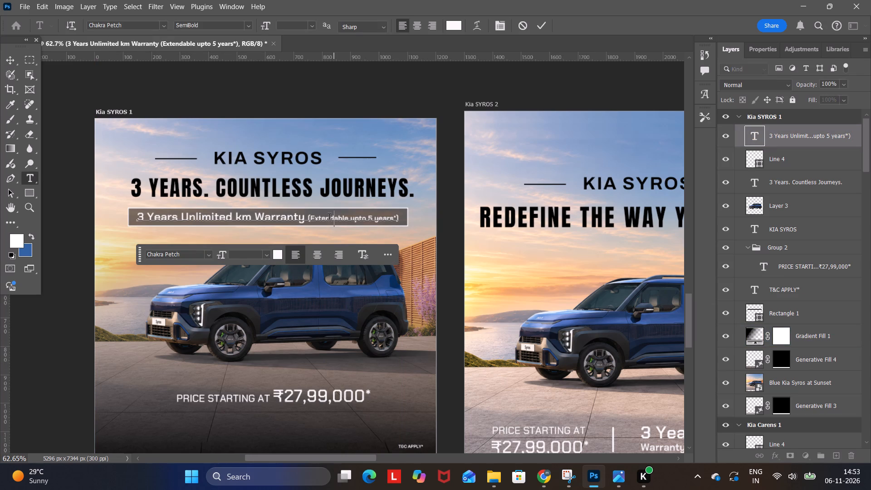
pyautogui.moveTo(308, 220); pyautogui.dragTo(396, 215)
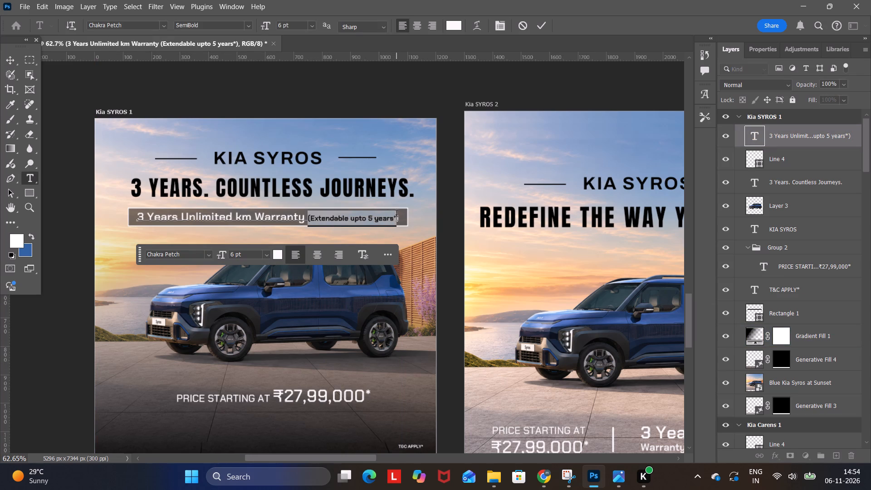
pyautogui.moveTo(396, 215); pyautogui.dragTo(398, 215)
pyautogui.moveTo(234, 255); pyautogui.dragTo(226, 262)
pyautogui.moveTo(226, 262); pyautogui.dragTo(220, 265)
pyautogui.press('7')
pyautogui.press('Return')
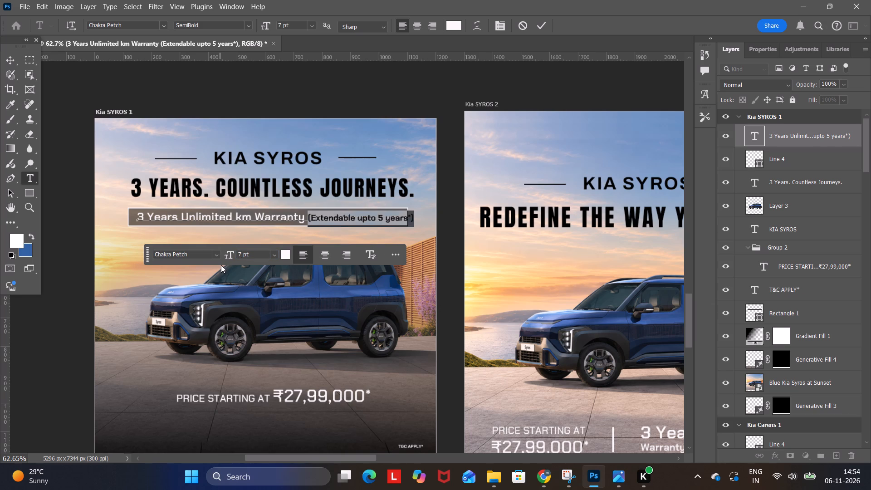
pyautogui.click(404, 116)
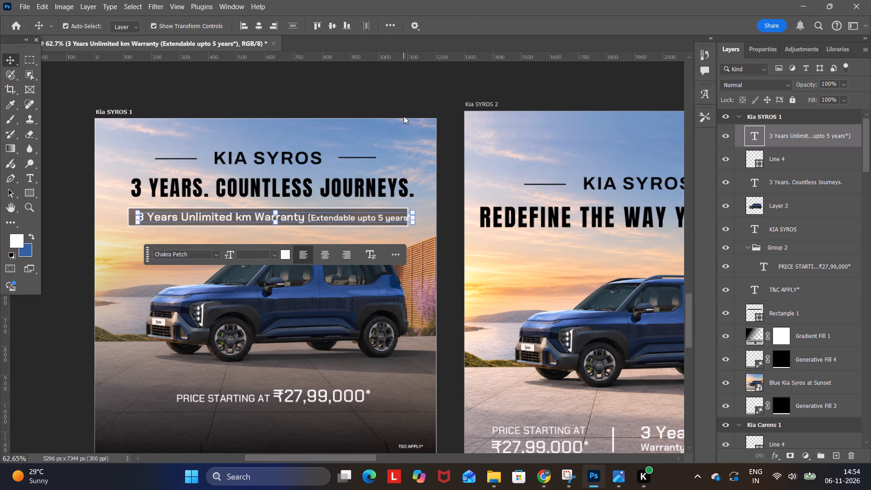
# Shift Kia SYROS 1's enlarged warranty line left to centre it beneath the headline.
pyautogui.press('Down')
pyautogui.press('Down')
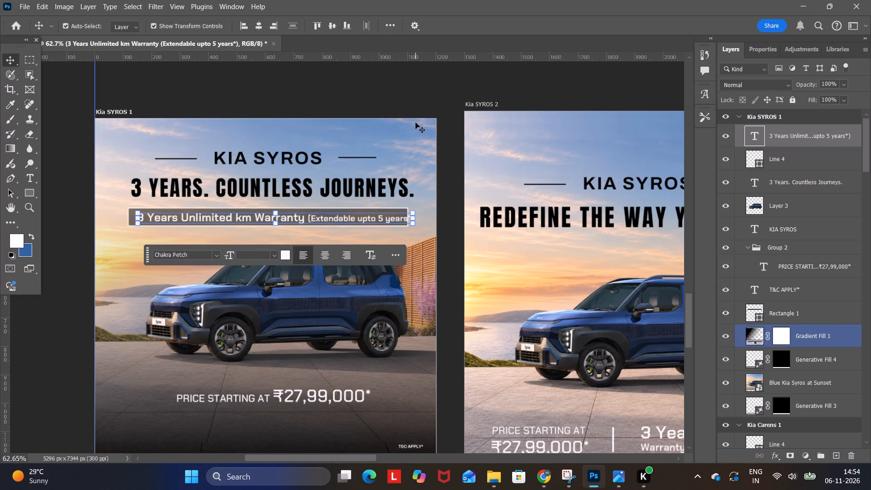
pyautogui.press('Up')
pyautogui.press('Up')
pyautogui.press('Down')
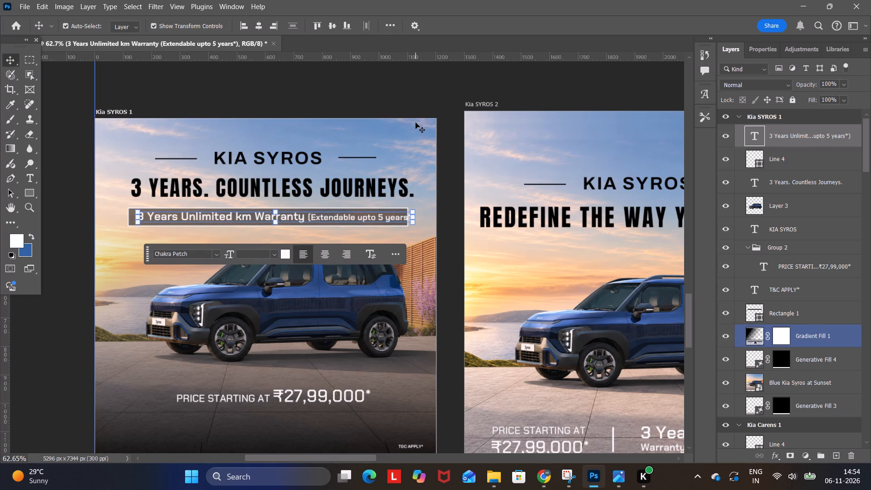
pyautogui.press('Left')
pyautogui.press('Left')
pyautogui.press('Left')
pyautogui.press('Left')
pyautogui.press('Left')
pyautogui.press('Left')
pyautogui.press('Left')
pyautogui.press('Left')
pyautogui.press('Left')
pyautogui.press('Left')
pyautogui.press('Left')
pyautogui.click(343, 105)
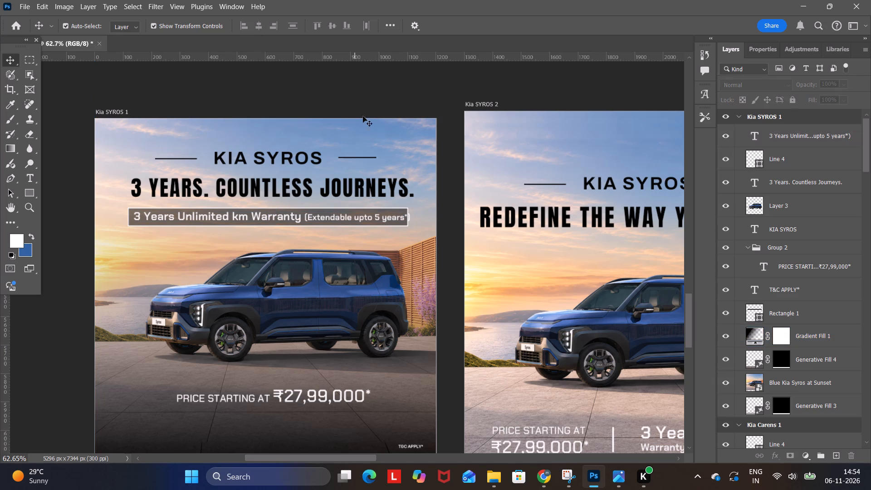
# Widen Kia SYROS 1's rectangle to 105% and shift it left so it encloses the enlarged warranty line evenly.
pyautogui.click(398, 208)
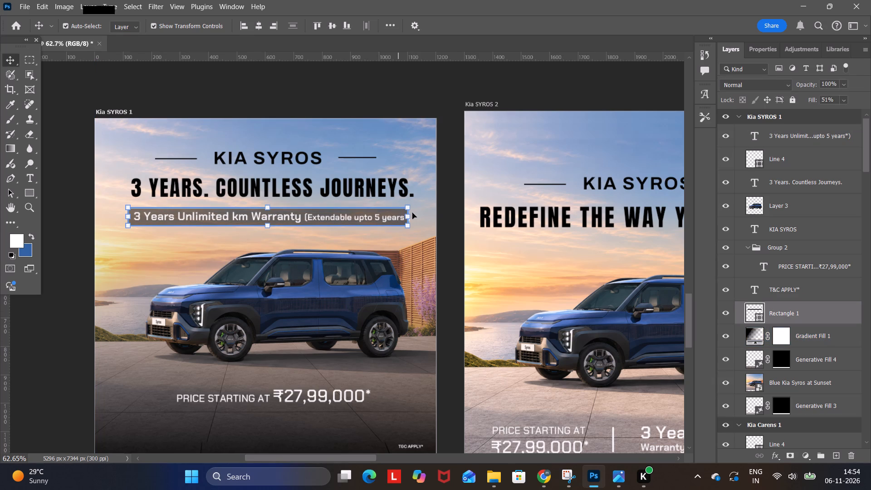
pyautogui.moveTo(408, 215); pyautogui.dragTo(419, 216)
pyautogui.press('Left')
pyautogui.press('Left')
pyautogui.press('Left')
pyautogui.press('Left')
pyautogui.press('Left')
pyautogui.press('Left')
pyautogui.press('Left')
pyautogui.press('Left')
pyautogui.press('Left')
pyautogui.press('Left')
pyautogui.press('Left')
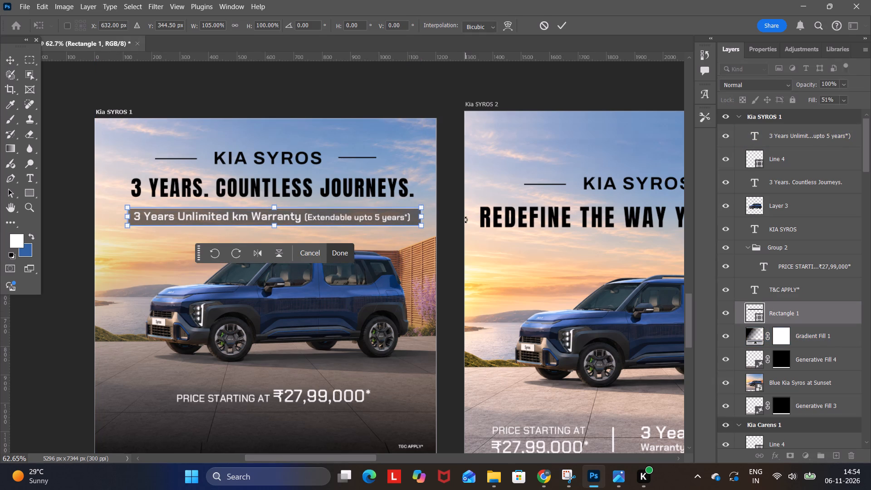
pyautogui.press('Left')
pyautogui.click(366, 98)
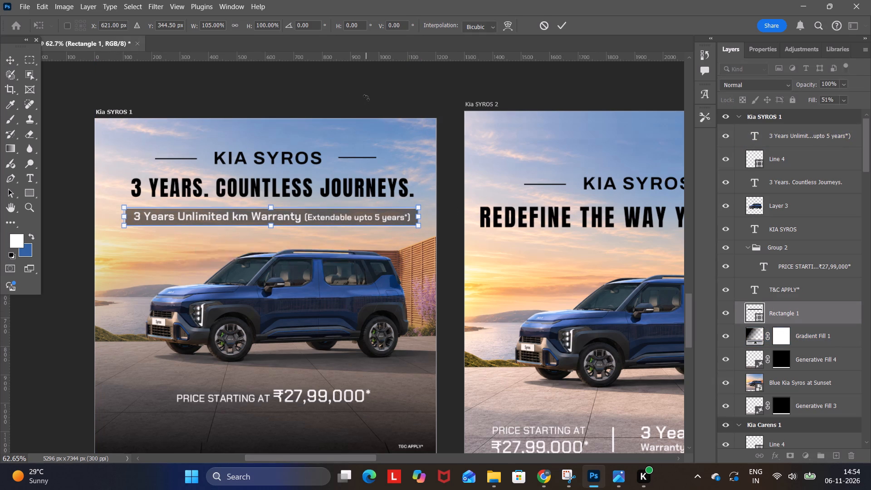
pyautogui.click(343, 250)
pyautogui.click(333, 94)
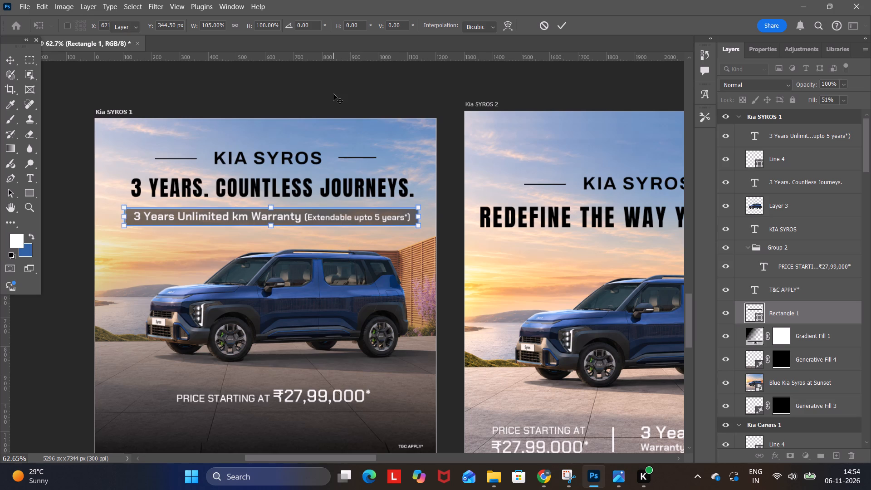
# Nudge Kia SYROS 1's rectangle slightly down to leave more space below the headline.
pyautogui.click(413, 217)
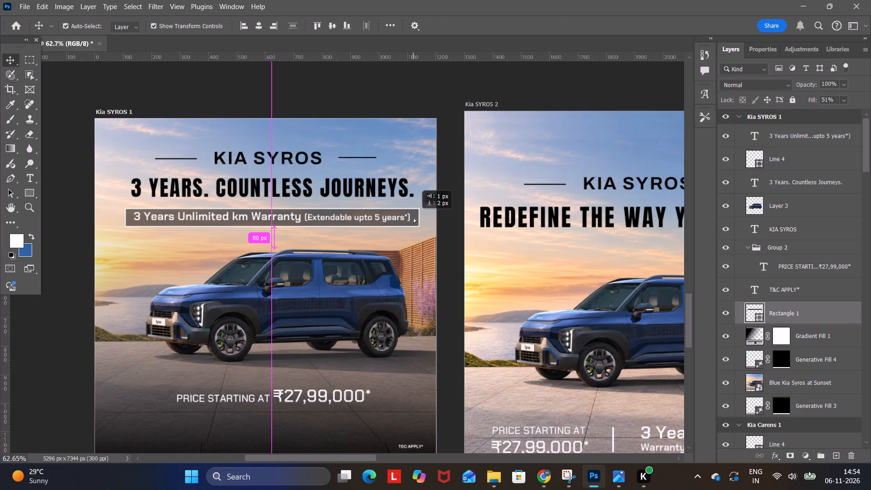
pyautogui.press('Up')
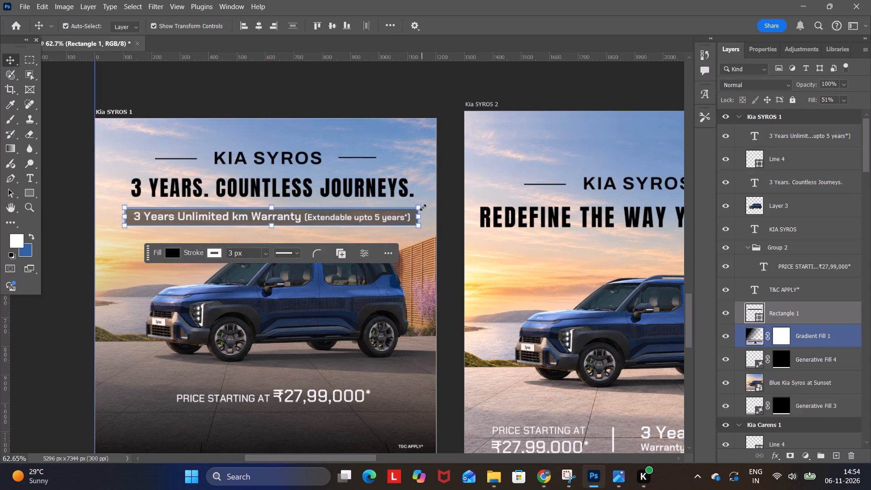
pyautogui.click(367, 106)
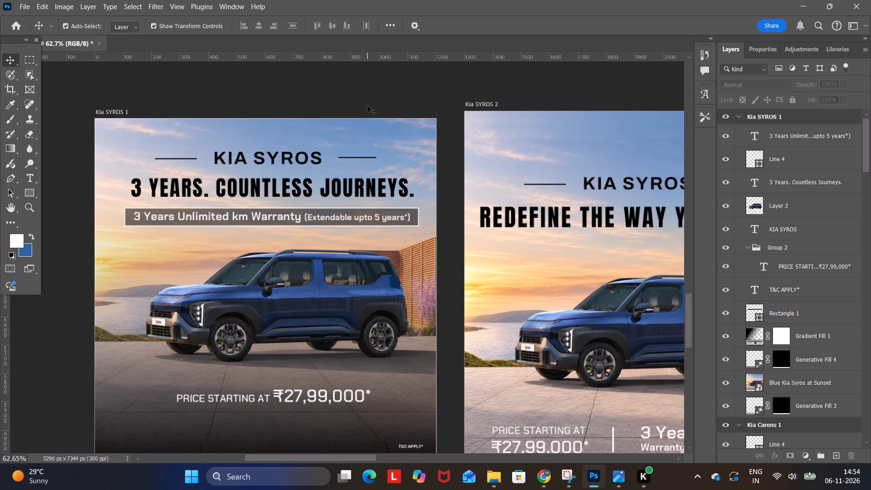
pyautogui.click(363, 95)
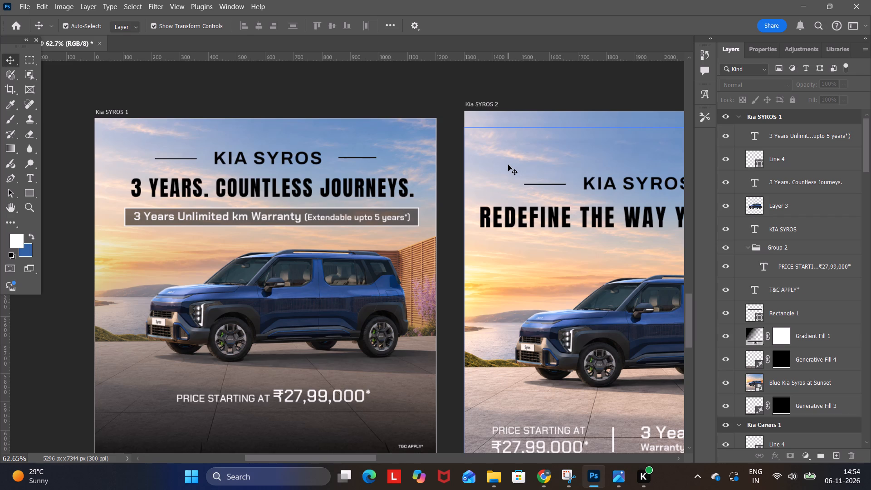
pyautogui.click(415, 220)
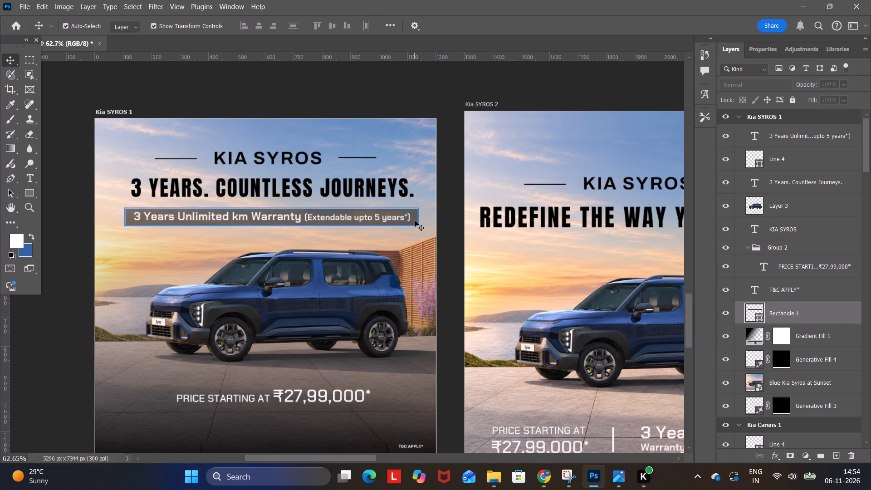
pyautogui.press('Up')
pyautogui.press('Down')
pyautogui.press('Down')
pyautogui.press('Down')
pyautogui.press('Down')
pyautogui.press('Down')
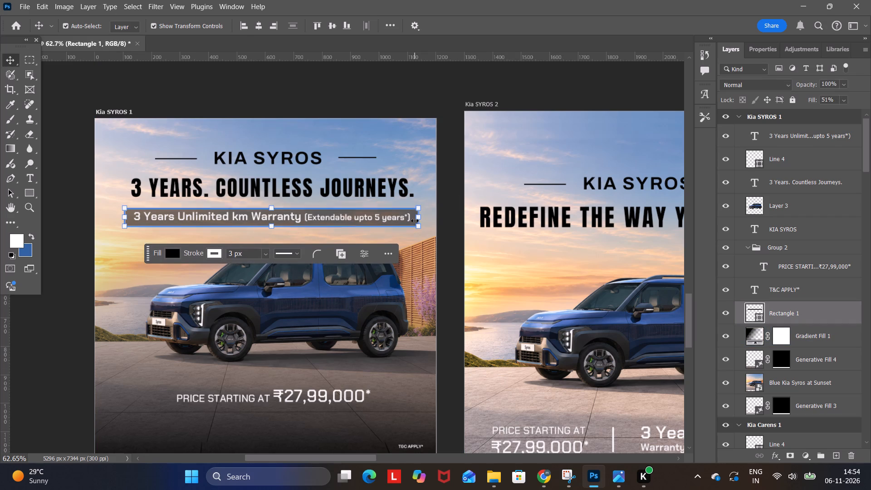
pyautogui.press('Down')
# Nudge Kia SYROS 1's warranty line down to centre it vertically within the lowered rectangle.
pyautogui.click(367, 216)
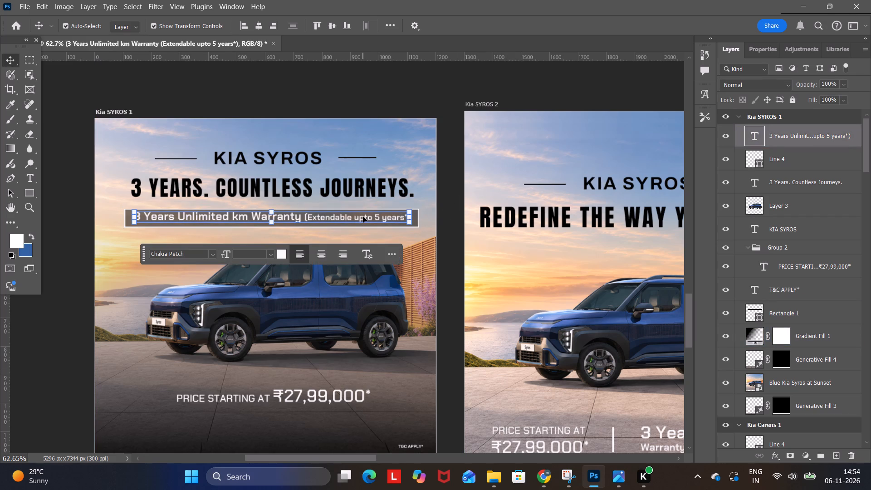
pyautogui.press('Down')
pyautogui.press('Down')
pyautogui.press('Down')
pyautogui.press('Down')
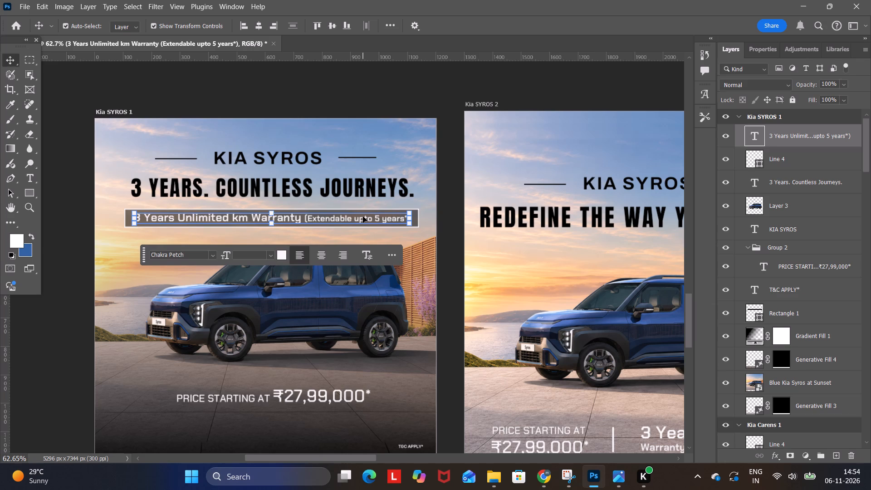
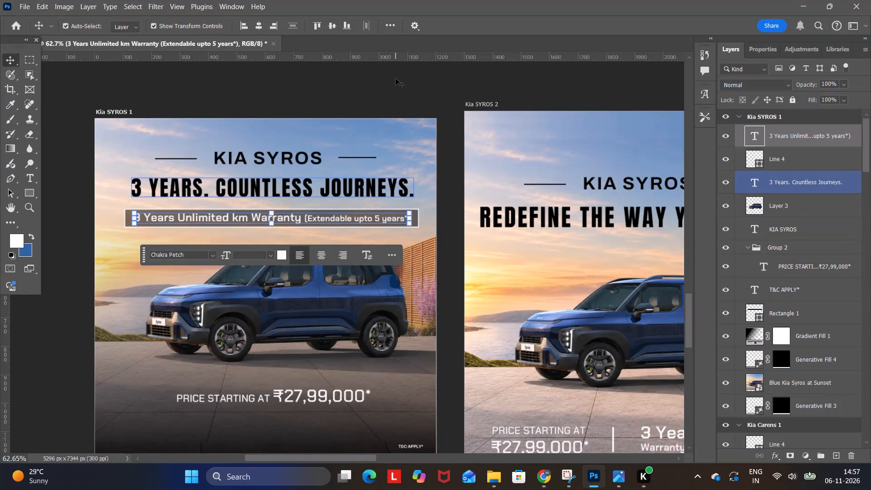
# Review the finished SYROS 1, Carens 1 and Seltos 1 ads, comparing their headlines, boxed warranty lines, car placement and price lines.
pyautogui.click(396, 78)
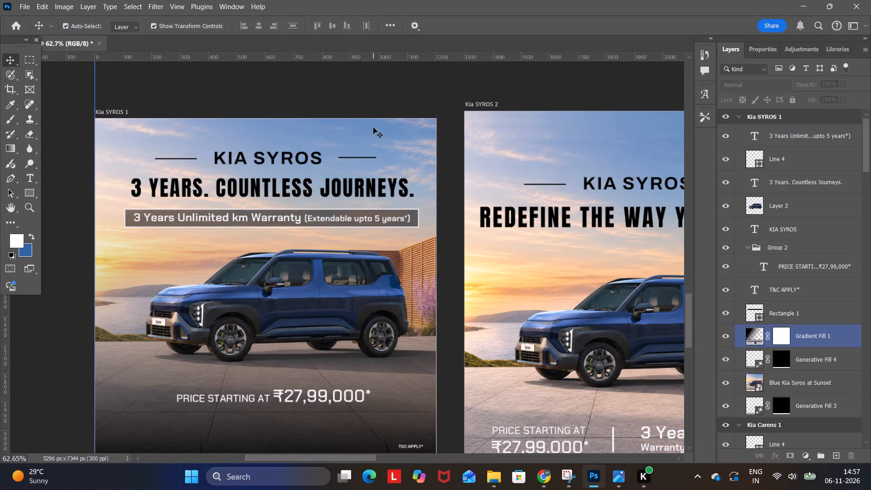
pyautogui.scroll(-7, 389, 267)
pyautogui.scroll(10, 389, 267)
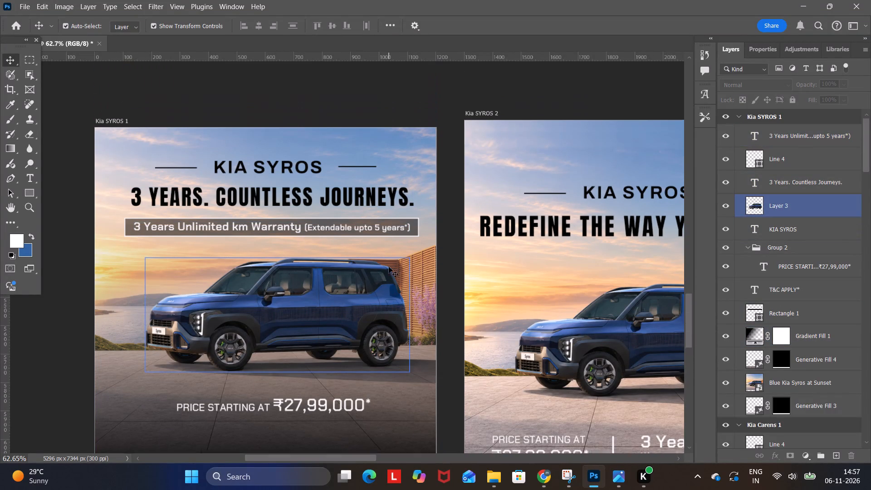
pyautogui.scroll(1, 389, 267)
pyautogui.scroll(20, 283, 216)
pyautogui.scroll(9, 283, 216)
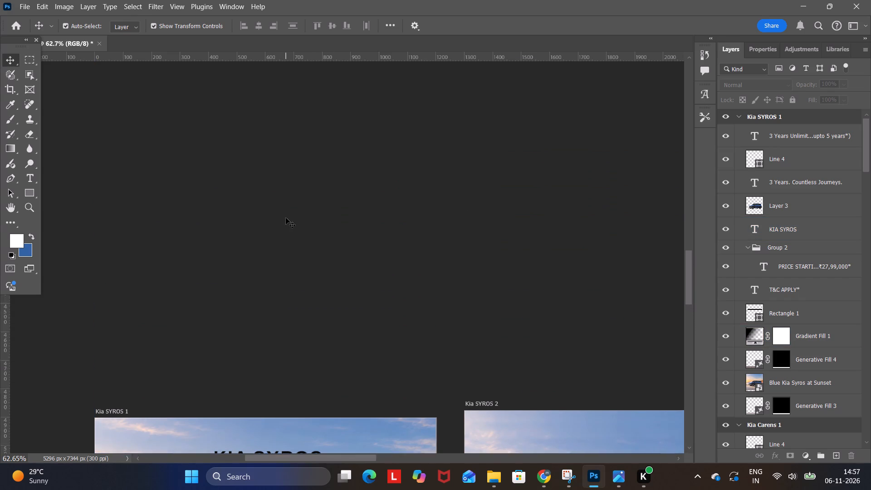
pyautogui.scroll(20, 286, 218)
pyautogui.scroll(20, 286, 218)
pyautogui.scroll(6, 286, 218)
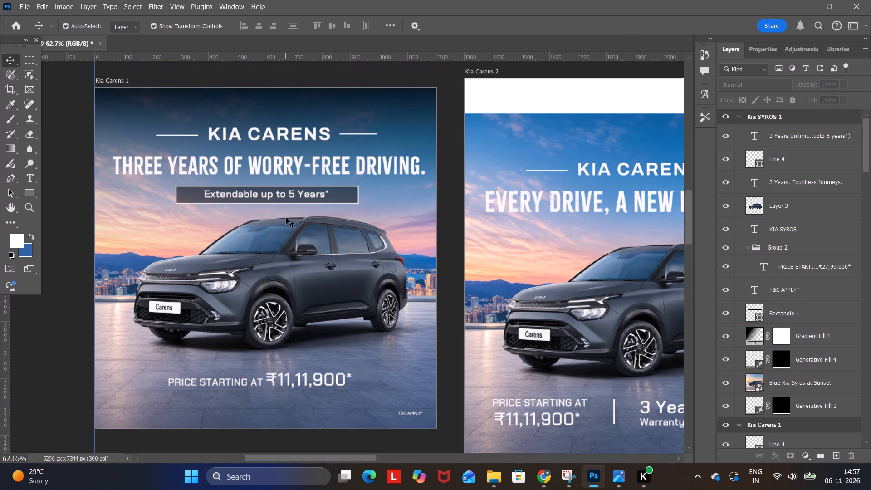
pyautogui.scroll(20, 286, 218)
pyautogui.scroll(7, 286, 218)
pyautogui.scroll(-15, 286, 218)
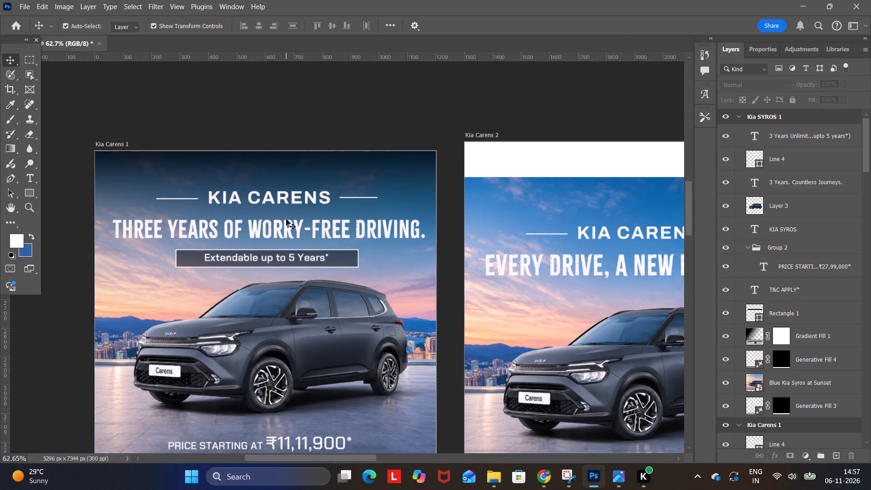
pyautogui.scroll(-18, 286, 219)
pyautogui.scroll(18, 287, 219)
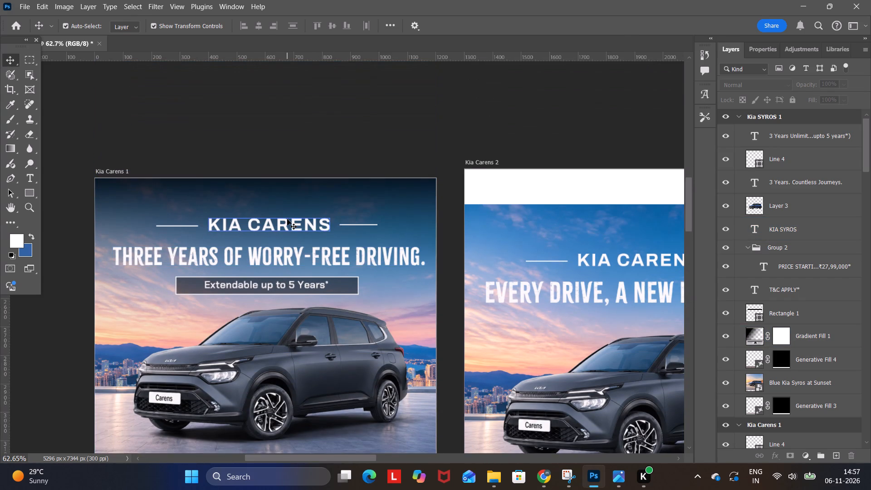
pyautogui.scroll(4, 287, 219)
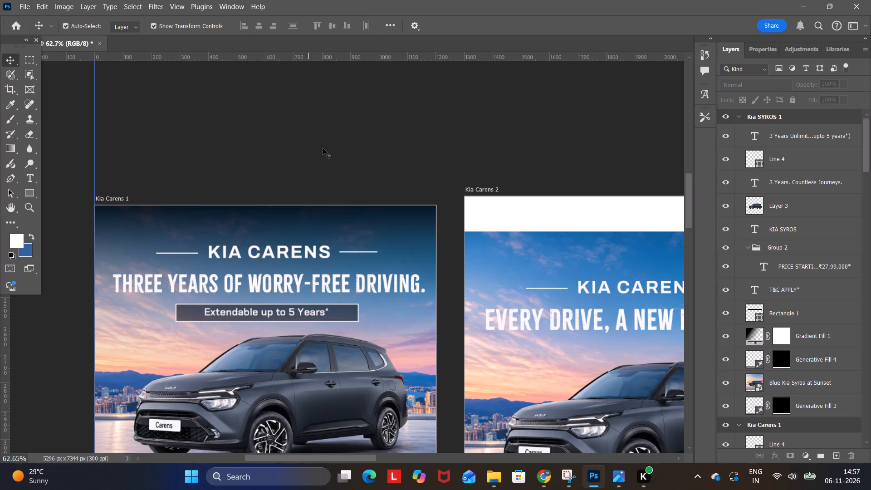
pyautogui.scroll(20, 314, 128)
pyautogui.scroll(20, 314, 128)
pyautogui.scroll(5, 314, 128)
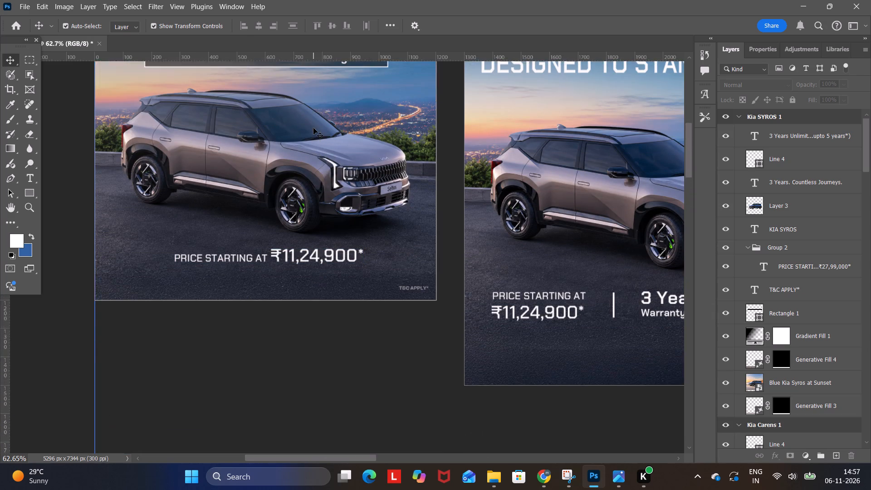
pyautogui.scroll(10, 313, 128)
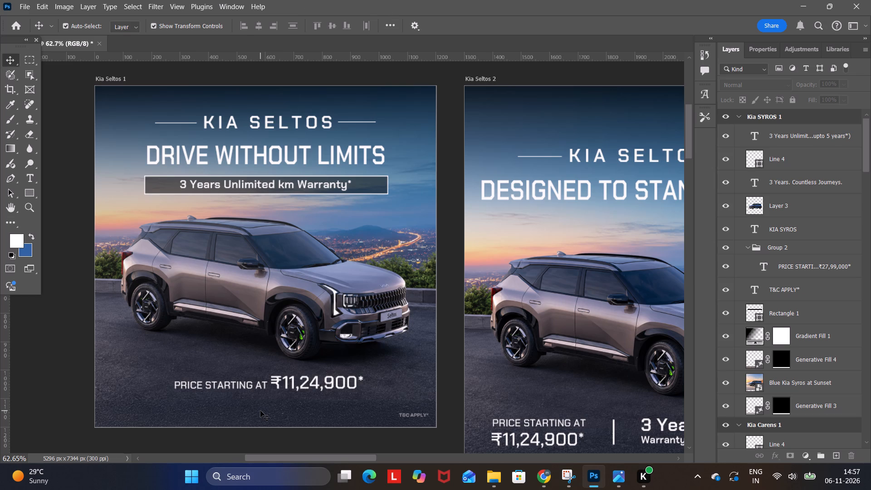
pyautogui.scroll(-8, 397, 362)
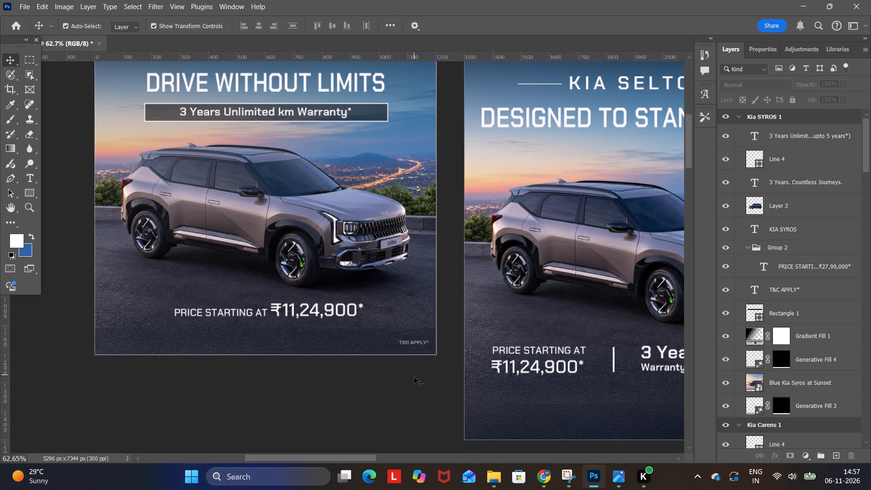
pyautogui.scroll(-3, 414, 377)
pyautogui.scroll(10, 414, 377)
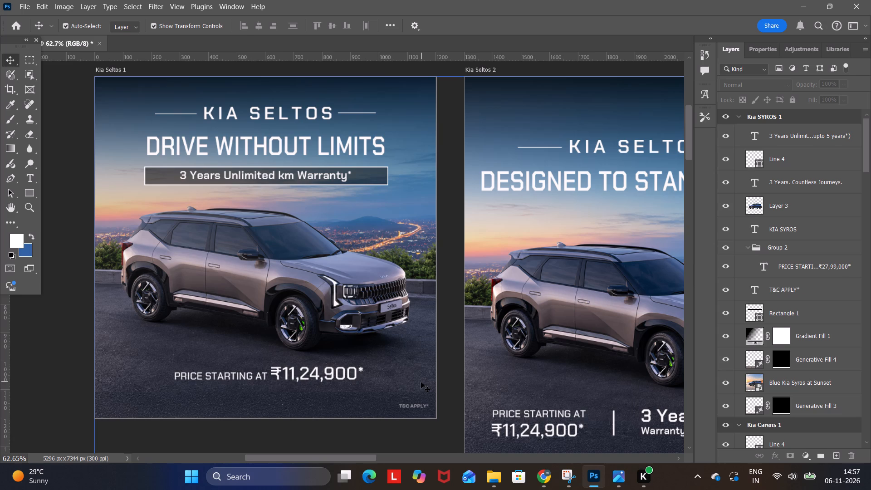
pyautogui.keyDown('alt'); pyautogui.scroll(1, 421, 382); pyautogui.keyUp('alt')
pyautogui.scroll(2, 420, 383)
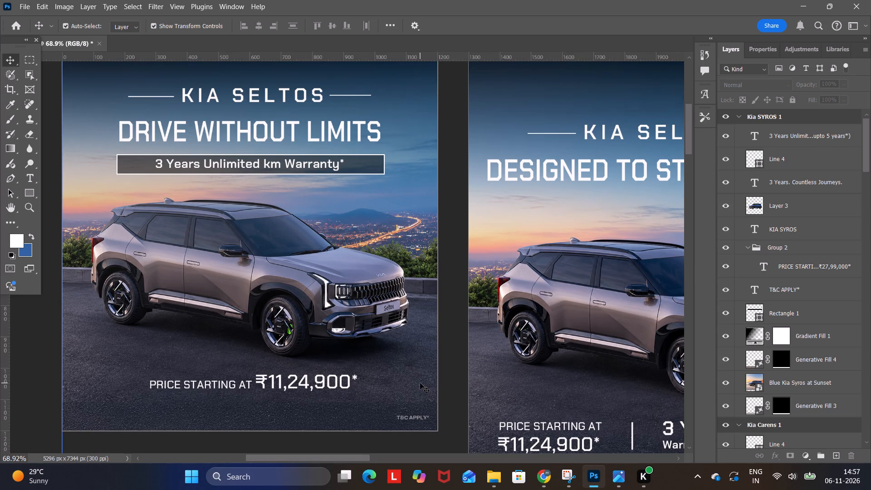
pyautogui.scroll(1, 420, 383)
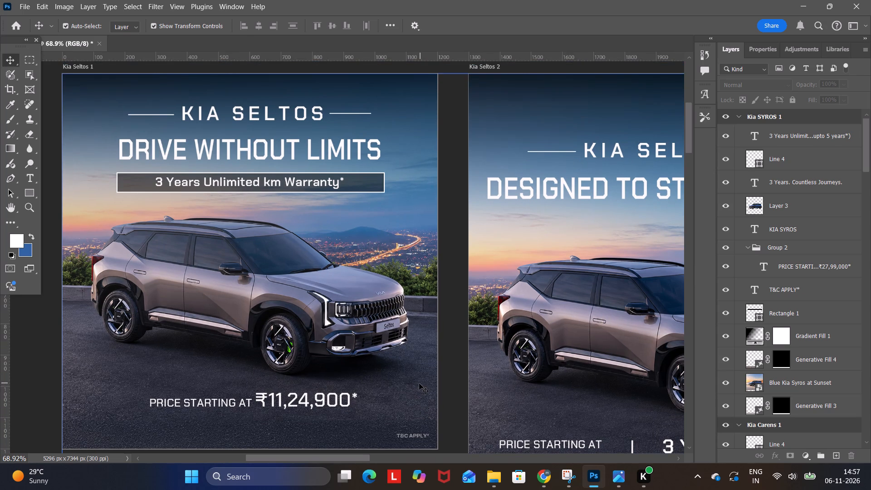
pyautogui.scroll(-1, 418, 385)
pyautogui.scroll(1, 418, 385)
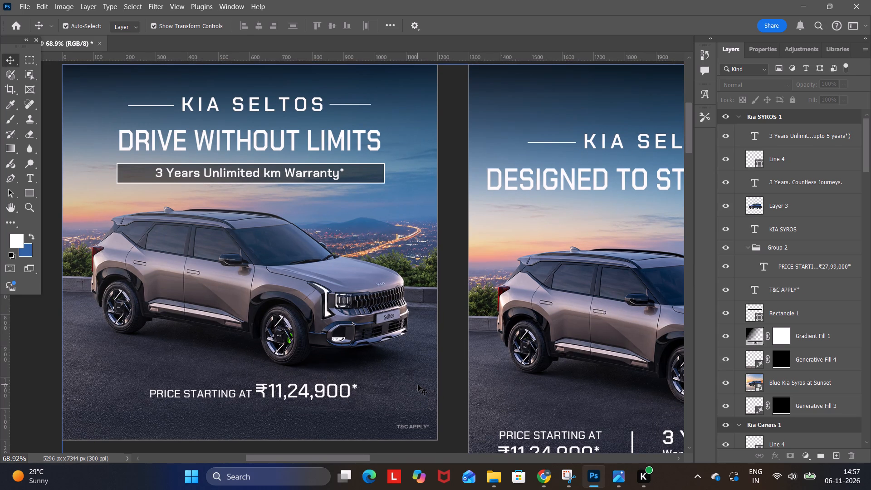
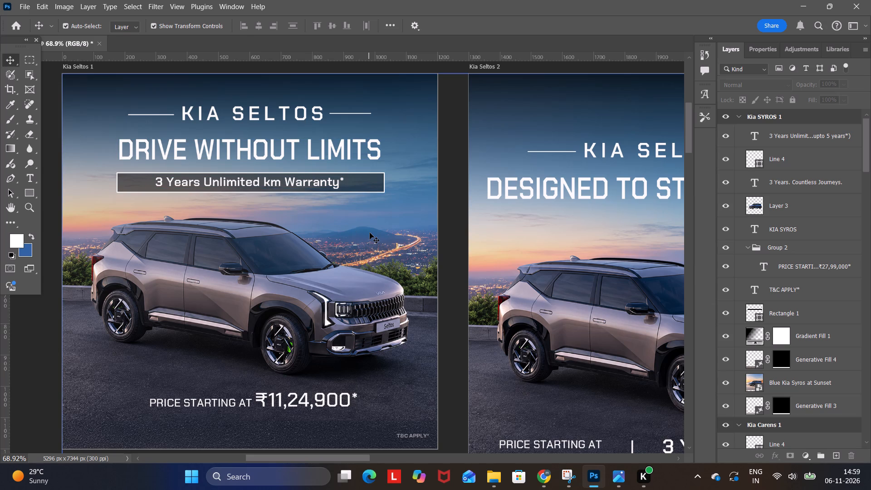
# Review the Seltos, Carens and SYROS ads, examining the first versions beside their second versions.
pyautogui.scroll(-20, 370, 233)
pyautogui.scroll(-20, 370, 233)
pyautogui.scroll(-11, 370, 233)
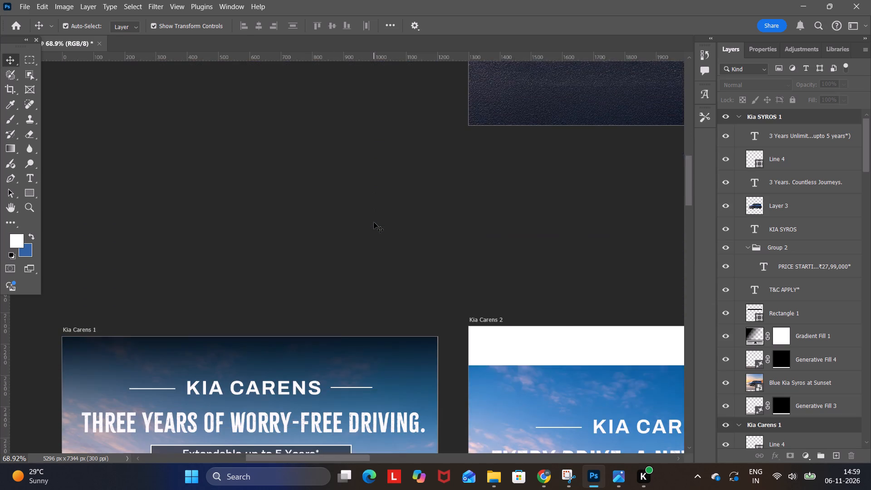
pyautogui.scroll(-15, 374, 222)
pyautogui.scroll(-3, 513, 207)
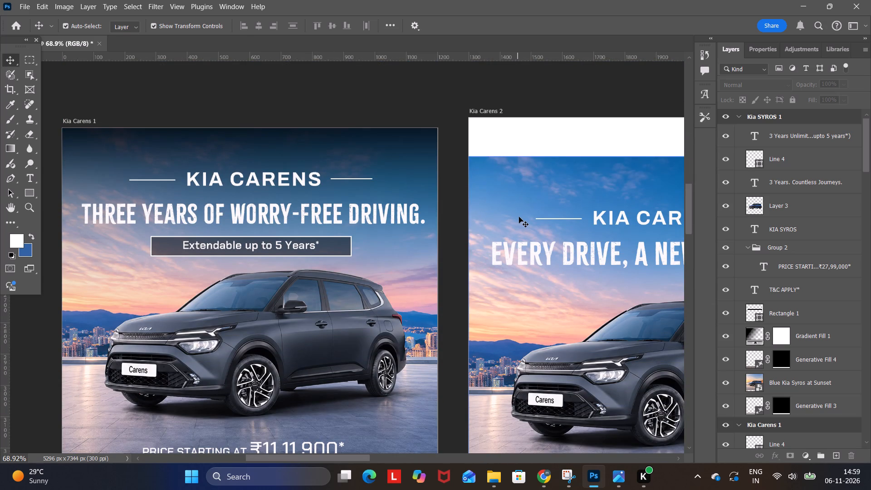
pyautogui.scroll(-16, 517, 213)
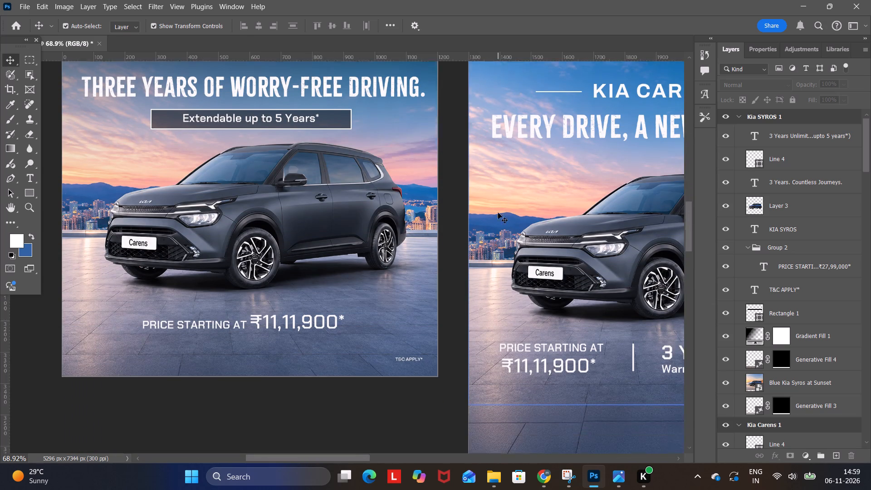
pyautogui.scroll(-20, 498, 213)
pyautogui.scroll(-20, 498, 213)
pyautogui.scroll(-20, 498, 213)
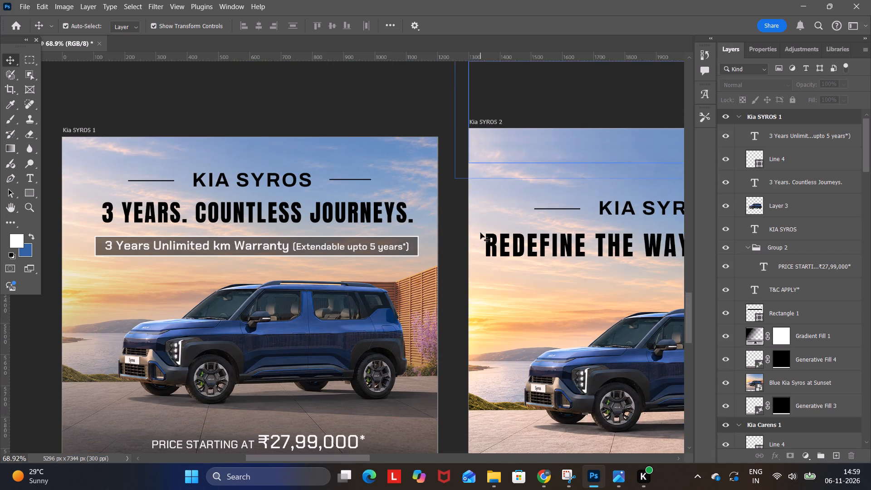
pyautogui.scroll(-10, 480, 233)
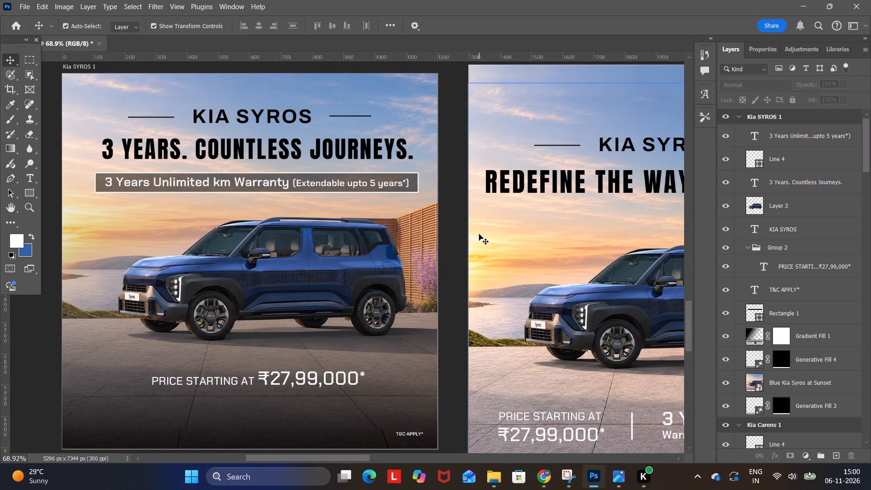
pyautogui.scroll(-8, 419, 243)
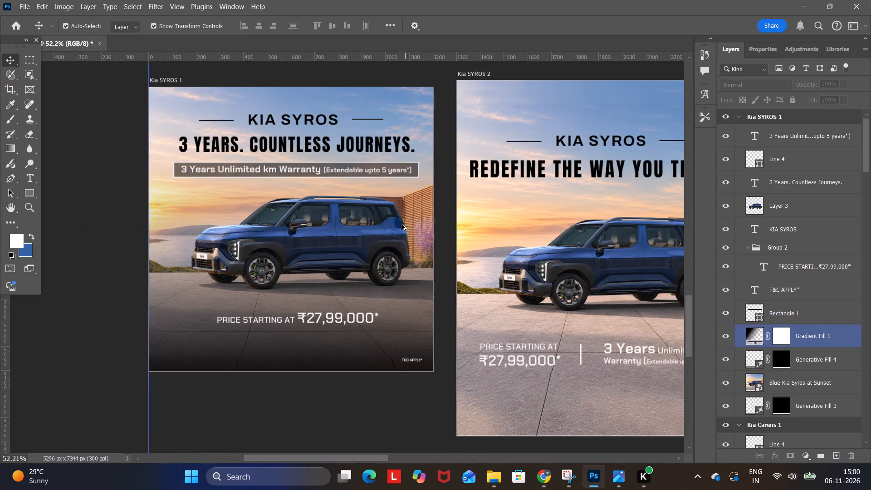
pyautogui.scroll(-5, 401, 224)
pyautogui.click(303, 353)
pyautogui.scroll(14, 303, 353)
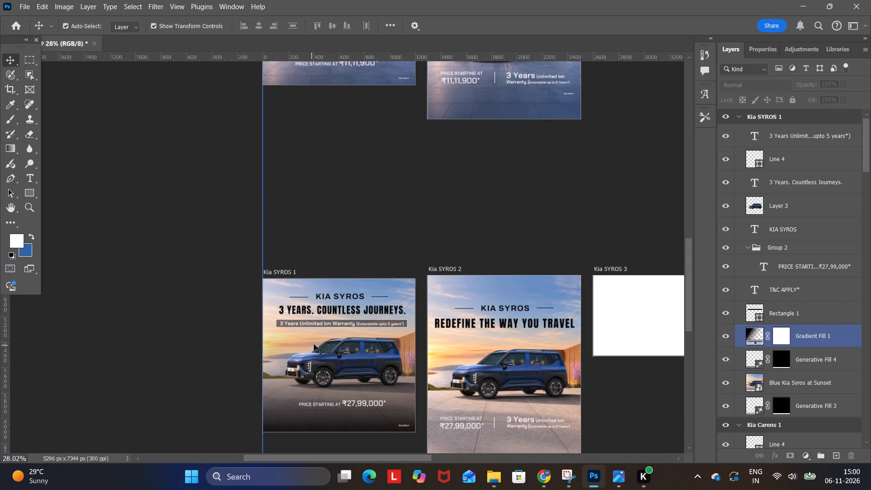
pyautogui.scroll(1, 314, 344)
pyautogui.scroll(17, 361, 314)
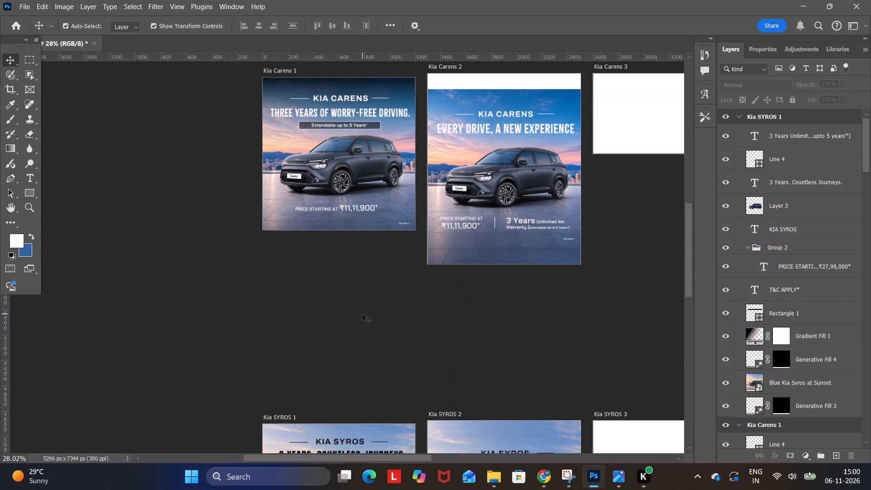
pyautogui.scroll(19, 362, 314)
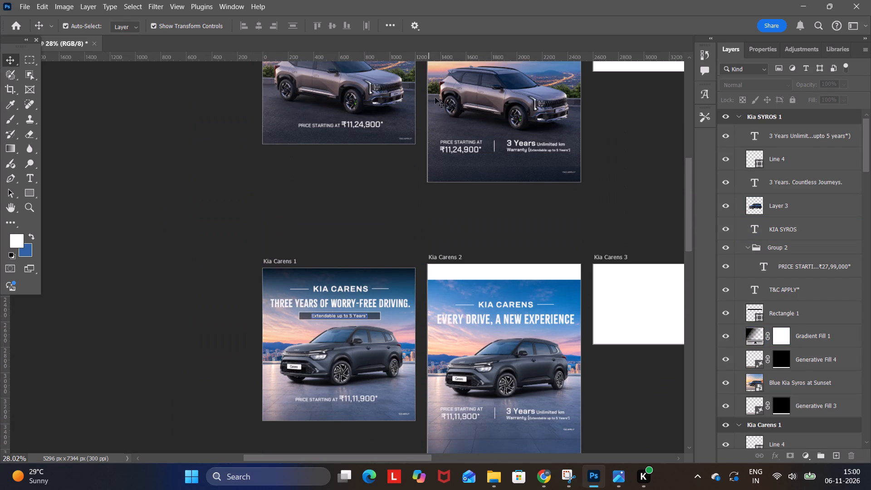
pyautogui.keyDown('alt'); pyautogui.scroll(4, 491, 176); pyautogui.keyUp('alt')
# Compare the Kia Carens 1 and Kia Carens 2 layouts, examining the headline, warranty line and price area.
pyautogui.scroll(-13, 488, 180)
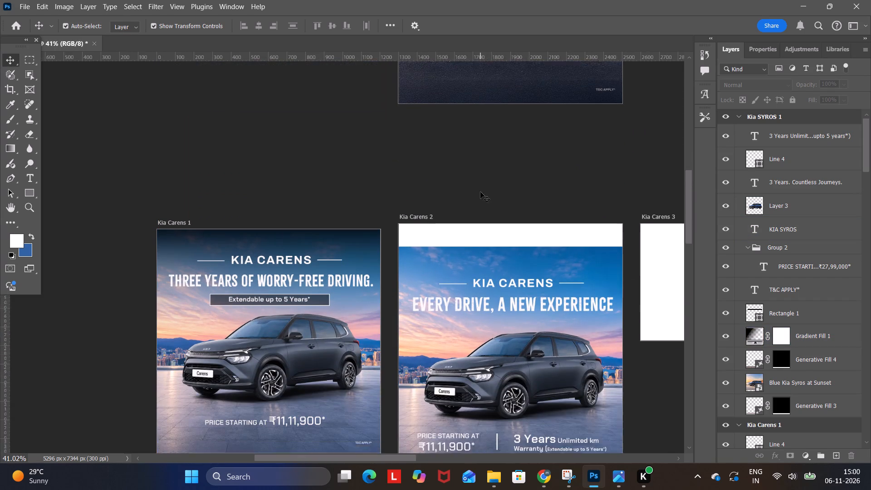
pyautogui.scroll(-3, 480, 192)
pyautogui.keyDown('alt'); pyautogui.scroll(2, 499, 192); pyautogui.keyUp('alt')
pyautogui.scroll(2, 523, 201)
pyautogui.scroll(-4, 524, 207)
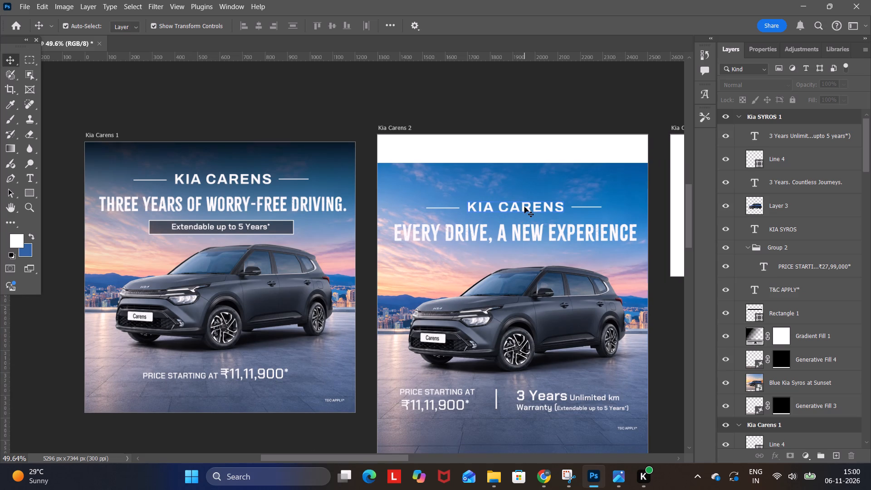
pyautogui.scroll(-3, 524, 208)
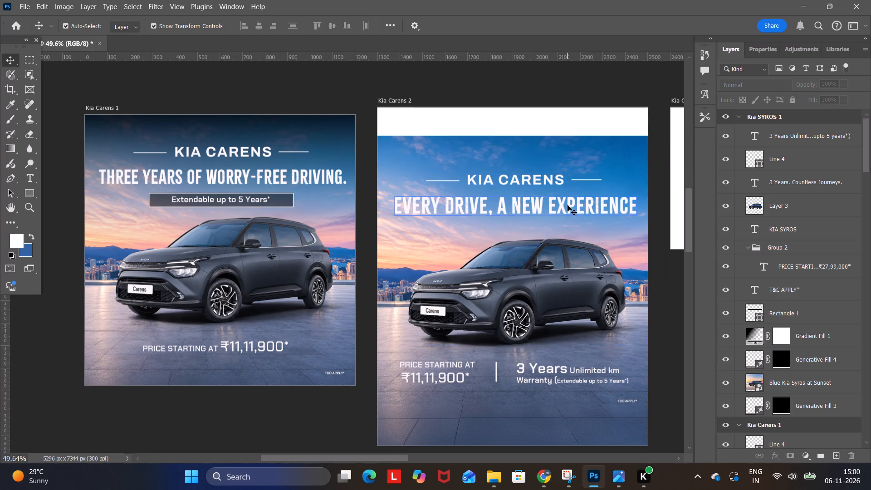
pyautogui.scroll(-4, 590, 290)
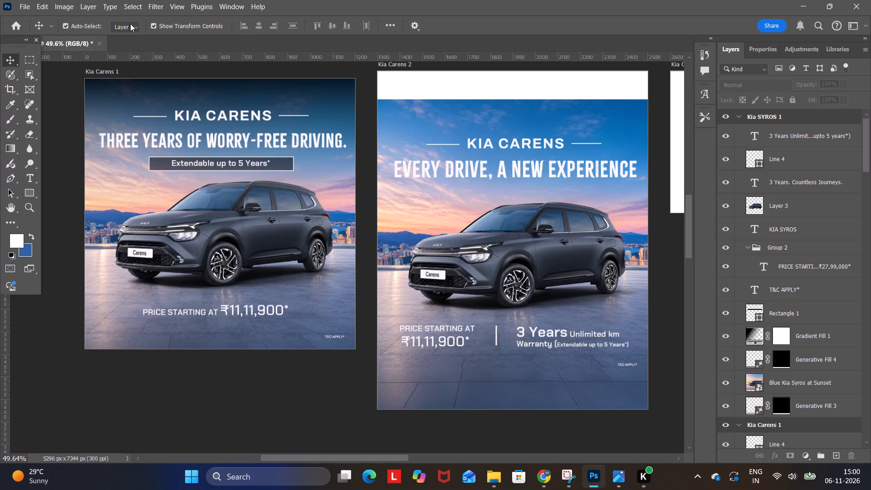
pyautogui.click(654, 231)
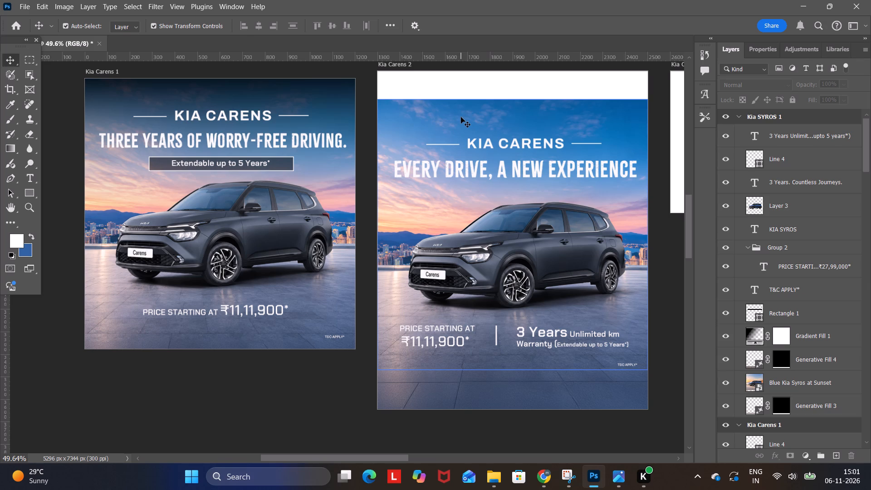
# Delete the "EVERY DRIVE, A NEW EXPERIENCE" headline from the Kia Carens 2 artboard.
pyautogui.click(485, 167)
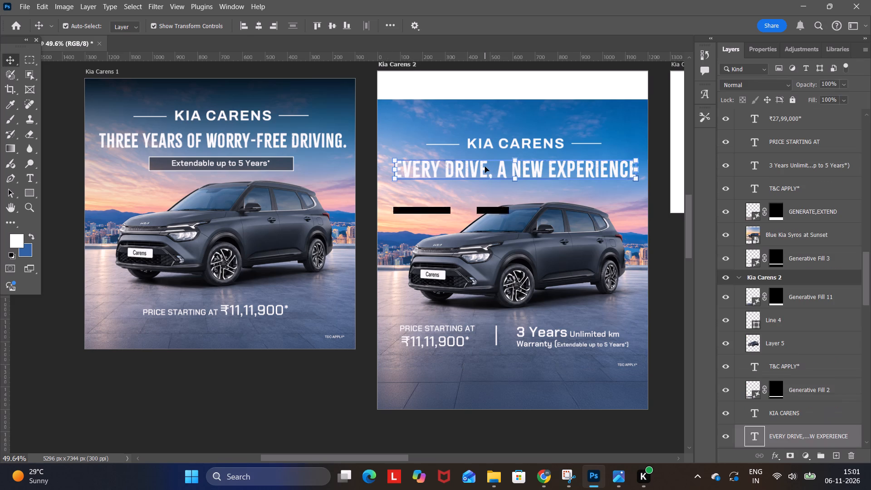
pyautogui.press('Delete')
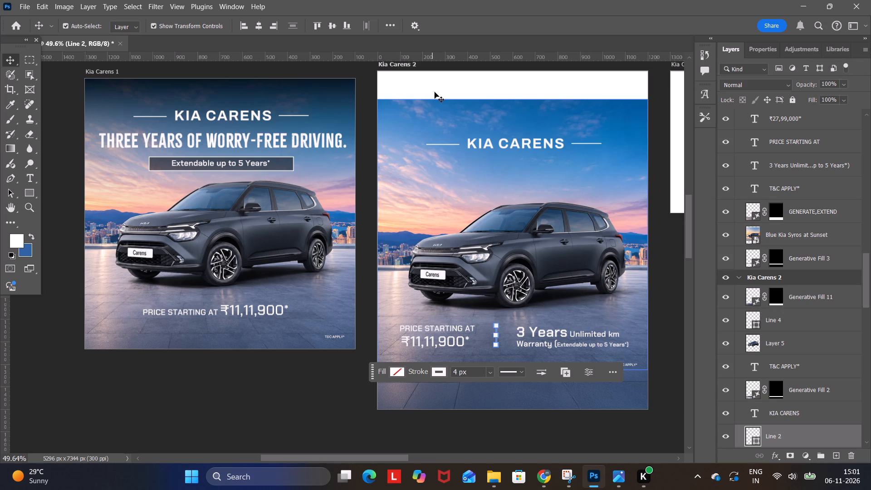
# Copy the "Three Years of Worry-Free Driving." headline from Kia Carens 1 into the Kia Carens 2 artboard.
pyautogui.click(304, 142)
pyautogui.hotkey('ctrl', 'c')
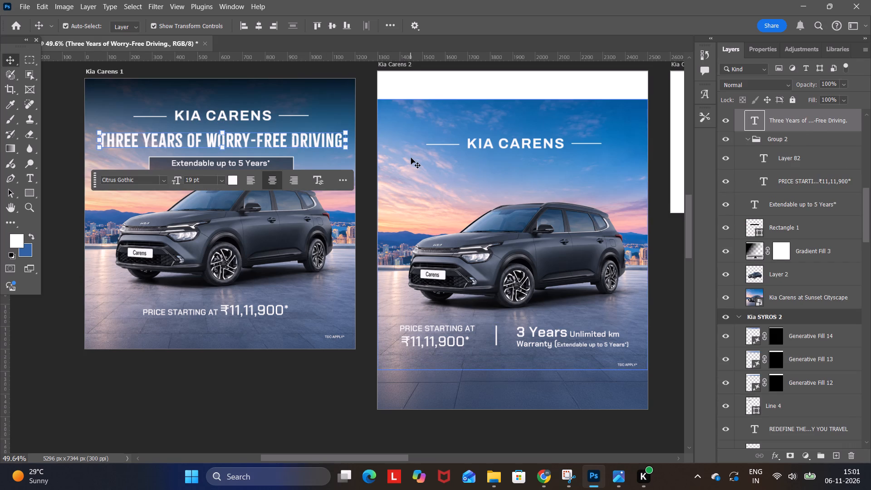
pyautogui.click(411, 158)
pyautogui.hotkey('ctrl', 'v')
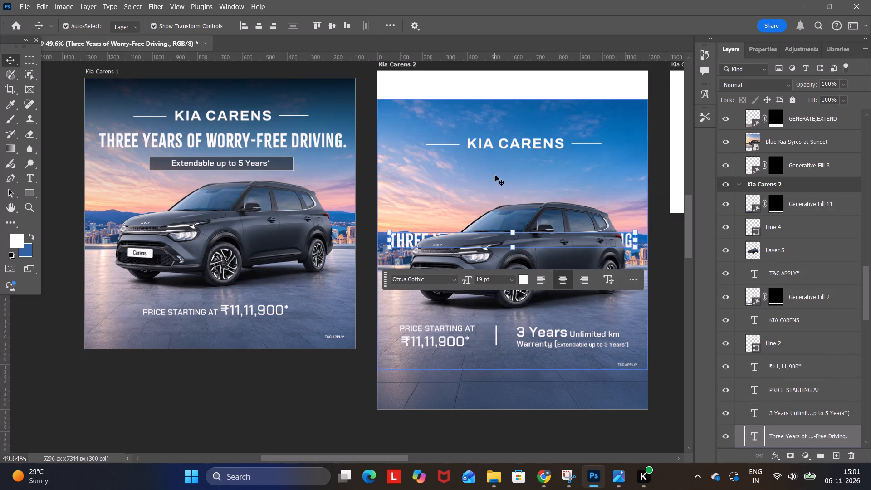
# Move the pasted headline up off the car so it sits just below the KIA CARENS title on Kia Carens 2.
pyautogui.press('Up')
pyautogui.press('Up')
pyautogui.press('Up')
pyautogui.press('Up')
pyautogui.press('Up')
pyautogui.press('Up')
pyautogui.press('Up')
pyautogui.press('Up')
pyautogui.press('Up')
pyautogui.press('Up')
pyautogui.press('Up')
pyautogui.press('Up')
pyautogui.press('Up')
pyautogui.press('Up')
pyautogui.press('Up')
pyautogui.press('Up')
pyautogui.press('Up')
pyautogui.press('Up')
pyautogui.press('Up')
pyautogui.press('Up')
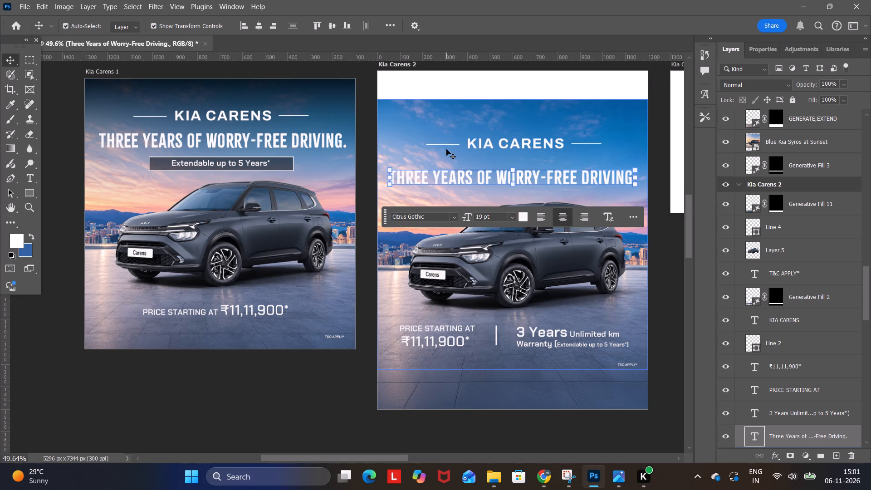
pyautogui.press('Up')
pyautogui.press('Up')
pyautogui.press('Up')
pyautogui.press('Up')
pyautogui.press('Up')
pyautogui.press('Up')
pyautogui.press('Up')
pyautogui.press('Up')
pyautogui.press('Up')
pyautogui.press('Up')
pyautogui.press('Up')
pyautogui.press('Up')
pyautogui.press('Up')
pyautogui.press('Up')
pyautogui.press('Up')
pyautogui.press('Up')
pyautogui.press('Up')
pyautogui.press('Up')
pyautogui.press('Up')
pyautogui.press('Up')
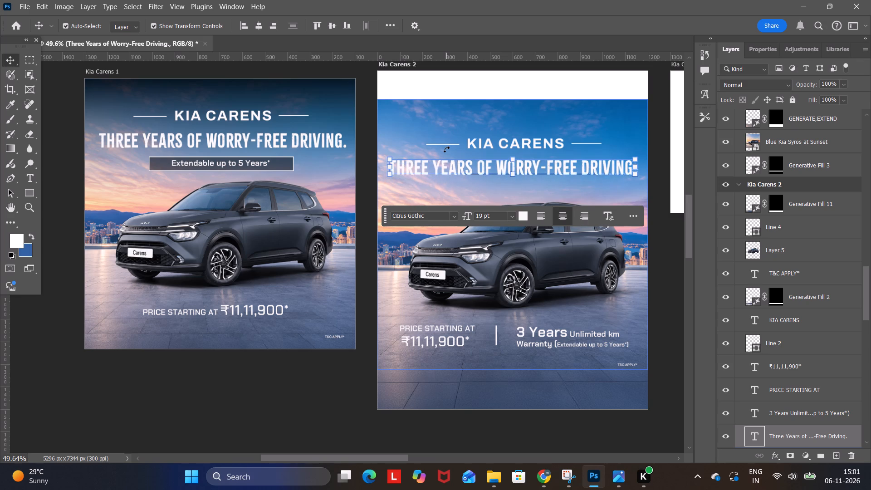
pyautogui.press('Down')
pyautogui.press('Down')
pyautogui.press('Down')
pyautogui.press('Down')
pyautogui.press('Down')
pyautogui.press('Down')
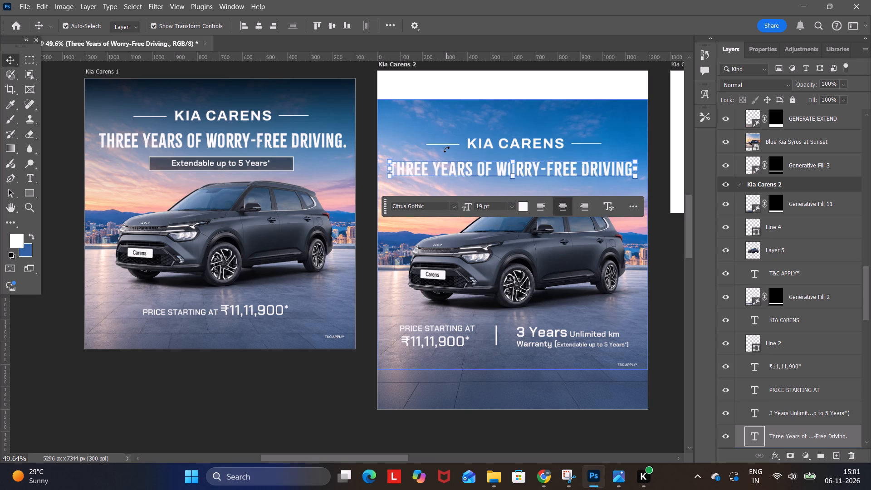
pyautogui.press('Up')
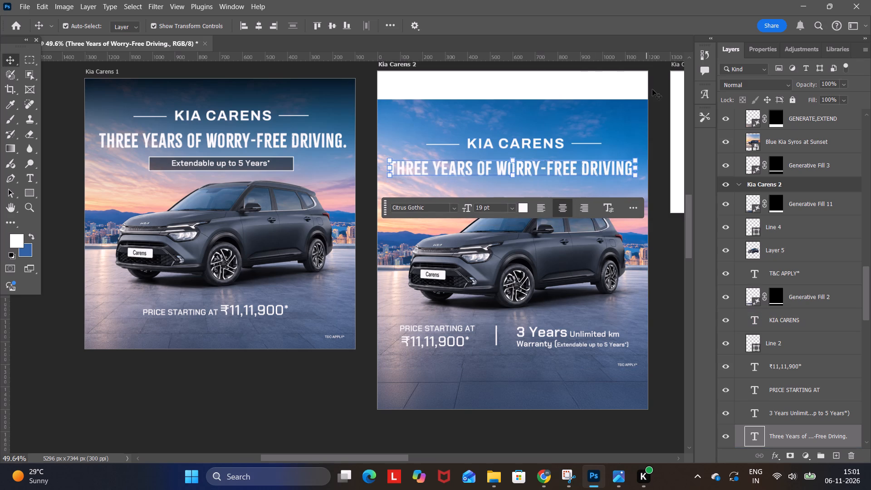
pyautogui.click(657, 89)
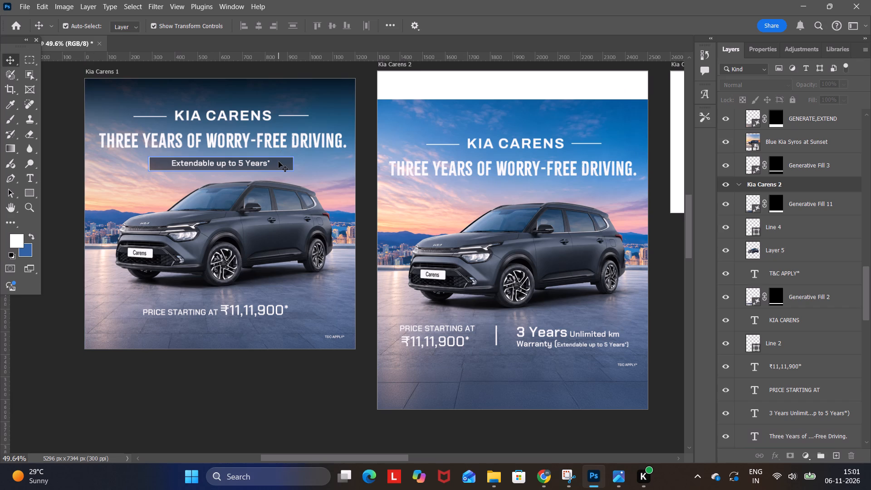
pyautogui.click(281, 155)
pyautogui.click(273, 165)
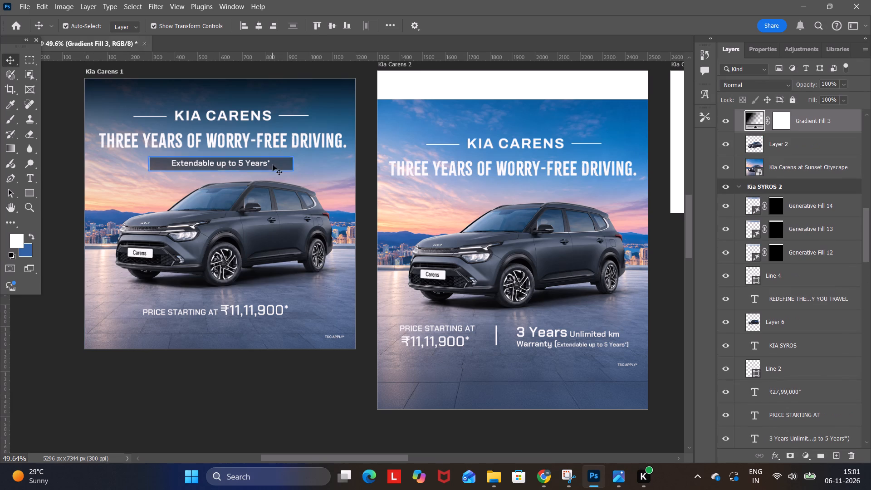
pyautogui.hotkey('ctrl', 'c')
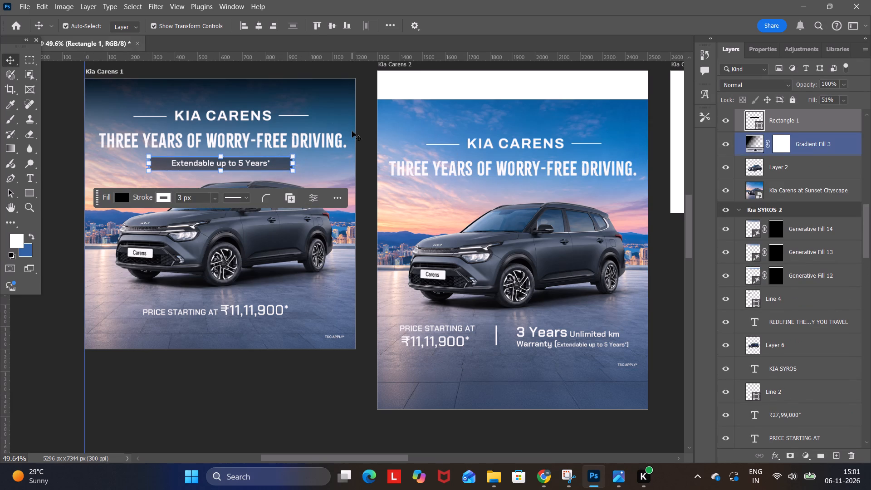
# Move the KIA CARENS title and its side lines up together on the Kia Carens 2 artboard.
pyautogui.scroll(4, 548, 225)
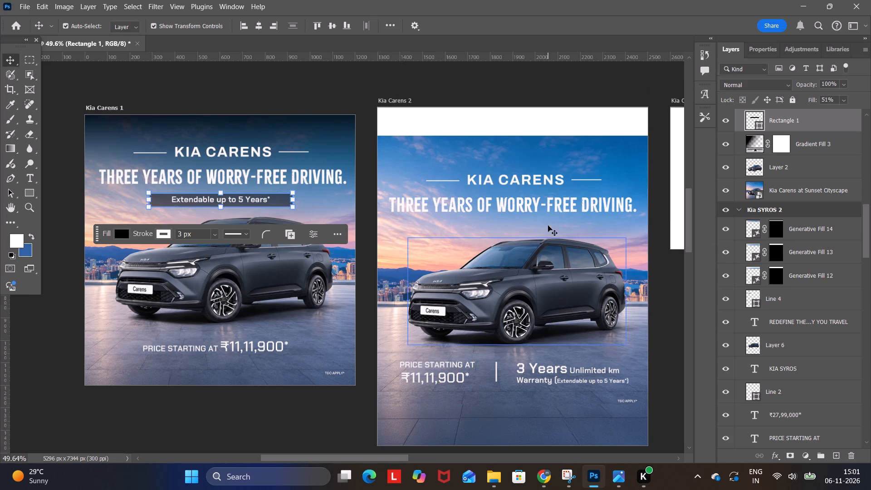
pyautogui.click(450, 180)
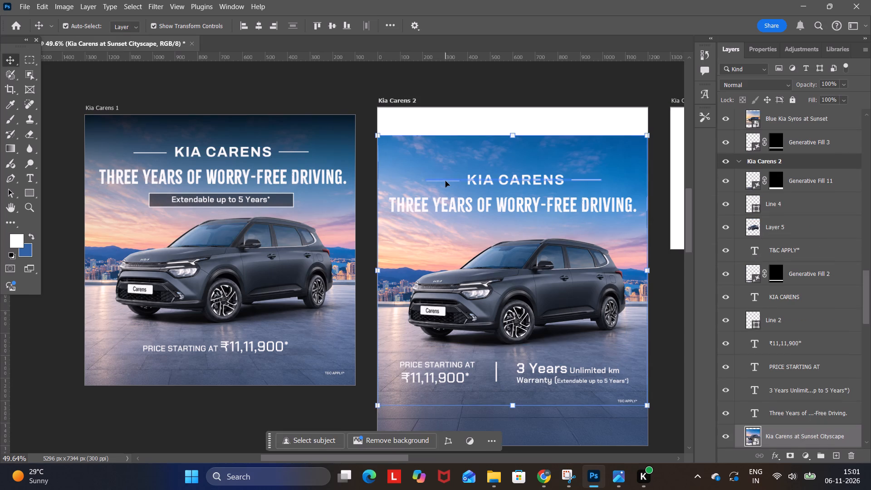
pyautogui.click(445, 181)
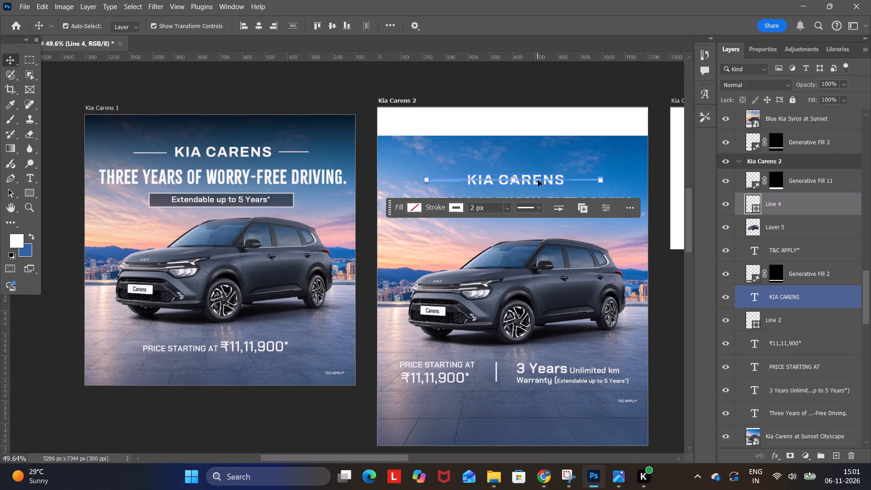
pyautogui.keyDown('shift'); pyautogui.click(538, 180); pyautogui.keyUp('shift')
pyautogui.press('Up')
pyautogui.press('Up')
pyautogui.press('Up')
pyautogui.press('Up')
pyautogui.press('Up')
pyautogui.press('Up')
pyautogui.press('Up')
pyautogui.press('Up')
pyautogui.press('Up')
pyautogui.press('Up')
pyautogui.press('Up')
pyautogui.press('Up')
pyautogui.press('Up')
pyautogui.press('Up')
pyautogui.press('Up')
pyautogui.press('Up')
pyautogui.press('Up')
pyautogui.press('Up')
pyautogui.press('Up')
pyautogui.press('Up')
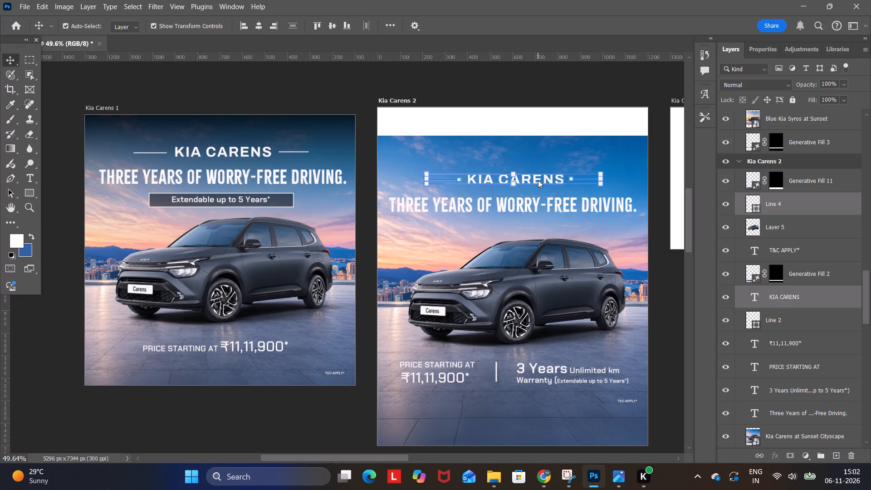
pyautogui.click(576, 103)
# Move the "Three Years of Worry-Free Driving." headline up closer to the KIA CARENS title on Kia Carens 2.
pyautogui.click(539, 205)
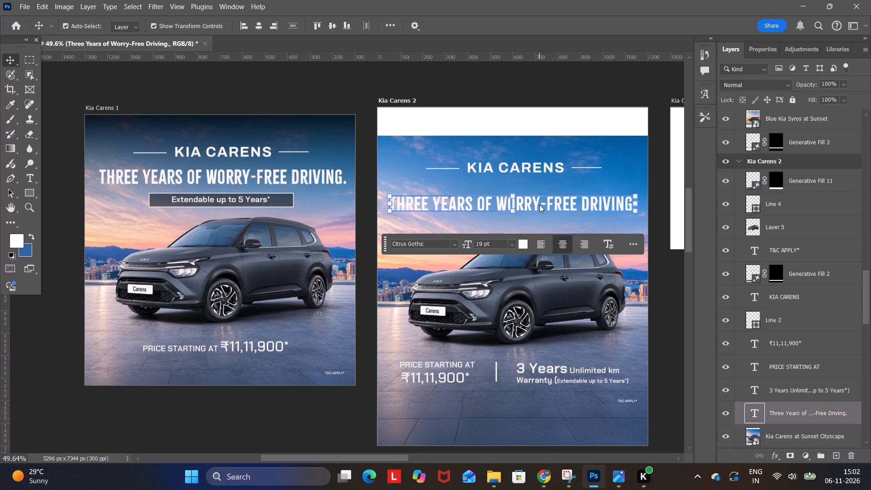
pyautogui.press('Up')
pyautogui.press('Up')
pyautogui.press('Up')
pyautogui.press('Up')
pyautogui.press('Up')
pyautogui.press('Up')
pyautogui.press('Up')
pyautogui.press('Up')
pyautogui.press('Up')
pyautogui.press('Up')
pyautogui.press('Up')
pyautogui.press('Up')
pyautogui.press('Up')
pyautogui.press('Up')
pyautogui.press('Up')
pyautogui.press('Up')
pyautogui.press('Up')
pyautogui.press('Up')
pyautogui.press('Up')
pyautogui.press('Up')
pyautogui.press('Up')
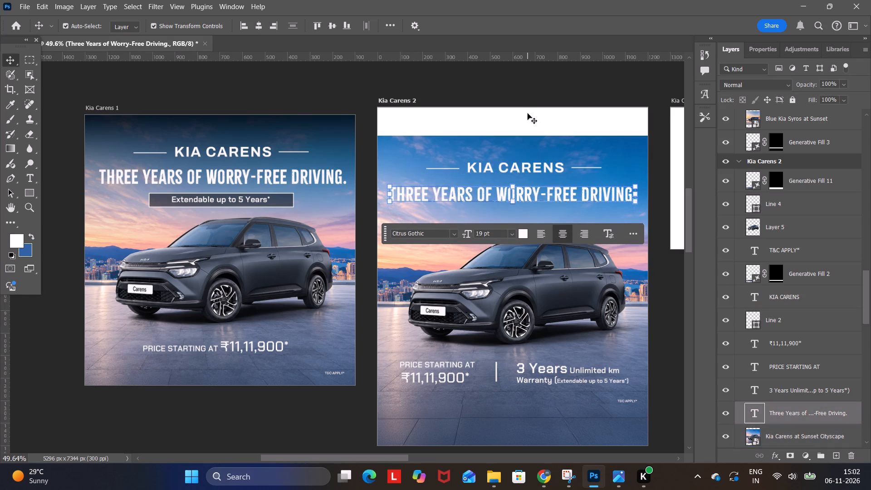
pyautogui.press('Up')
pyautogui.click(525, 95)
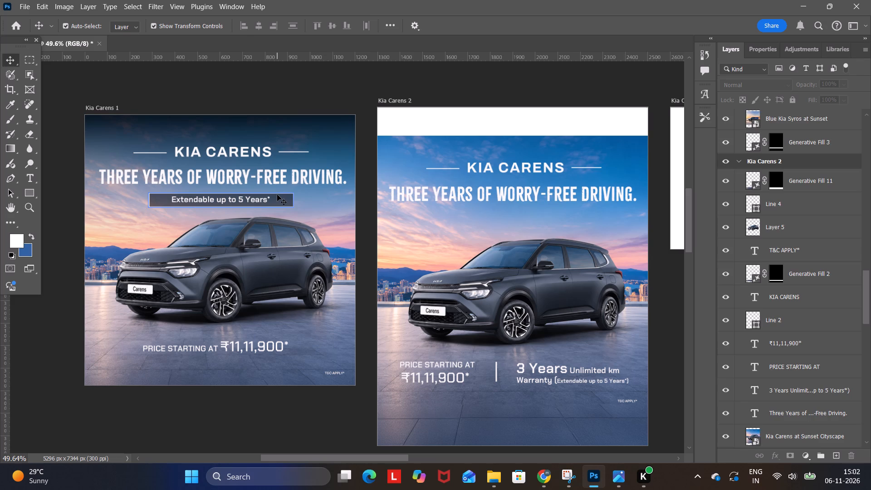
# Copy the "Extendable up to 5 Years*" text and its box together from Kia Carens 1 into Kia Carens 2.
pyautogui.click(277, 196)
pyautogui.keyDown('shift'); pyautogui.click(244, 201); pyautogui.keyUp('shift')
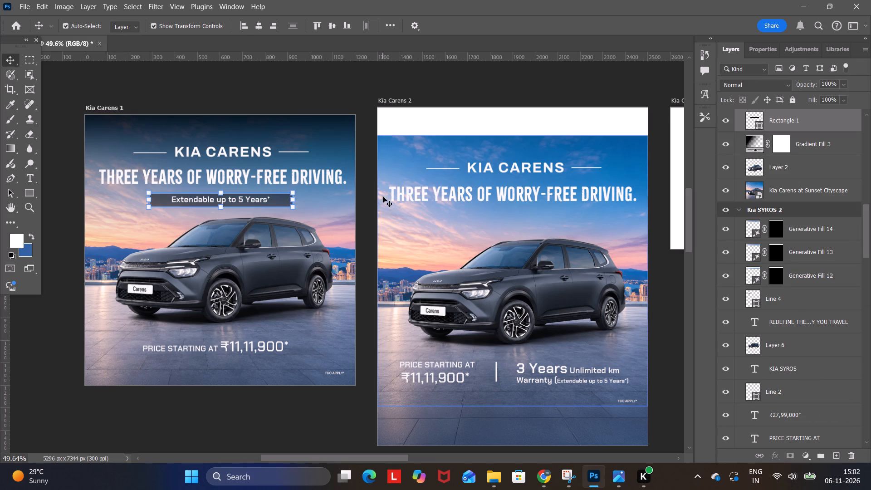
pyautogui.hotkey('ctrl', 'c')
pyautogui.click(429, 220)
pyautogui.hotkey('ctrl', 'v')
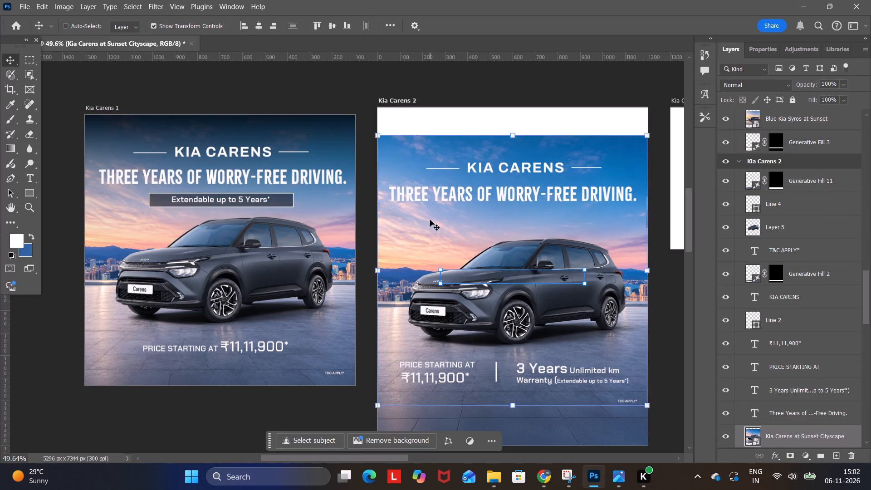
# Move the pasted "Extendable up to 5 Years*" text and box up to just below the headline on Kia Carens 2.
pyautogui.press('Up')
pyautogui.press('Up')
pyautogui.press('Up')
pyautogui.press('Up')
pyautogui.press('Up')
pyautogui.press('Up')
pyautogui.press('Up')
pyautogui.press('Up')
pyautogui.press('Up')
pyautogui.press('Up')
pyautogui.press('Up')
pyautogui.press('Up')
pyautogui.press('Up')
pyautogui.press('Up')
pyautogui.press('Up')
pyautogui.press('Up')
pyautogui.press('Up')
pyautogui.press('Up')
pyautogui.press('Up')
pyautogui.press('Up')
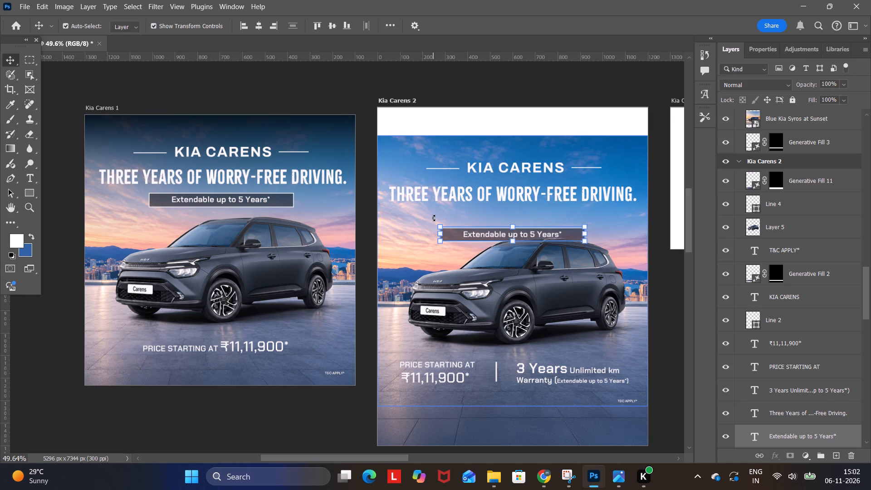
pyautogui.press('Up')
pyautogui.press('Up')
pyautogui.press('Up')
pyautogui.press('Up')
pyautogui.press('Up')
pyautogui.press('Up')
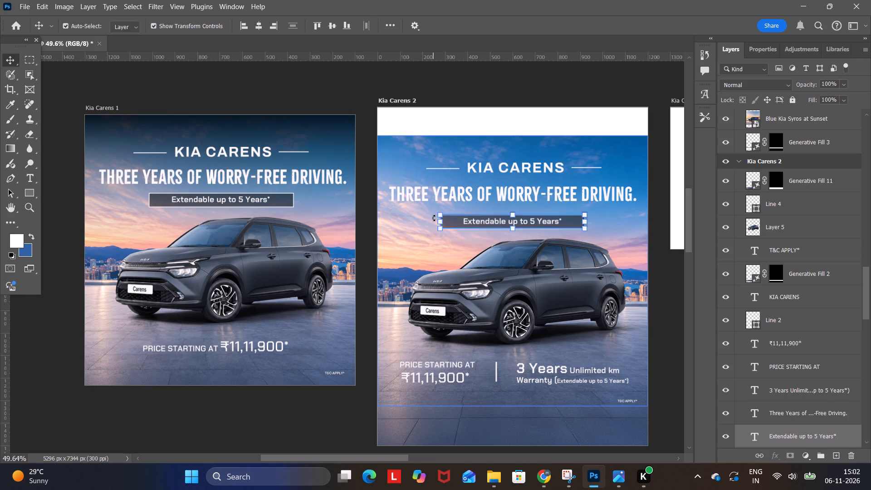
pyautogui.press('Up')
pyautogui.press('Up')
pyautogui.press('Up')
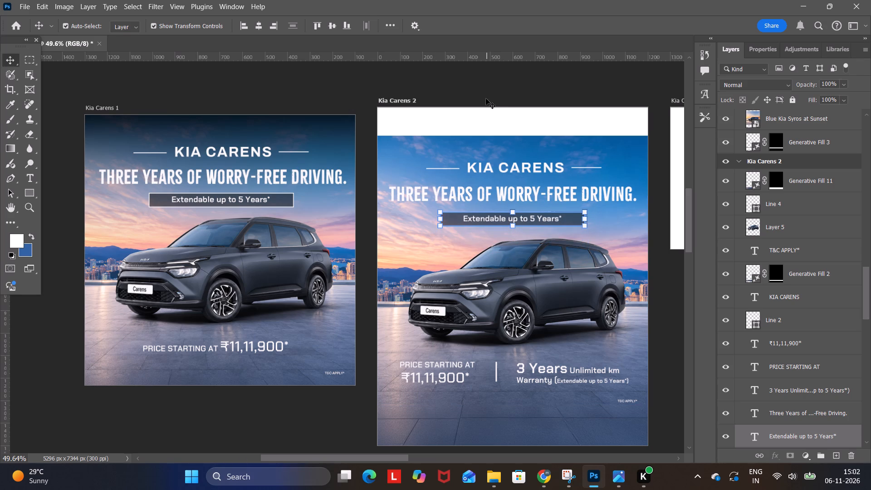
pyautogui.click(486, 98)
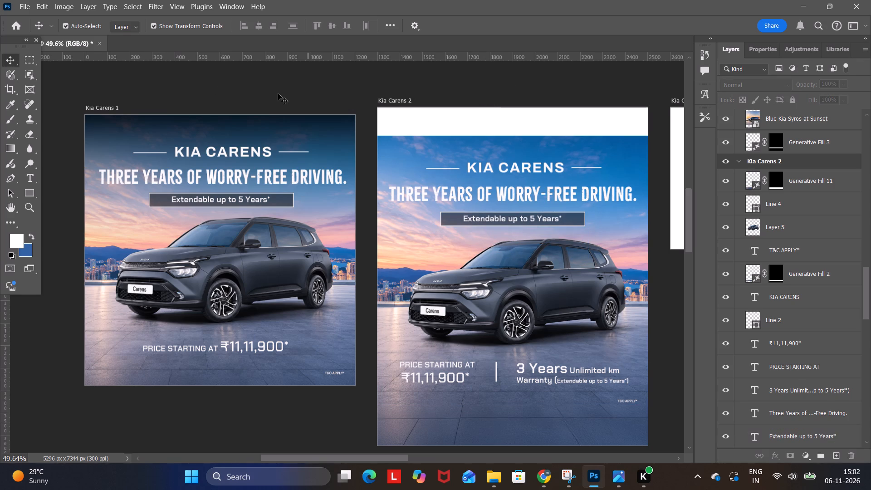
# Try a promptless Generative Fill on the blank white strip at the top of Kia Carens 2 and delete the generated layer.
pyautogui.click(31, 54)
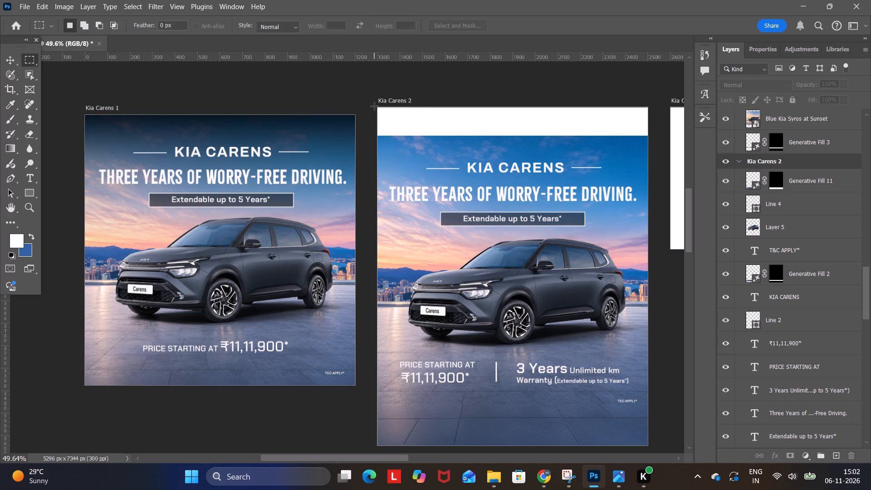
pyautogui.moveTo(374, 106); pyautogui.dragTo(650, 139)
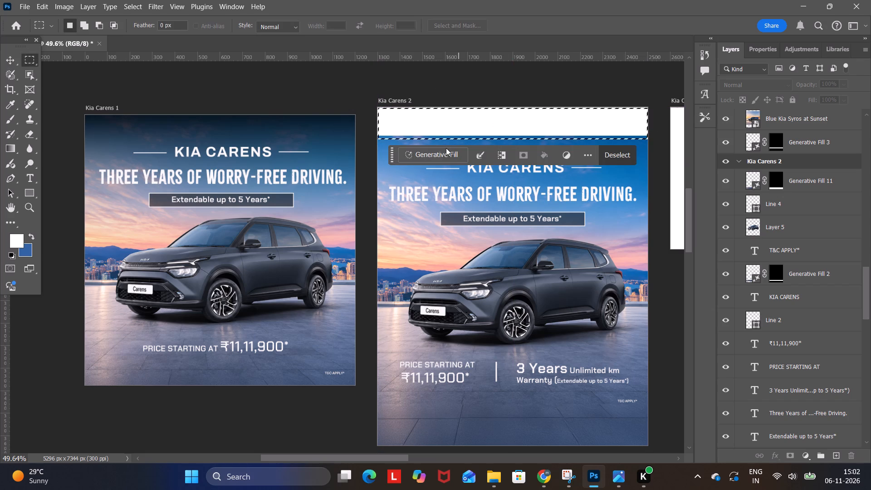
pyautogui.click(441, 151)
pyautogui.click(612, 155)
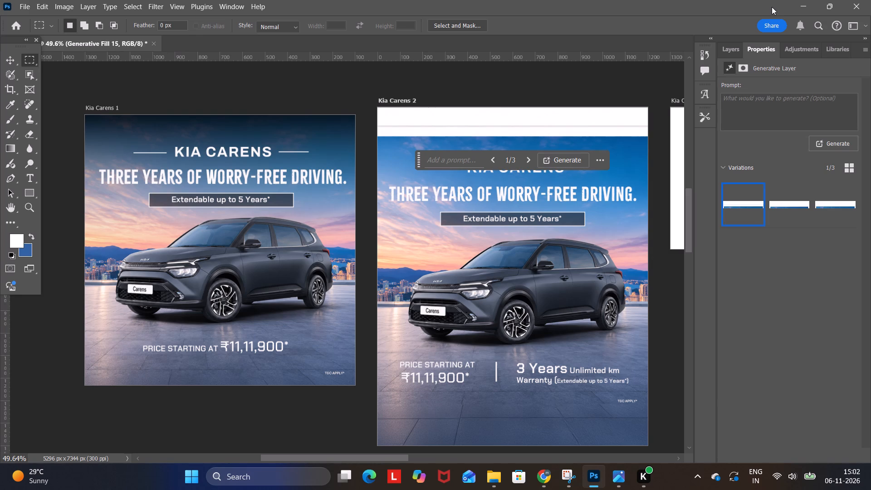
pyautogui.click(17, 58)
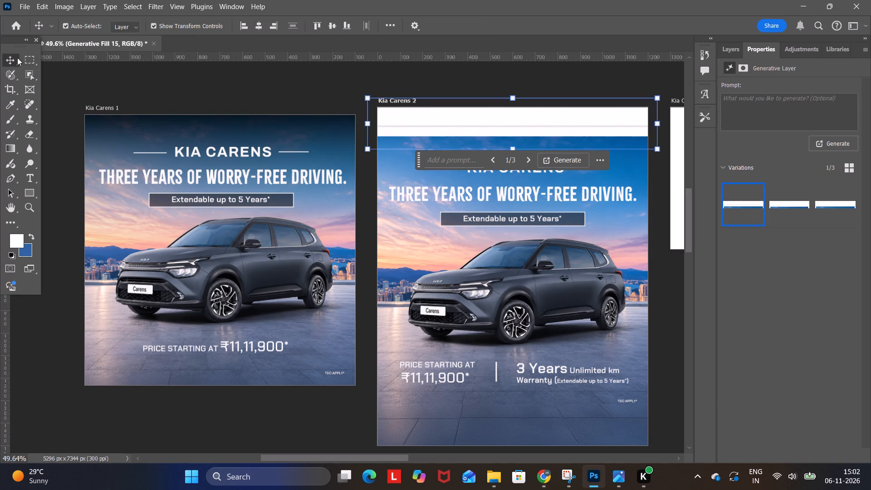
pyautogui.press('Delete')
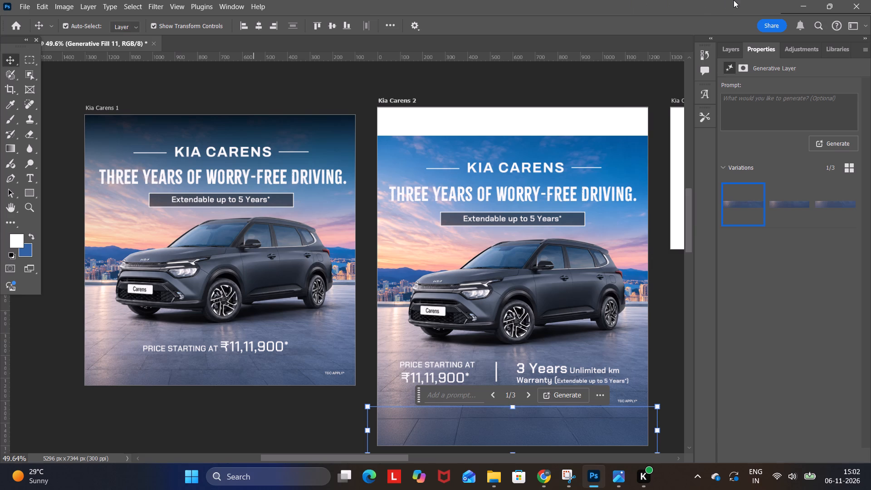
# Save the document to the Desktop as a Photoshop file named "kia".
pyautogui.hotkey('ctrl', 's')
pyautogui.scroll(-6, 443, 162)
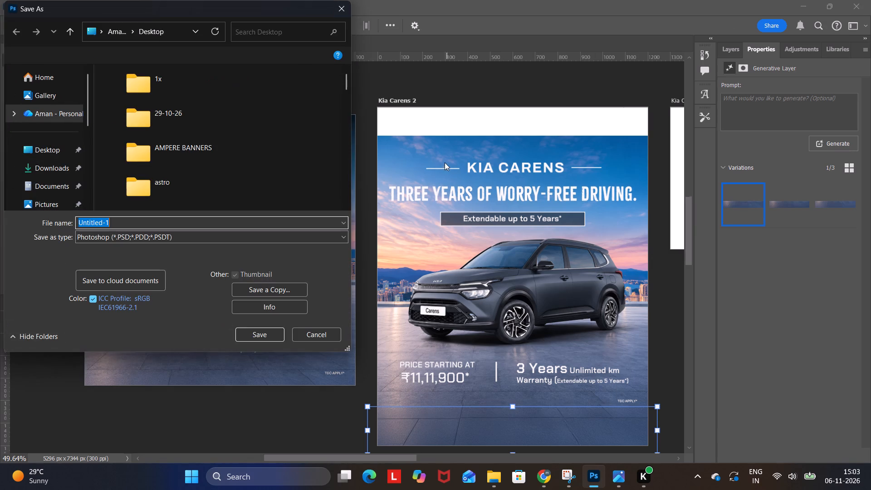
pyautogui.write('kia')
pyautogui.press('Return')
pyautogui.press('Return')
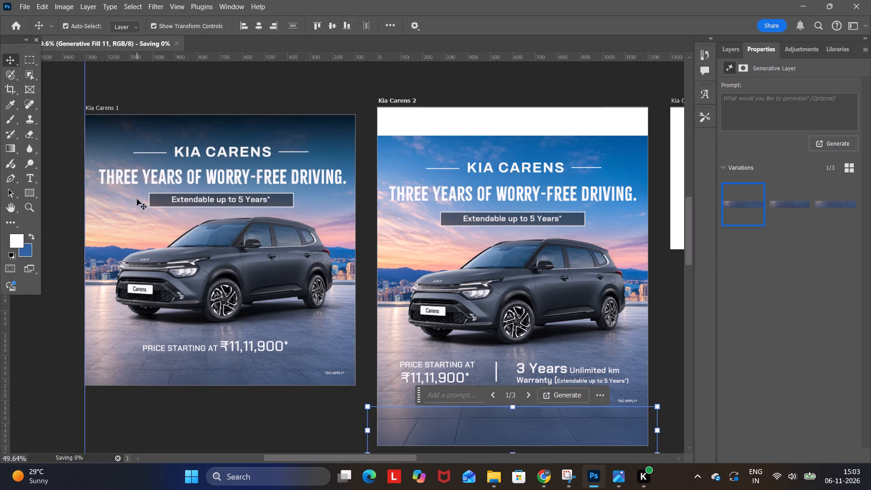
# Delete the "REDEFINE THE WAY YOU TRAVEL" headline from the Kia SYROS 2 artboard.
pyautogui.scroll(-20, 183, 131)
pyautogui.scroll(-20, 183, 131)
pyautogui.scroll(-20, 183, 131)
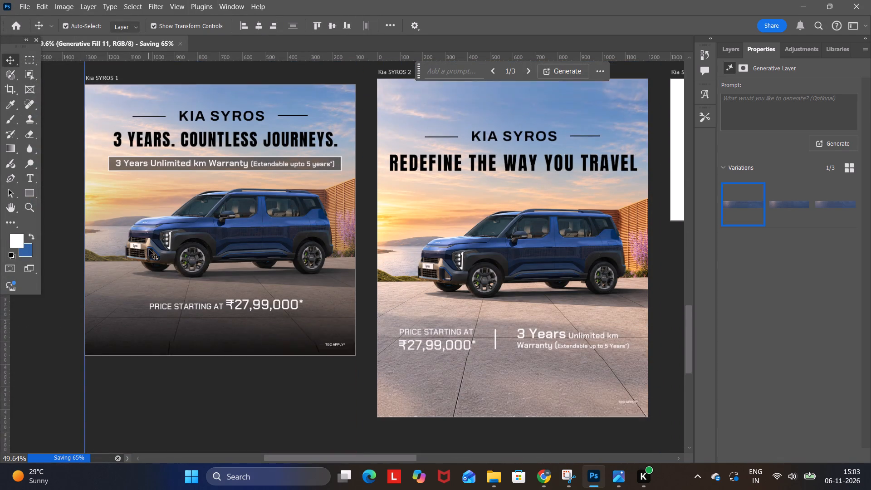
pyautogui.scroll(-5, 149, 250)
pyautogui.click(214, 357)
pyautogui.scroll(10, 214, 357)
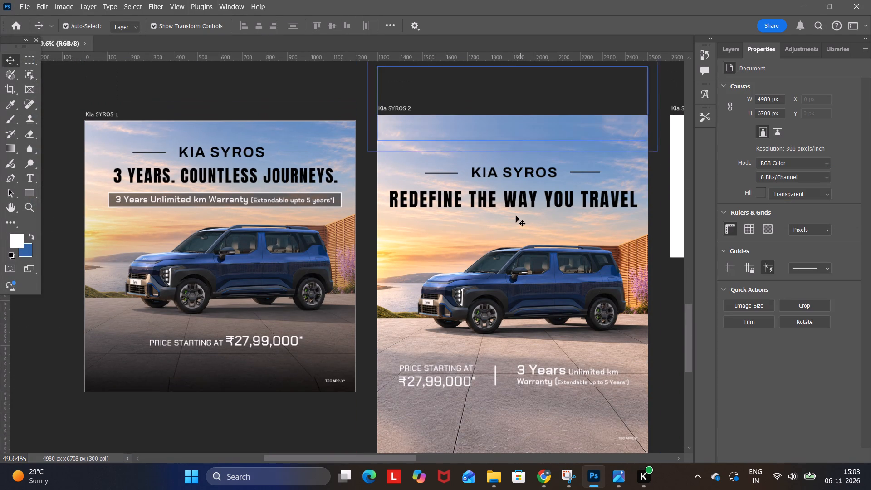
pyautogui.click(512, 199)
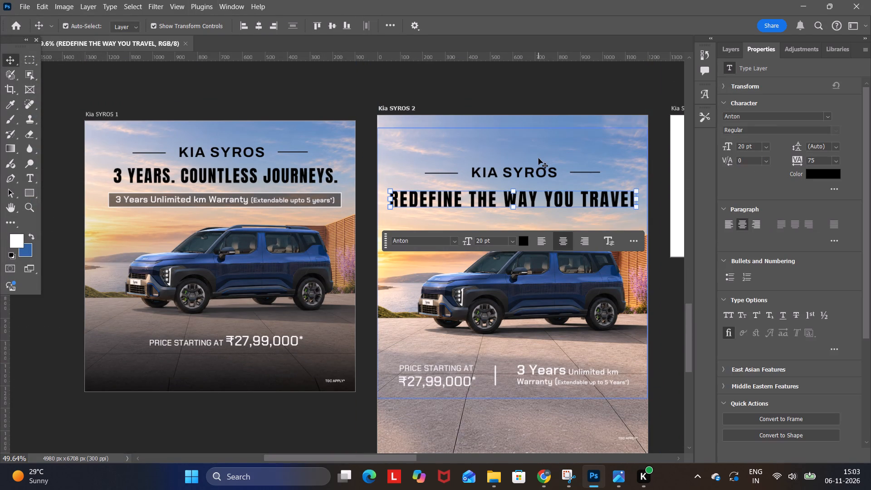
pyautogui.press('BackSpace')
pyautogui.click(257, 98)
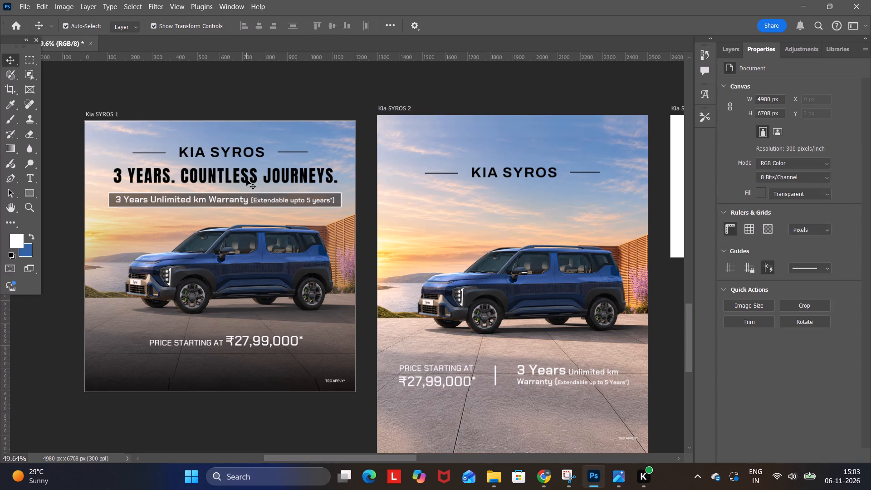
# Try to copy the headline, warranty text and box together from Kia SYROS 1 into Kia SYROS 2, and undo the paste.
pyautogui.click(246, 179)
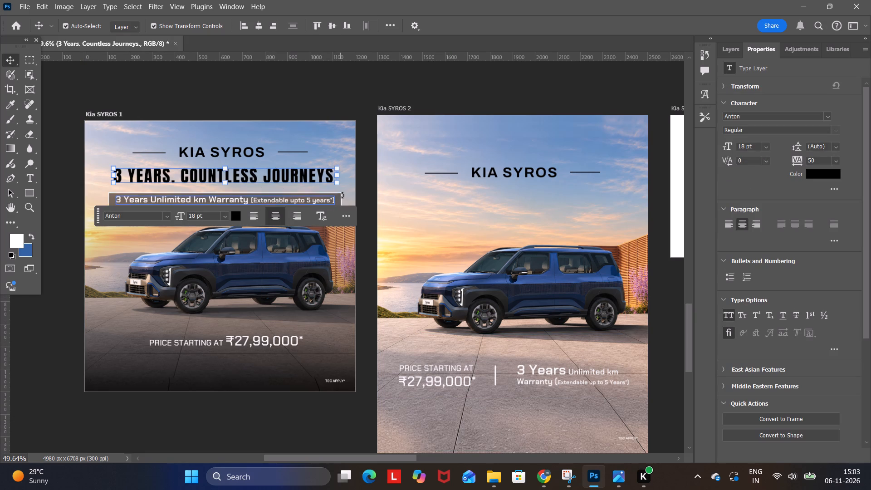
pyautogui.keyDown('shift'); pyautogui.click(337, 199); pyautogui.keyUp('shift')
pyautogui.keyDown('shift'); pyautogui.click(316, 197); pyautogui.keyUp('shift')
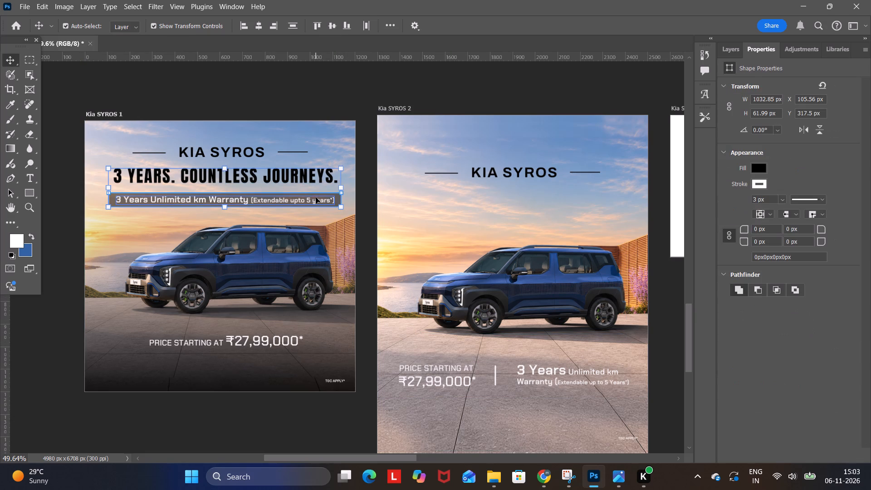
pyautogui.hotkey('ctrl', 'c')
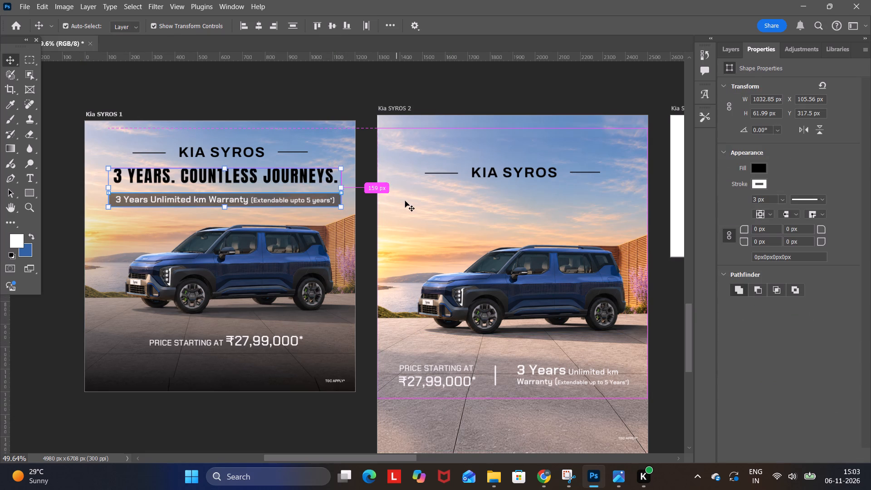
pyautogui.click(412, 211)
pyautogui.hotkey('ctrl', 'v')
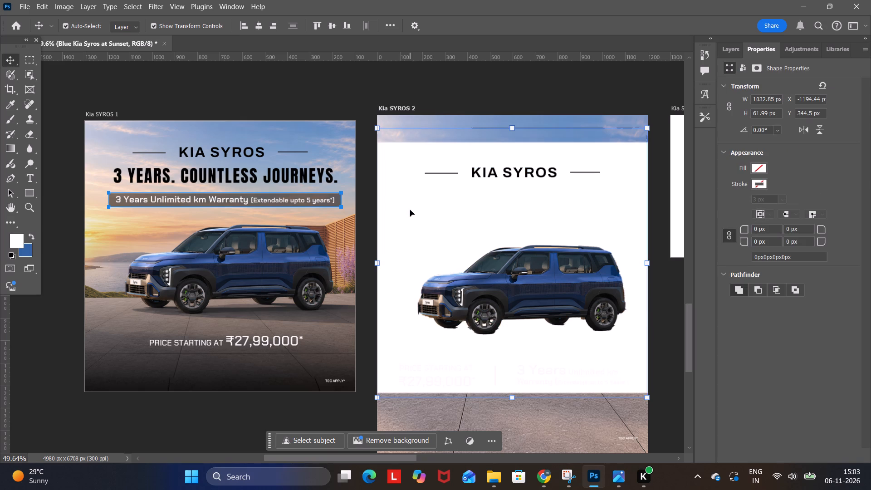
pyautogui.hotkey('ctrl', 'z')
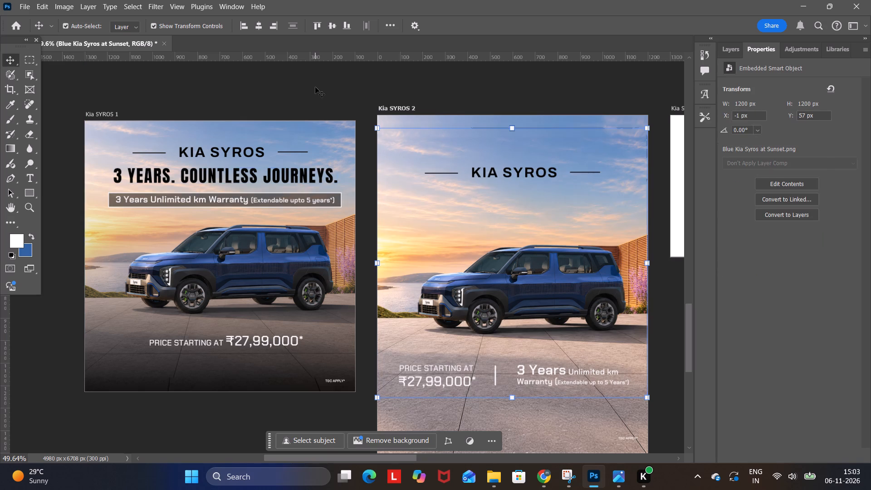
# Deselect the background image and save the document.
pyautogui.click(315, 87)
pyautogui.hotkey('ctrl', 's')
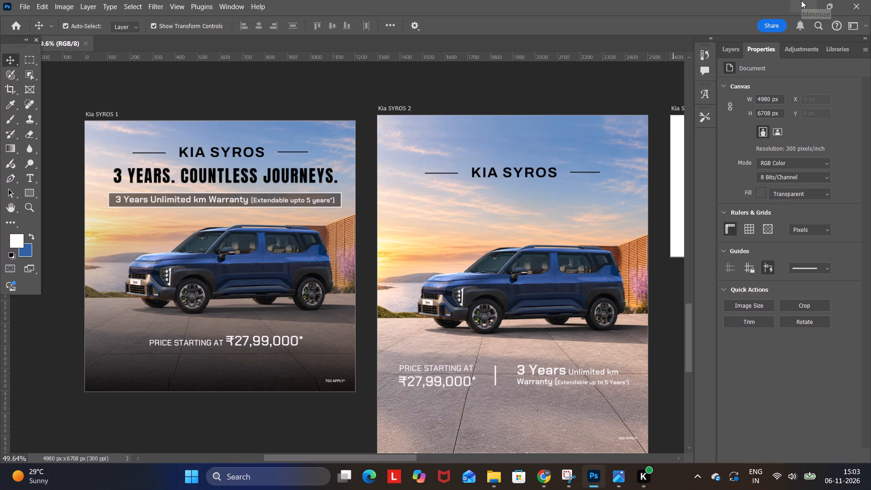
# Copy only the "3 Years. Countless Journeys." headline from Kia SYROS 1 into Kia SYROS 2.
pyautogui.click(300, 177)
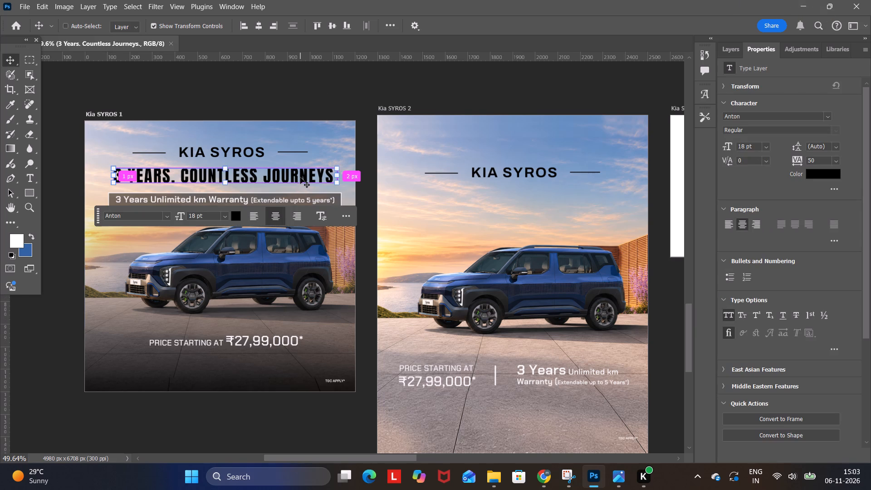
pyautogui.hotkey('ctrl', 'c')
pyautogui.click(413, 217)
pyautogui.hotkey('ctrl', 'v')
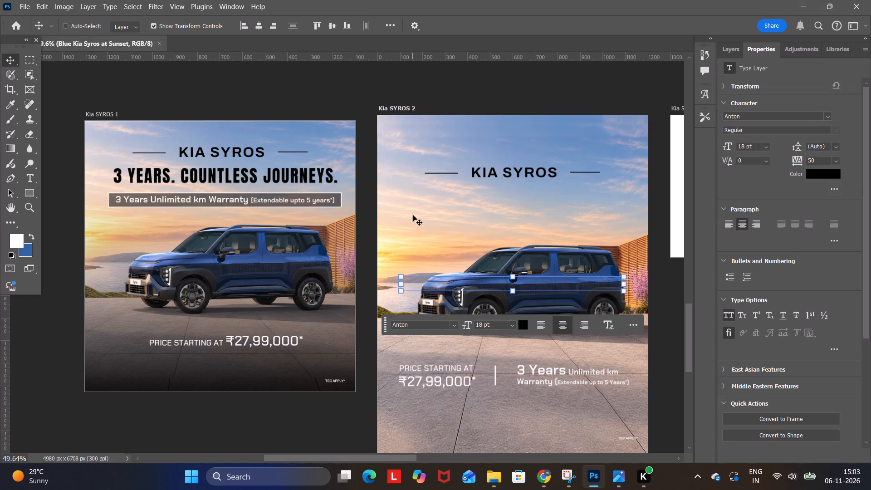
# Move the pasted "3 Years. Countless Journeys." headline up off the car to just below the KIA SYROS title on Kia SYROS 2.
pyautogui.press('Up')
pyautogui.press('Up')
pyautogui.press('Up')
pyautogui.press('Up')
pyautogui.press('Up')
pyautogui.press('Up')
pyautogui.press('Up')
pyautogui.press('Up')
pyautogui.press('Up')
pyautogui.press('Up')
pyautogui.press('Up')
pyautogui.press('Up')
pyautogui.press('Up')
pyautogui.press('Up')
pyautogui.press('Up')
pyautogui.press('Up')
pyautogui.press('Up')
pyautogui.press('Up')
pyautogui.press('Up')
pyautogui.press('Up')
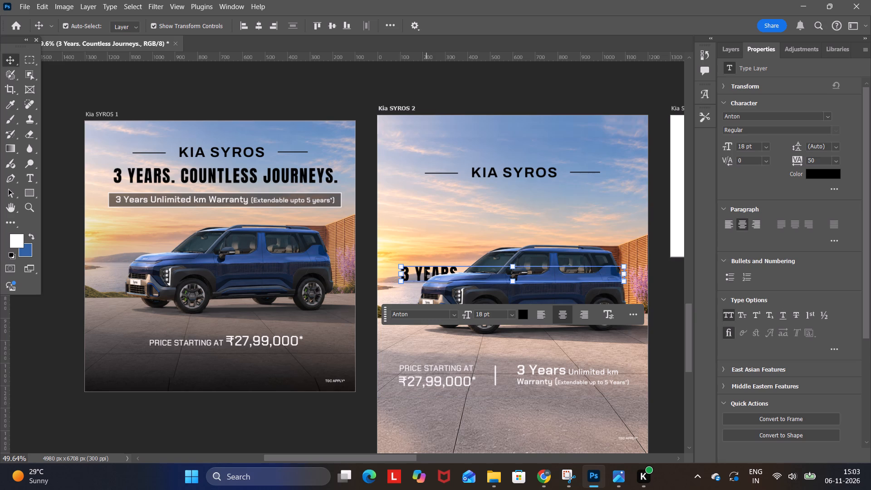
pyautogui.moveTo(426, 269); pyautogui.dragTo(431, 195)
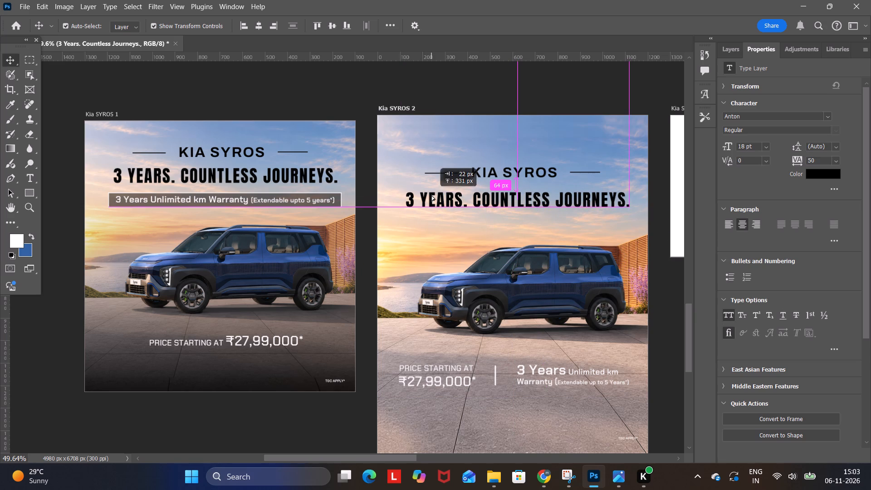
pyautogui.moveTo(431, 195); pyautogui.dragTo(431, 194)
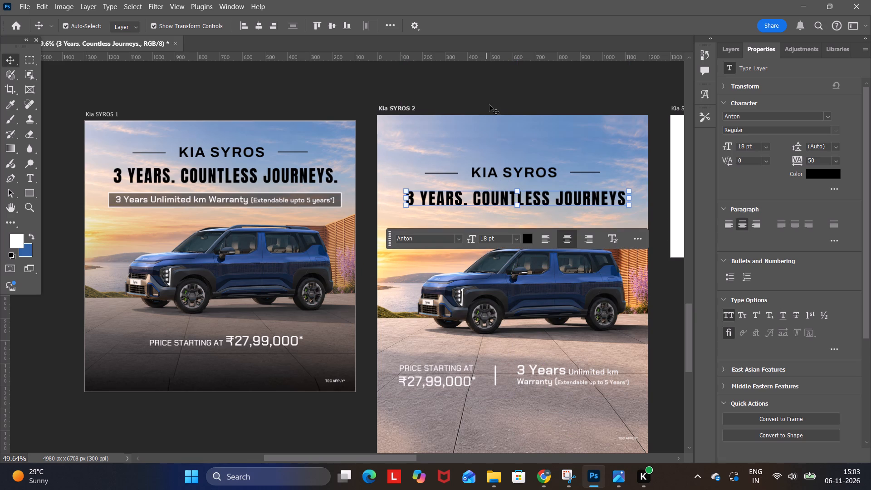
pyautogui.click(492, 102)
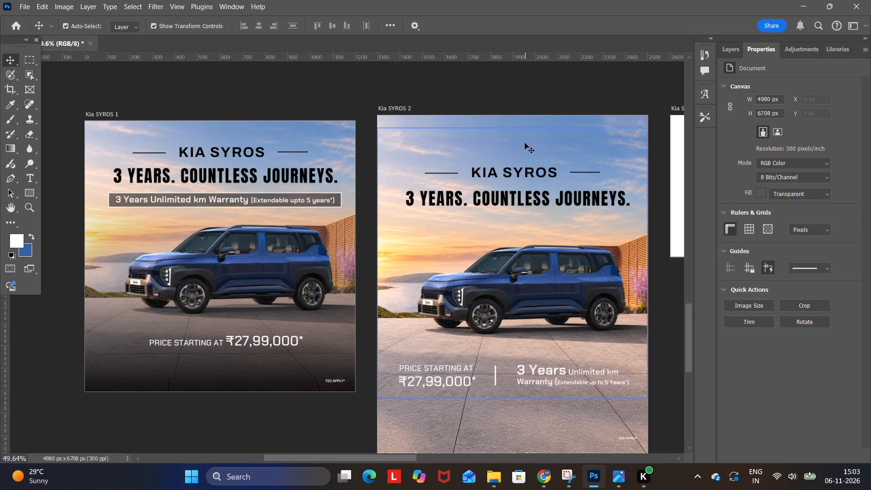
# Copy the "3 Years Unlimited km Warranty (Extendable upto 5 years*)" text and its box together from Kia SYROS 1 into Kia SYROS 2.
pyautogui.click(253, 199)
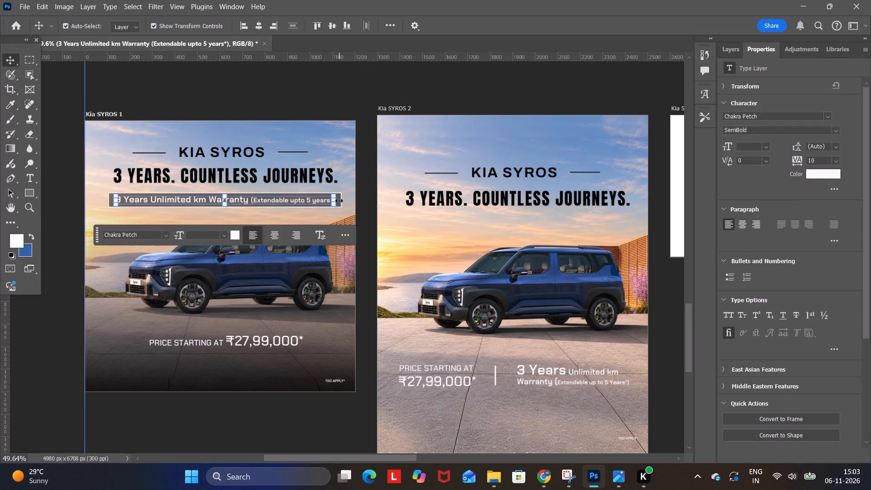
pyautogui.click(333, 102)
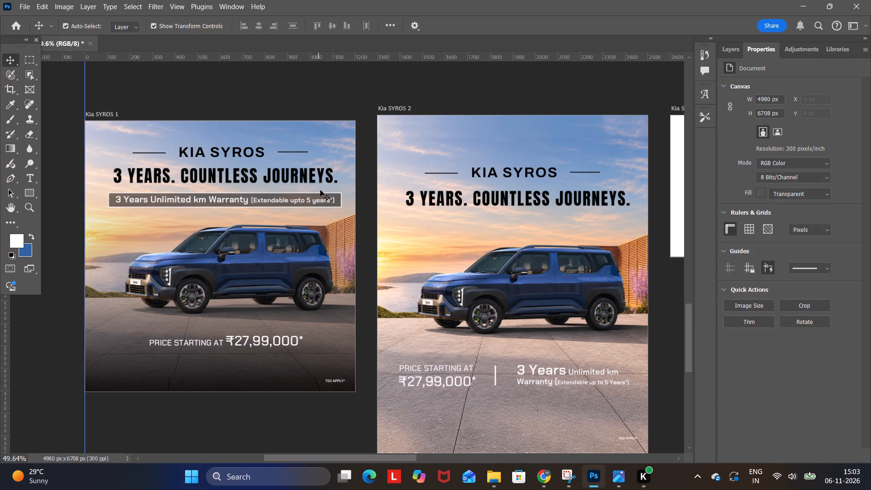
pyautogui.click(326, 194)
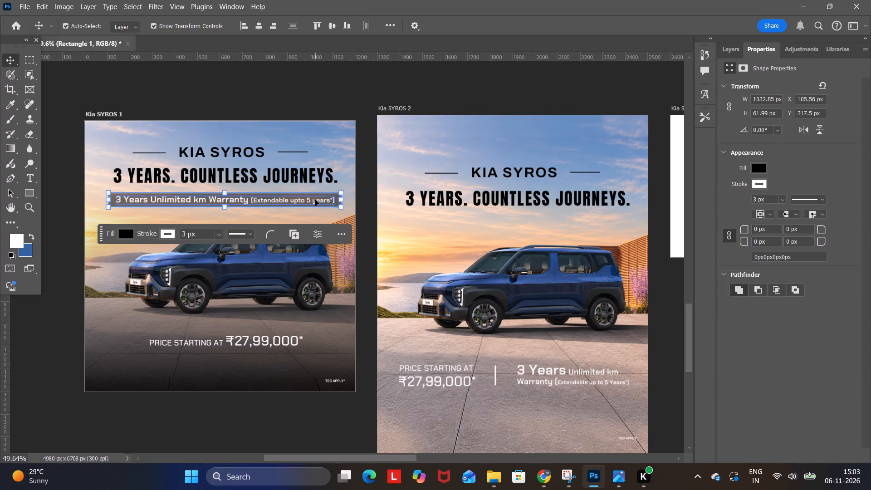
pyautogui.keyDown('shift'); pyautogui.click(315, 200); pyautogui.keyUp('shift')
pyautogui.hotkey('ctrl', 'c')
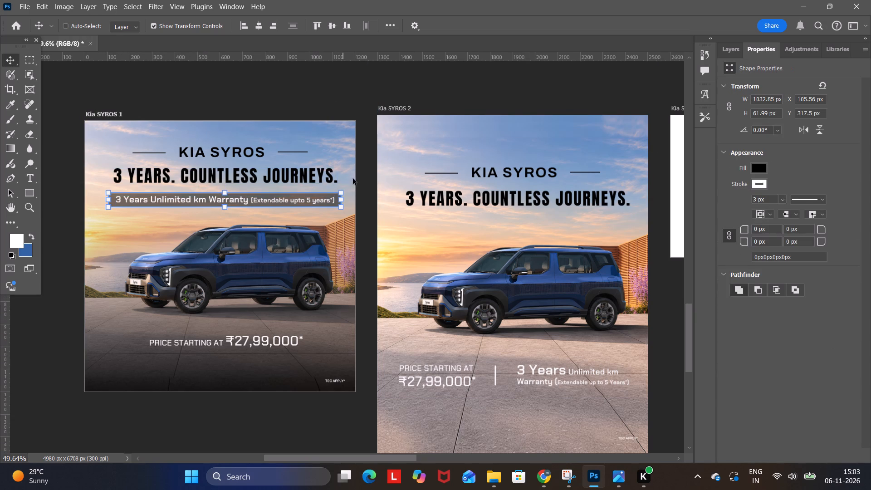
pyautogui.click(390, 233)
pyautogui.hotkey('ctrl', 'v')
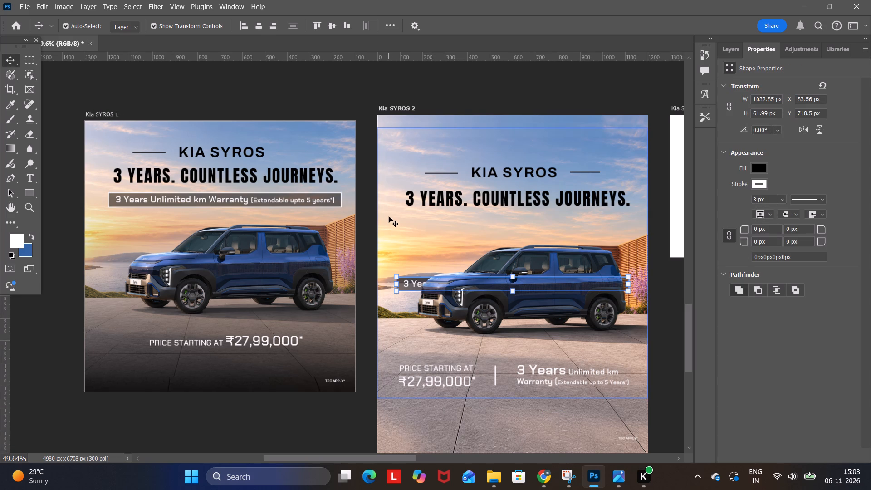
# Move the pasted warranty text and box up to just below the Kia SYROS 2 headline, with the box at about Y 442 px.
pyautogui.press('Up')
pyautogui.press('Up')
pyautogui.press('Up')
pyautogui.press('Up')
pyautogui.press('Up')
pyautogui.press('Up')
pyautogui.press('Up')
pyautogui.press('Up')
pyautogui.press('Up')
pyautogui.press('Up')
pyautogui.press('Up')
pyautogui.press('Up')
pyautogui.press('Up')
pyautogui.press('Up')
pyautogui.press('Up')
pyautogui.press('Up')
pyautogui.press('Up')
pyautogui.press('Up')
pyautogui.press('Up')
pyautogui.press('Up')
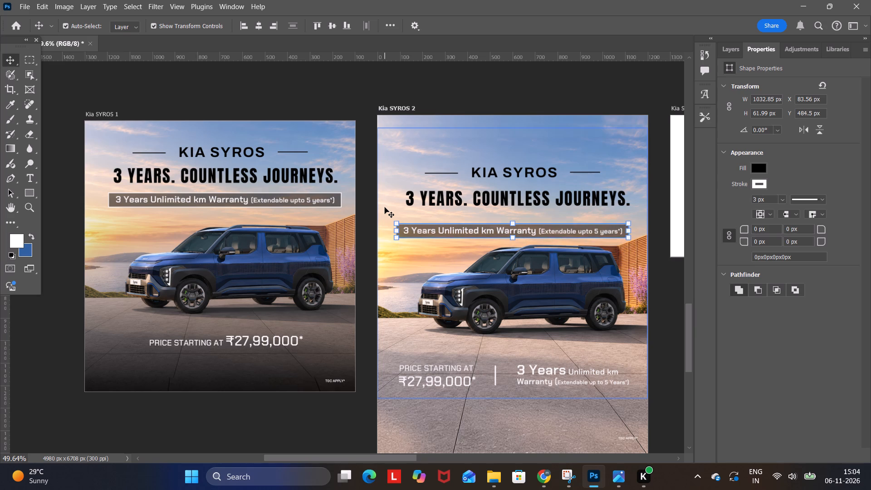
pyautogui.press('Up')
pyautogui.press('Up')
pyautogui.press('Up')
pyautogui.press('Up')
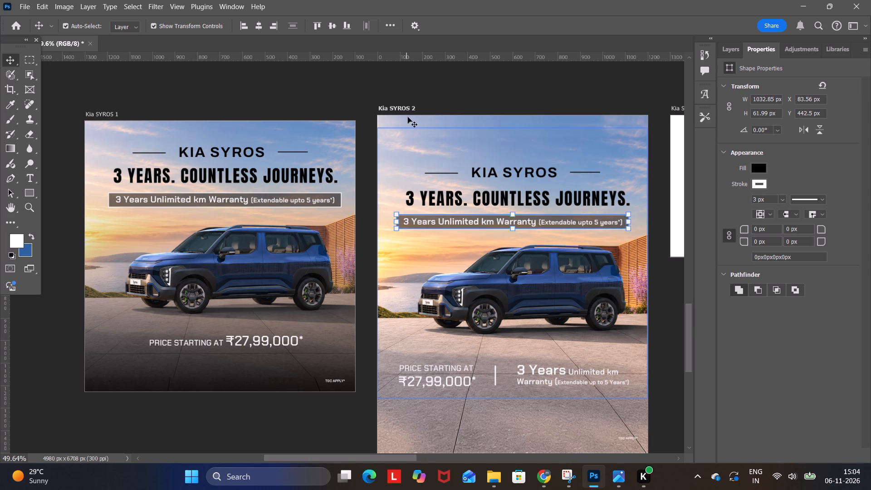
pyautogui.click(358, 93)
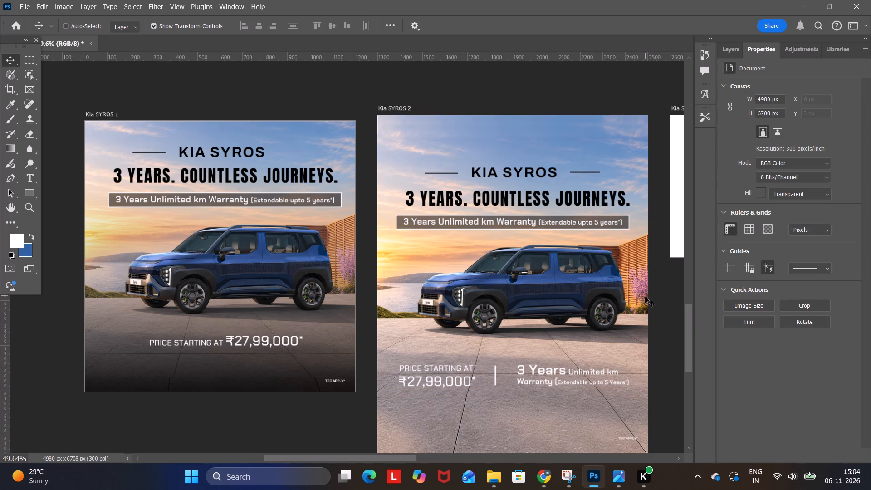
# Save the document with the updated Kia SYROS 2 artboard.
pyautogui.hotkey('ctrl', 's')
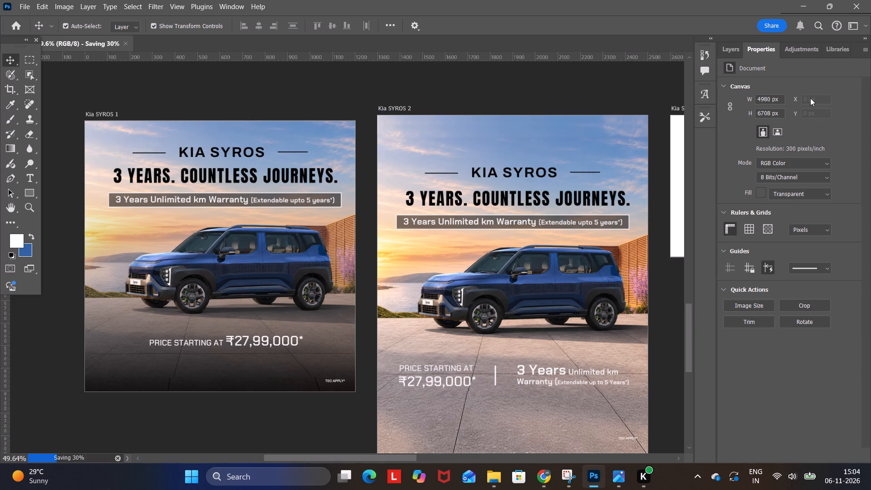
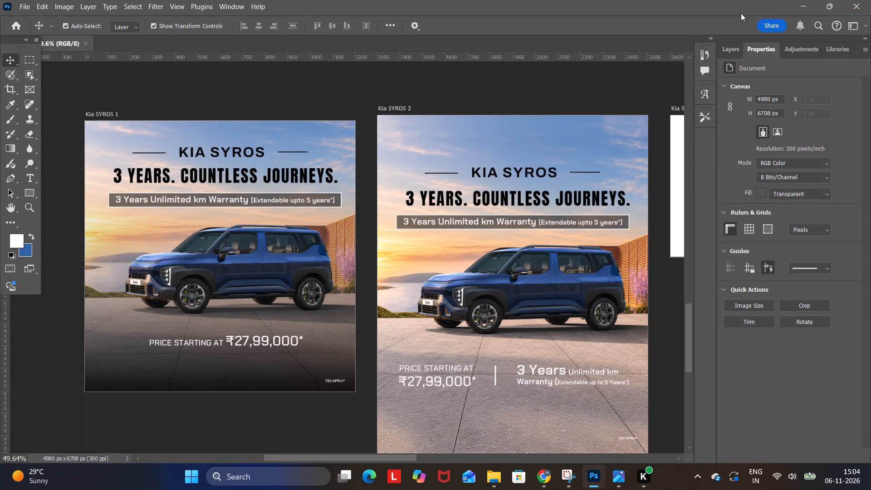
# Save the document containing the Kia SYROS artboards.
pyautogui.hotkey('ctrl', 's')
# Clear away the Photoshop and browser windows and bring up the image Blue Kia Syros at Sunset.png in the photo viewer.
pyautogui.click(799, 0)
pyautogui.click(799, 0)
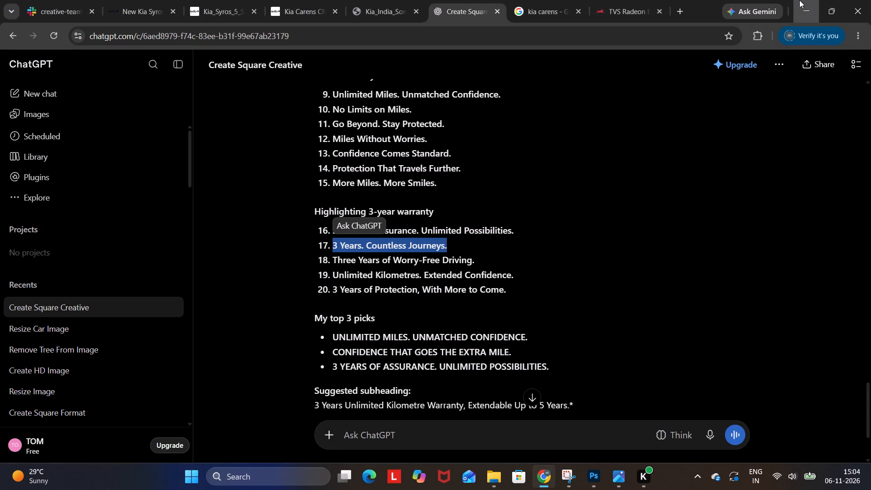
pyautogui.click(671, 5)
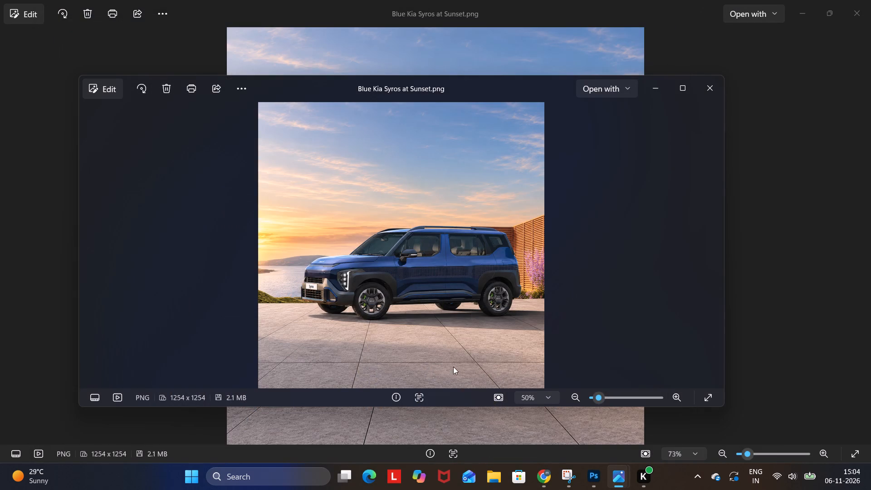